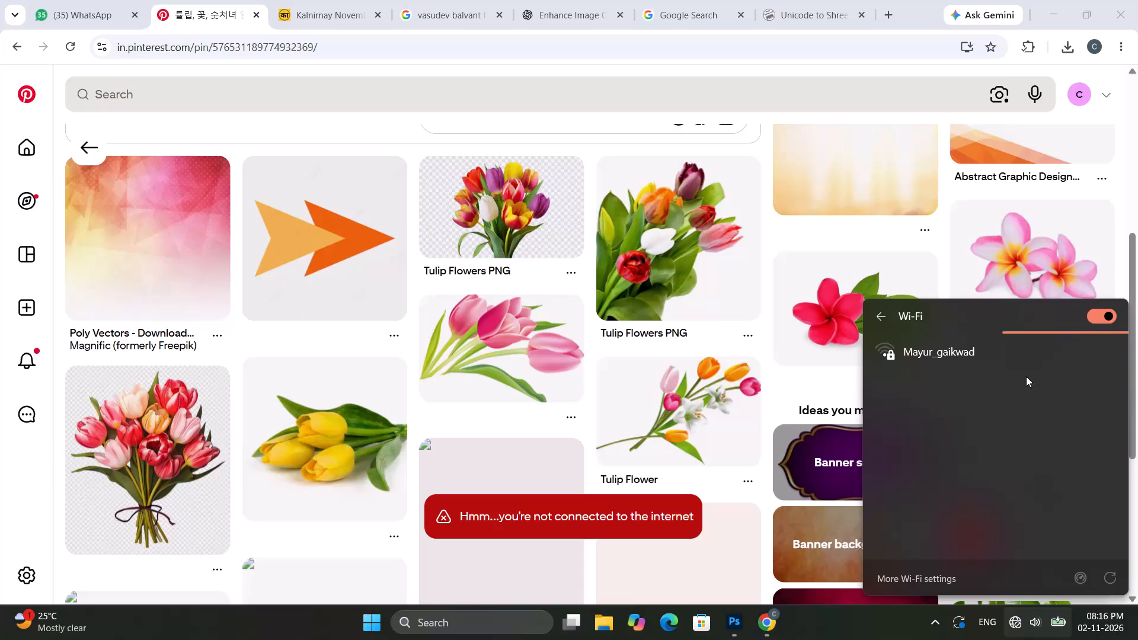
Connect the computer to the iPhone (2) Wi-Fi network.
scroll(1018, 387, "up", 3)
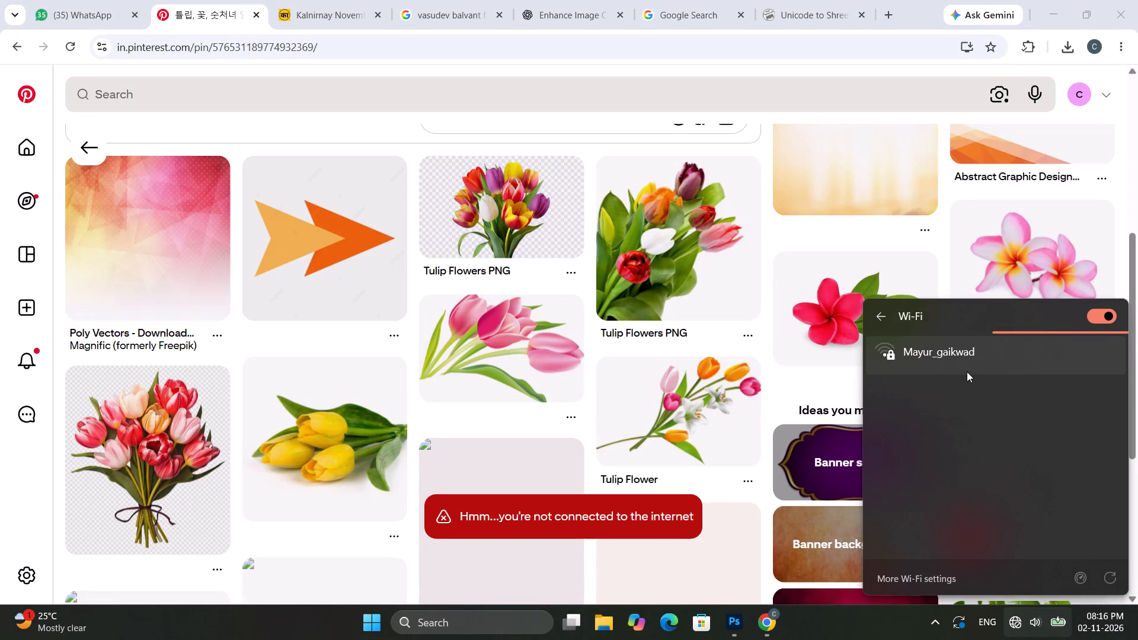
left_click(959, 368)
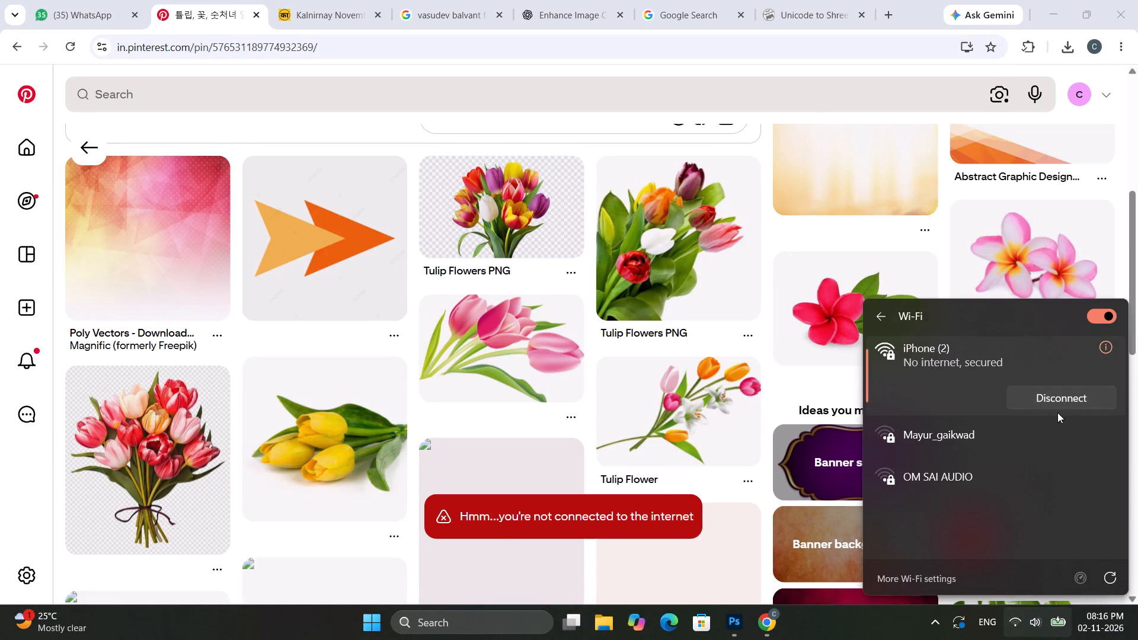
Open the Abstract Graphic Design Background pin with green, yellow and orange polygons and copy its image.
scroll(728, 261, "up", 3)
scroll(941, 238, "down", 2)
scroll(1051, 175, "up", 2)
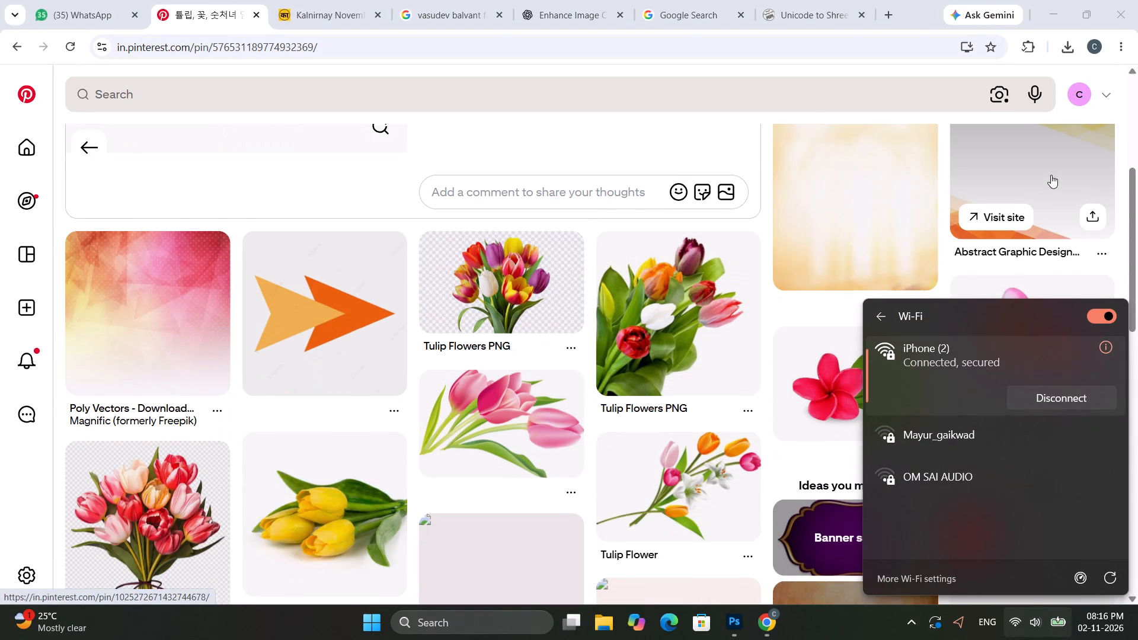
scroll(1050, 214, "down", 2)
left_click(1057, 155)
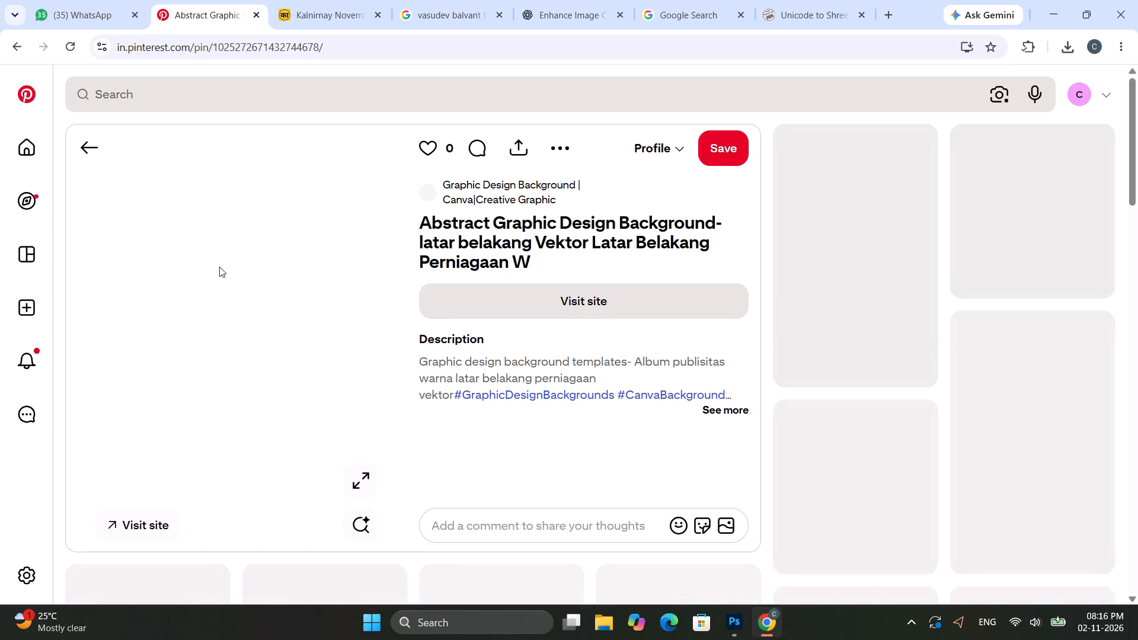
right_click(203, 261)
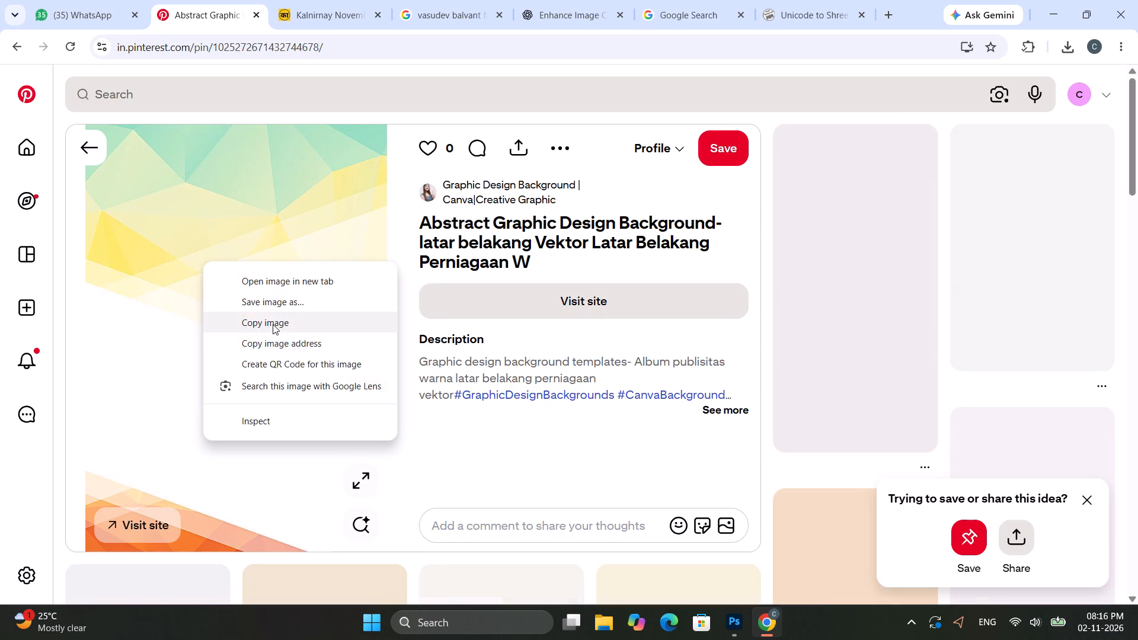
left_click(273, 324)
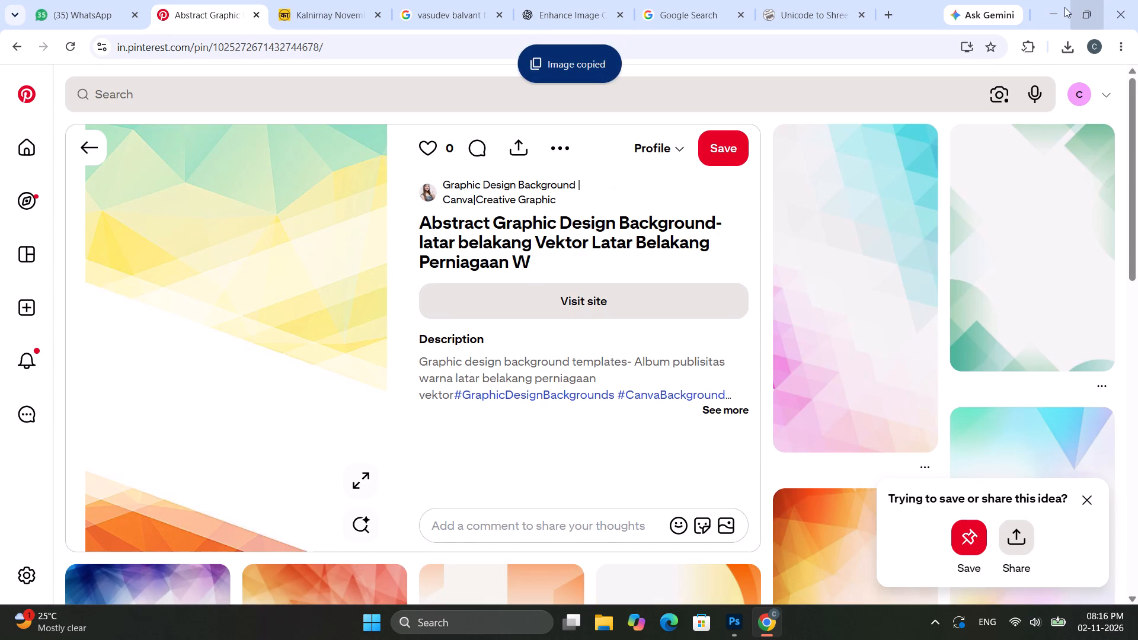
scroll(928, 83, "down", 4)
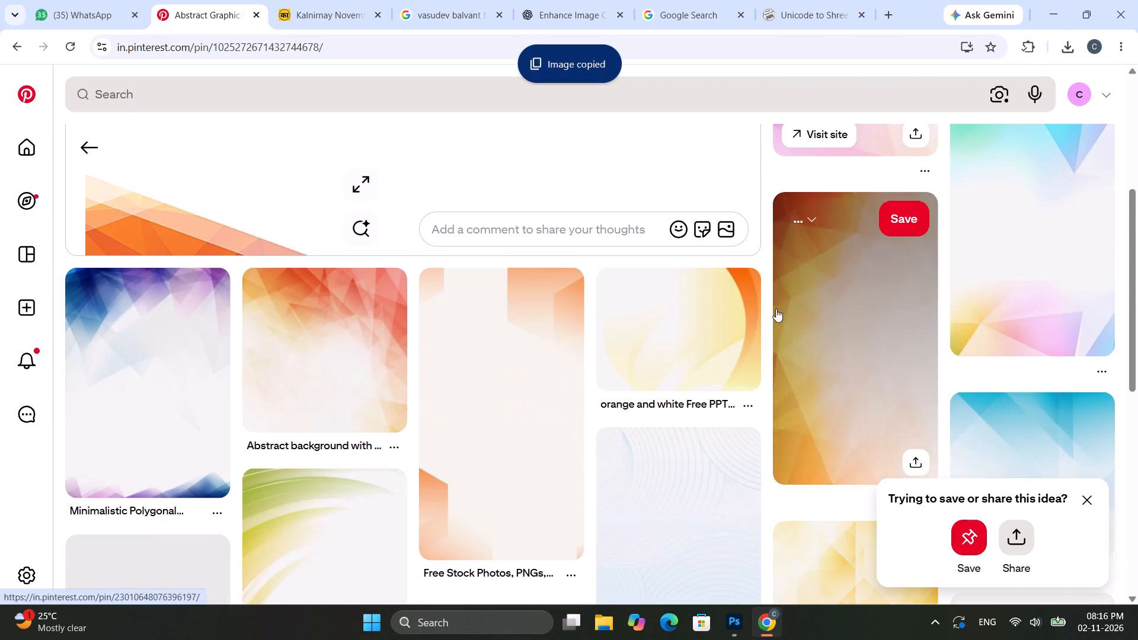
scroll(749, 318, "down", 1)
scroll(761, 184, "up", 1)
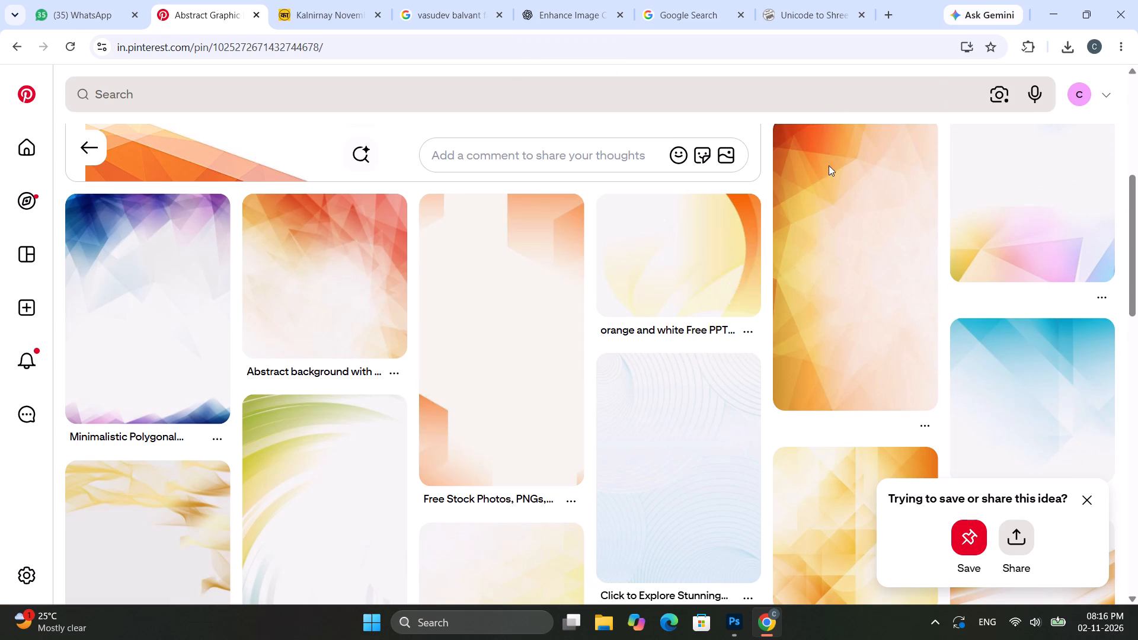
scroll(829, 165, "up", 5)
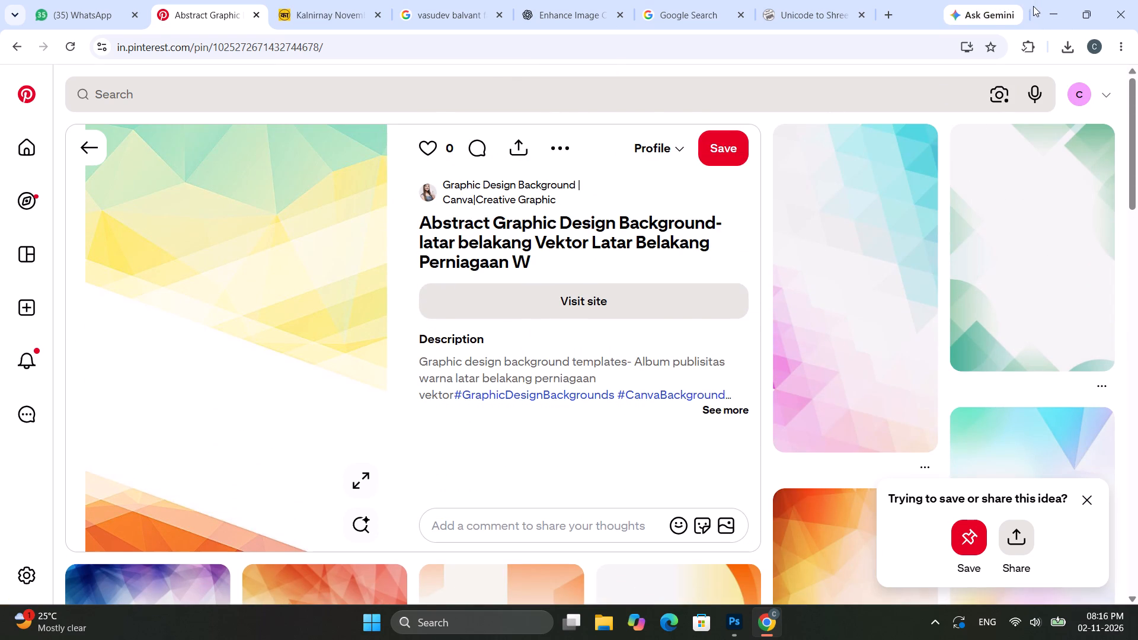
Switch to Photoshop and select the blank Artboard 3 in the diwaali kp.psd document.
left_click(1042, 11)
left_click(439, 295)
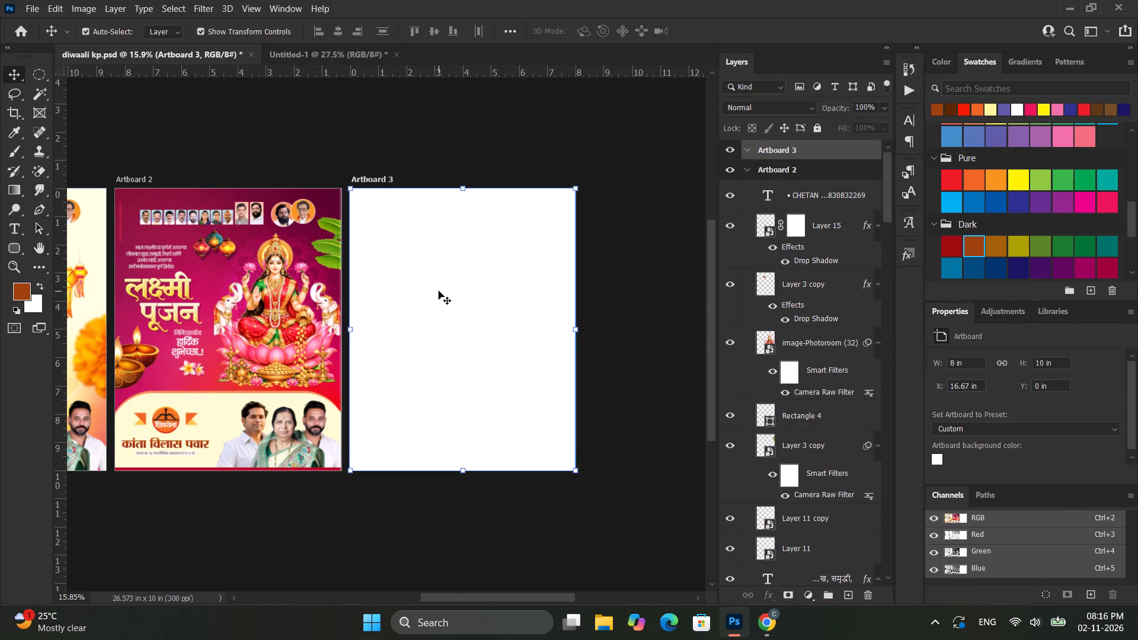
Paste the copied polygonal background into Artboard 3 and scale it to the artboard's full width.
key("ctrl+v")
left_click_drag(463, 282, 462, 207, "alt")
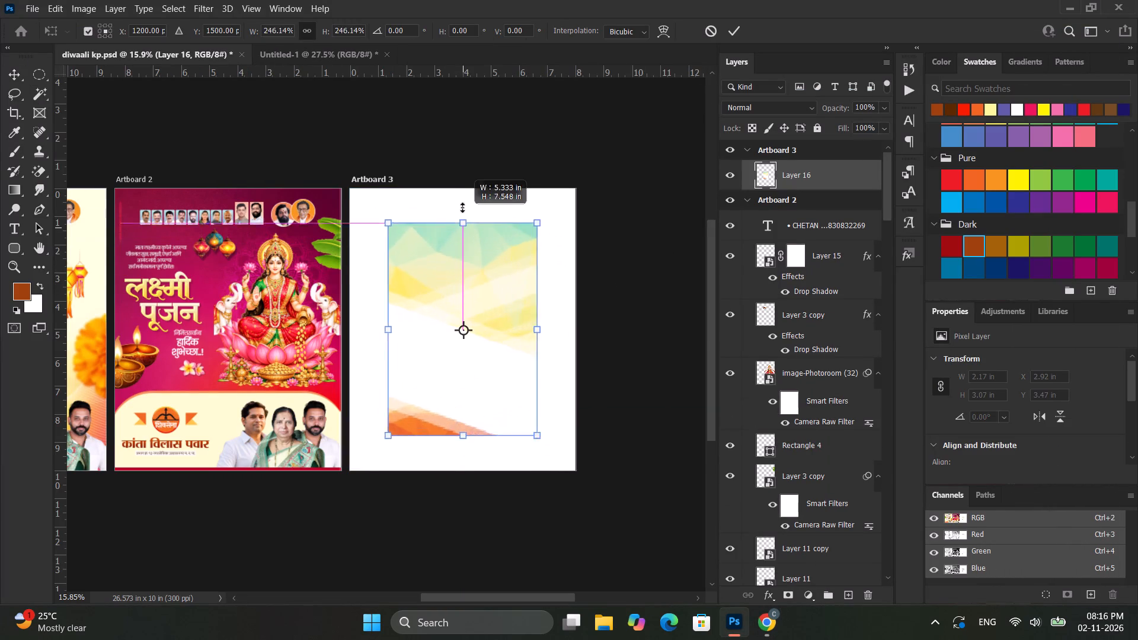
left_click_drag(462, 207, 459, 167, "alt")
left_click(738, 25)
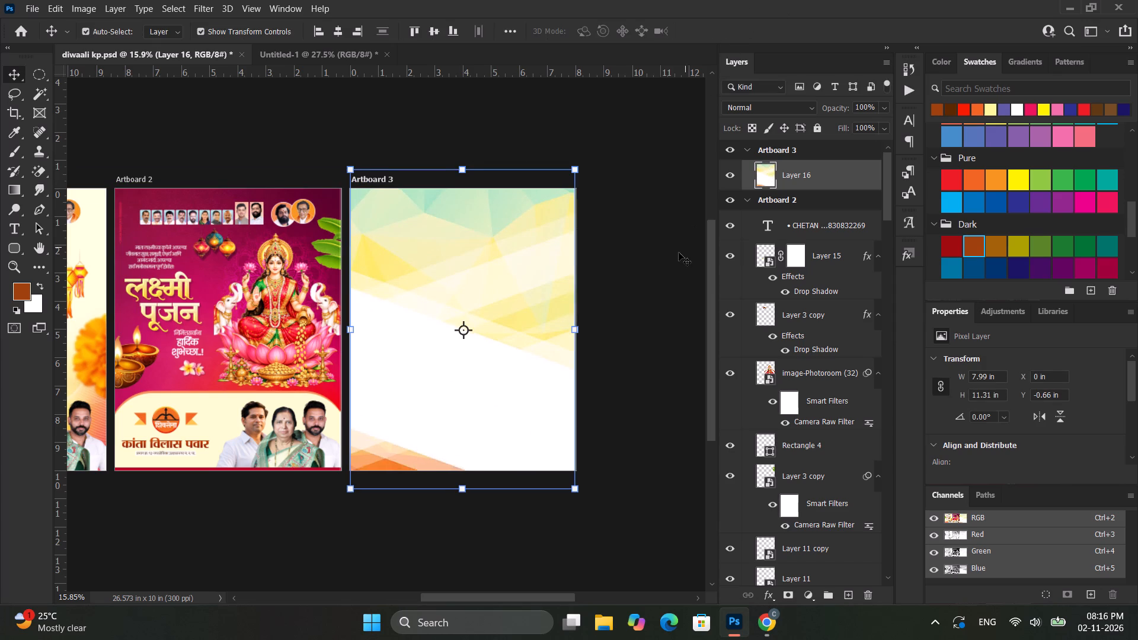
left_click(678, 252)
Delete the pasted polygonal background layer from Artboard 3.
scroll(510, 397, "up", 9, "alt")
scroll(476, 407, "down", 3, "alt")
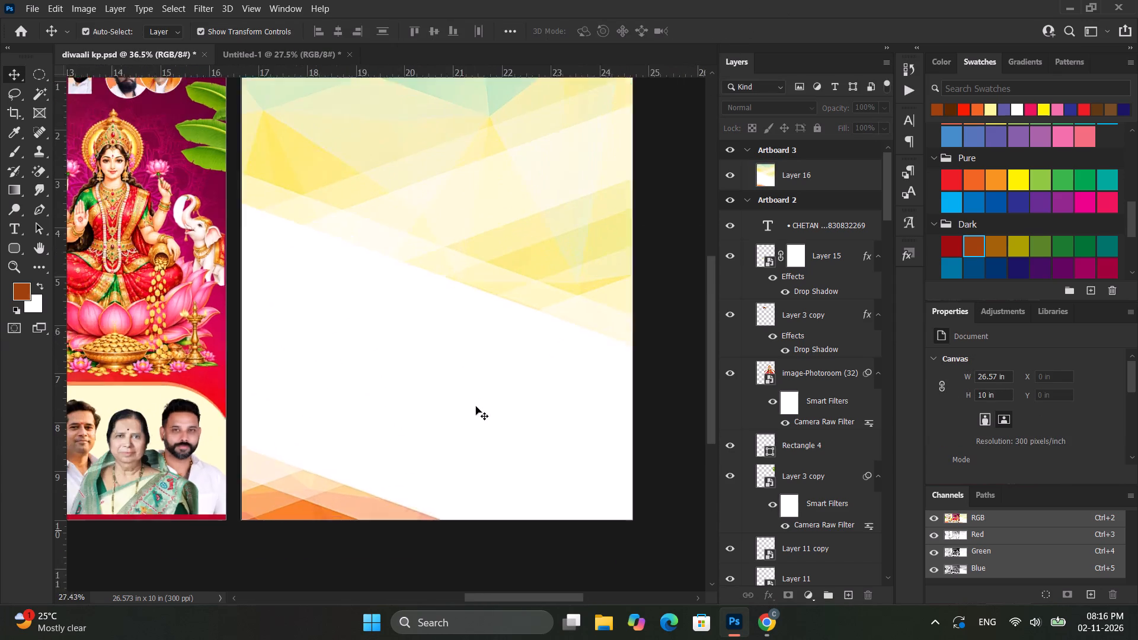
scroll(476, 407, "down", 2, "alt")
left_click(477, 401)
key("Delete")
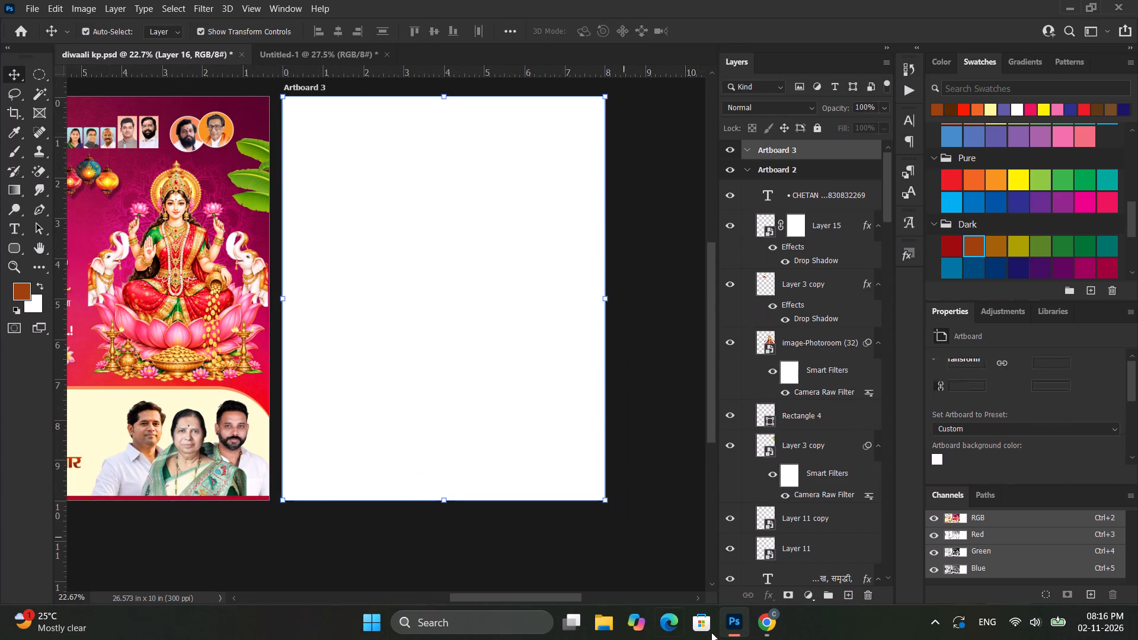
Switch to Chrome, open the orange and white PPT background pin on Pinterest and copy its image.
left_click(768, 626)
scroll(587, 348, "down", 8)
scroll(251, 255, "up", 4)
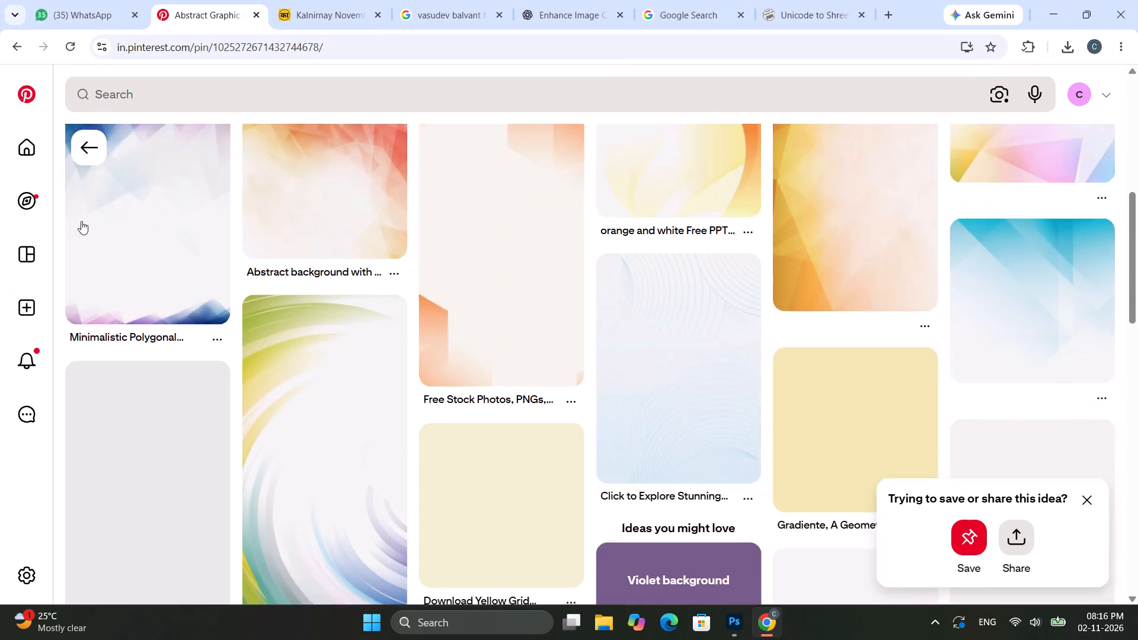
scroll(95, 207, "down", 3)
scroll(378, 214, "up", 2)
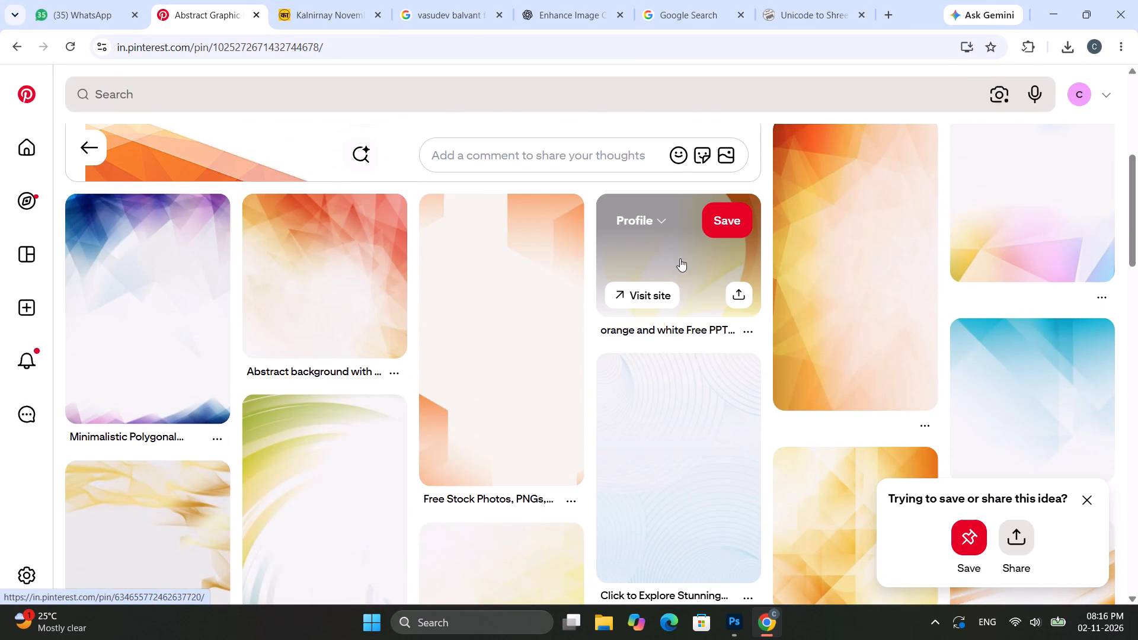
left_click(682, 254)
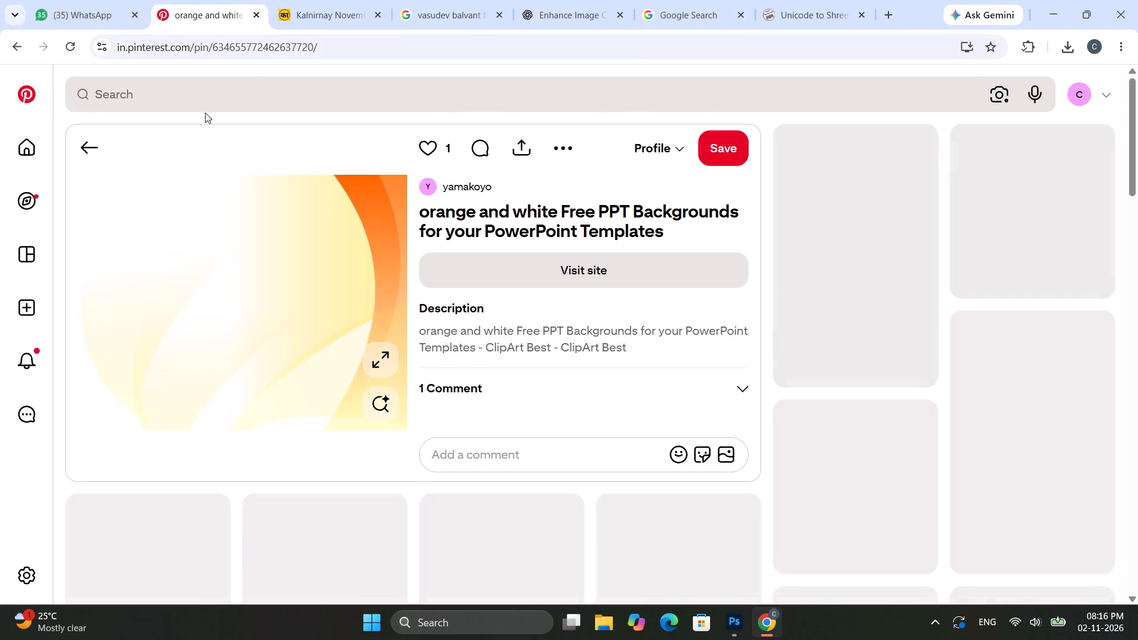
right_click(212, 225)
left_click_drag(293, 295, 293, 287)
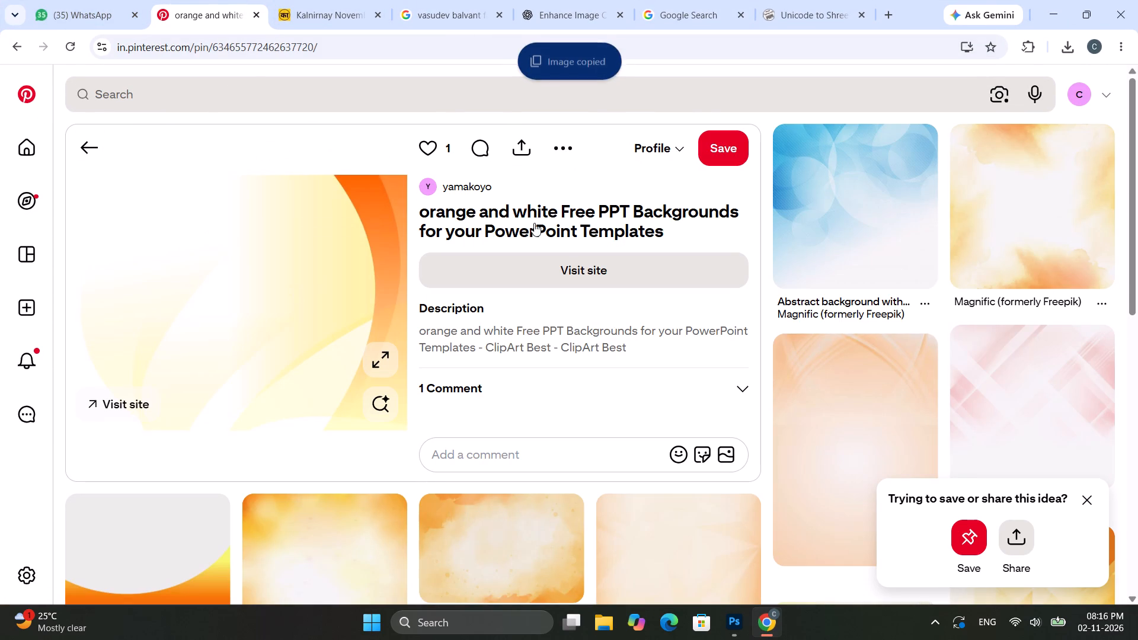
Return to Photoshop, paste the orange and white background into Artboard 3 and rotate it 90°.
left_click(1051, 15)
left_click(487, 318)
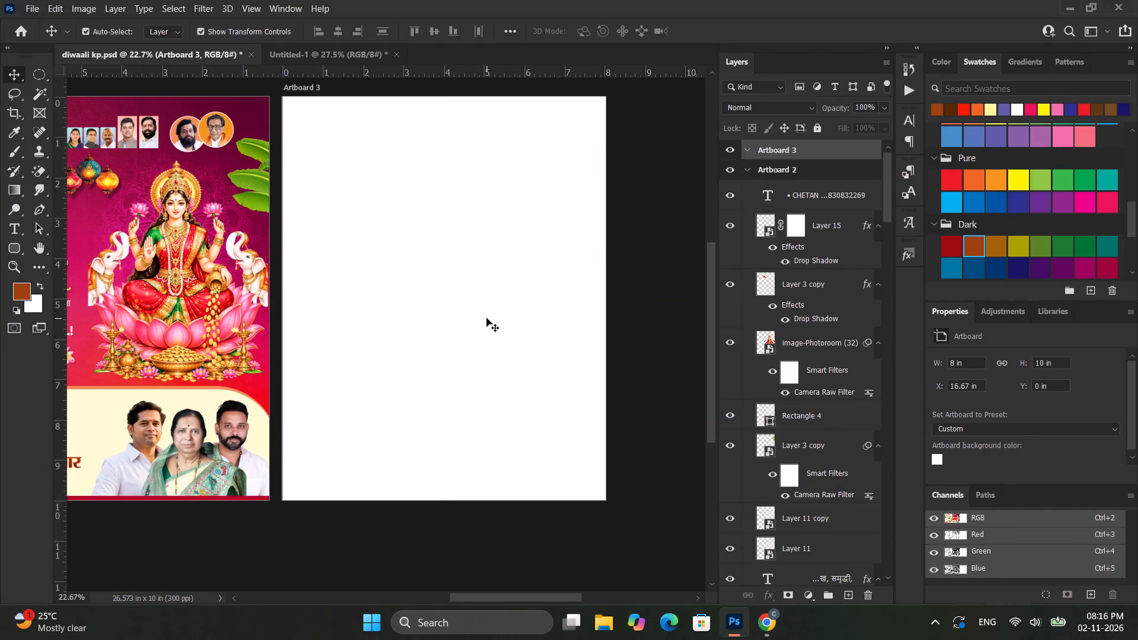
key("ctrl+v")
scroll(482, 304, "up", 5)
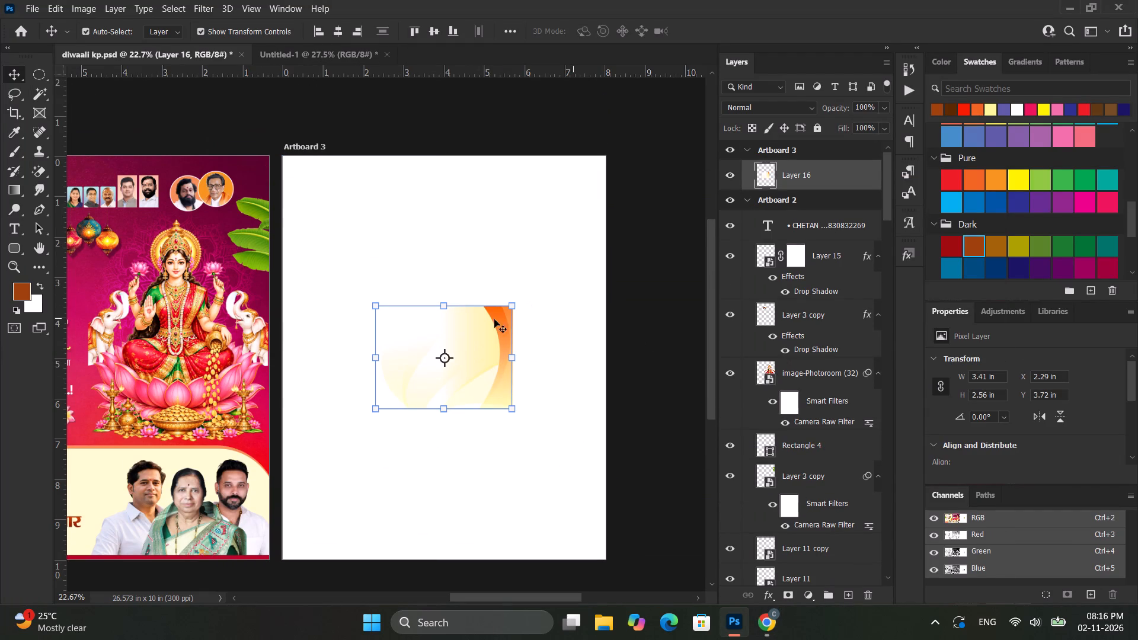
double_click(981, 414)
key("9")
key("0")
key("Return")
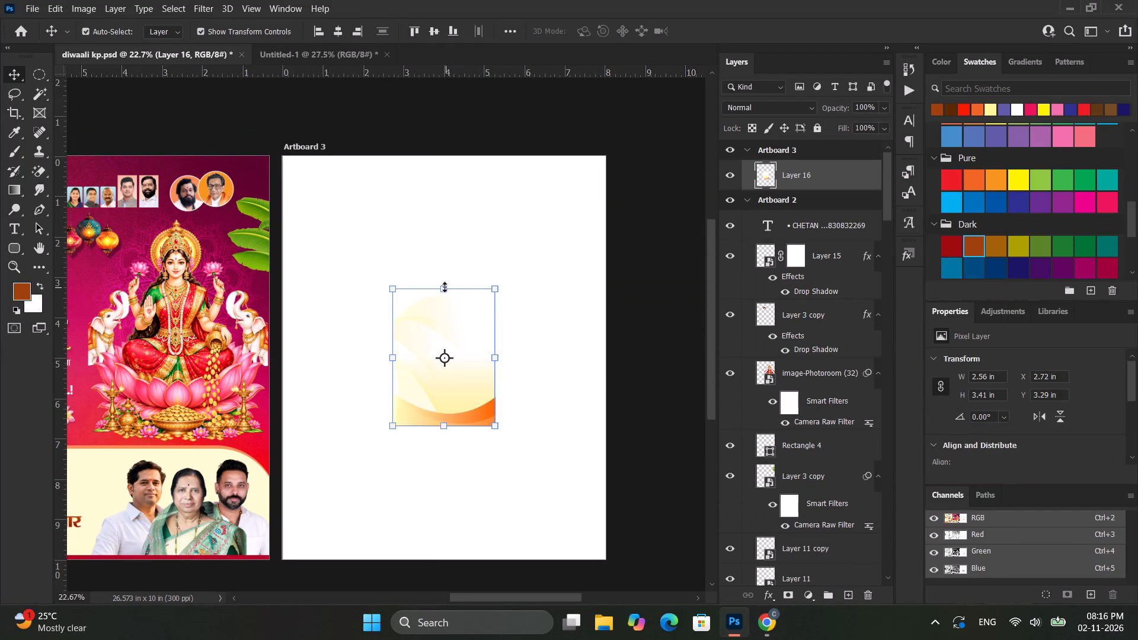
Stretch the rotated background to fill all of Artboard 3, 8 in wide by 10 in high.
left_click_drag(443, 287, 446, 152, "alt")
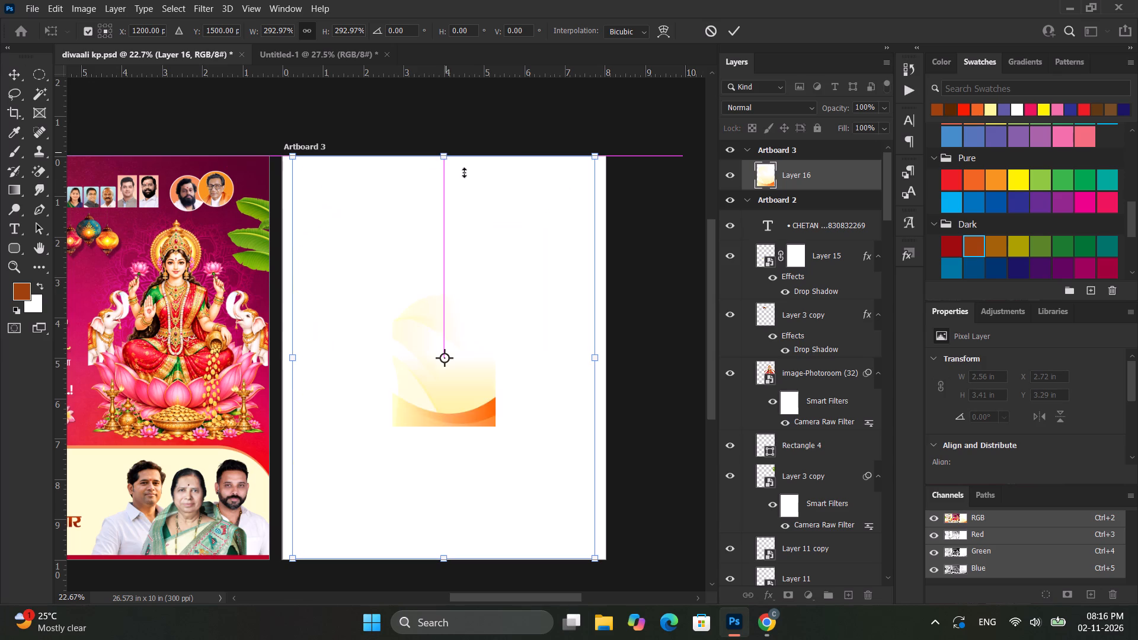
left_click_drag(600, 361, 609, 361, "shift")
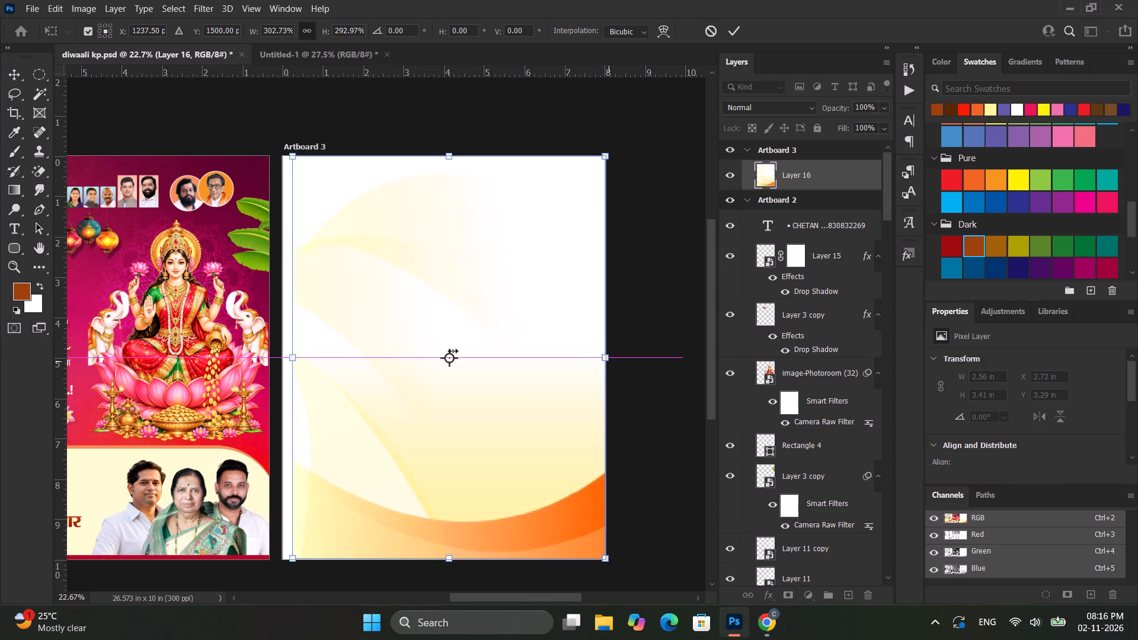
left_click_drag(285, 354, 276, 353, "shift")
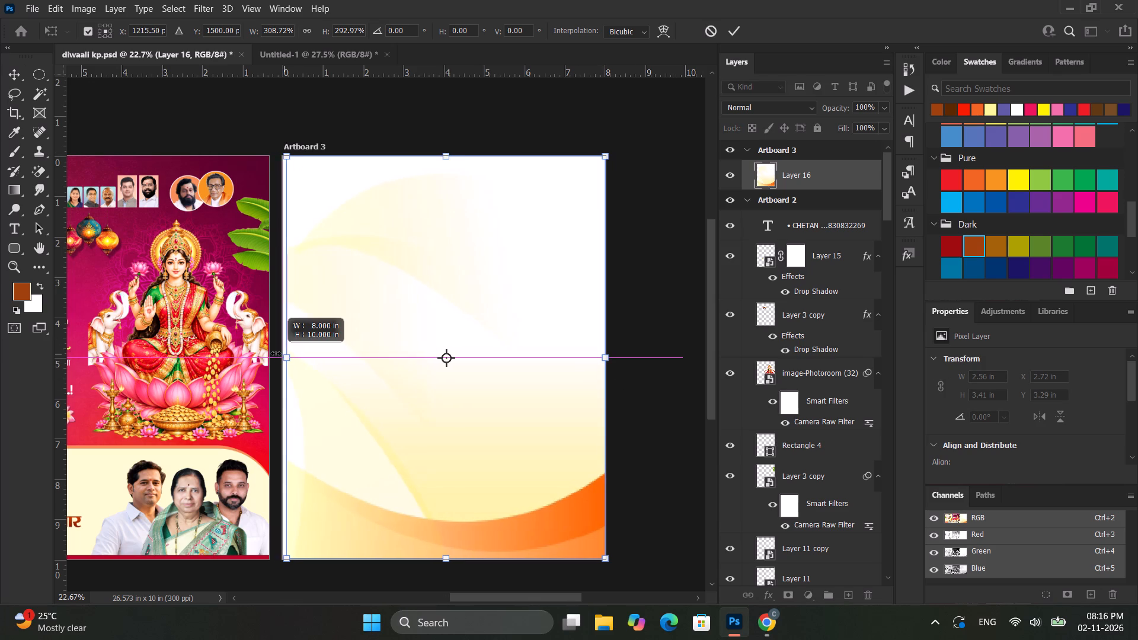
left_click_drag(276, 353, 274, 353, "shift")
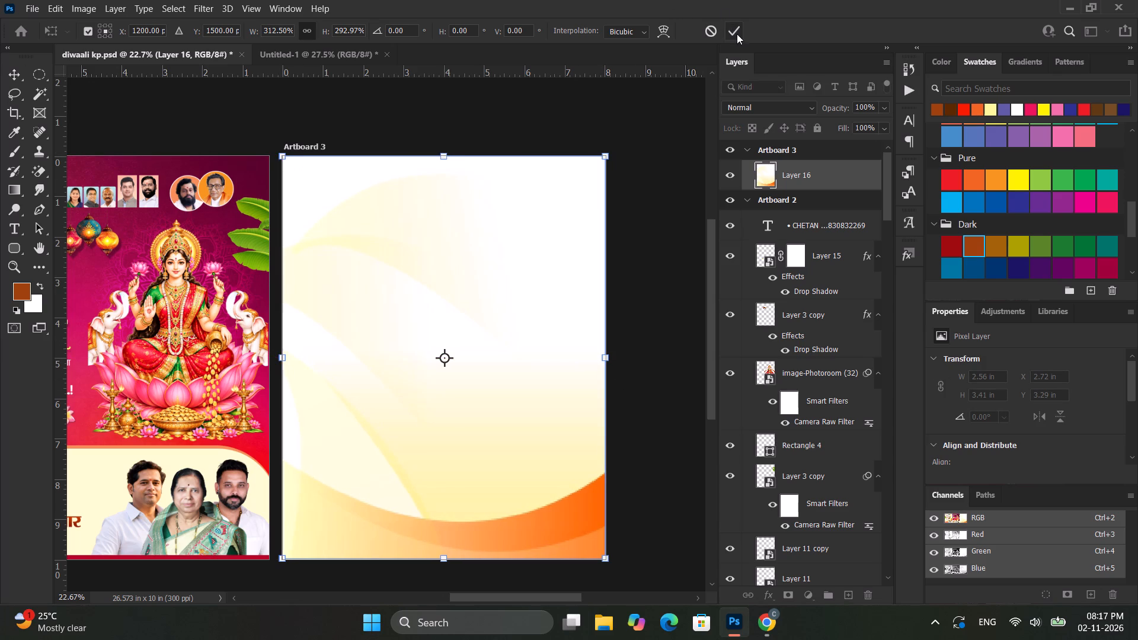
left_click(737, 34)
left_click(657, 189)
Duplicate Artboard 2's Group 2, which holds the party logo, name text and three footer portraits.
scroll(574, 270, "down", 5)
scroll(495, 388, "up", 3, "alt")
scroll(495, 389, "down", 6, "alt")
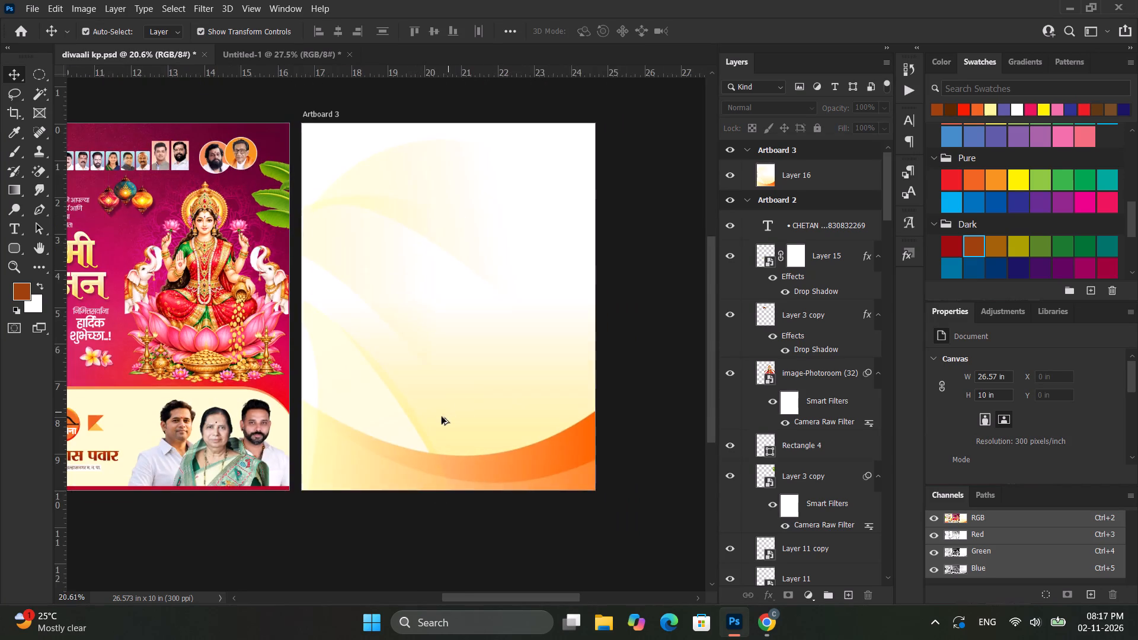
scroll(442, 417, "down", 1, "alt")
scroll(433, 421, "up", 8, "ctrl")
scroll(457, 430, "down", 4, "ctrl")
left_click(318, 451)
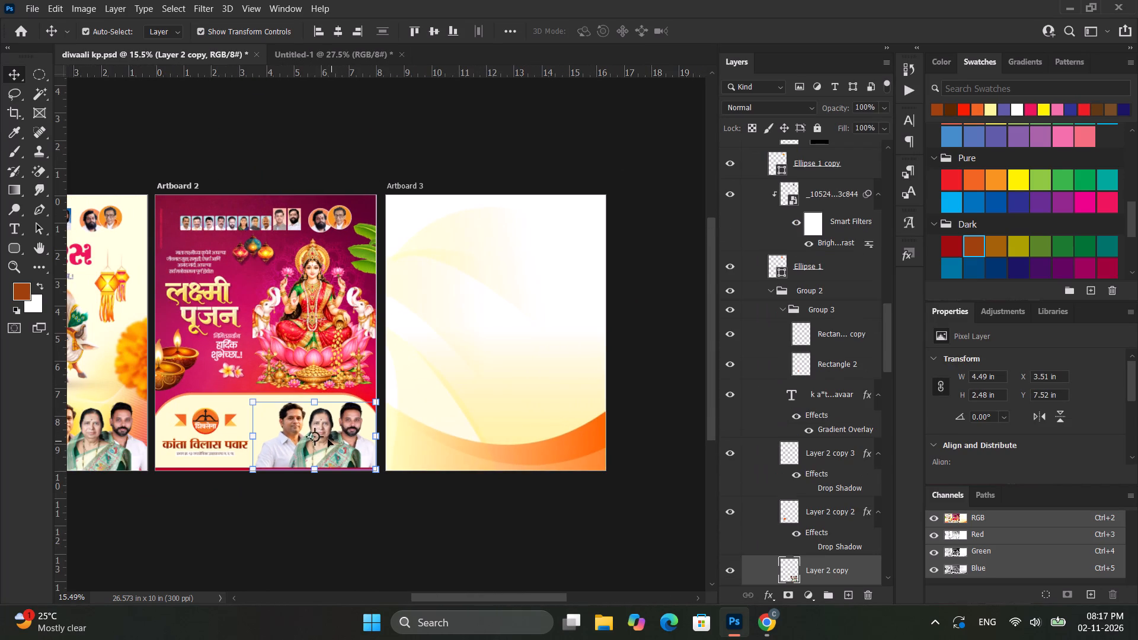
scroll(846, 518, "down", 5)
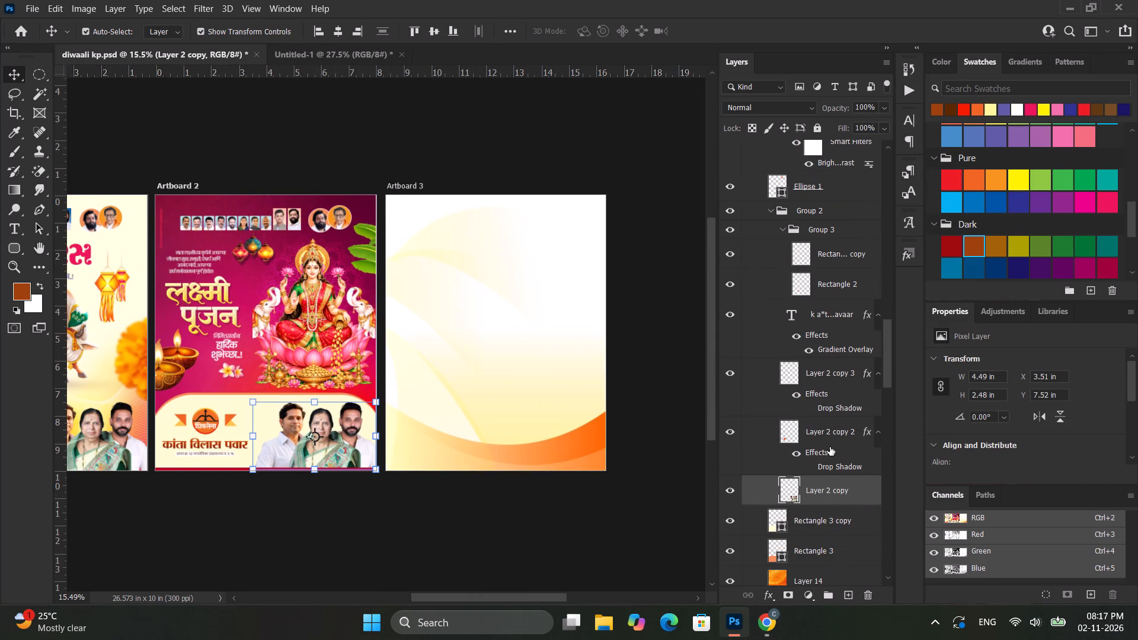
scroll(830, 447, "up", 1)
left_click(820, 438, "ctrl")
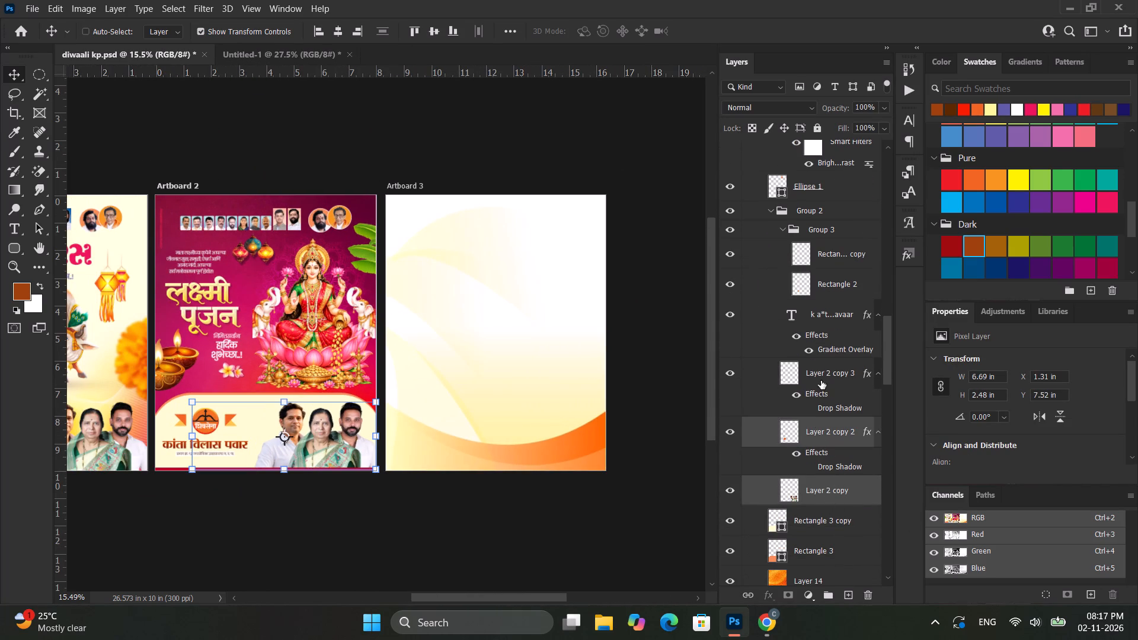
left_click(823, 225)
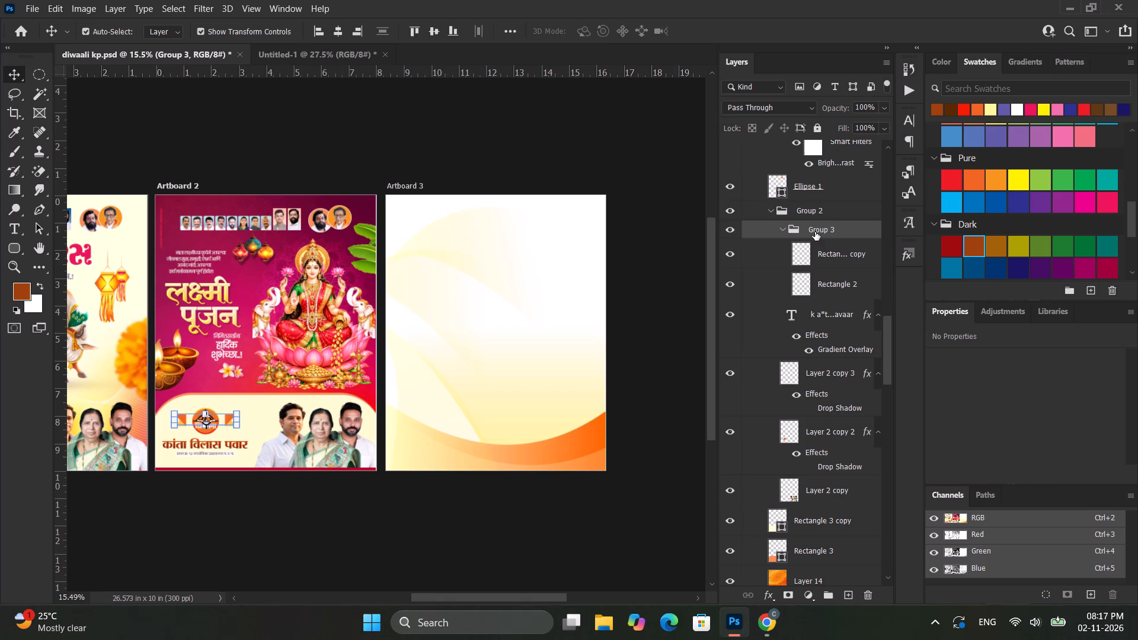
left_click(723, 209)
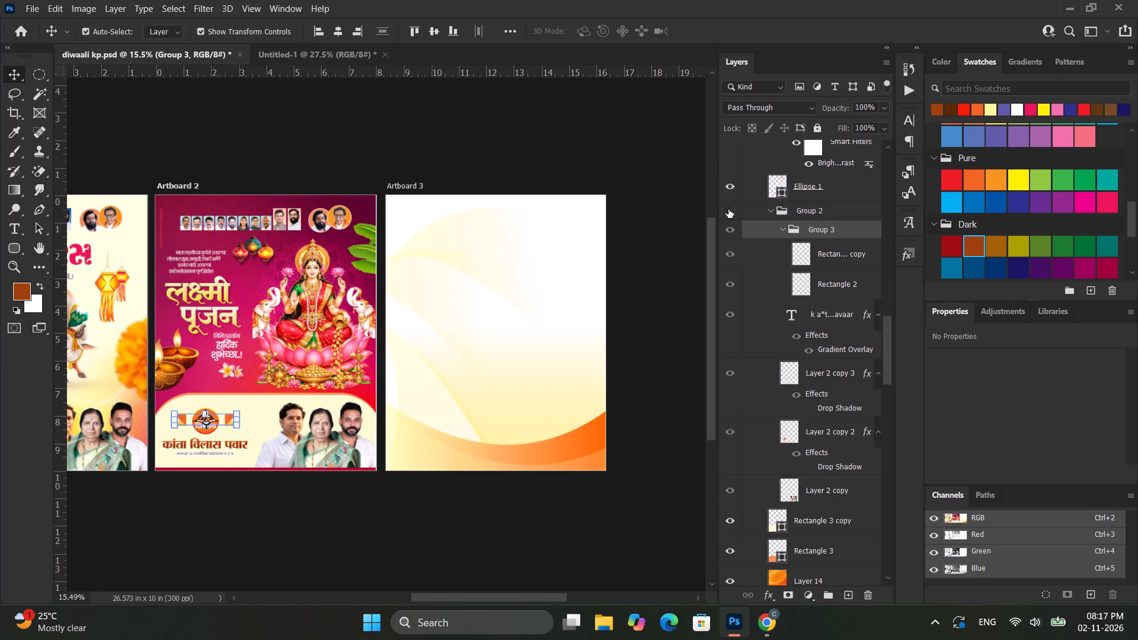
left_click(728, 209)
left_click(824, 215)
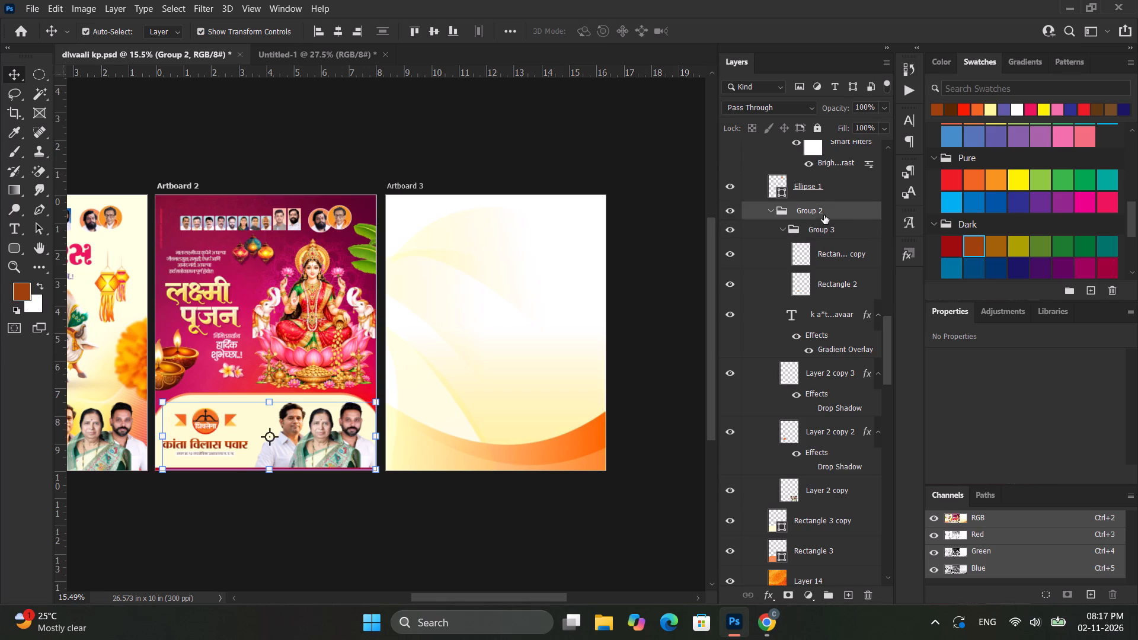
key("ctrl+j")
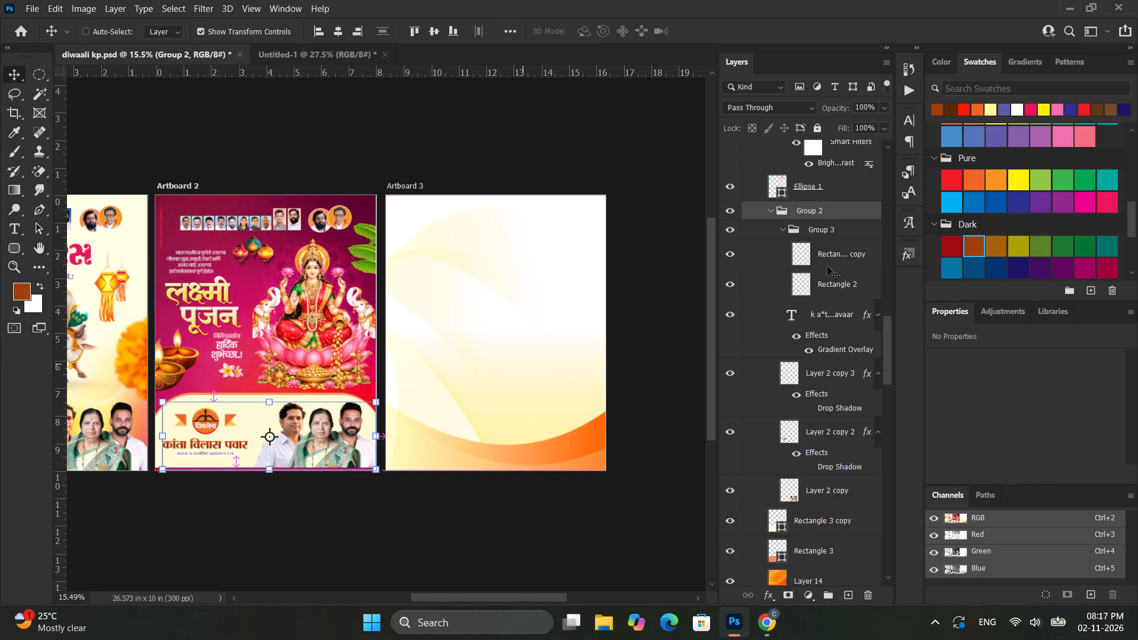
Move the selected Group 2 footer into Artboard 3, above the background layer.
scroll(827, 264, "up", 8)
scroll(831, 357, "up", 2)
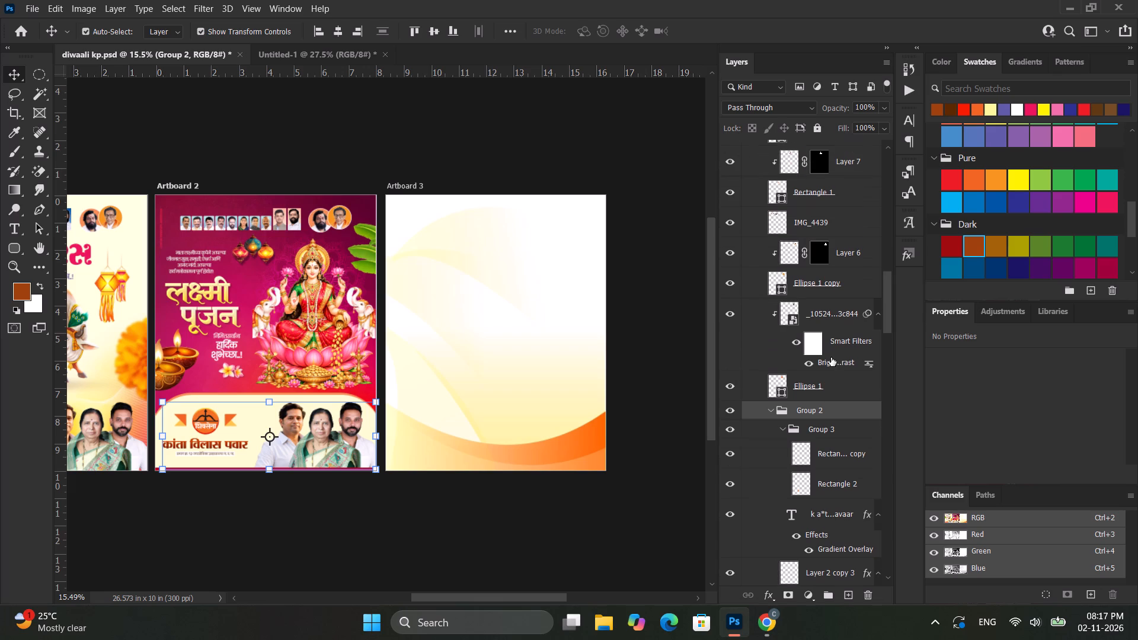
left_click_drag(837, 415, 845, 144)
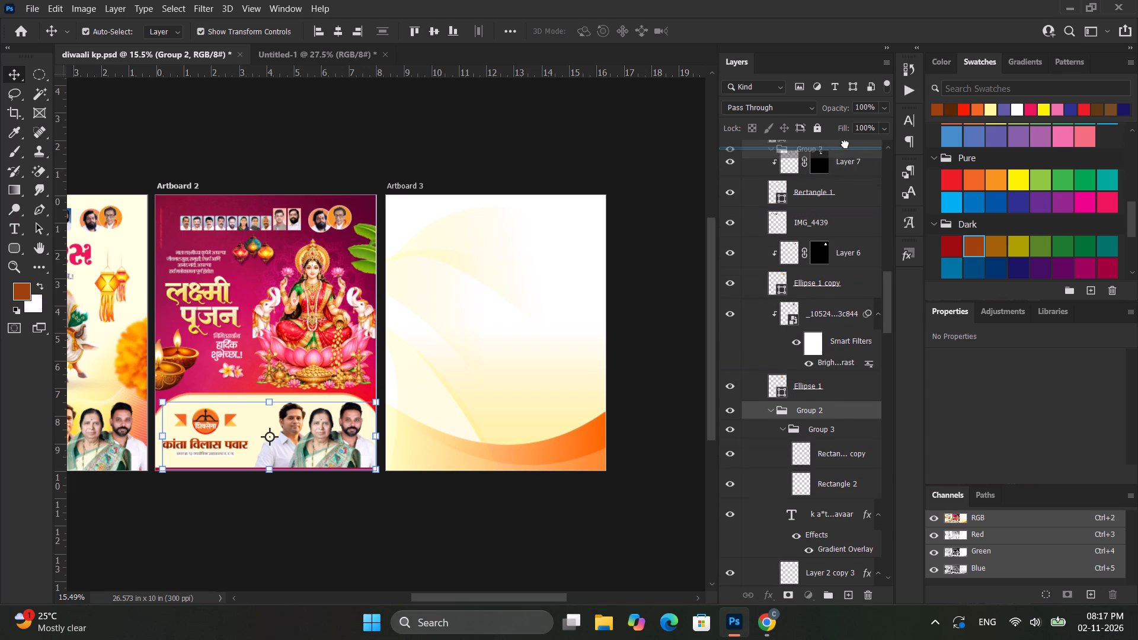
left_click_drag(845, 144, 843, 128)
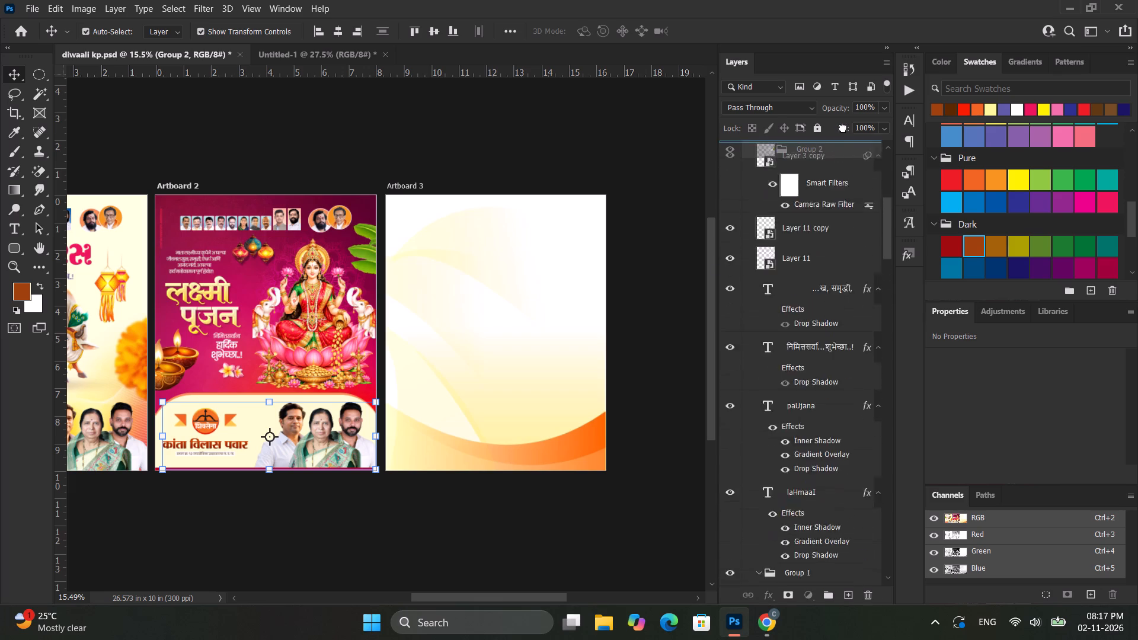
left_click_drag(843, 128, 837, 144)
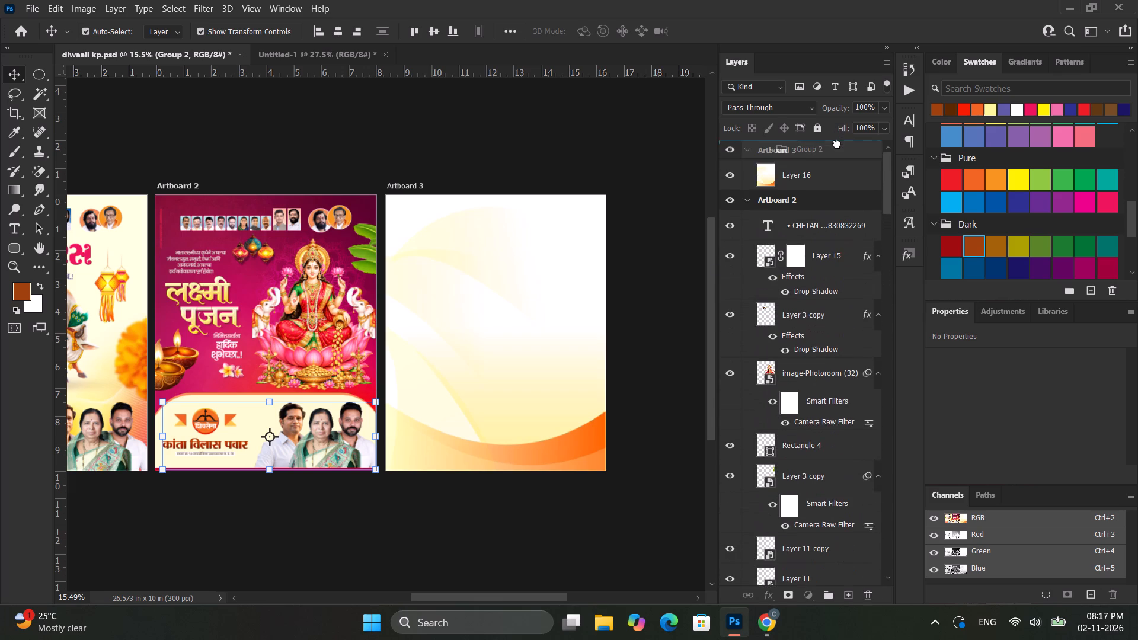
left_click_drag(837, 144, 832, 149)
left_click(629, 155)
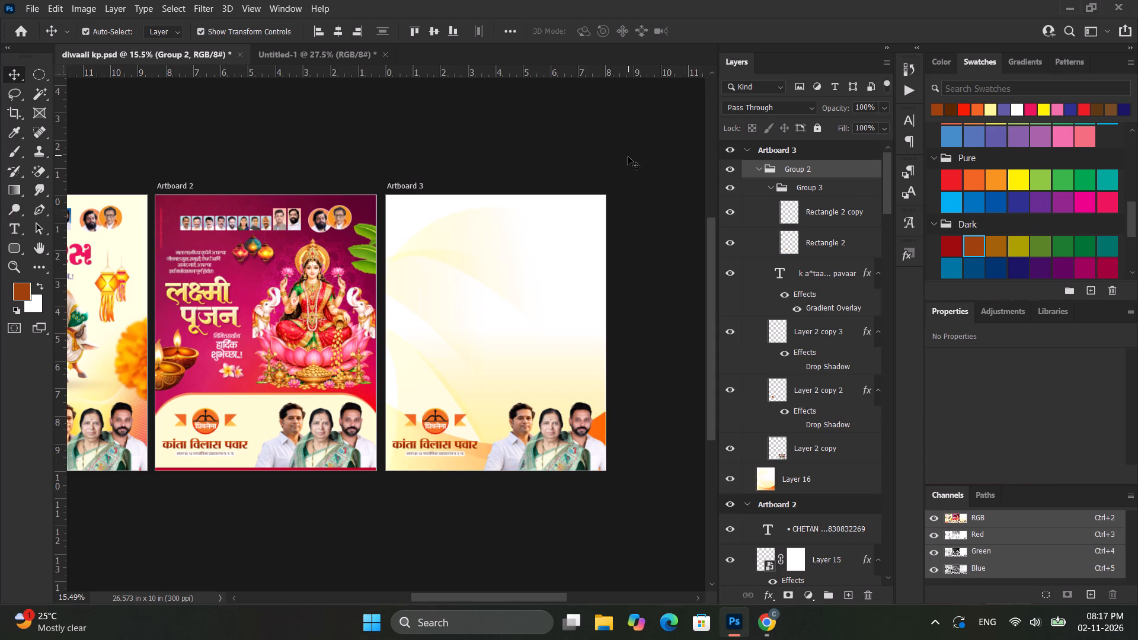
Brush a pale yellow sampled from Artboard 3's background over the orange area behind the footer logo and name text, on Layer 16.
scroll(462, 460, "up", 15, "alt")
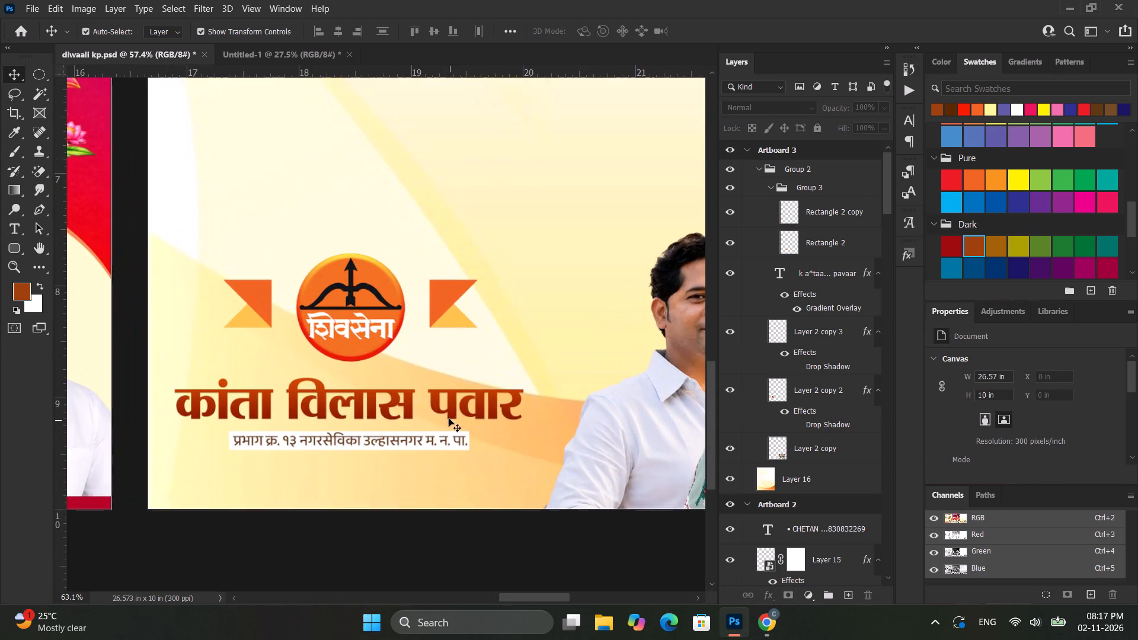
left_click(453, 404)
scroll(485, 399, "down", 6, "alt")
left_click(535, 517)
scroll(534, 507, "down", 8, "alt")
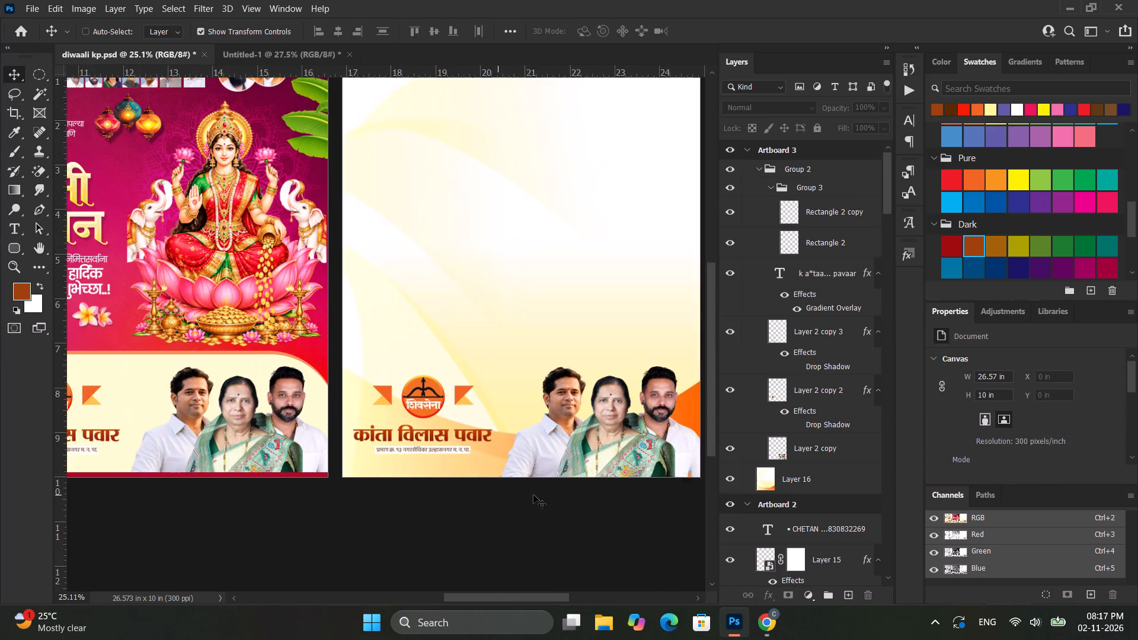
scroll(533, 495, "down", 2, "alt")
scroll(368, 389, "up", 3, "alt")
scroll(365, 387, "down", 6, "alt")
scroll(387, 375, "up", 9, "alt")
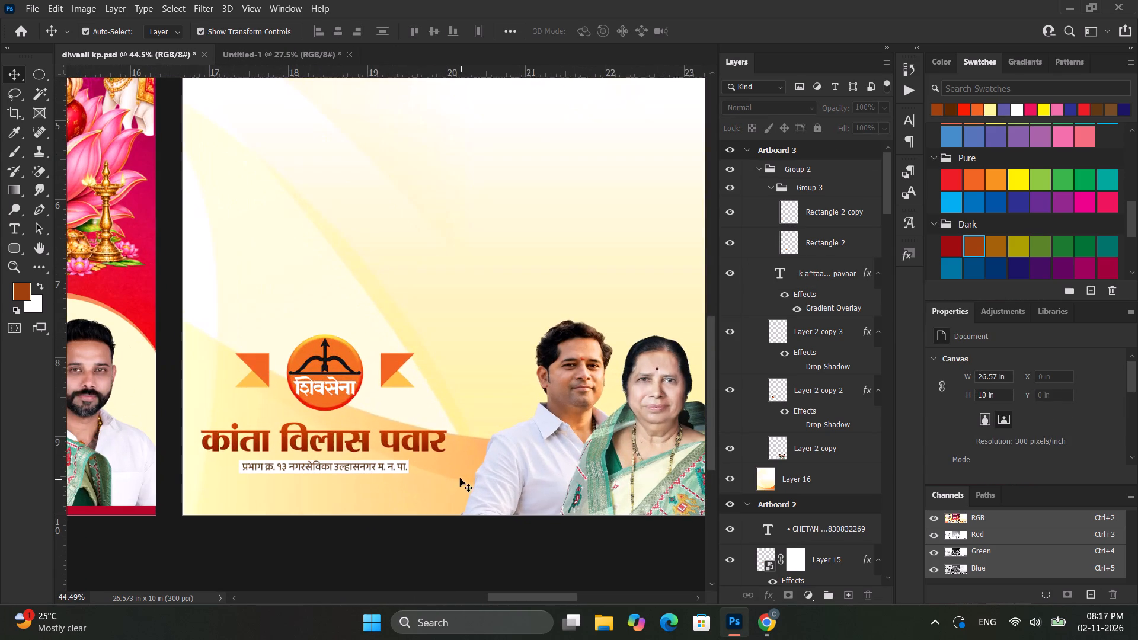
left_click(456, 477)
left_click(5, 161)
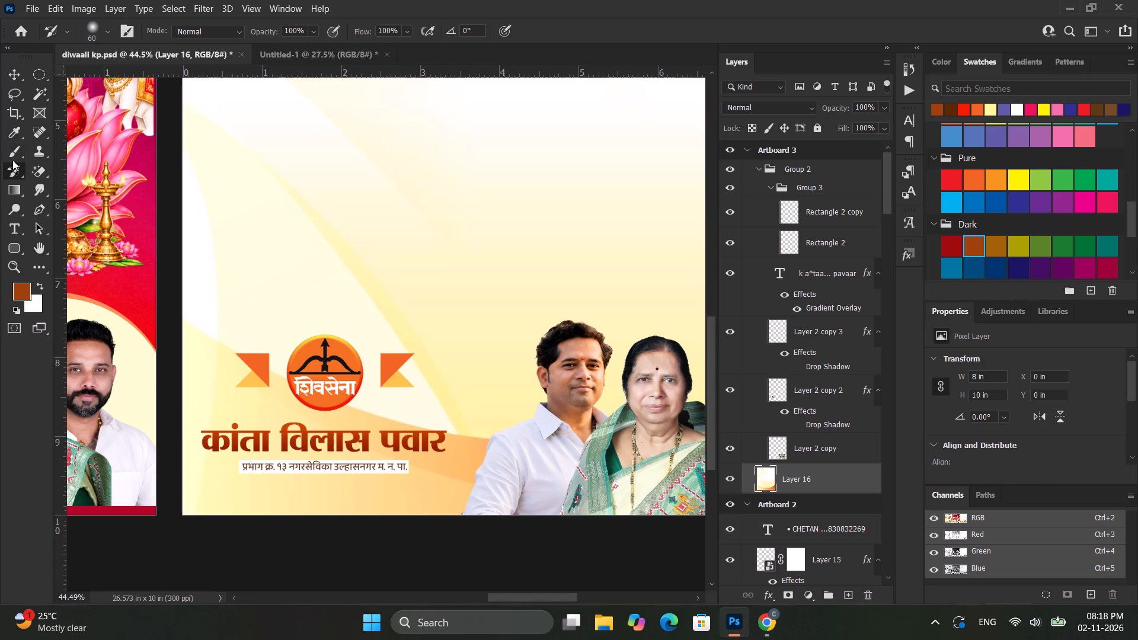
left_click(12, 156)
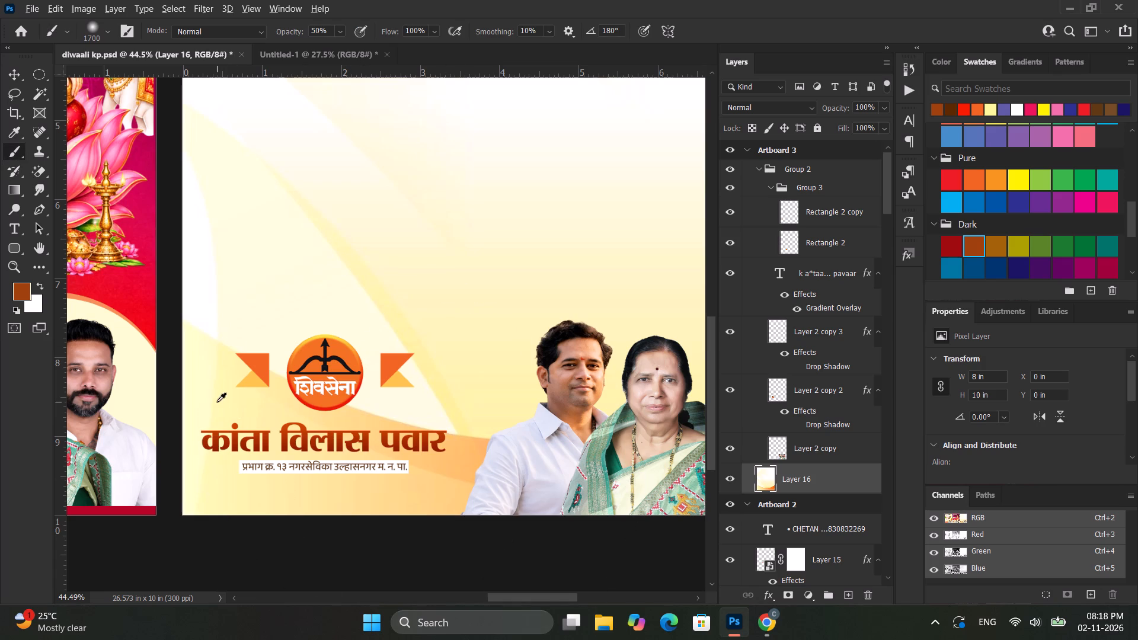
left_click(217, 402, "alt")
left_click(298, 433)
left_click(311, 434)
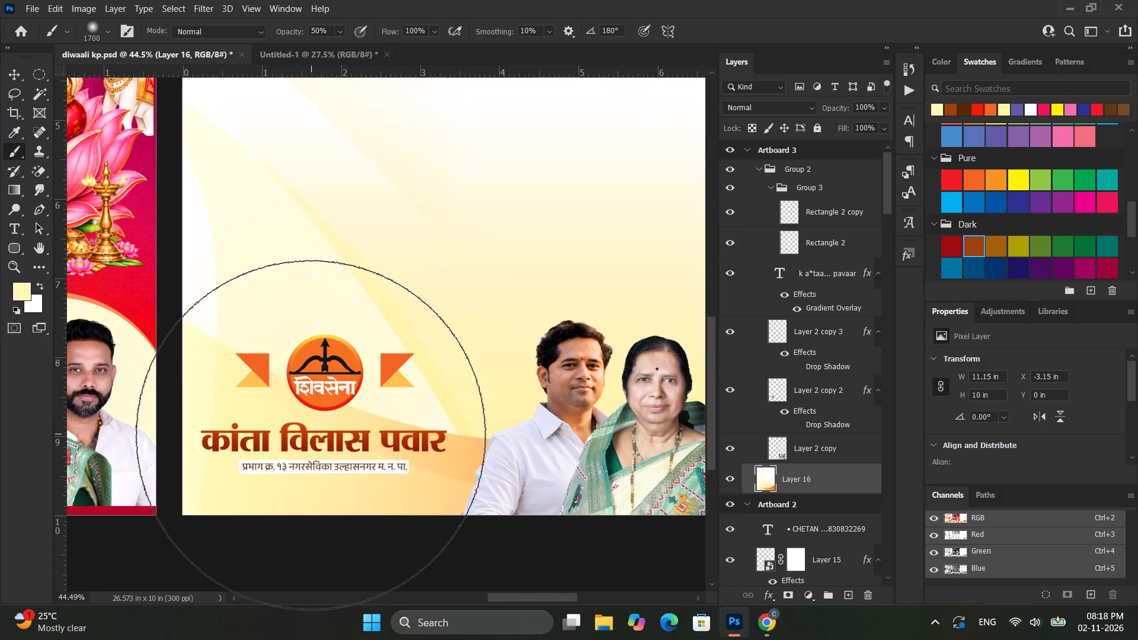
left_click(328, 443)
left_click(337, 445)
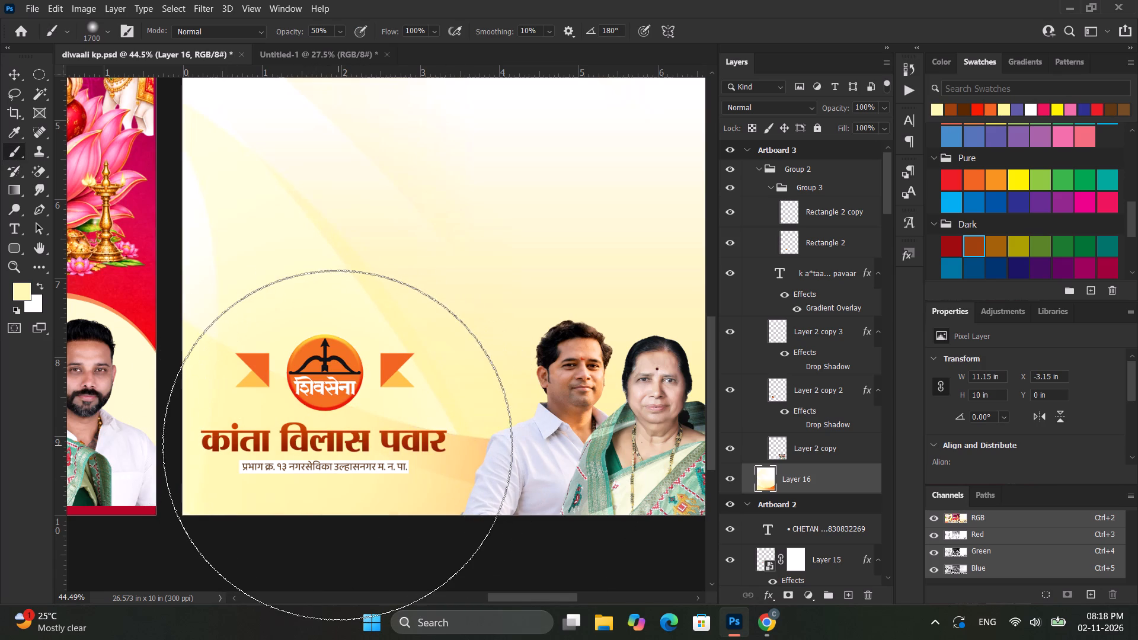
scroll(316, 449, "down", 7, "alt")
scroll(244, 431, "down", 1, "alt")
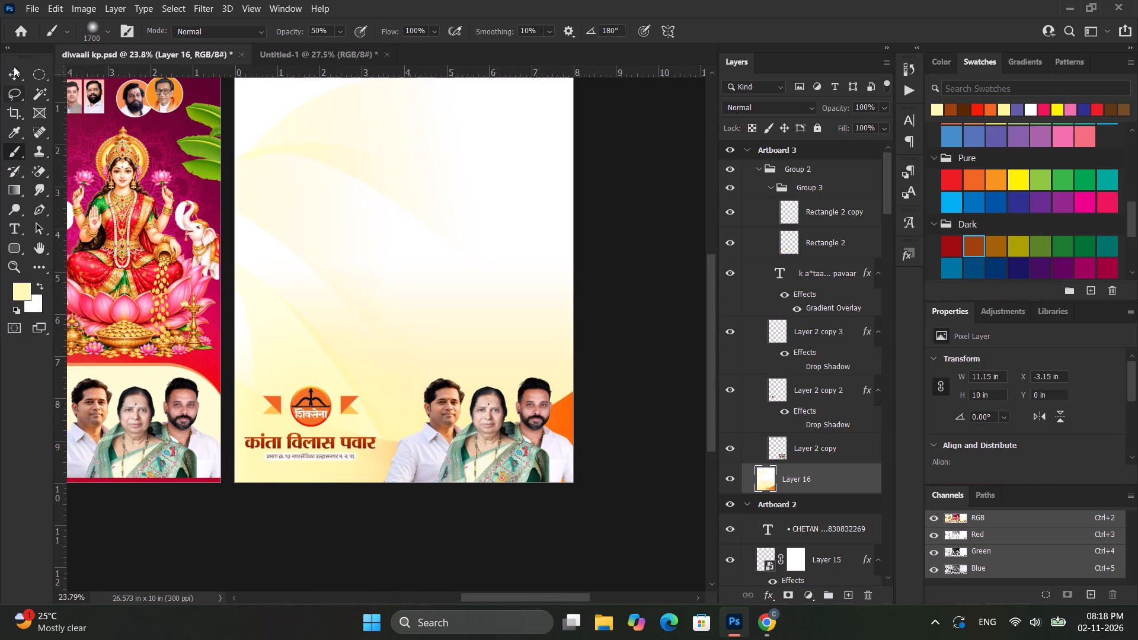
left_click(4, 83)
left_click(628, 313)
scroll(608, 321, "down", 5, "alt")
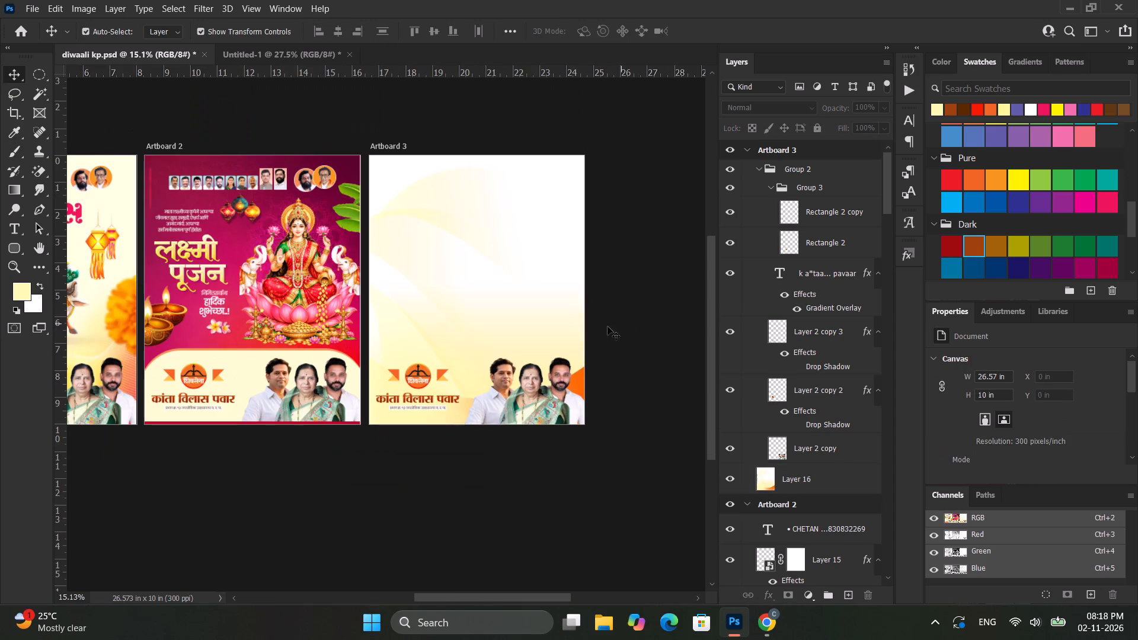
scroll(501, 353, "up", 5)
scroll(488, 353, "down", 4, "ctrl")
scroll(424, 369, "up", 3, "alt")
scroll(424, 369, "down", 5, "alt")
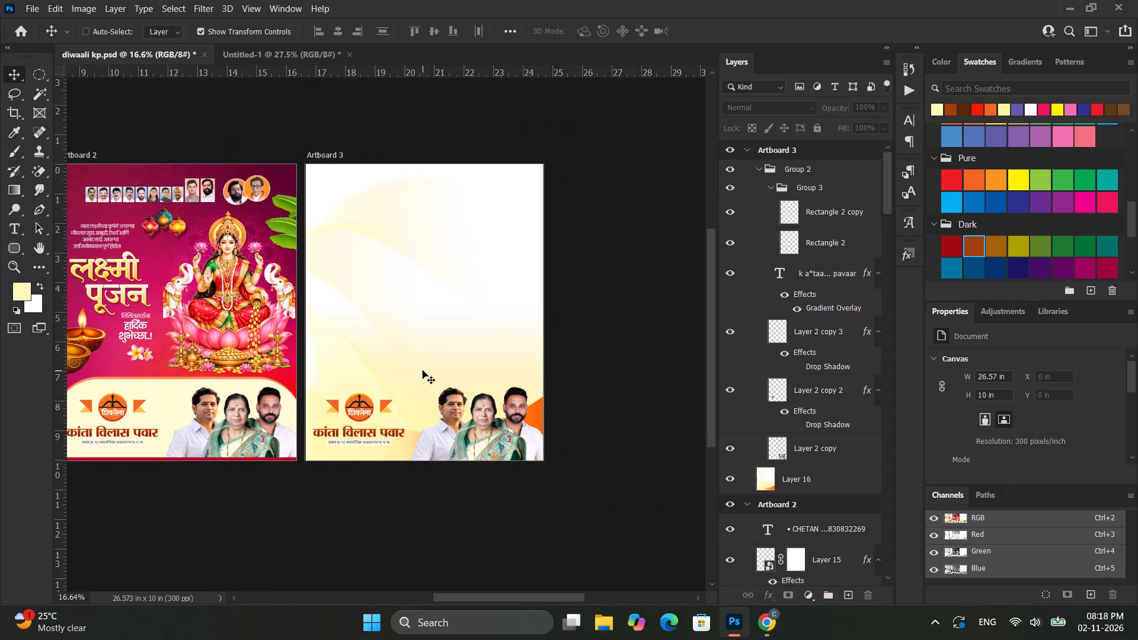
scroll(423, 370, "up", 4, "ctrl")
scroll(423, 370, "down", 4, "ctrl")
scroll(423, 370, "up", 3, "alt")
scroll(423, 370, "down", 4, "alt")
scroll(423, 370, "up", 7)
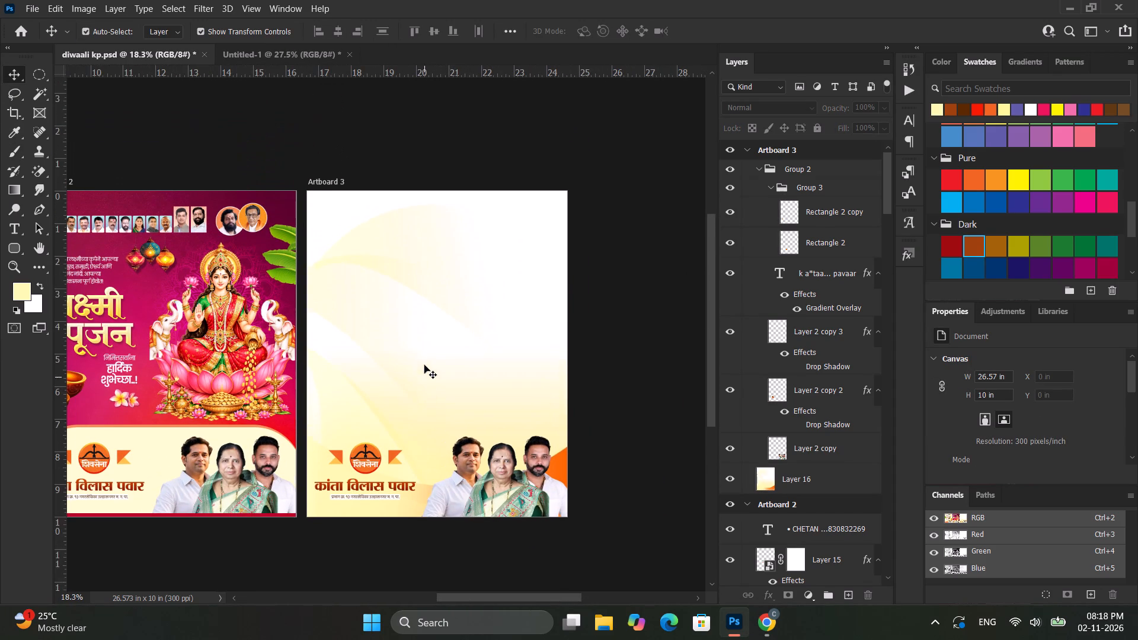
Select Artboard 2's Group 1 and toggle its visibility off and on to check which elements it contains.
left_click(203, 221)
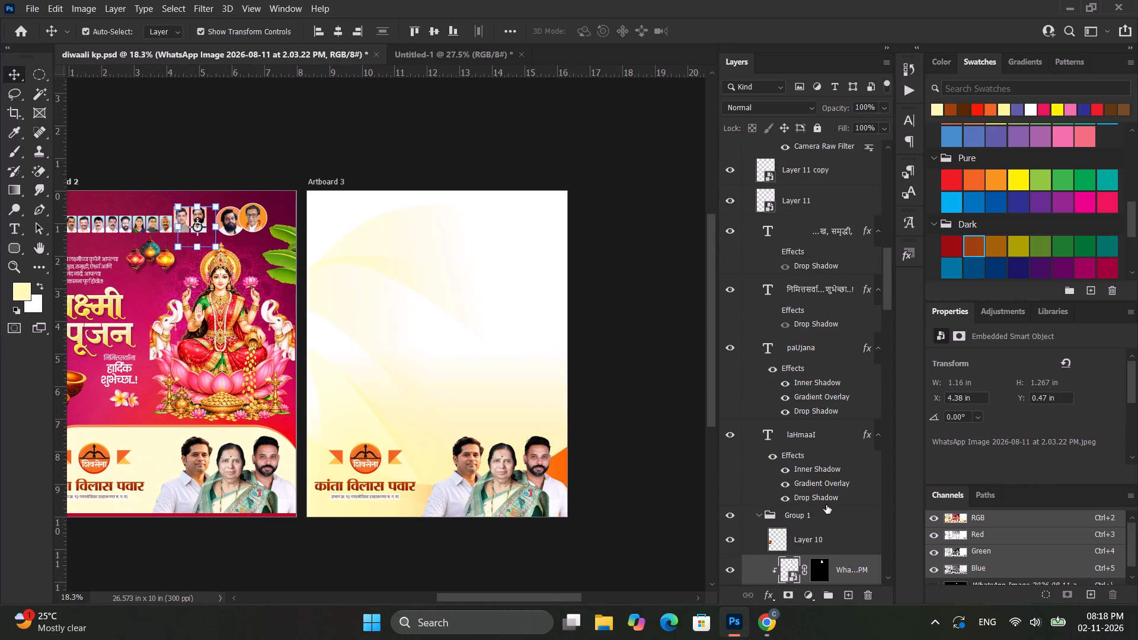
left_click(823, 513)
left_click(719, 518)
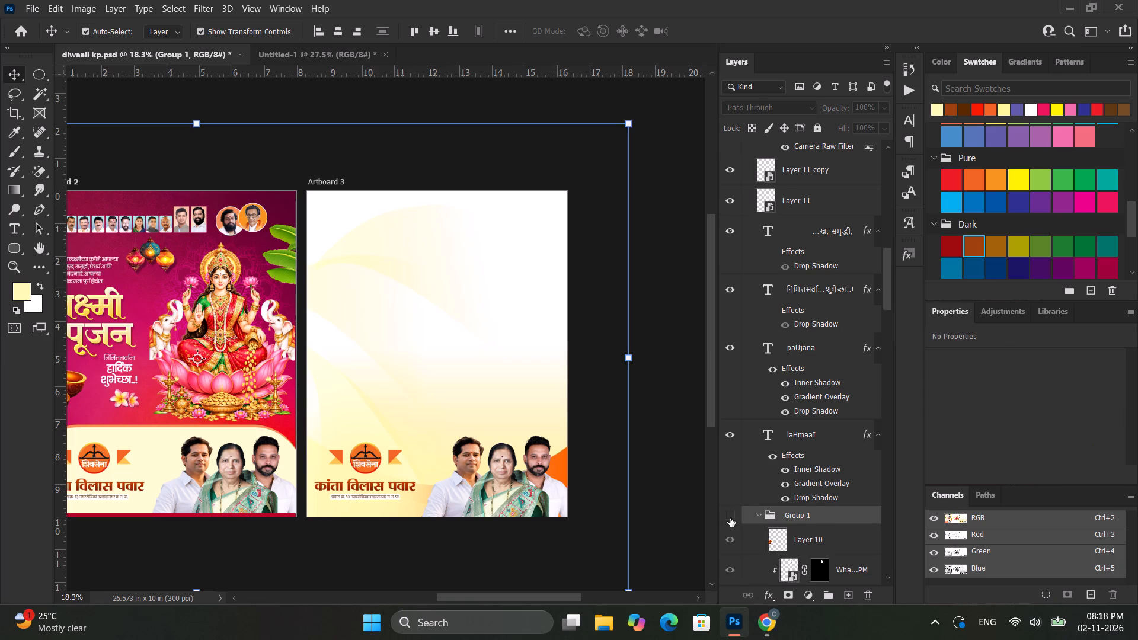
left_click(727, 516)
scroll(481, 271, "down", 7, "alt")
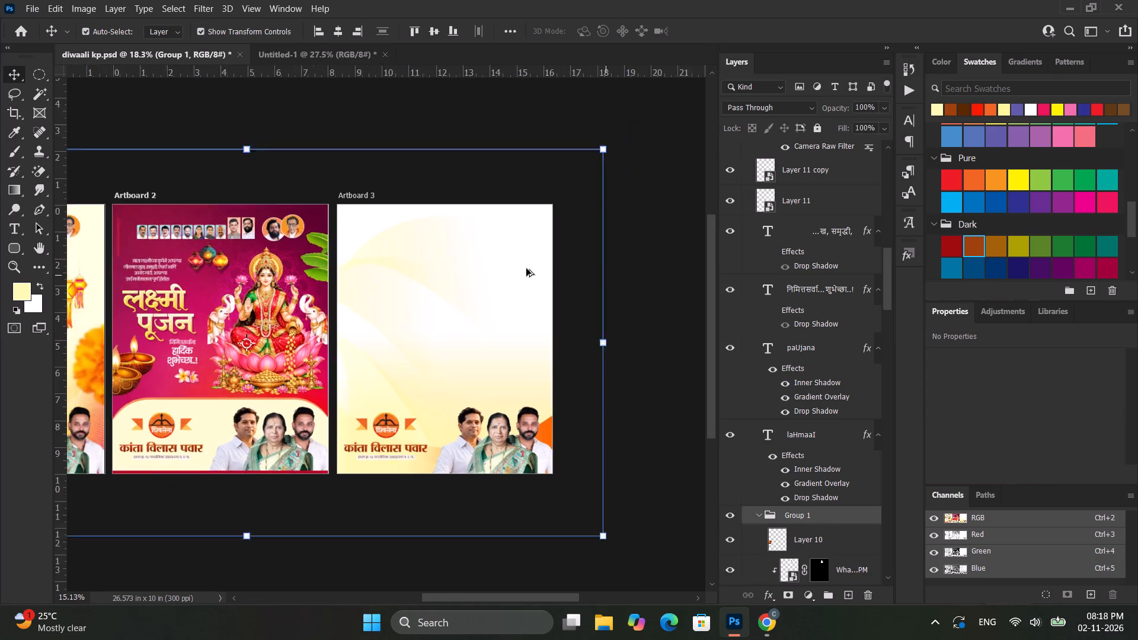
left_click(615, 248)
Check Artboard 1's Group 1, which holds the row of leader portraits along the top, by toggling its visibility, and duplicate it.
left_click(173, 251)
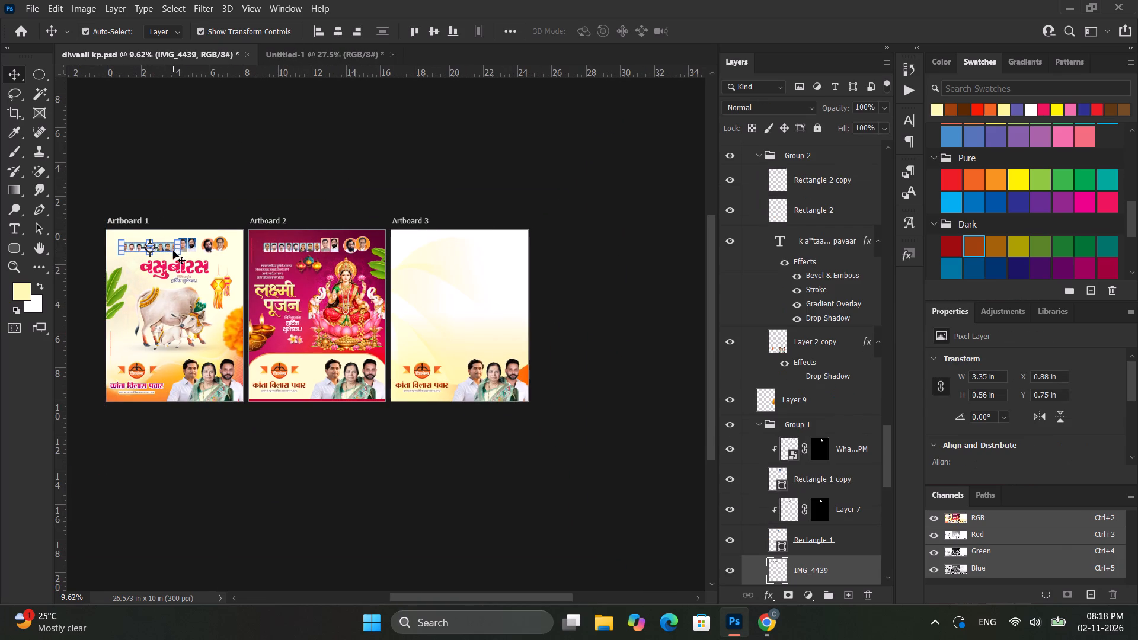
left_click(803, 421)
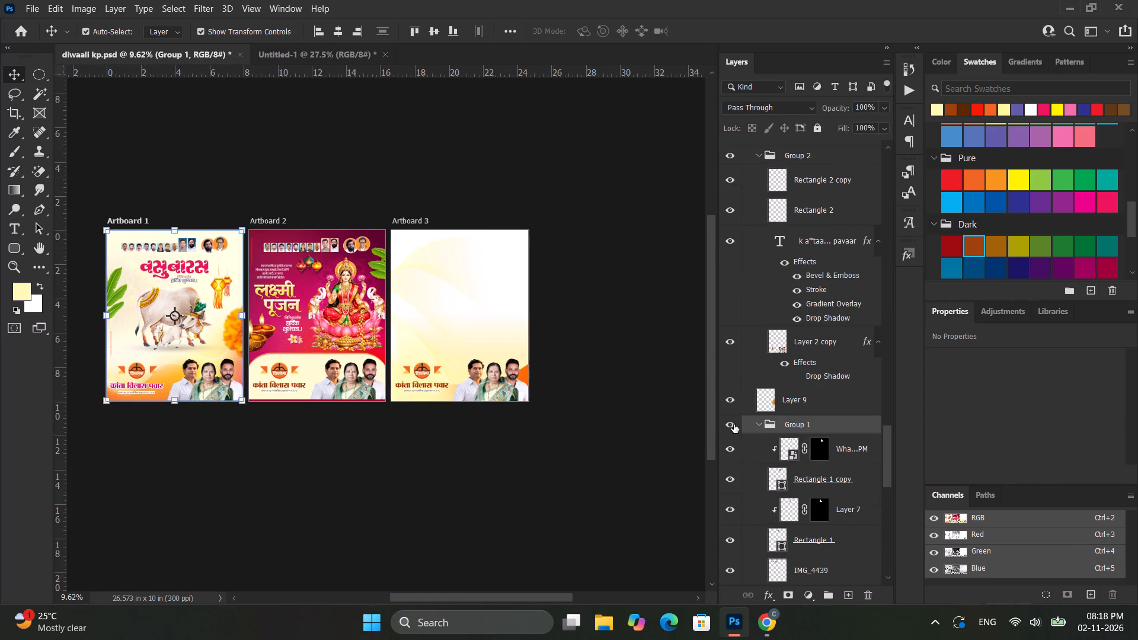
left_click(728, 428)
left_click(729, 424)
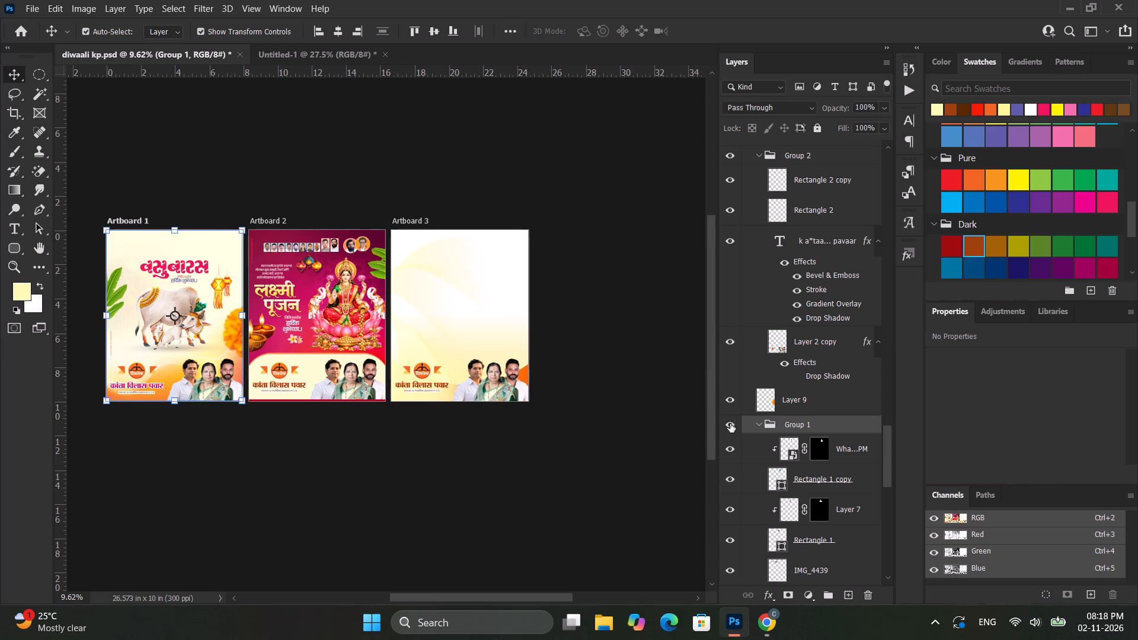
key("ctrl+j")
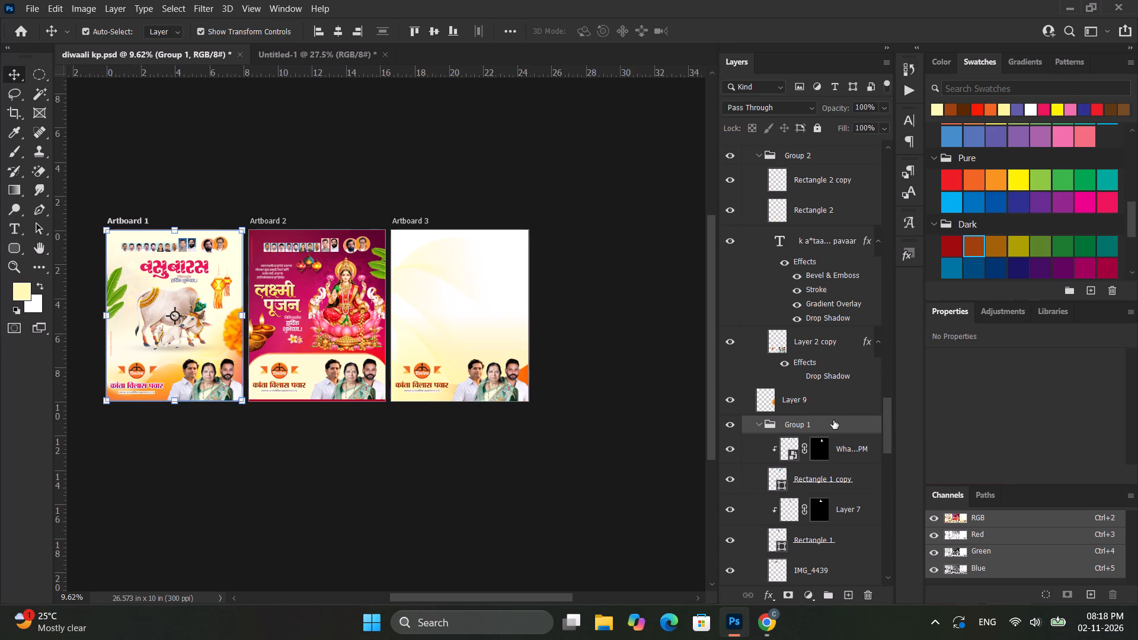
Move the duplicated Group 1 leader portraits into Artboard 3 as its topmost layer group.
left_click_drag(835, 427, 831, 128)
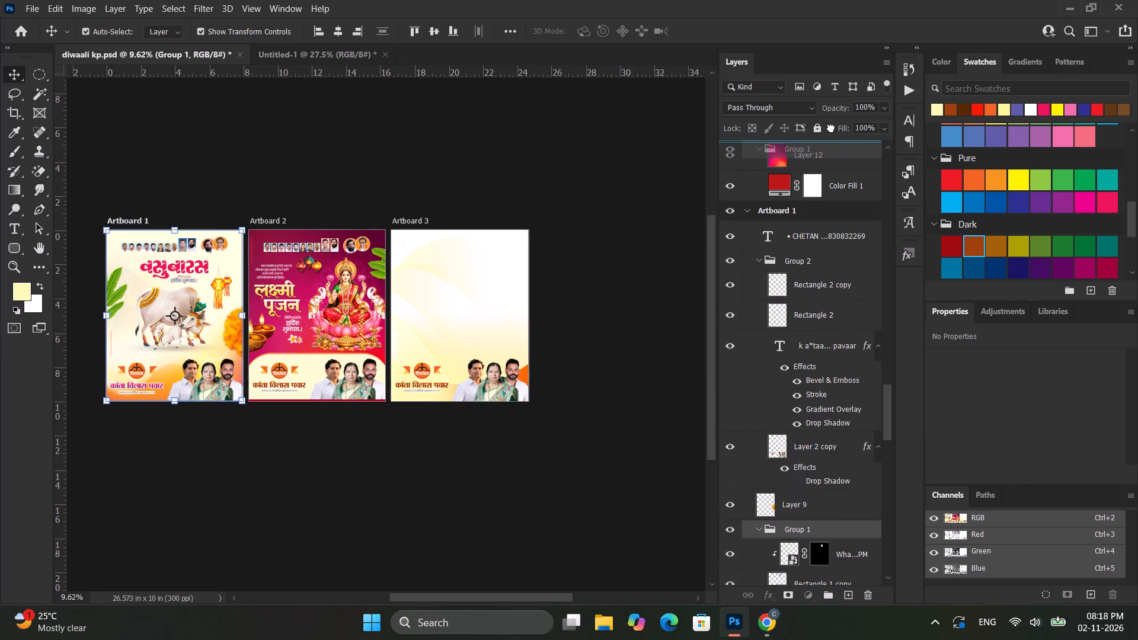
left_click_drag(831, 128, 830, 128)
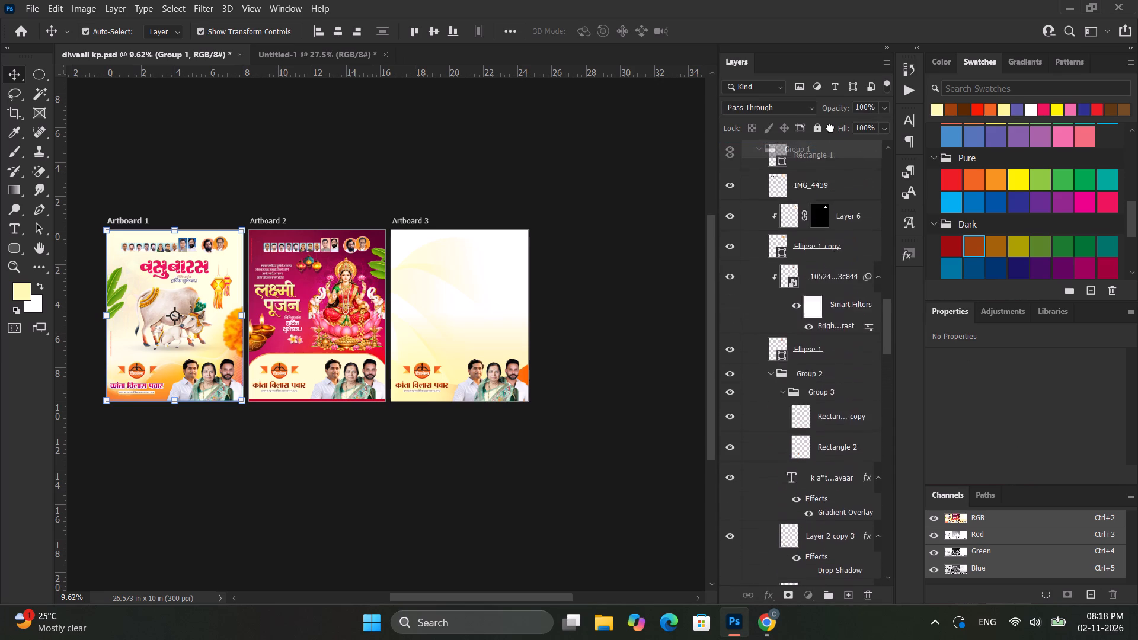
left_click_drag(830, 128, 827, 128)
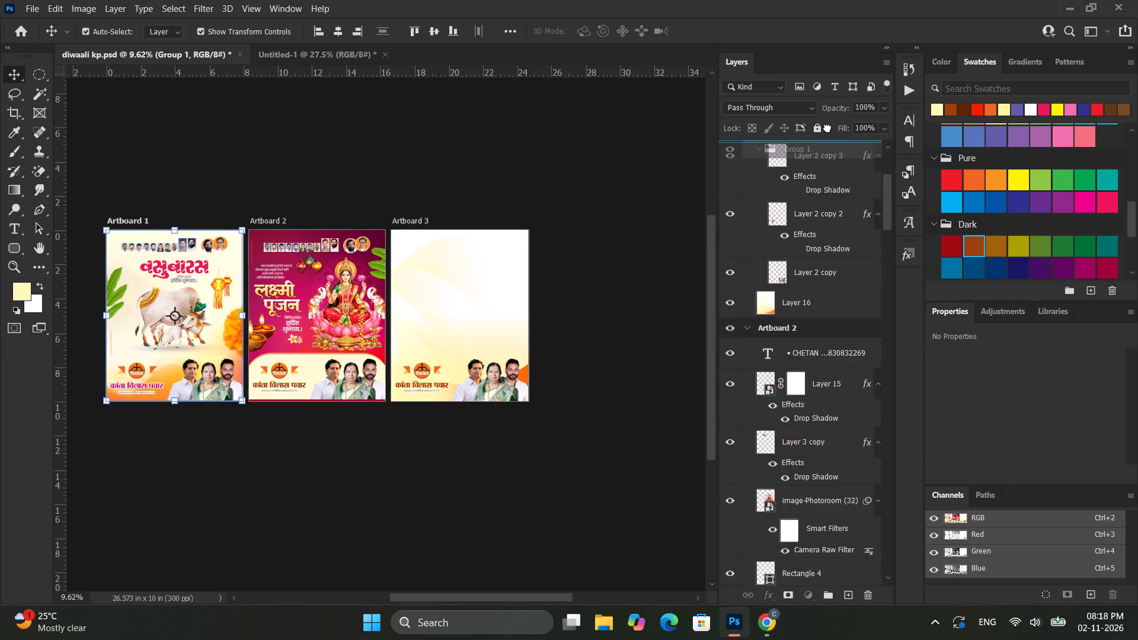
left_click_drag(827, 128, 811, 155)
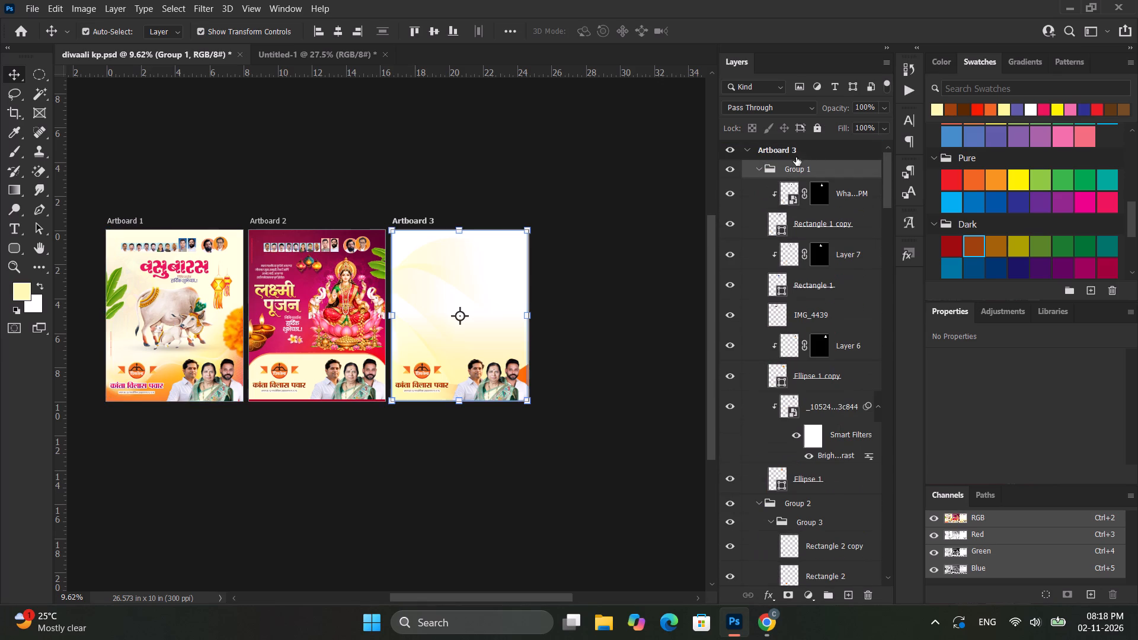
left_click(618, 221)
Duplicate Artboard 2's banana leaves onto the right edge of Artboard 3.
scroll(462, 302, "up", 4, "alt")
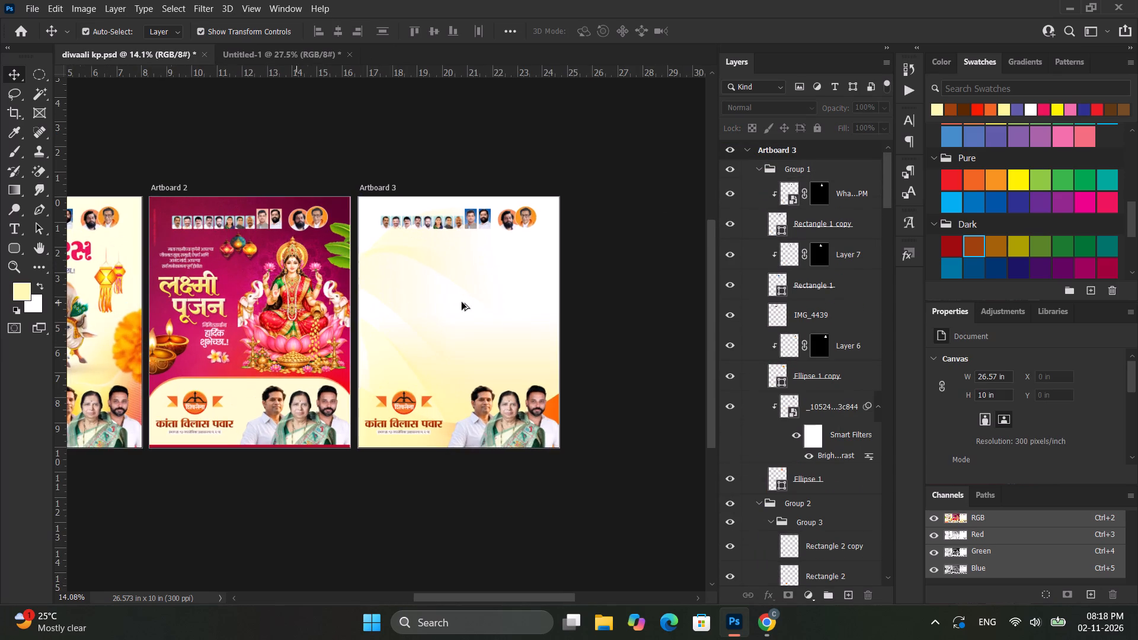
scroll(459, 299, "down", 4, "ctrl")
scroll(340, 279, "up", 3, "alt")
left_click(274, 209)
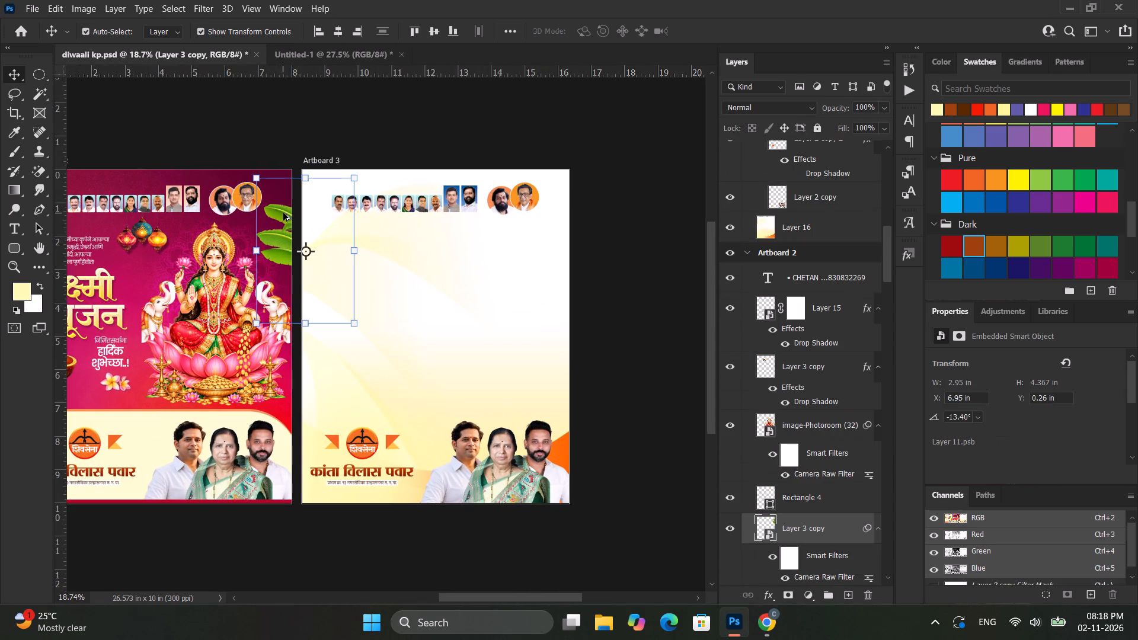
left_click_drag(283, 213, 559, 283, "alt+shift")
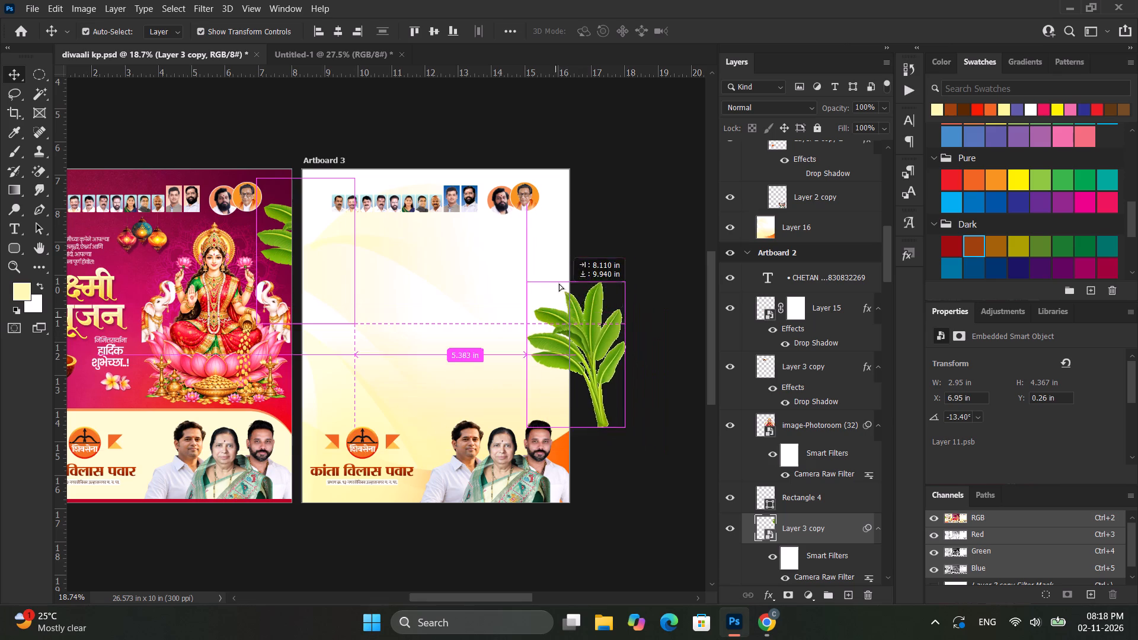
left_click_drag(559, 283, 556, 276, "alt+shift")
left_click(627, 149)
Shift Artboard 3's banana leaves slightly up and inward, to about X 6.41 in, Y 1.95 in.
scroll(522, 328, "up", 5, "alt")
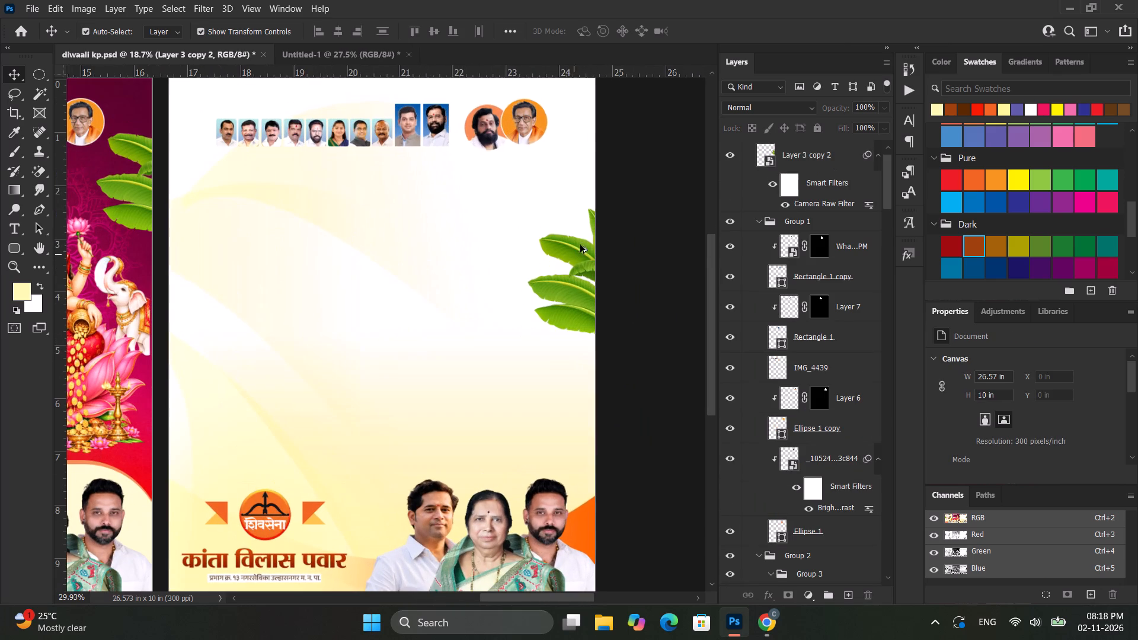
left_click(578, 241)
left_click_drag(571, 253, 554, 241)
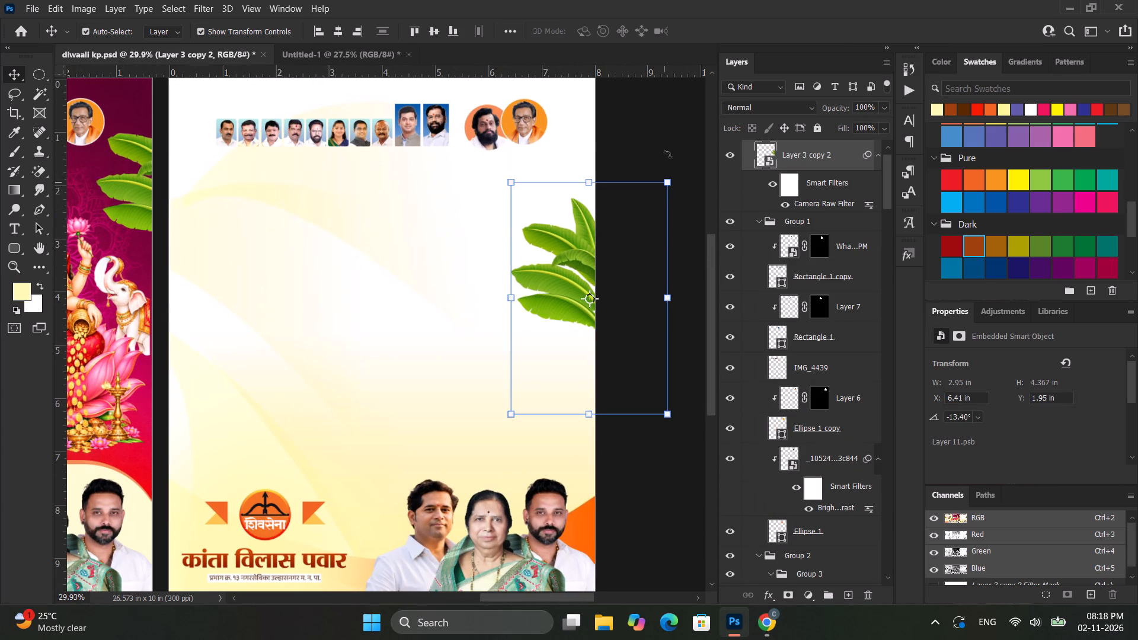
left_click(654, 130)
Examine Artboard 3's layout alongside the finished posters on Artboards 1 and 2.
scroll(593, 197, "down", 3, "alt")
scroll(547, 213, "up", 3)
scroll(530, 236, "down", 2, "alt")
scroll(528, 239, "up", 3, "ctrl")
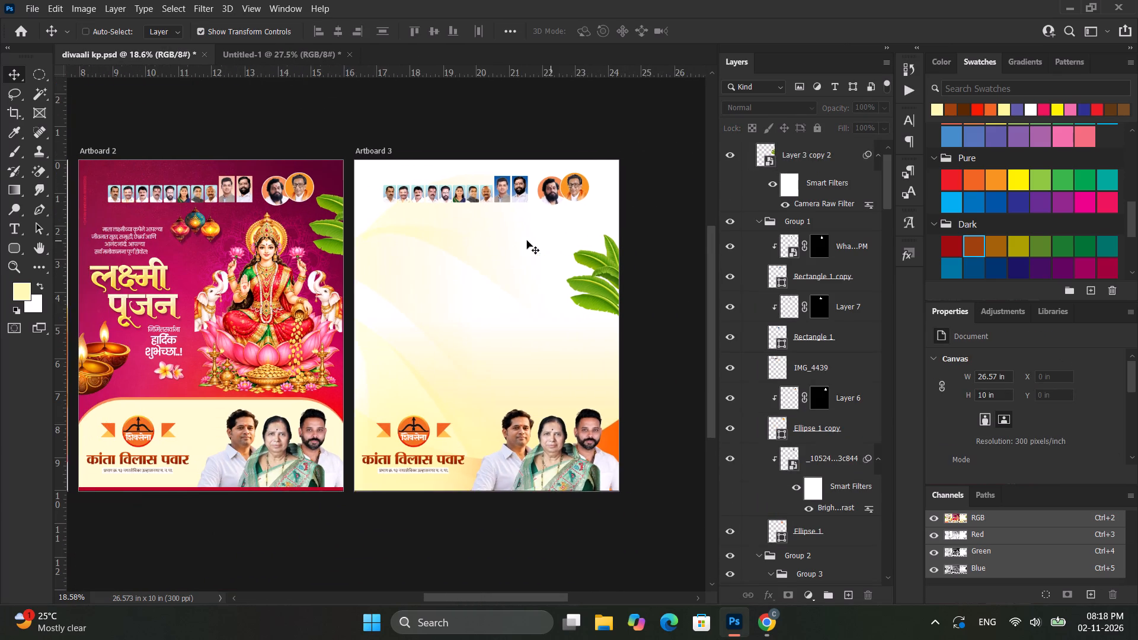
scroll(527, 241, "up", 5, "ctrl")
scroll(523, 271, "down", 4, "alt")
scroll(523, 271, "down", 3, "ctrl")
scroll(517, 274, "up", 5, "ctrl")
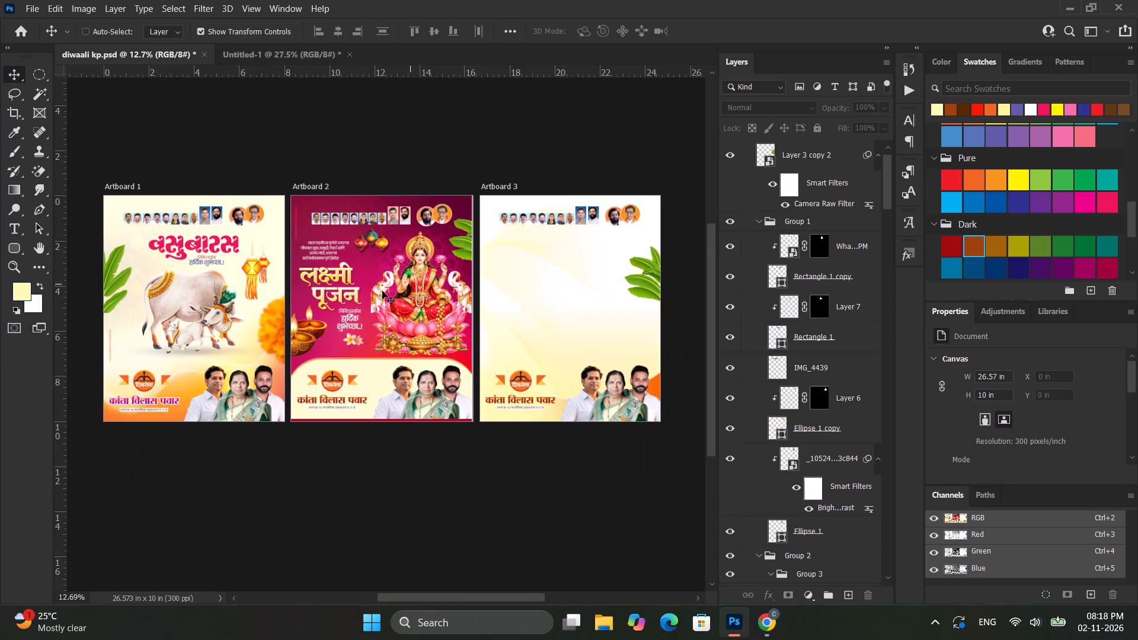
scroll(381, 292, "up", 3, "alt")
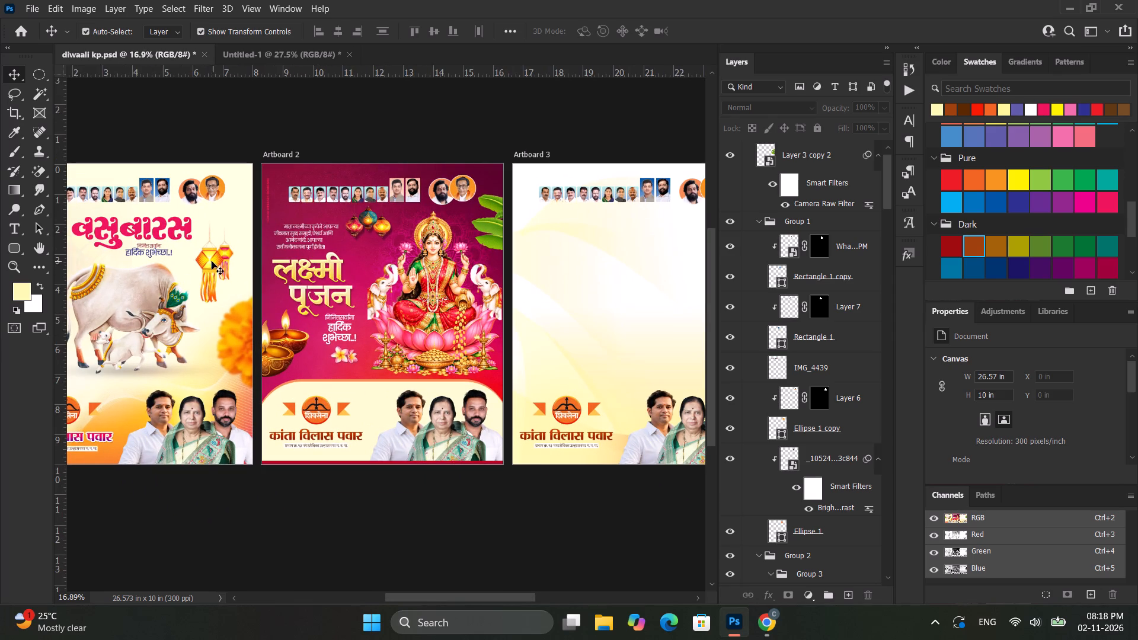
scroll(348, 232, "down", 9, "alt")
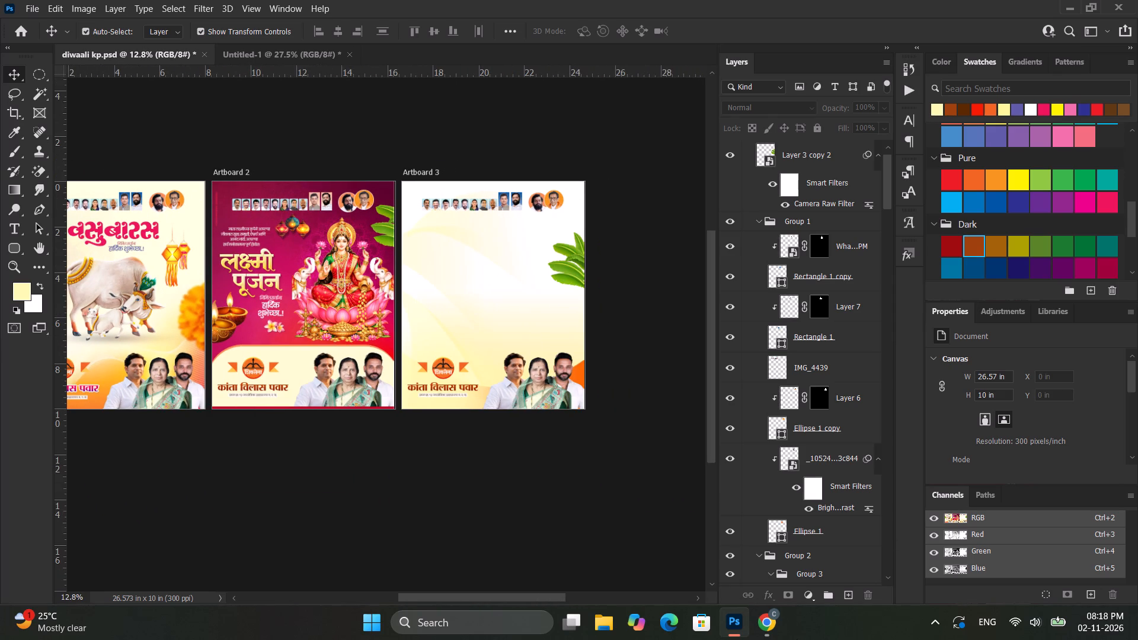
Switch to Chrome and view the diya-with-flowers pin from Pinterest's home feed, returning to the feed.
left_click(754, 632)
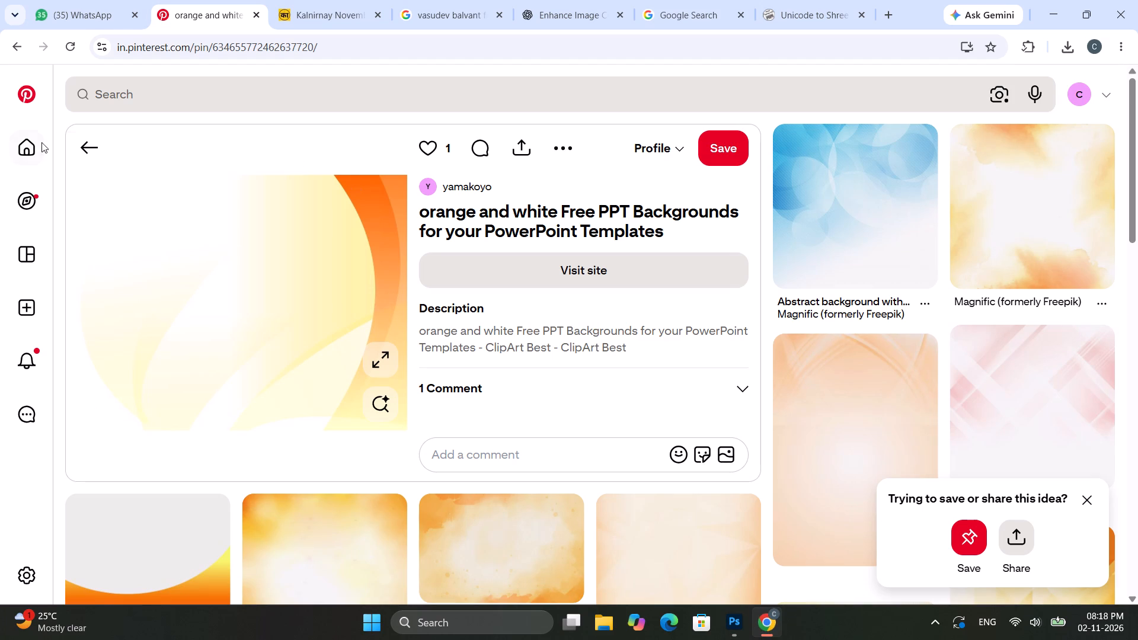
left_click(29, 154)
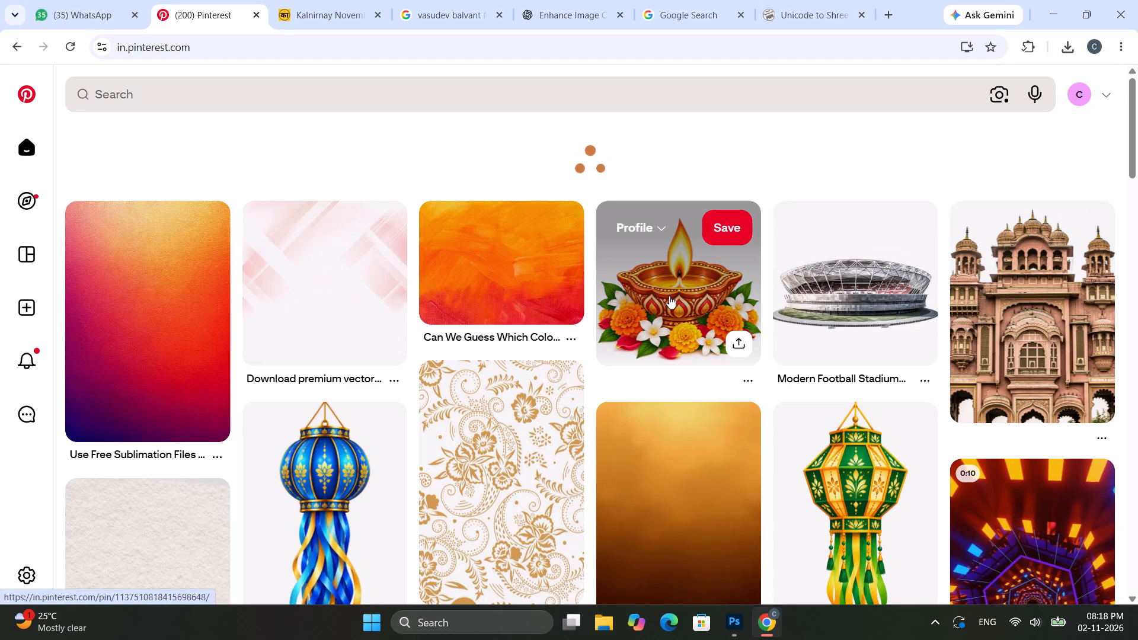
left_click(669, 296)
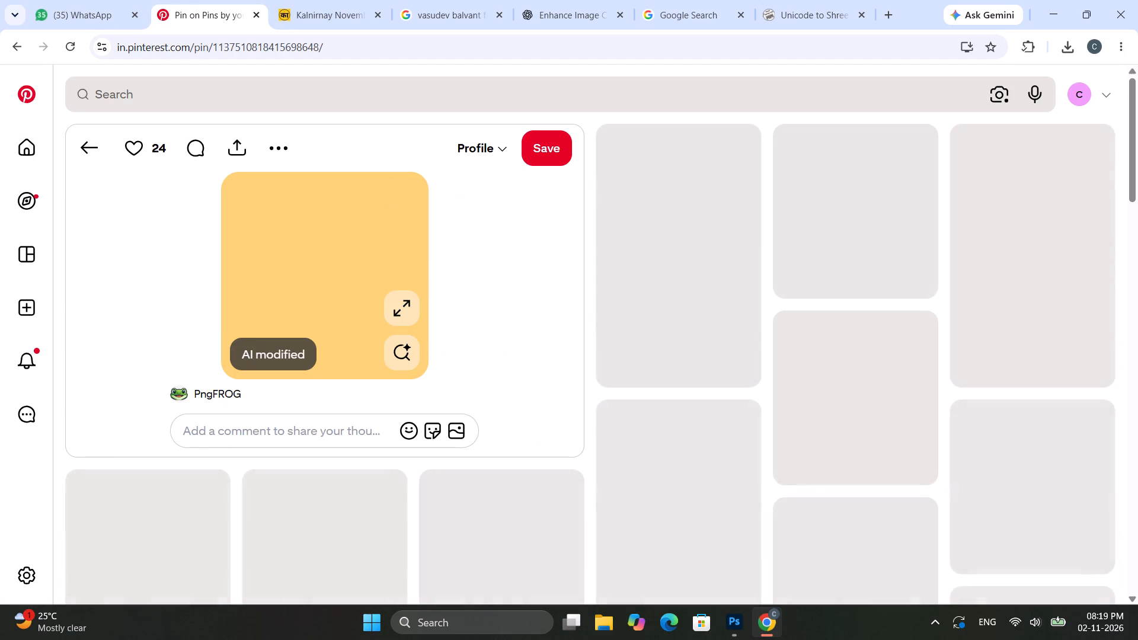
left_click(72, 141)
Search Pinterest for "dhanotrayadashi" and look through the results for poster design references.
scroll(442, 95, "up", 4)
left_click(434, 103)
key("d")
type("hanotrayadashi")
key("Return")
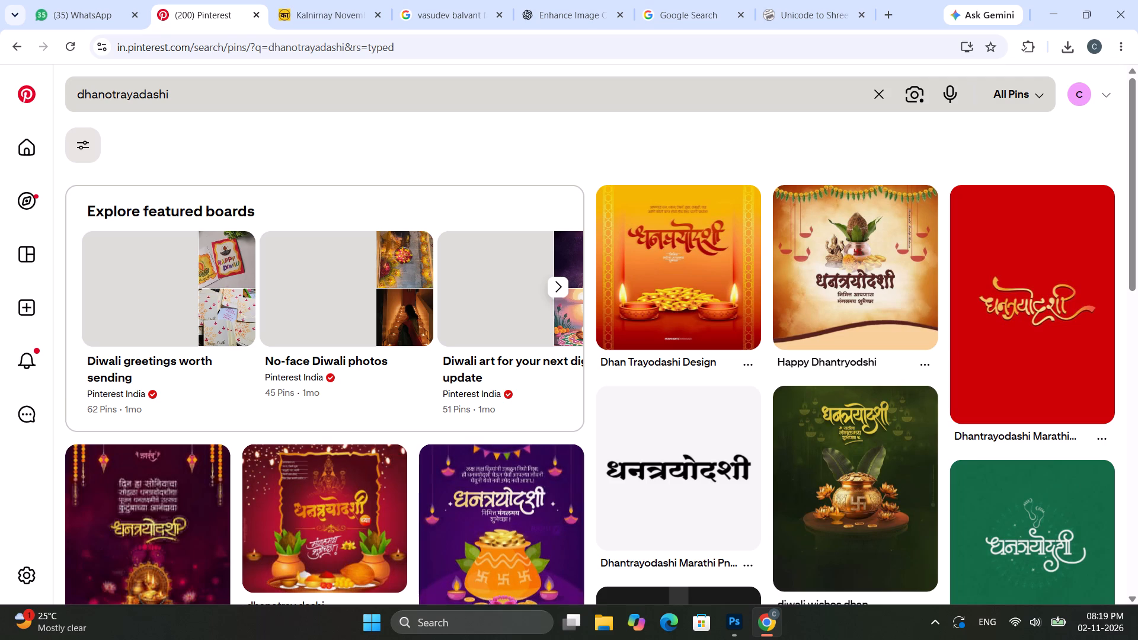
scroll(451, 89, "down", 5)
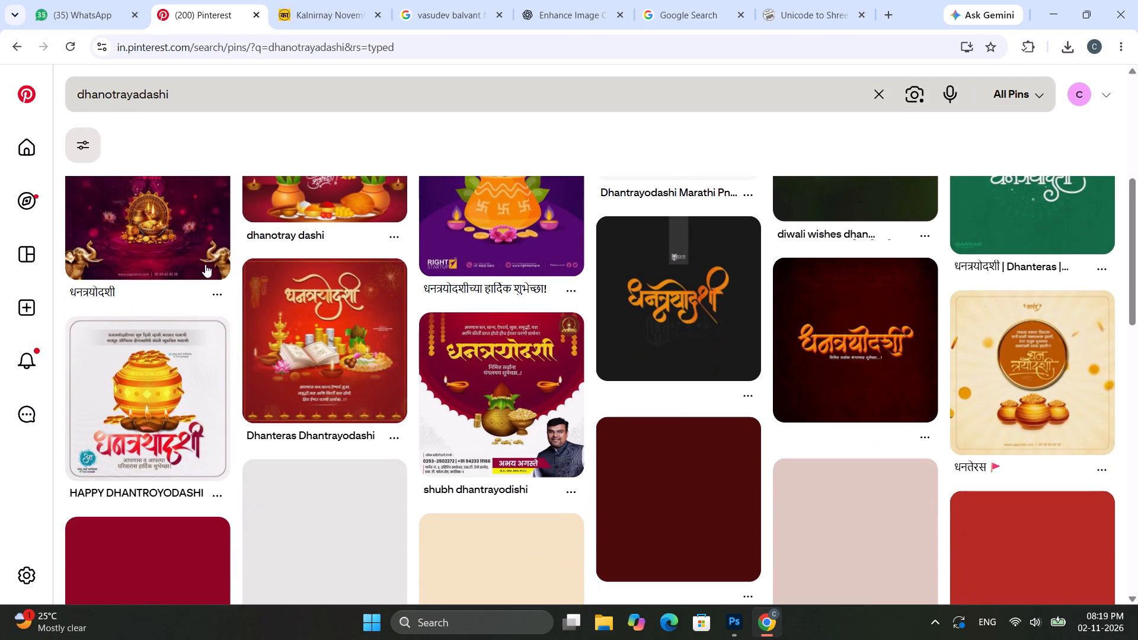
scroll(262, 364, "down", 2)
scroll(417, 341, "up", 2)
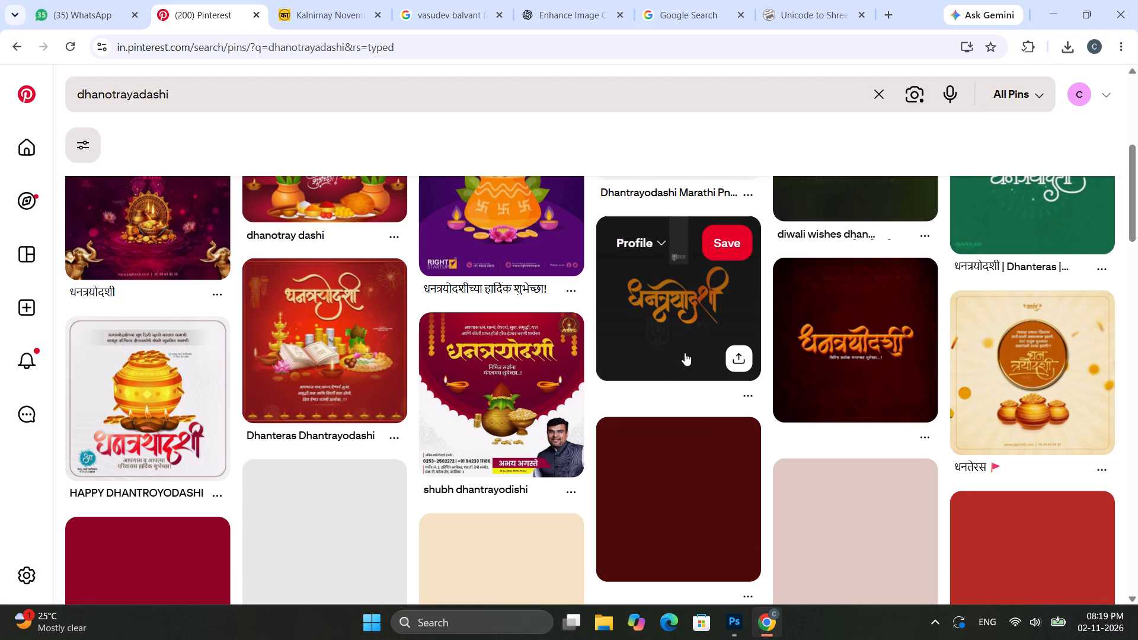
scroll(622, 275, "up", 3)
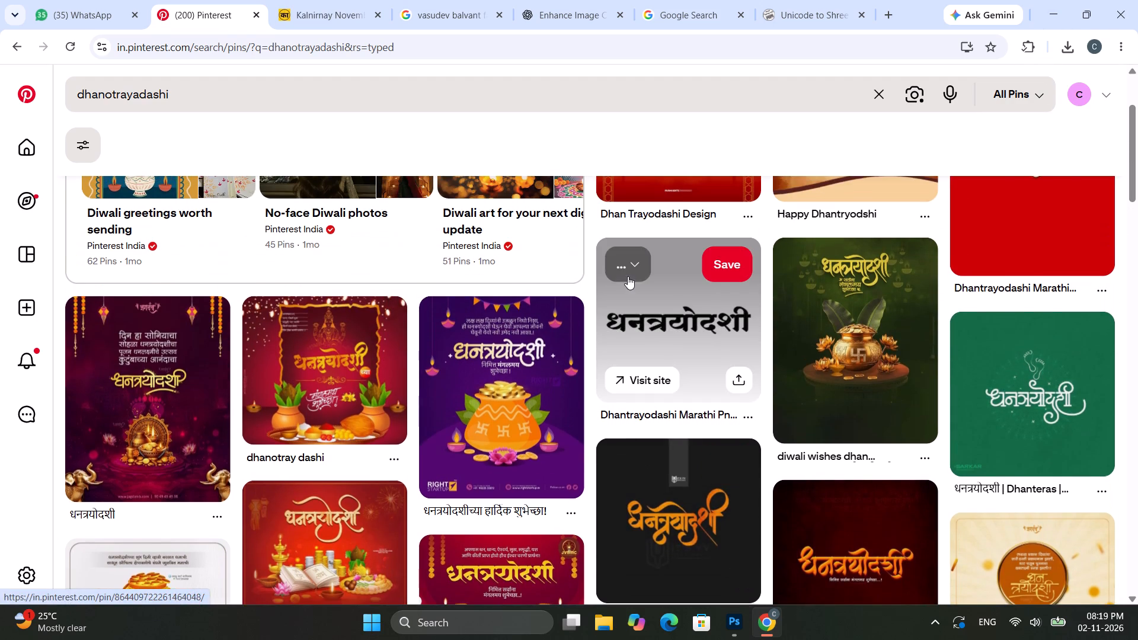
scroll(638, 267, "up", 1)
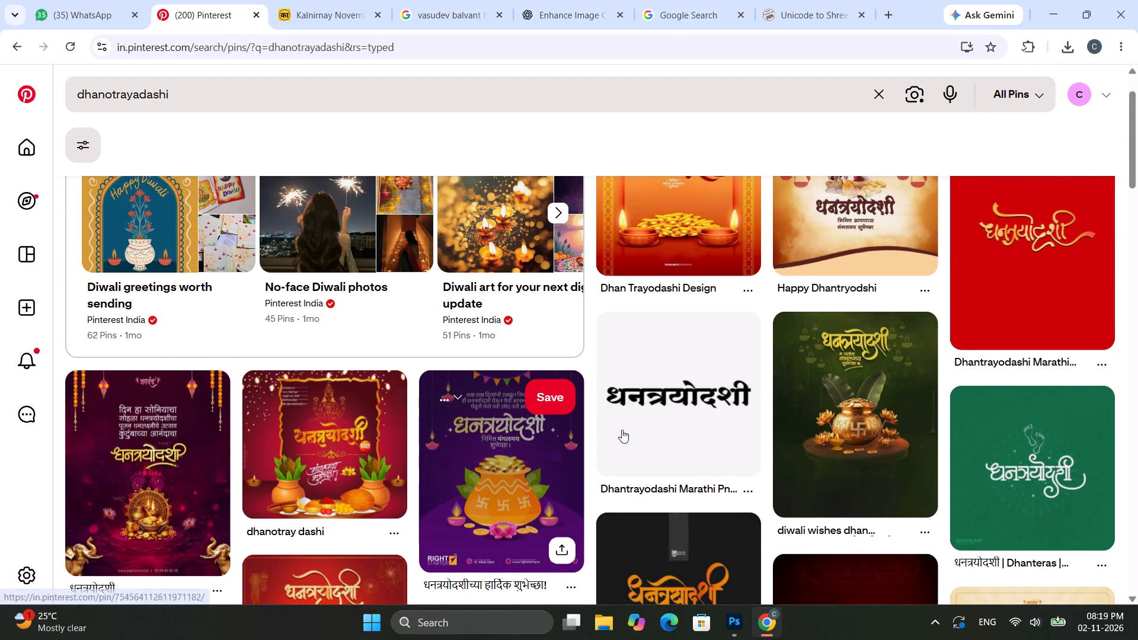
Return to Photoshop and examine Artboard 3's composition up close and beside the other artboards.
left_click(1050, 8)
scroll(466, 327, "up", 4, "alt")
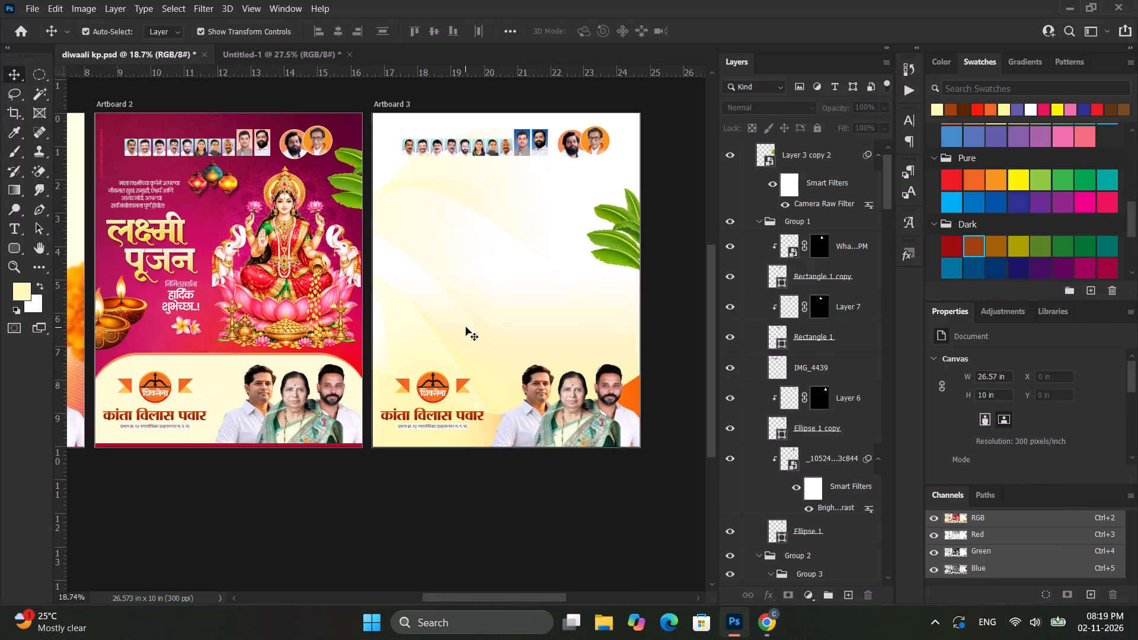
scroll(466, 327, "down", 9, "ctrl")
scroll(515, 237, "up", 1, "alt")
scroll(515, 236, "down", 2, "alt")
scroll(447, 233, "up", 7, "ctrl")
scroll(447, 232, "down", 5, "alt")
scroll(397, 259, "up", 4, "ctrl")
scroll(410, 259, "down", 6, "ctrl")
scroll(531, 251, "down", 3, "ctrl")
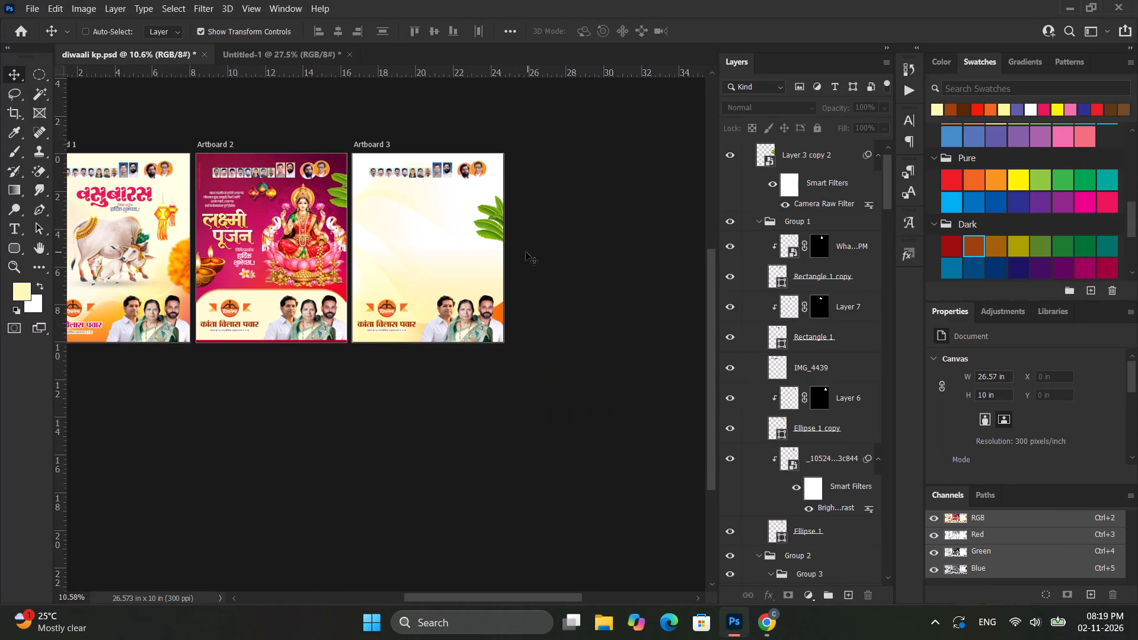
scroll(493, 228, "up", 8, "alt")
scroll(496, 212, "up", 9)
scroll(490, 249, "down", 6, "ctrl")
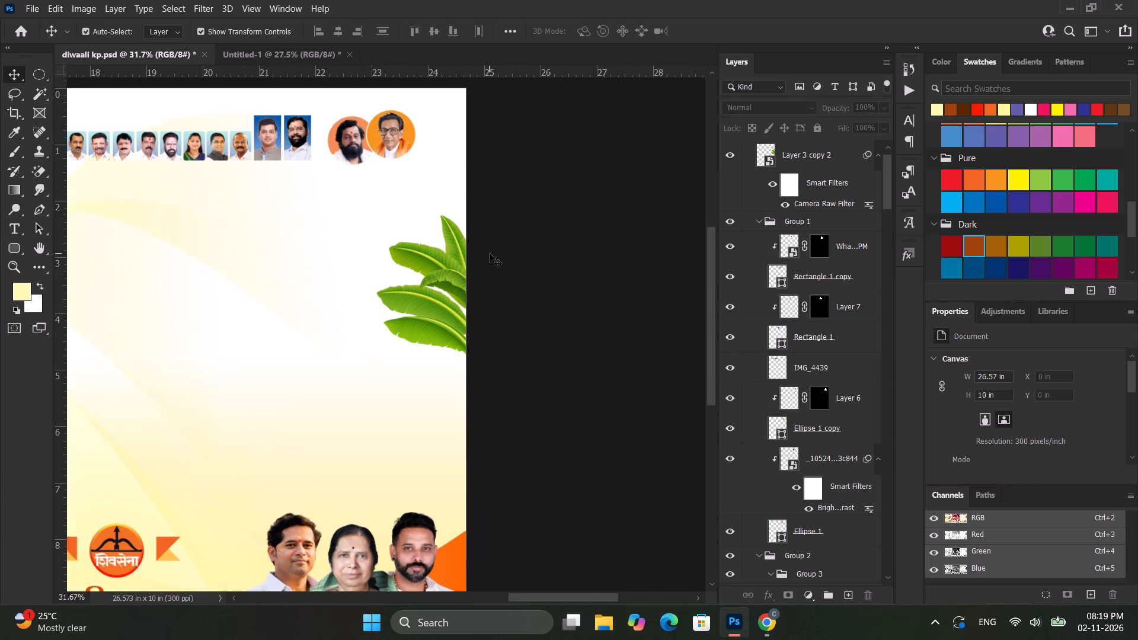
scroll(490, 254, "down", 4, "ctrl")
Switch back to Chrome and open the Happy Dhanteras Creativity pin showing an orange round frame with a coin pot.
left_click(765, 622)
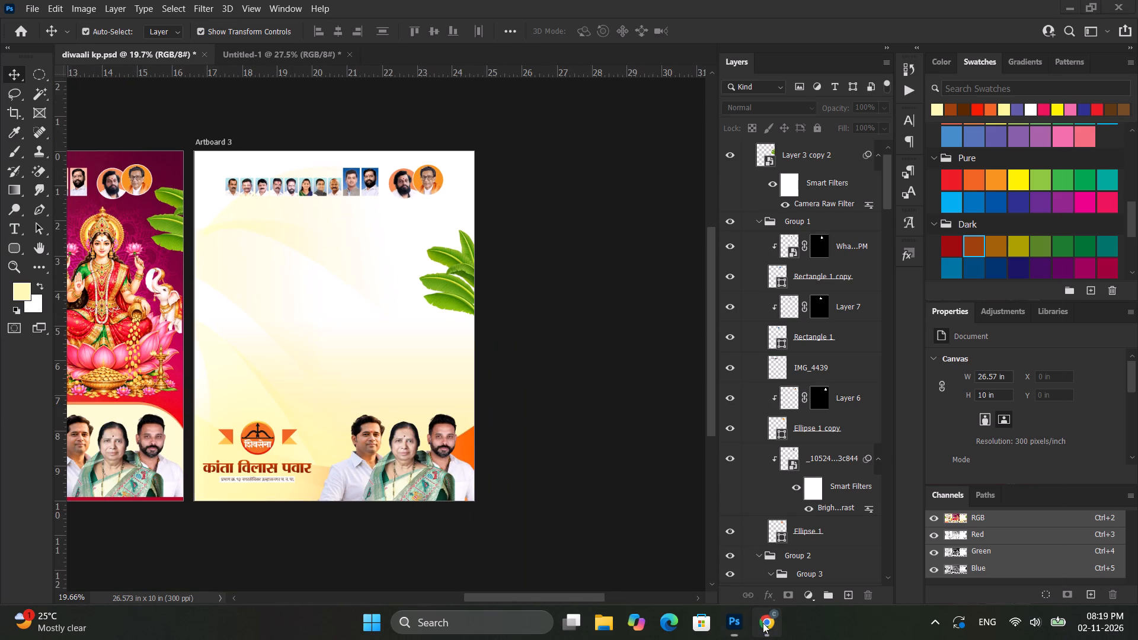
scroll(309, 171, "down", 2)
scroll(311, 175, "up", 6)
scroll(431, 237, "up", 3)
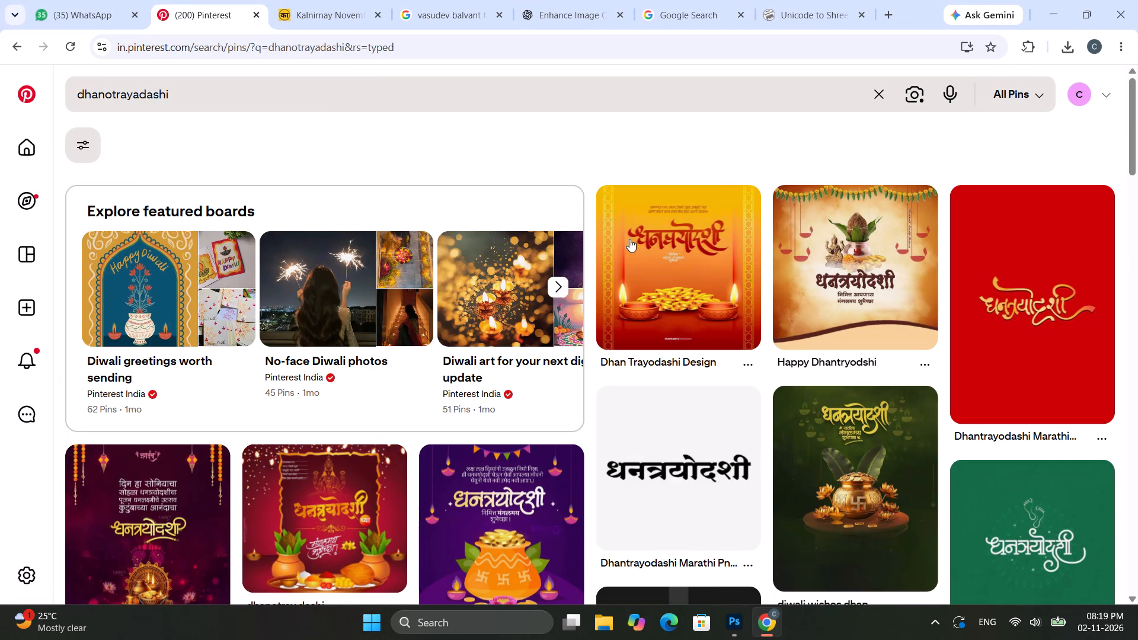
scroll(717, 286, "down", 7)
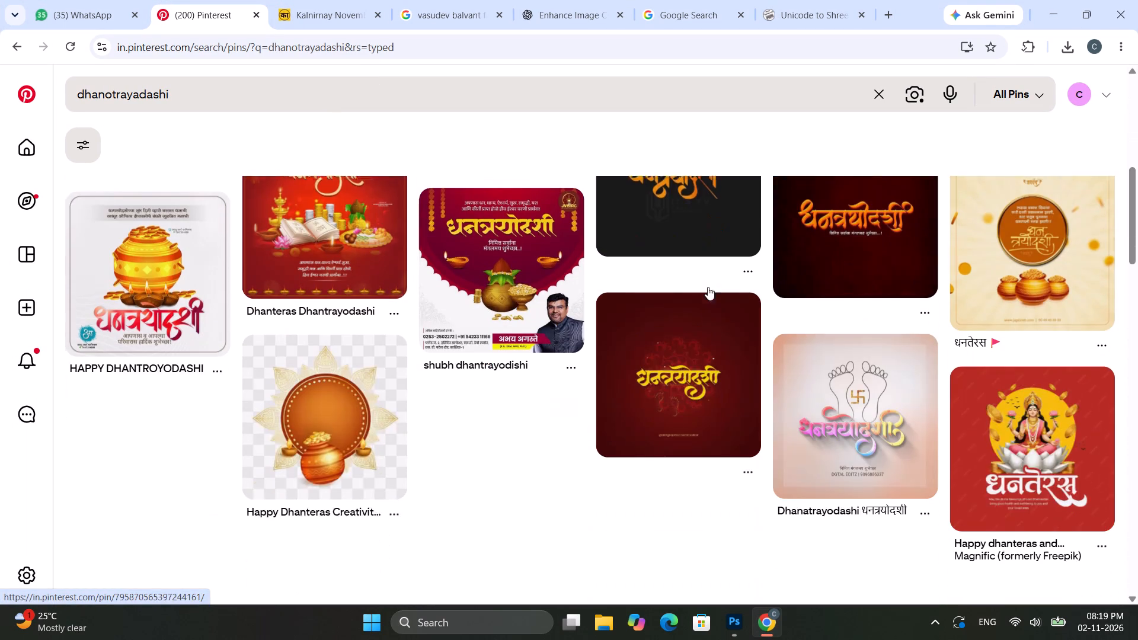
scroll(587, 391, "down", 1)
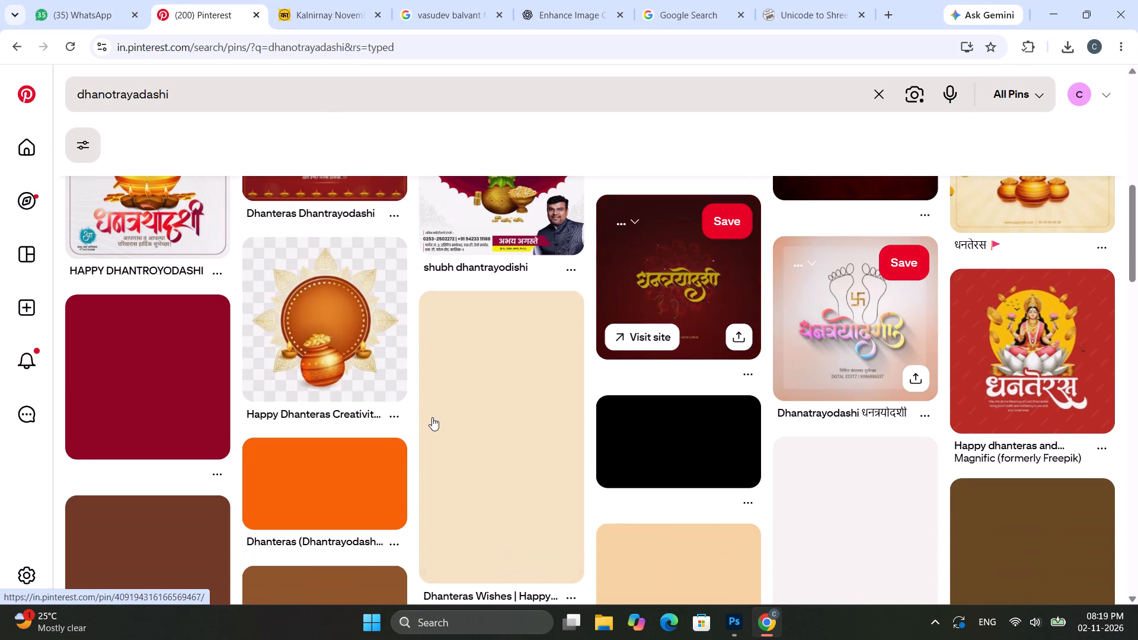
left_click(322, 329)
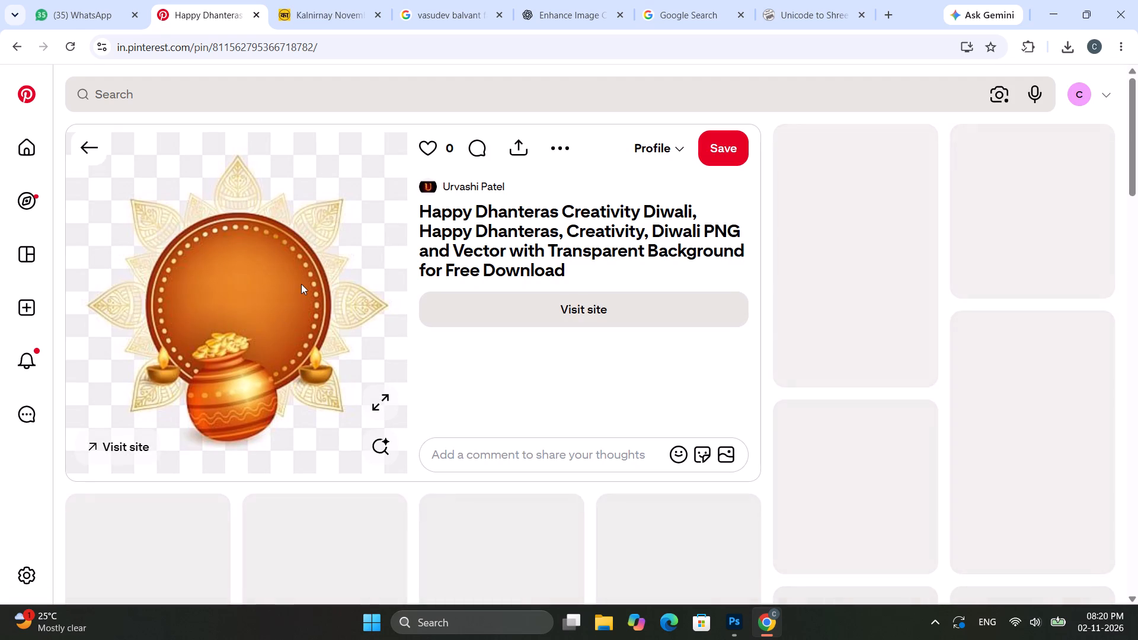
Look through the related pins below the Happy Dhanteras Creativity pin for usable Dhanteras artwork.
scroll(271, 257, "down", 3)
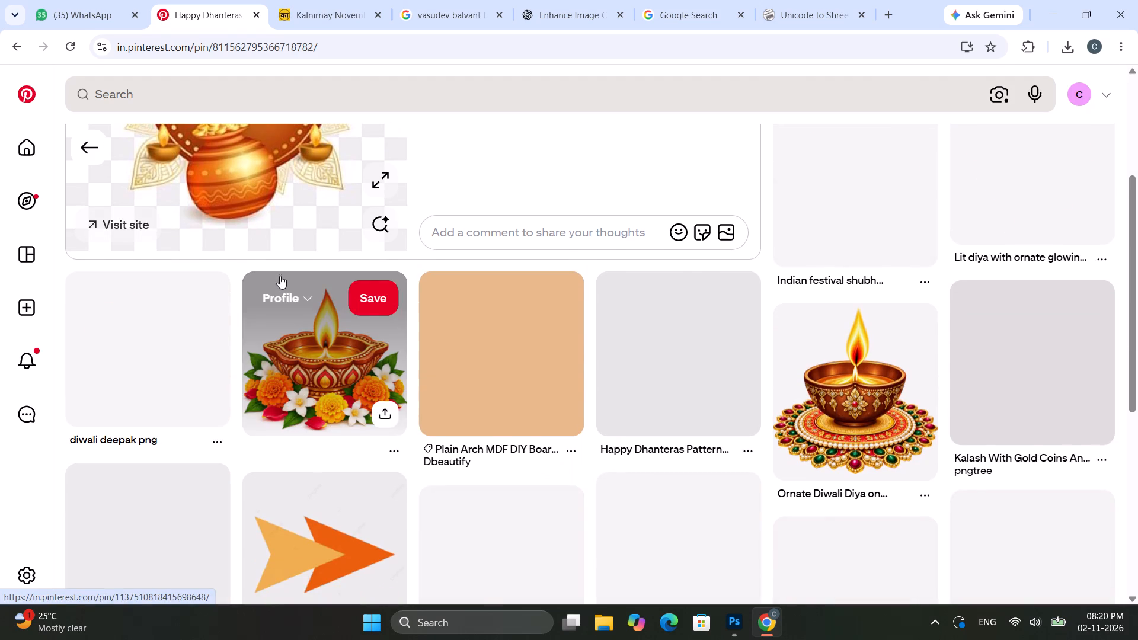
scroll(835, 286, "up", 2)
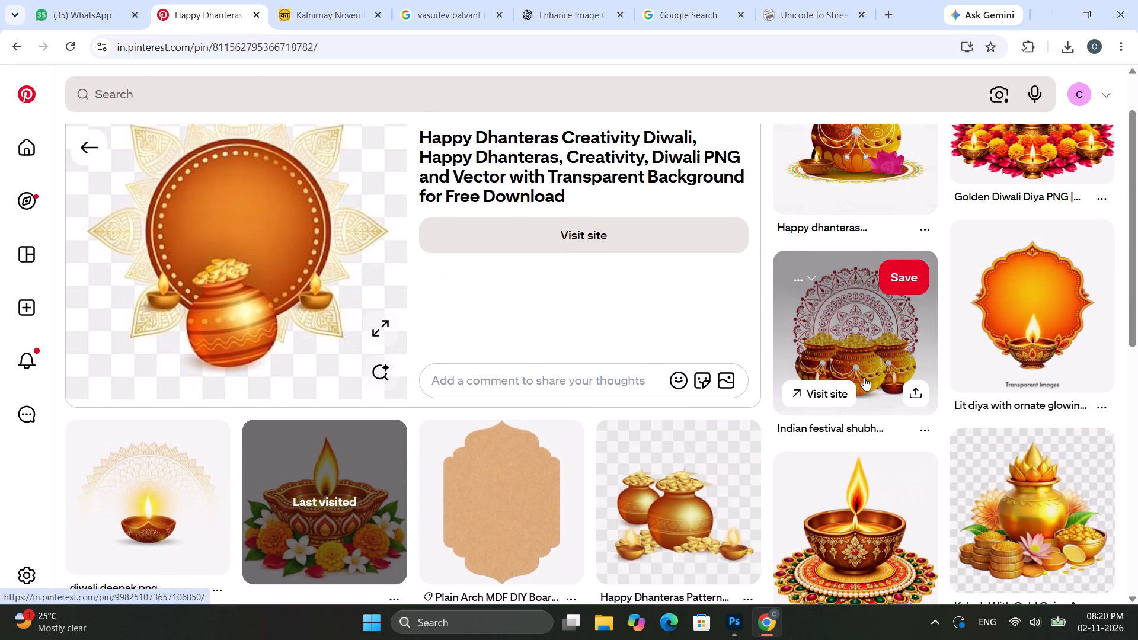
scroll(862, 377, "up", 3)
scroll(854, 371, "down", 2)
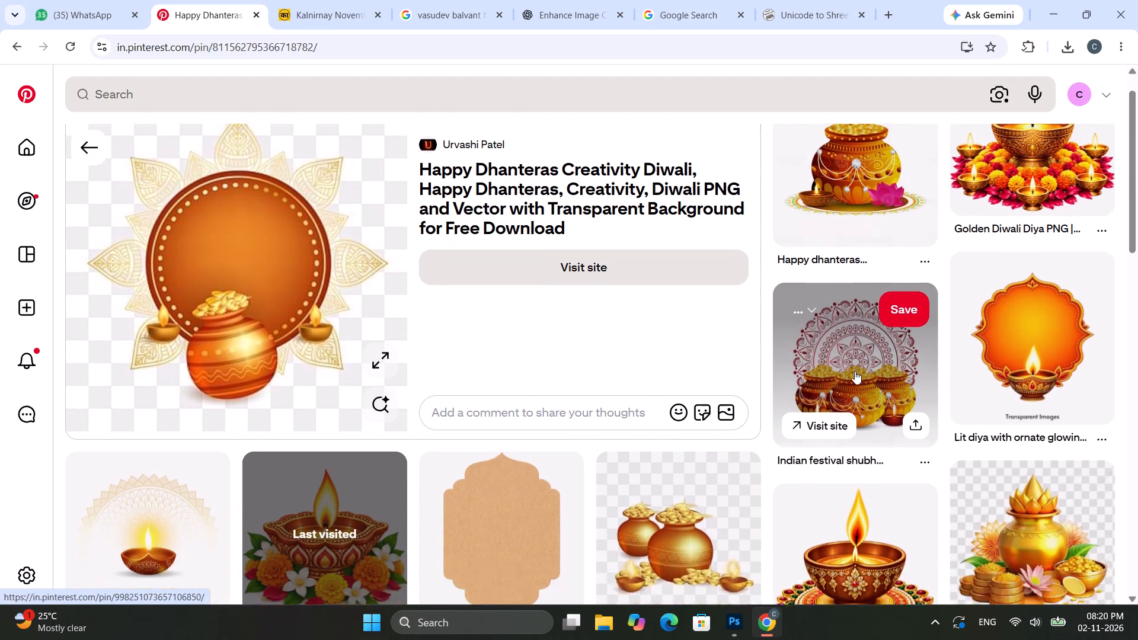
scroll(1065, 466, "down", 2)
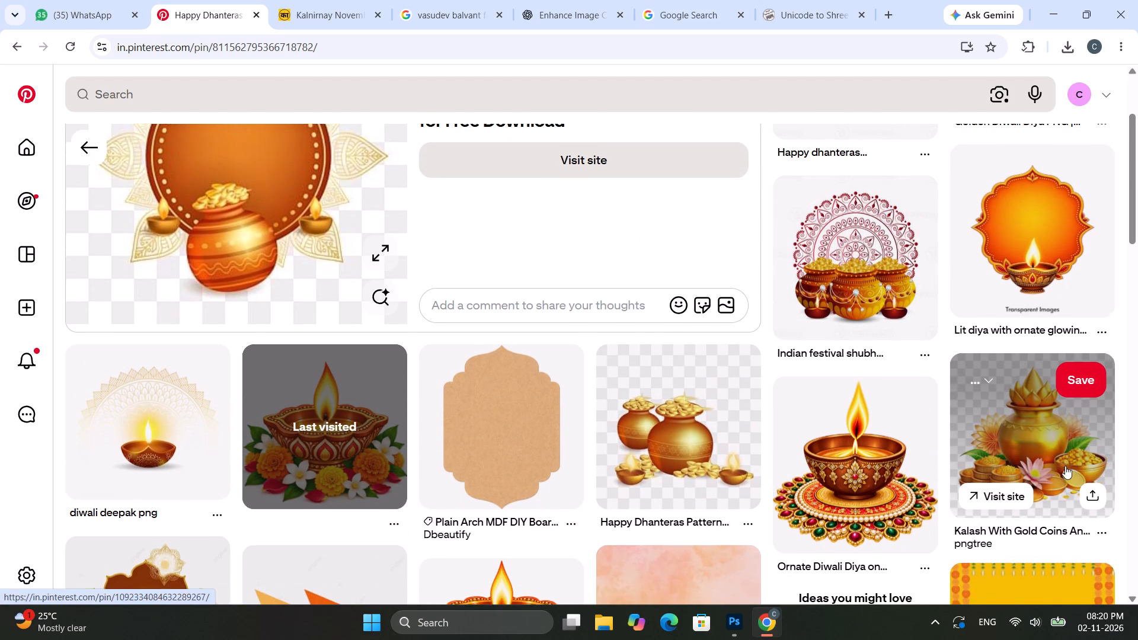
scroll(1063, 464, "down", 2)
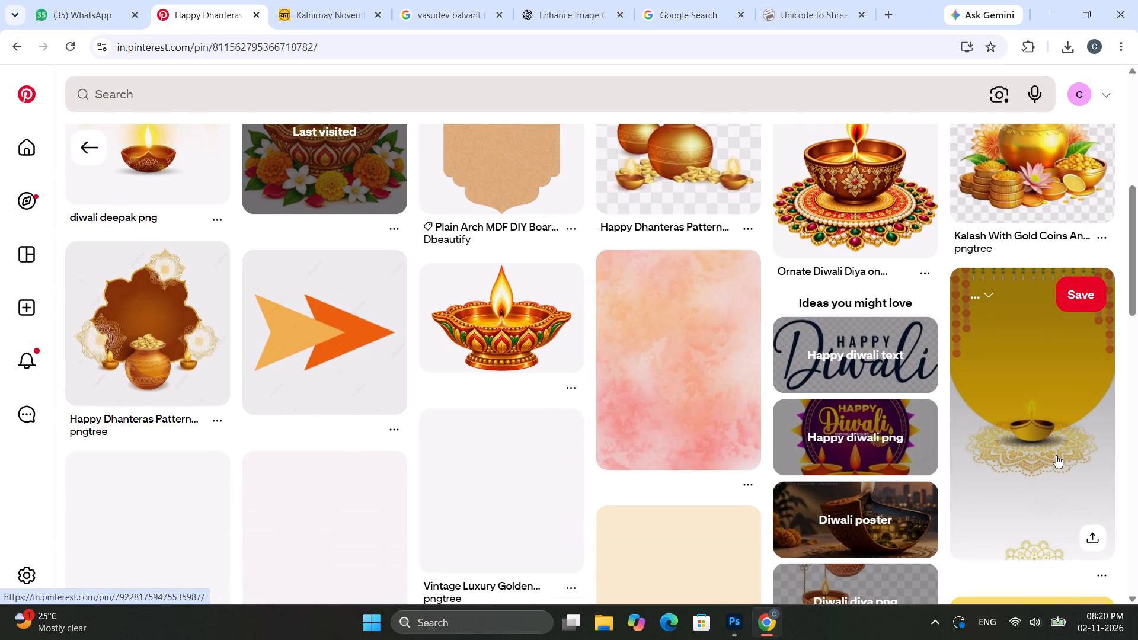
scroll(1056, 455, "up", 3)
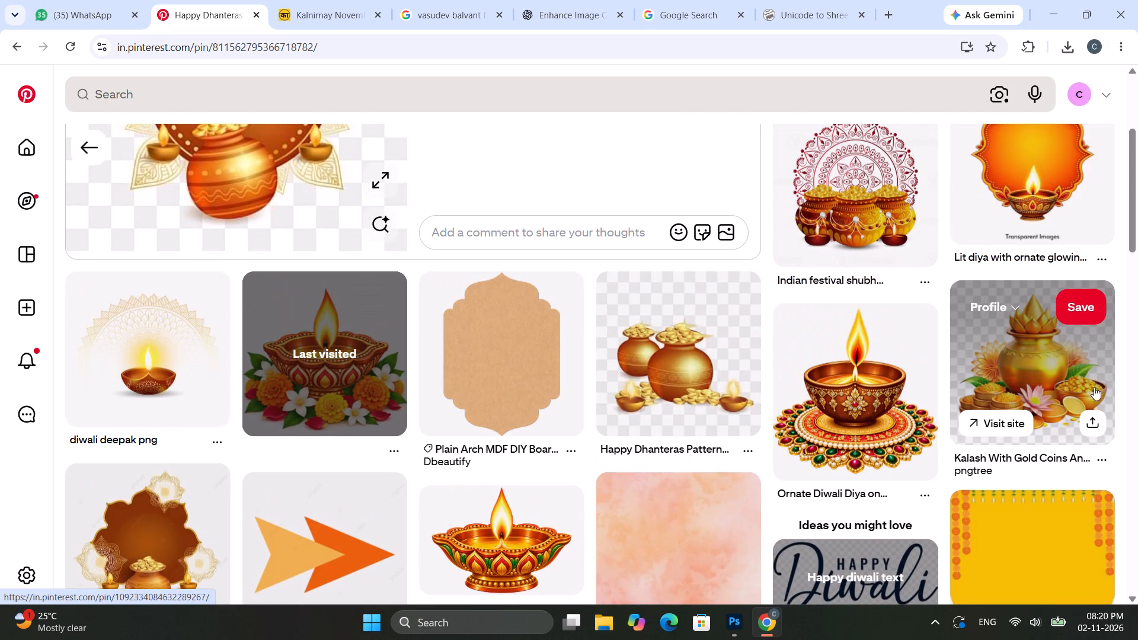
scroll(1085, 383, "up", 2)
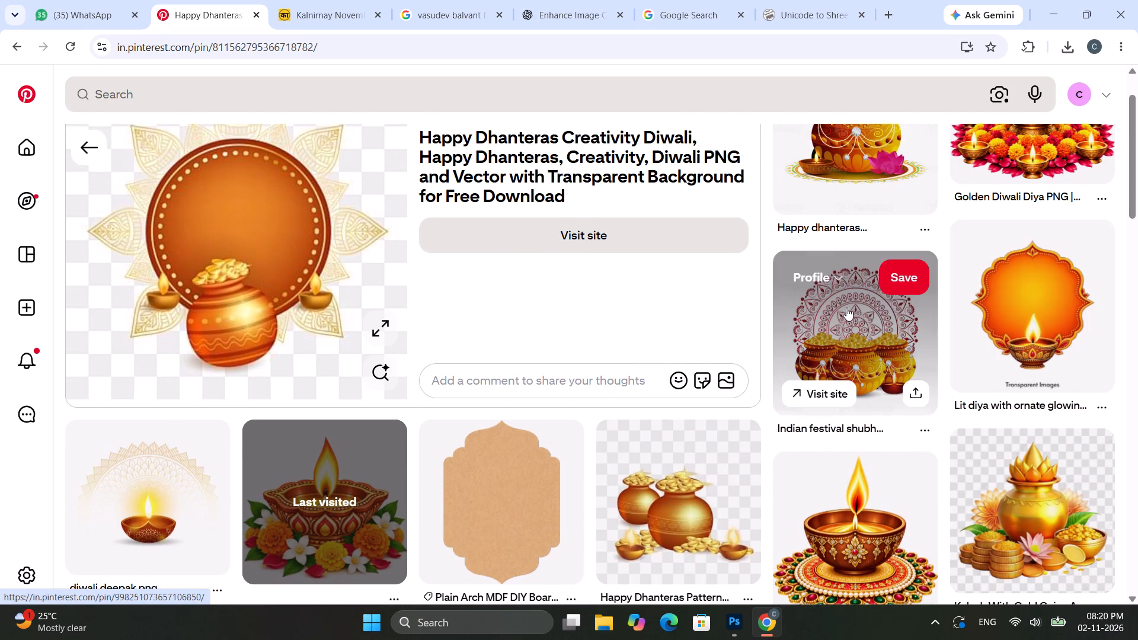
Open the Indian festival shubh dhanteras greeting card pin and copy its image of three coin pots with a mandala.
left_click(848, 306)
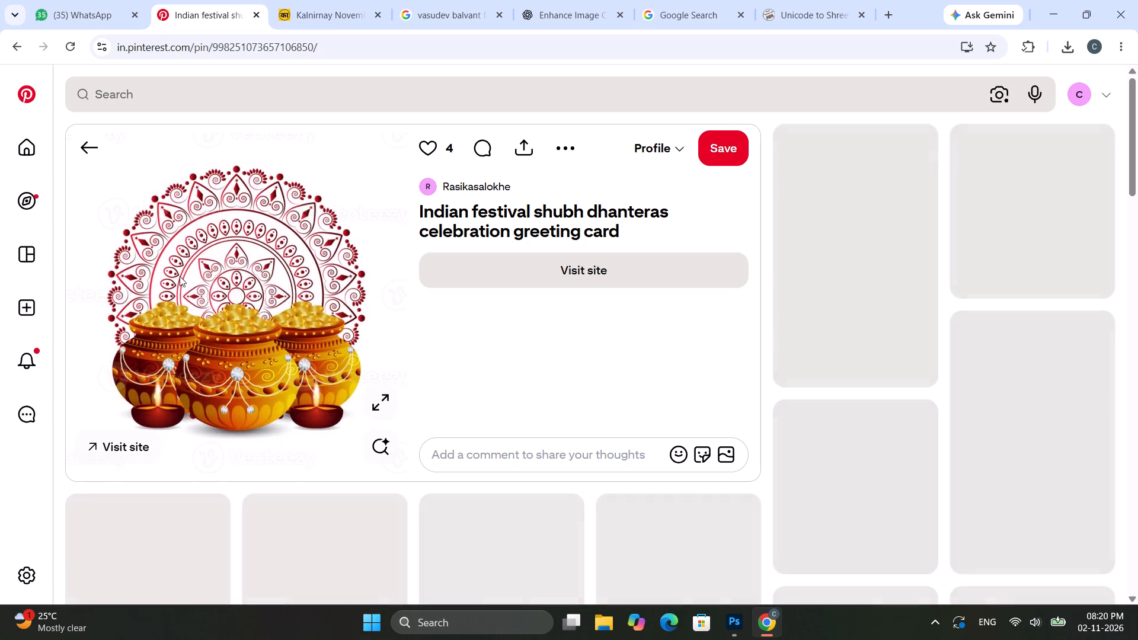
right_click(184, 271)
left_click(261, 338)
scroll(542, 344, "down", 1)
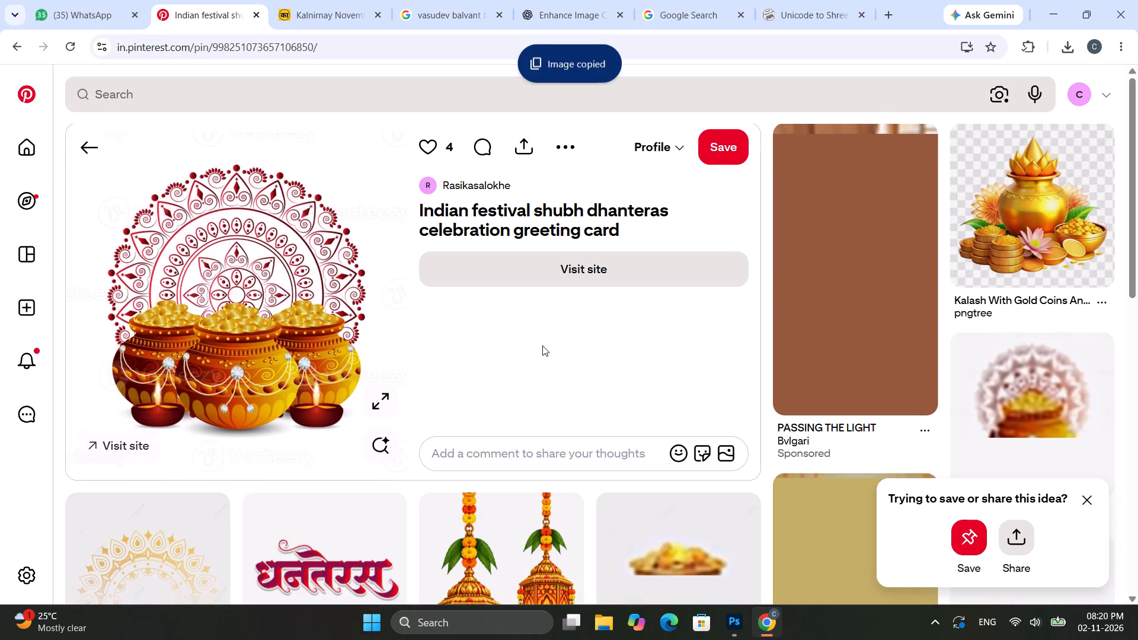
scroll(542, 345, "down", 2)
scroll(848, 268, "down", 1)
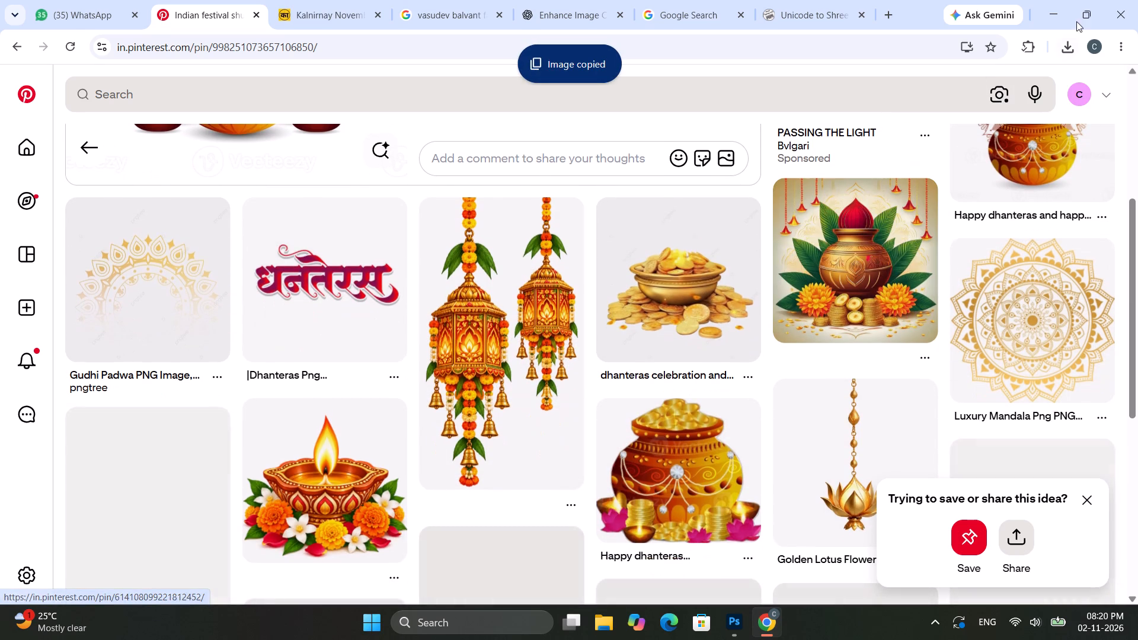
Switch to Photoshop, paste the coin-pots image into Artboard 3 and move it slightly up toward the middle of the poster.
left_click(1065, 15)
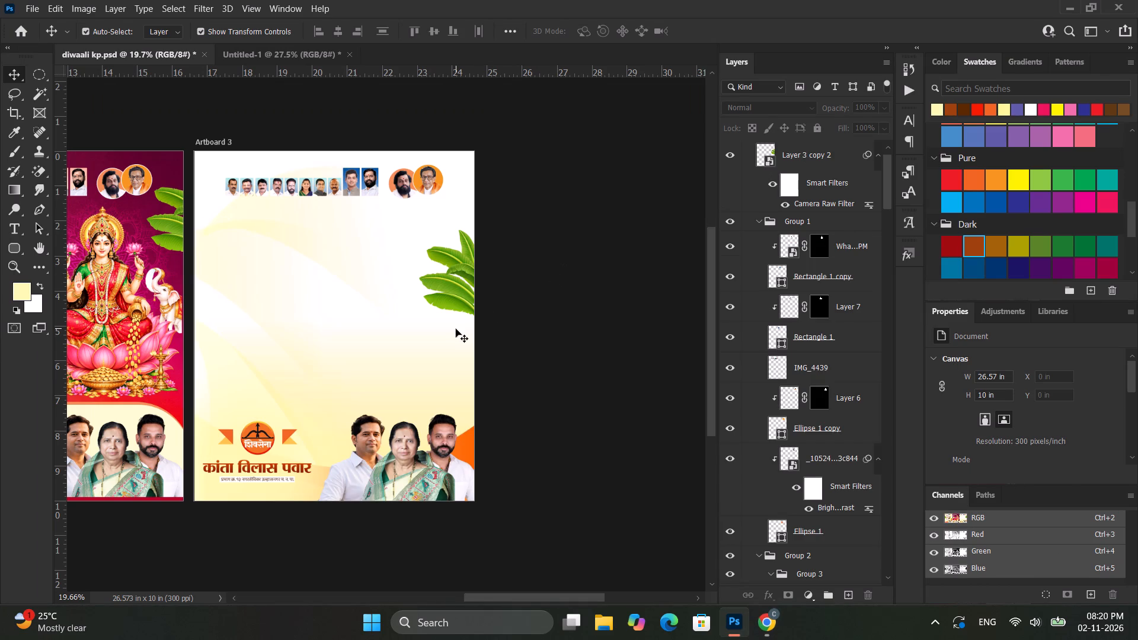
key("ctrl+v")
scroll(328, 293, "up", 9, "alt")
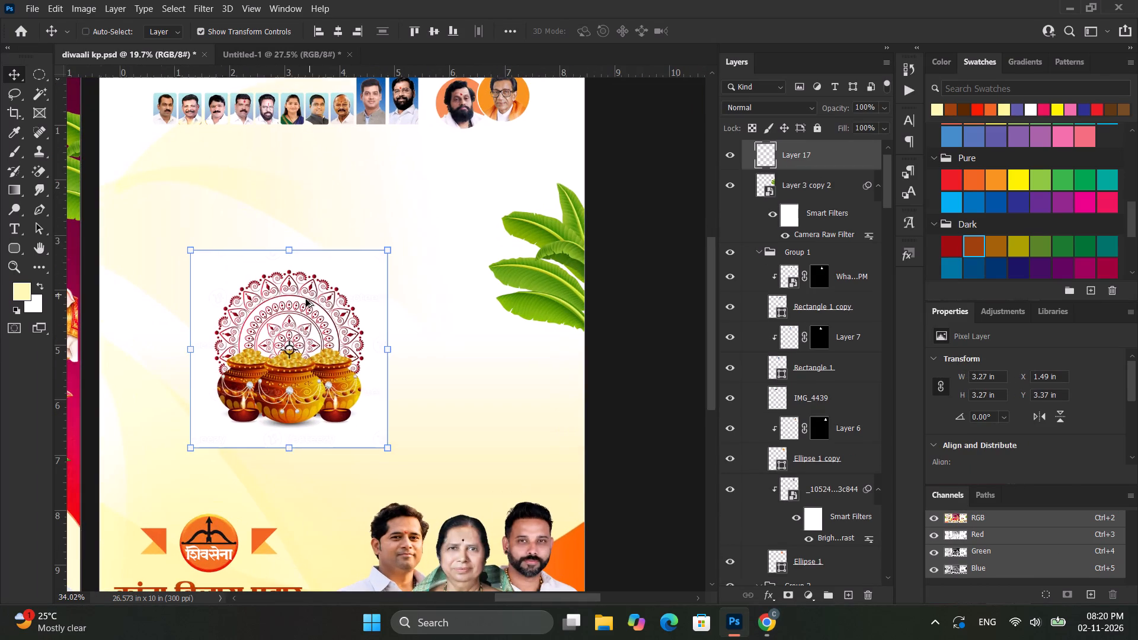
left_click_drag(302, 302, 336, 287)
Remove the white watermarked background around the coin pots and mandala with the Background Eraser.
scroll(256, 335, "up", 7, "alt")
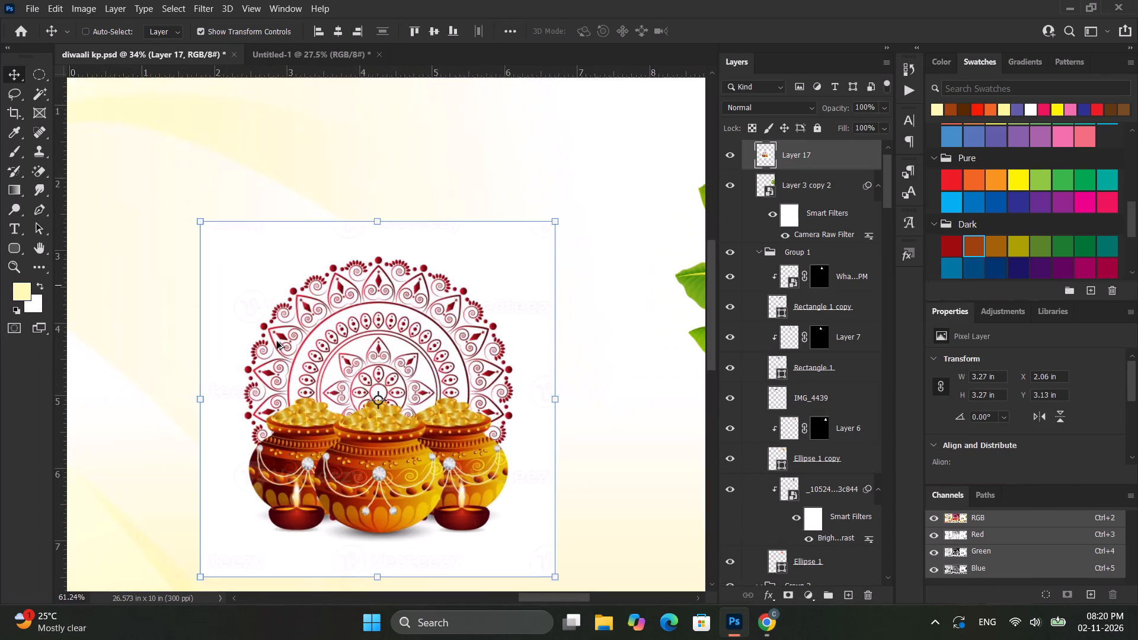
scroll(277, 341, "up", 3, "alt")
scroll(279, 341, "down", 8)
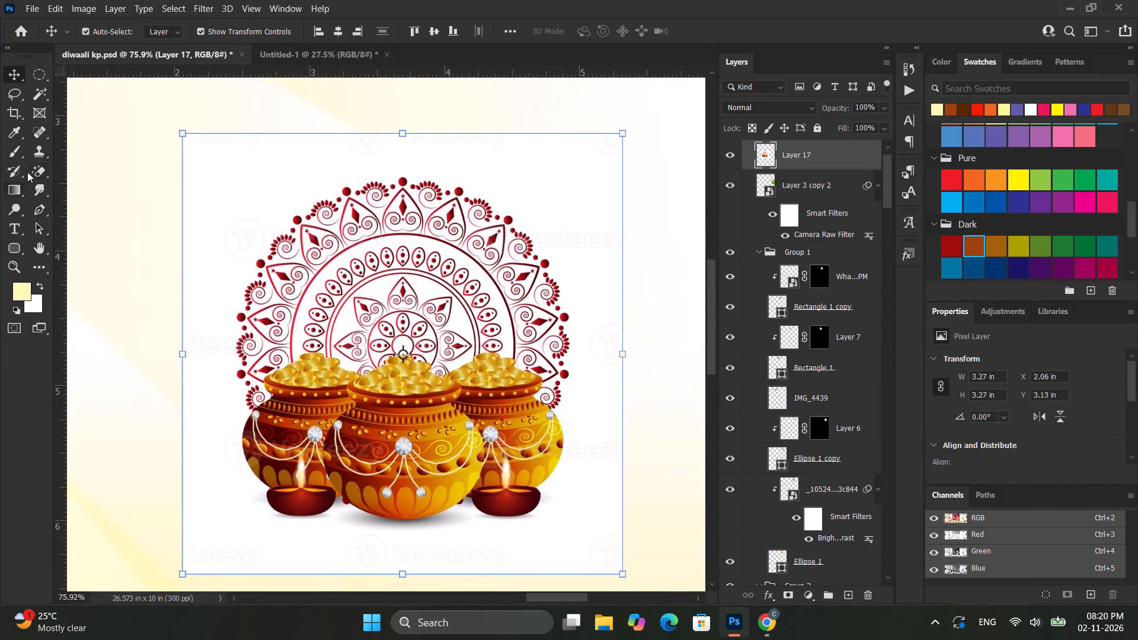
left_click(27, 170)
left_click(36, 171)
right_click(37, 171)
left_click(100, 191)
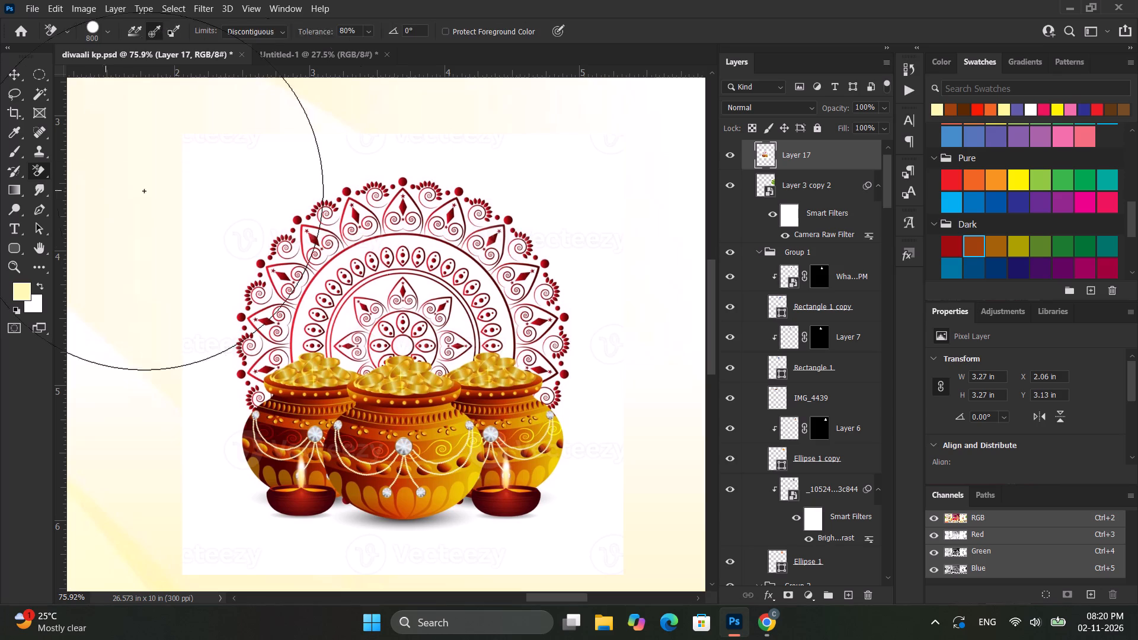
left_click_drag(275, 178, 234, 332)
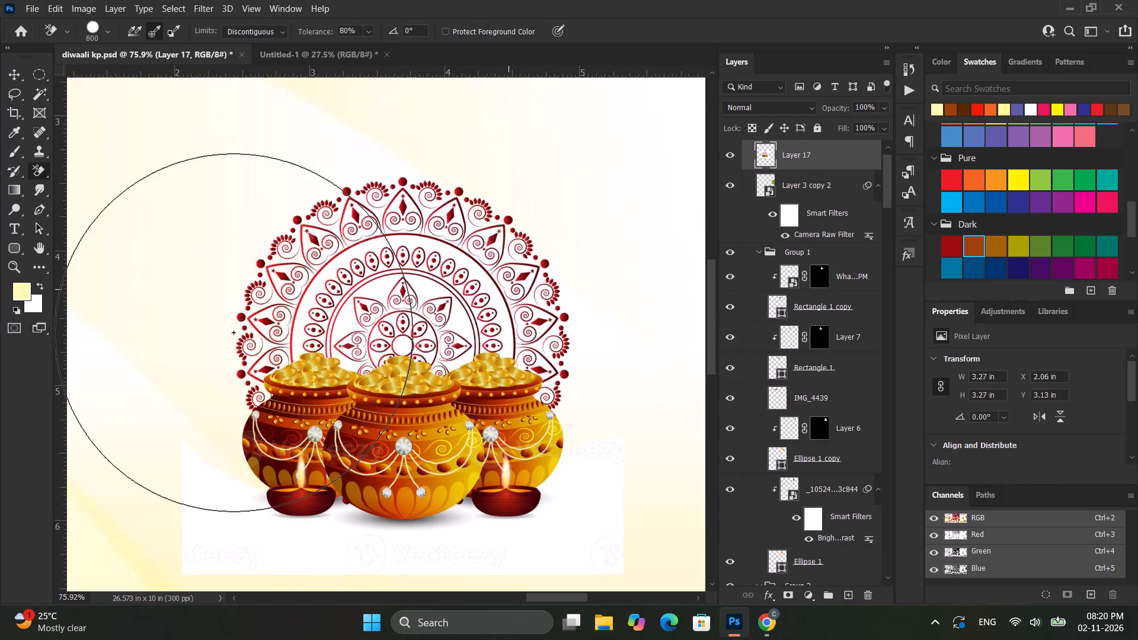
left_click_drag(234, 332, 118, 146)
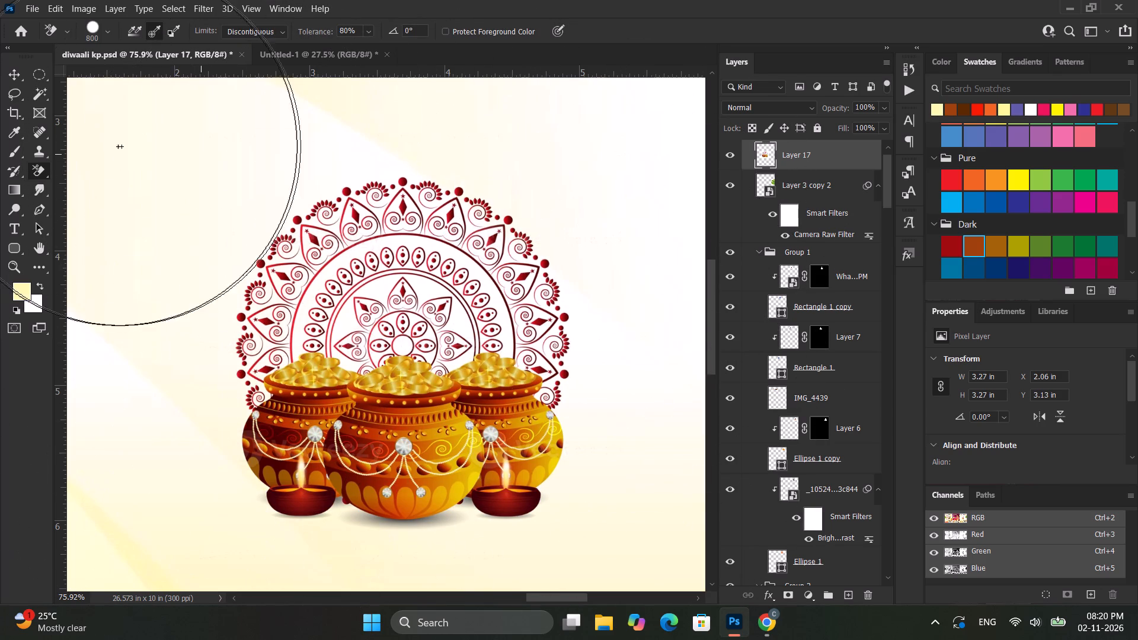
left_click_drag(118, 146, 445, 168)
Centre the coin-pots artwork horizontally on the artboard and scale it up to 142.65%.
left_click(14, 75)
scroll(14, 75, "down", 4, "alt")
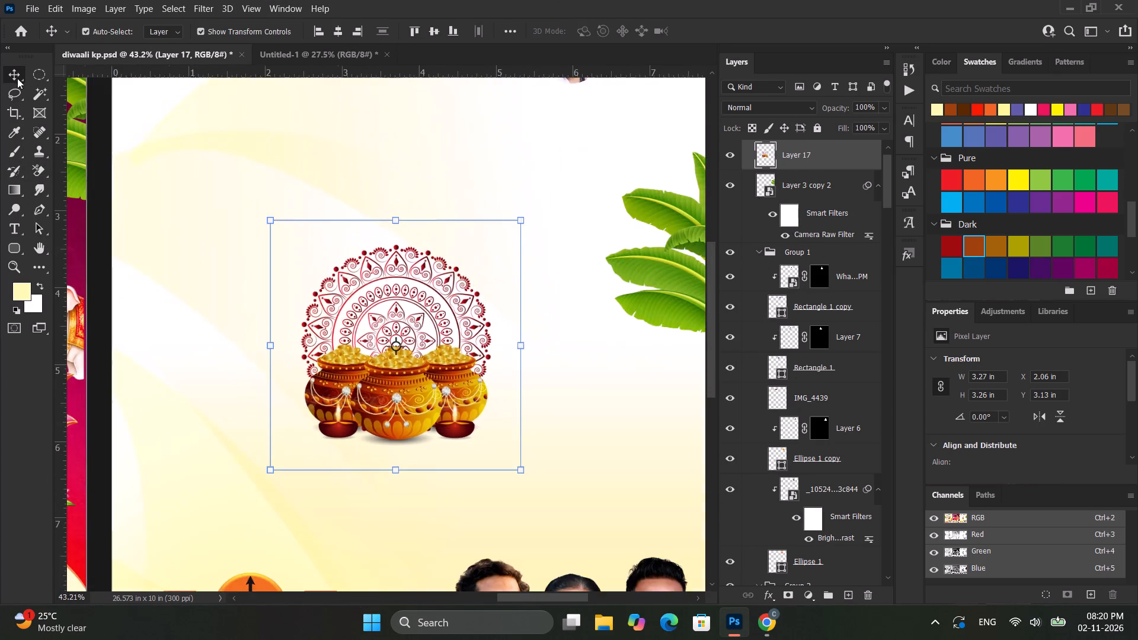
scroll(17, 78, "down", 5, "alt")
left_click(341, 30)
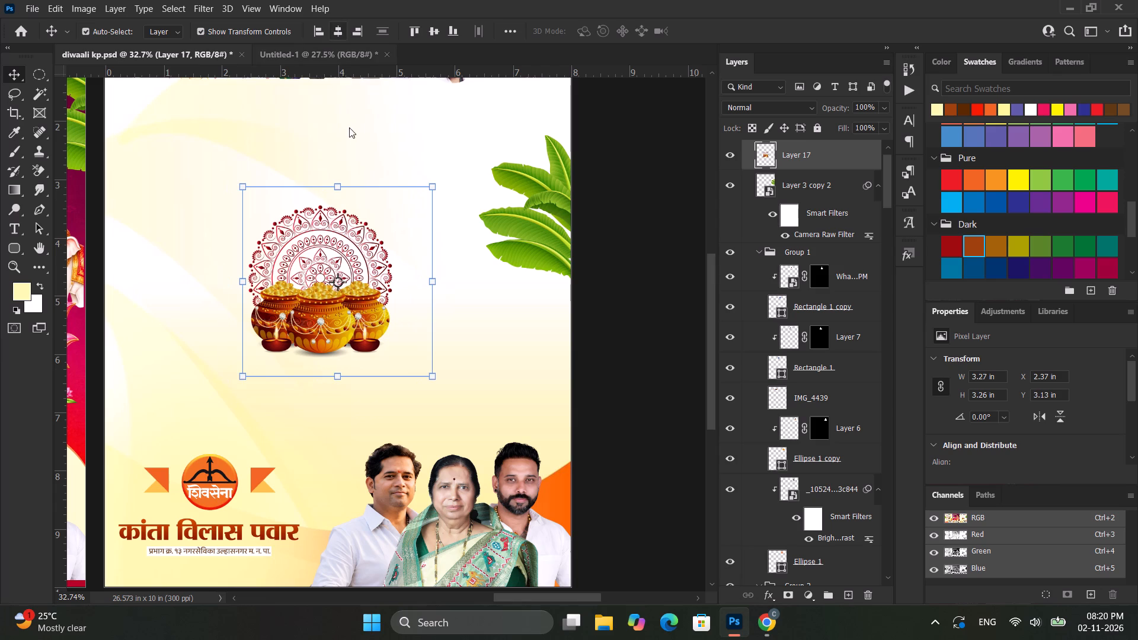
left_click_drag(337, 183, 343, 141, "alt")
left_click_drag(358, 206, 365, 150, "shift")
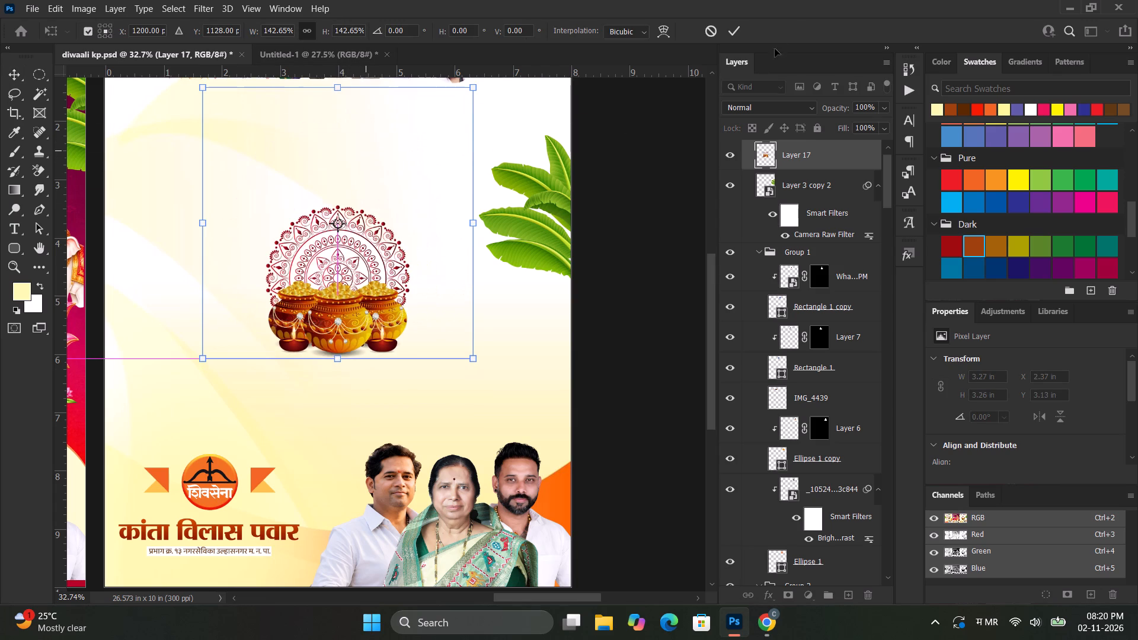
left_click(736, 29)
Move the enlarged coin-pots artwork slightly down below the row of leader portraits.
left_click(653, 208)
scroll(617, 215, "down", 5, "alt")
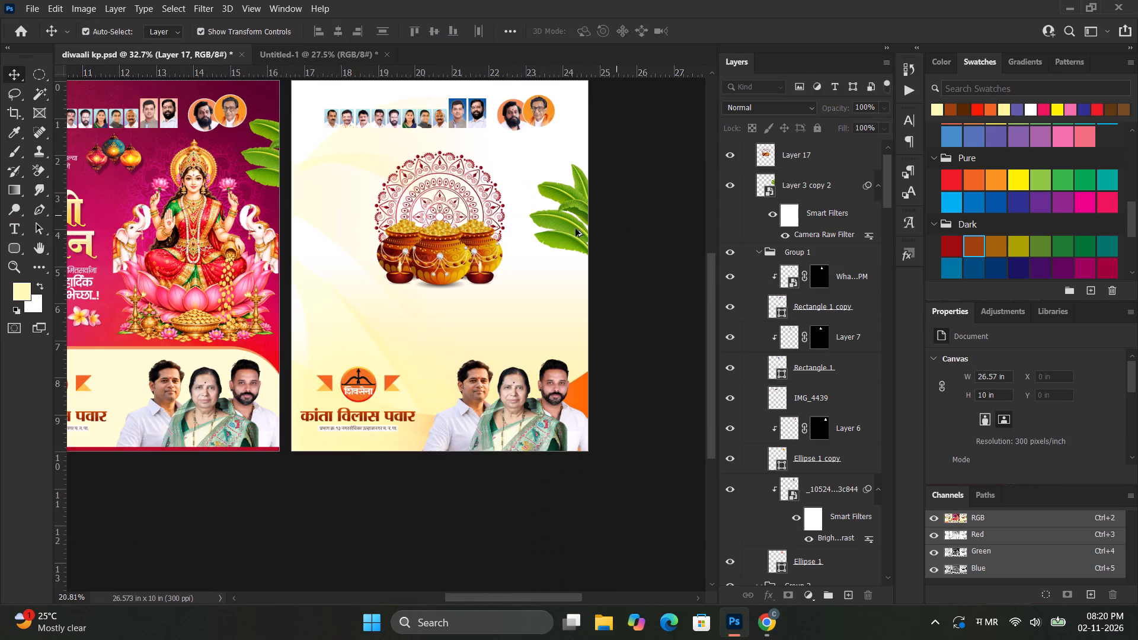
scroll(544, 234, "up", 6)
scroll(475, 264, "down", 3, "ctrl")
left_click(418, 298)
left_click_drag(388, 309, 388, 313, "shift")
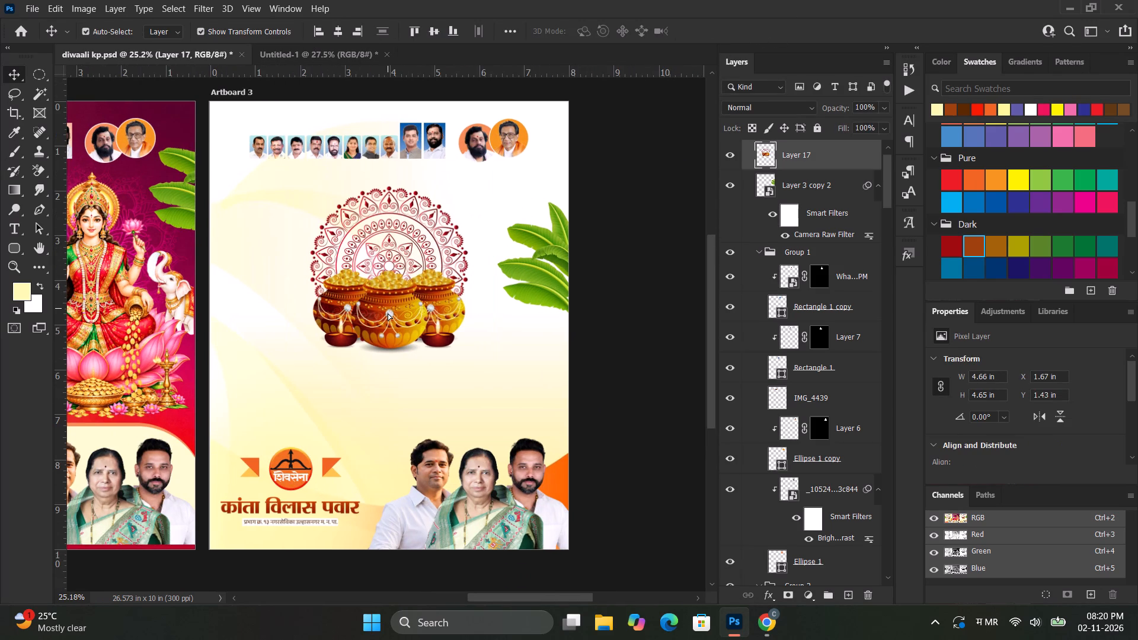
left_click_drag(388, 313, 388, 318, "shift")
Move the banana leaves slightly up and outward past the artboard's right edge, to about X 6.58 in, Y 1.74 in.
left_click(553, 262)
left_click_drag(555, 246, 563, 237)
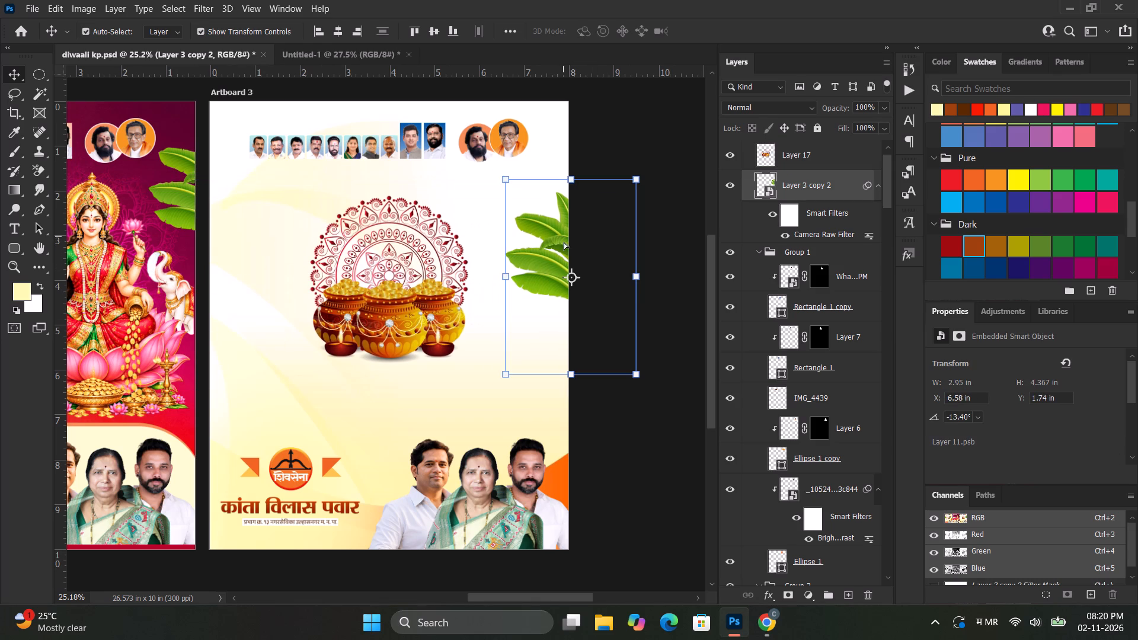
left_click(672, 356)
Add a placeholder text line in DG-Sundar below the coin pots, sized 62 pt and coloured pure red.
scroll(459, 356, "up", 1)
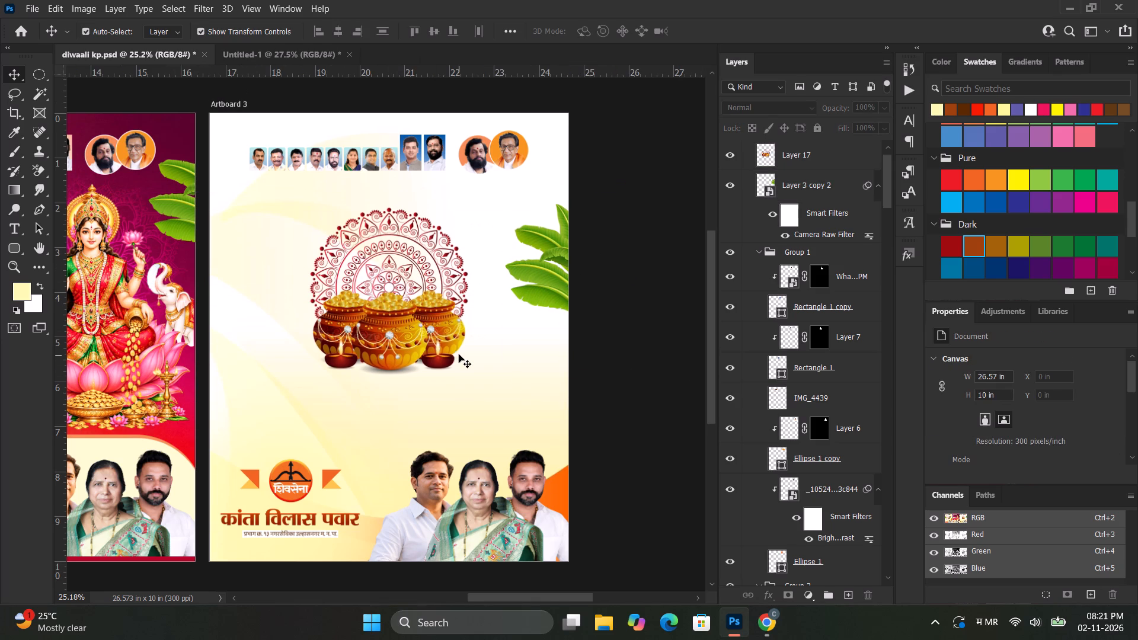
scroll(7, 202, "down", 3, "alt")
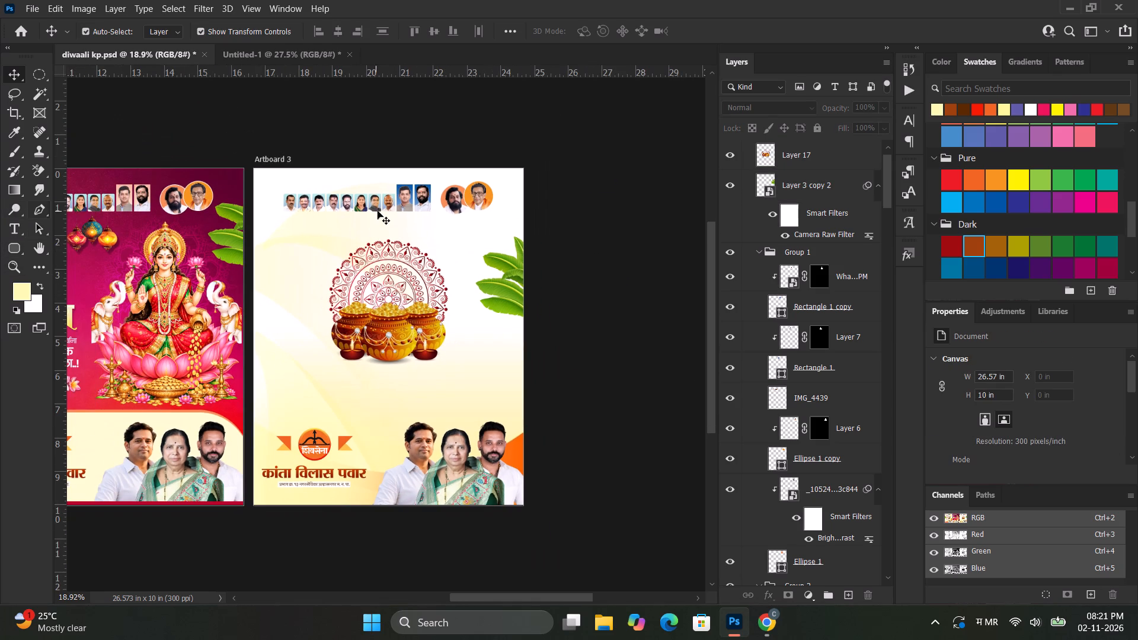
scroll(79, 268, "up", 1, "alt")
left_click(14, 229)
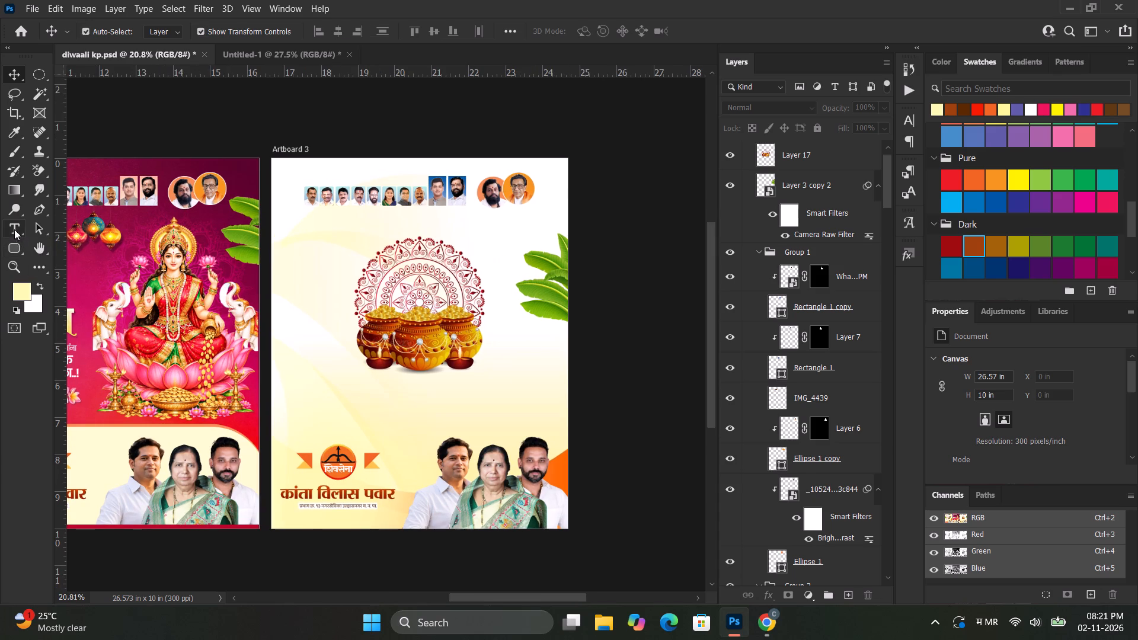
left_click(404, 392)
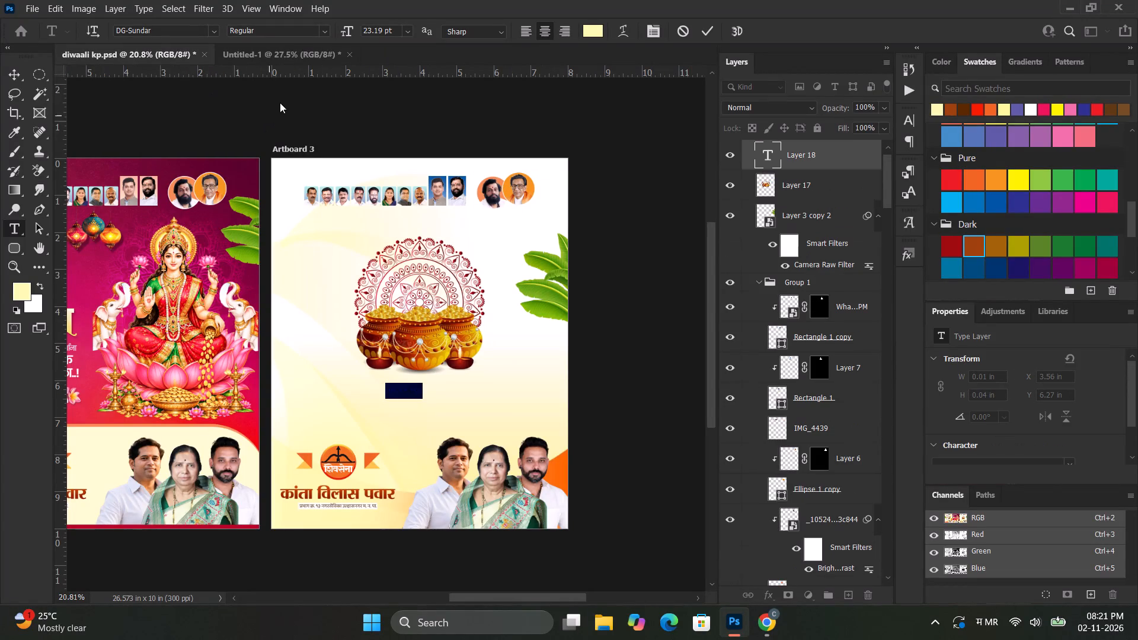
left_click_drag(344, 33, 373, 50)
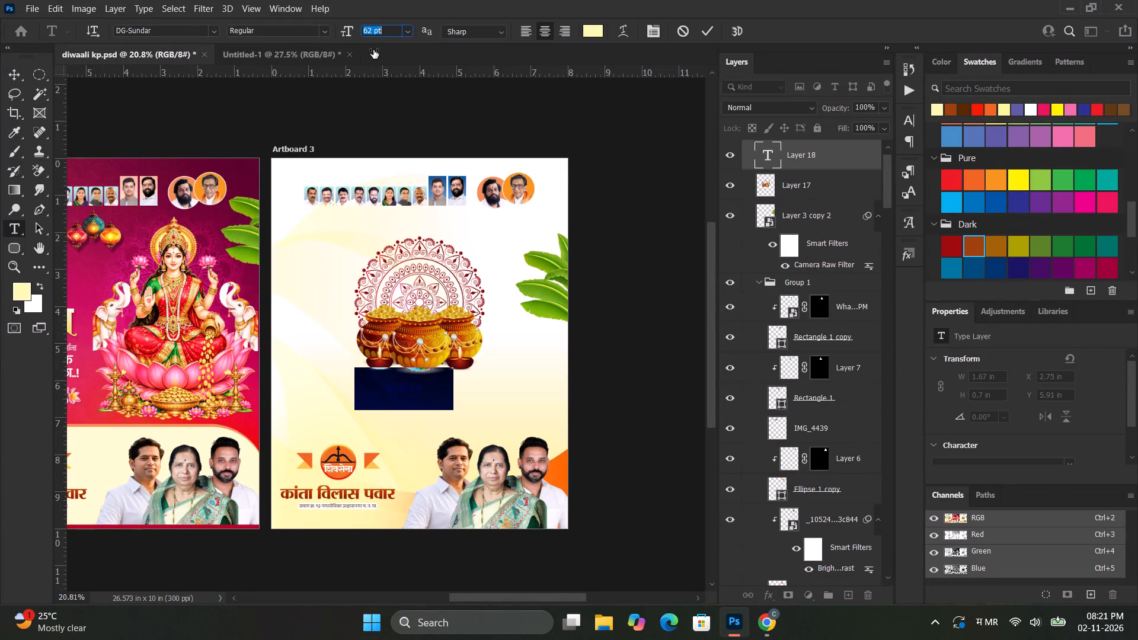
left_click(958, 183)
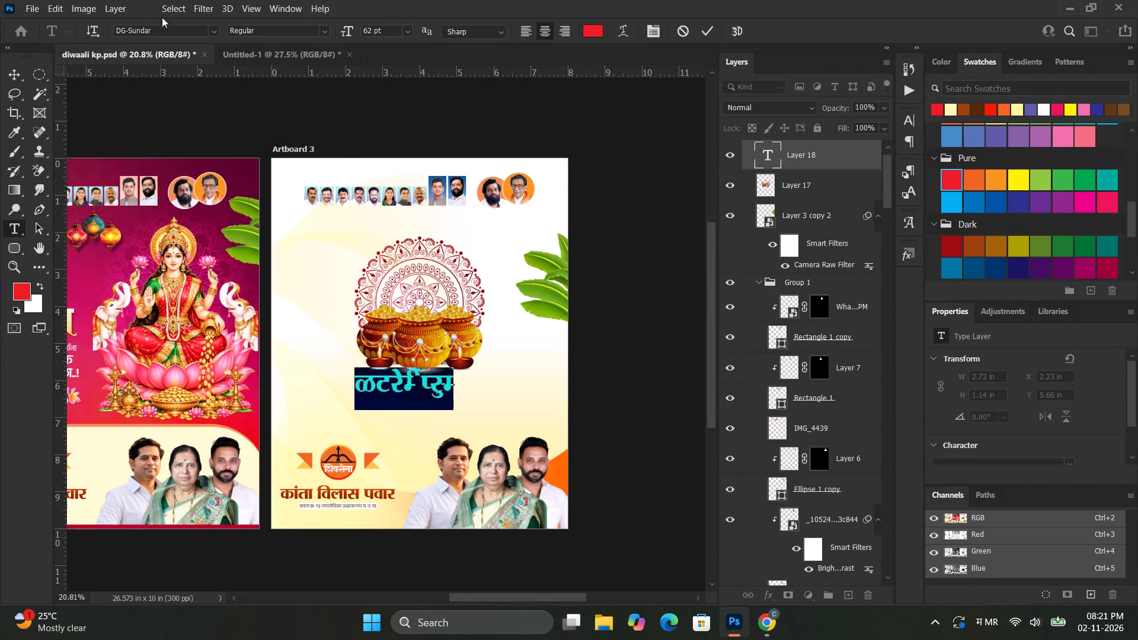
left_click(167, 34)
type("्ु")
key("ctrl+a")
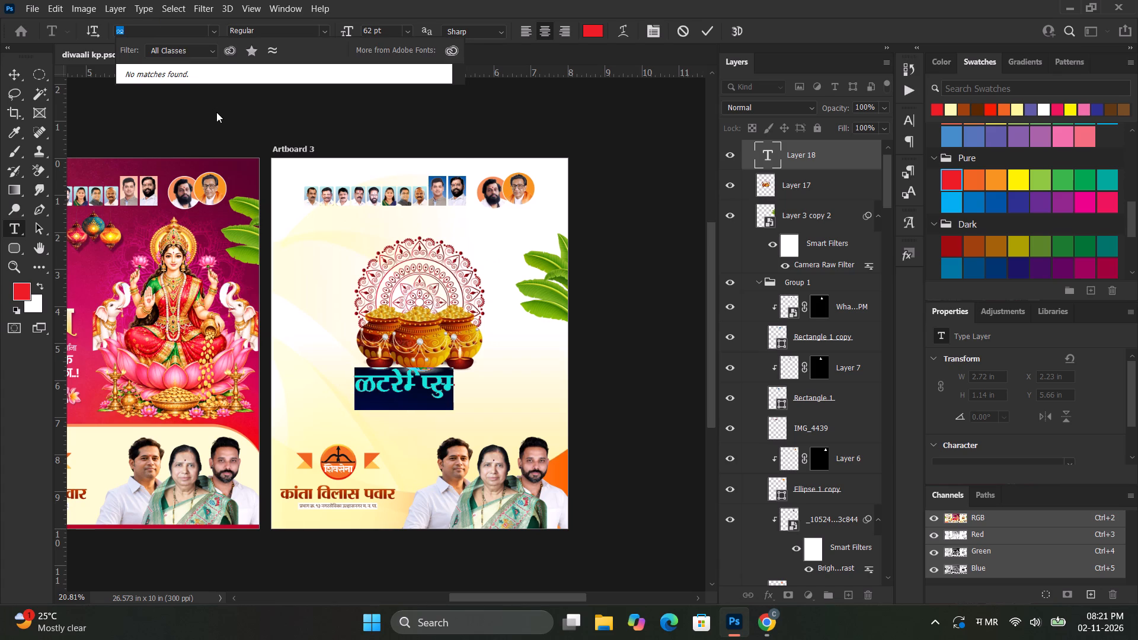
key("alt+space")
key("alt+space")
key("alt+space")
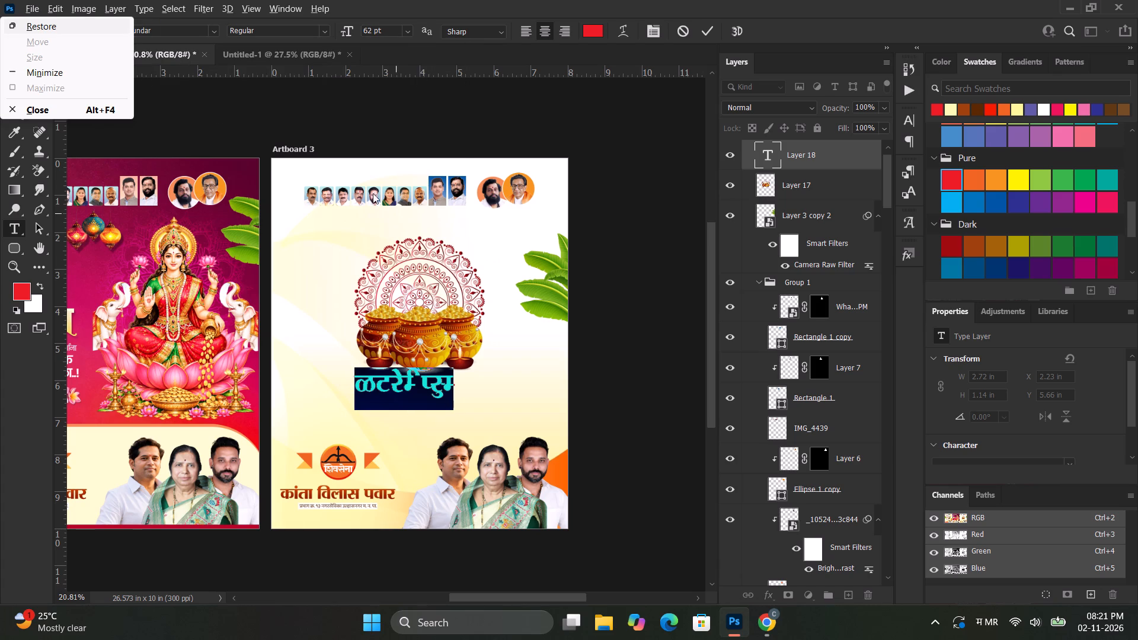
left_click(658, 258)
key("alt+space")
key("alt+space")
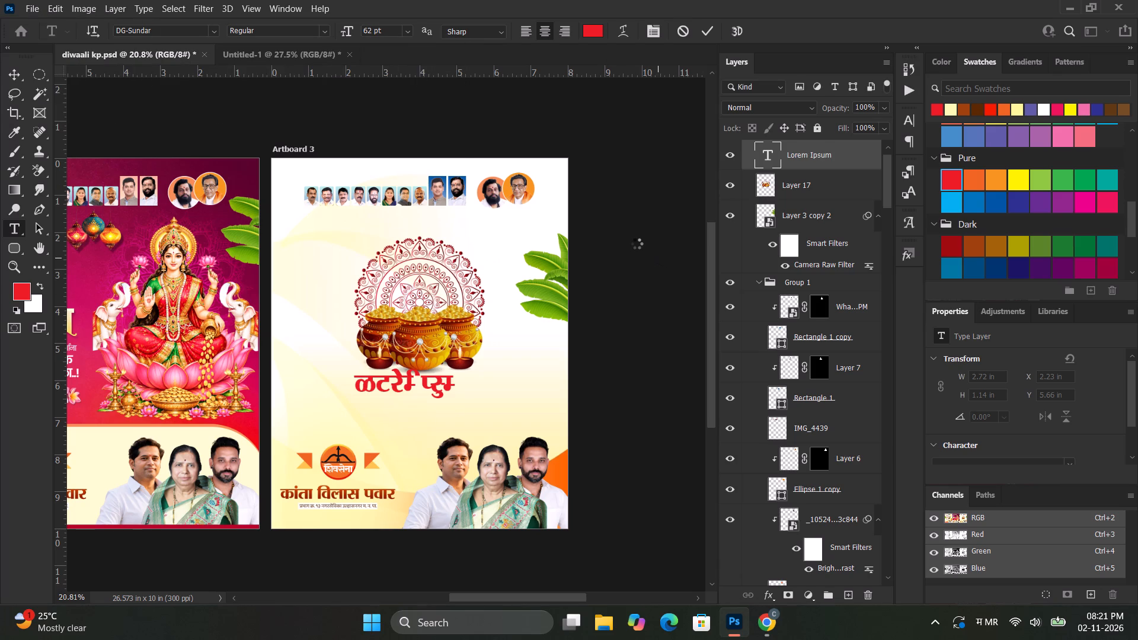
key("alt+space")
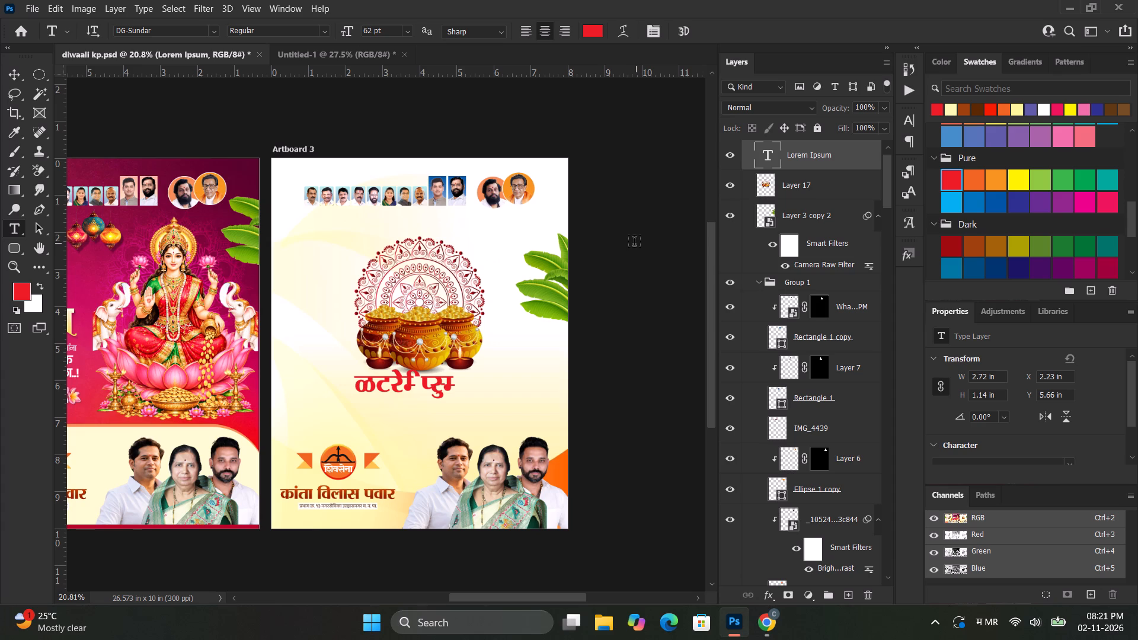
Switch the keyboard input language from Marathi to English.
key("super+space")
key("super+space")
key("super+space")
Change the font of the whole placeholder line below the coin pots to DGFont-022-Calligraphy.
scroll(557, 380, "up", 3, "alt")
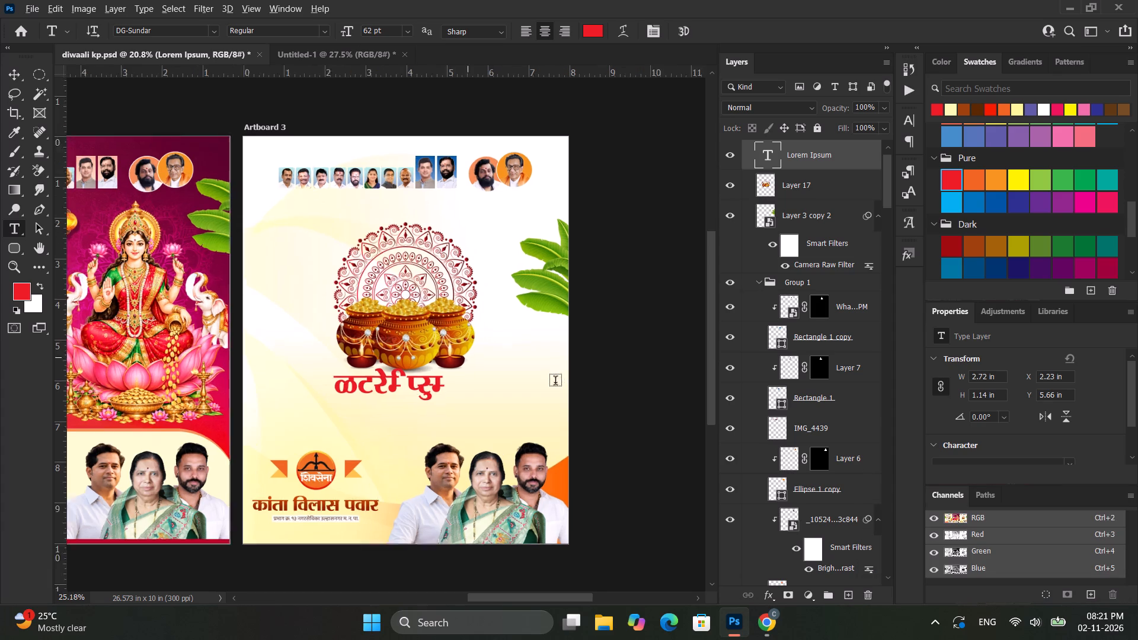
scroll(555, 382, "up", 3, "alt")
left_click(293, 370)
key("ctrl+a")
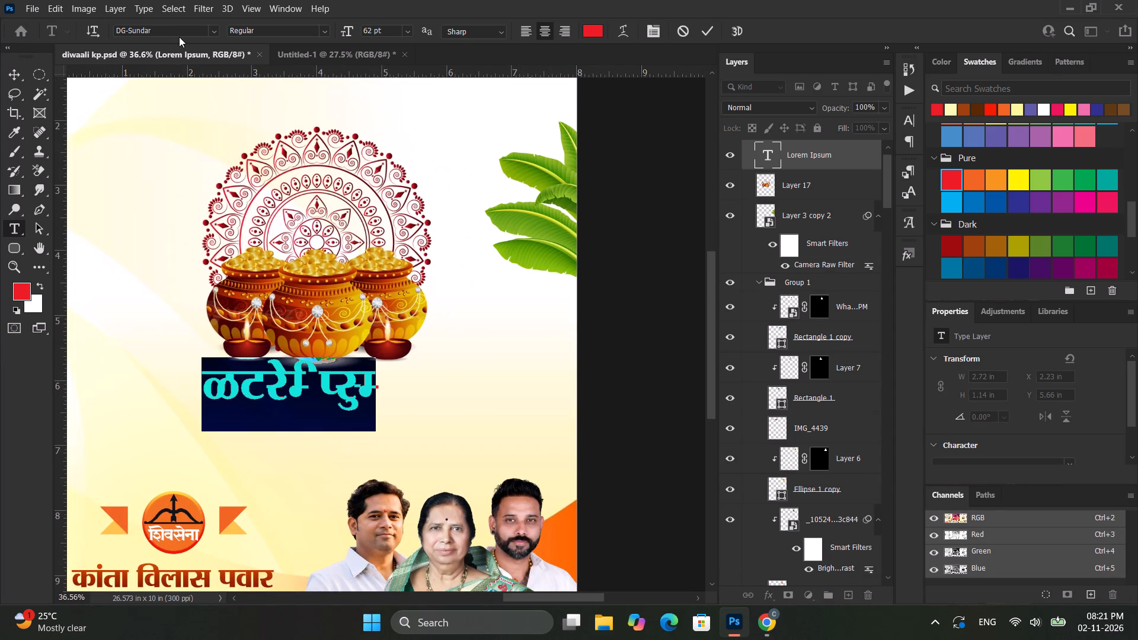
left_click(179, 37)
type("sg")
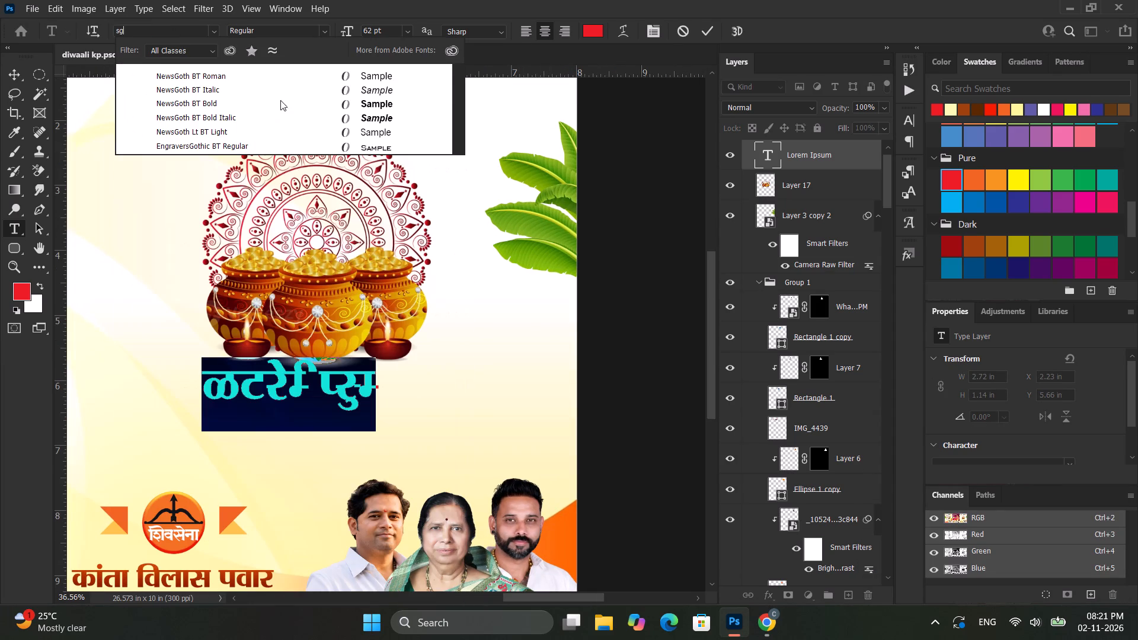
type("dg")
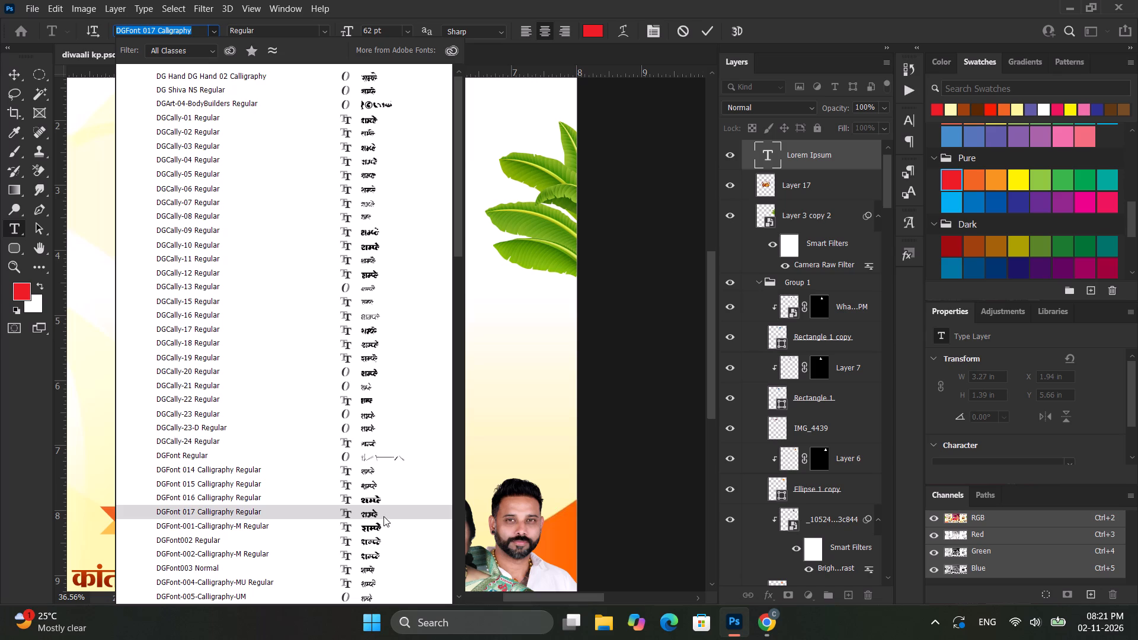
scroll(387, 555, "down", 10)
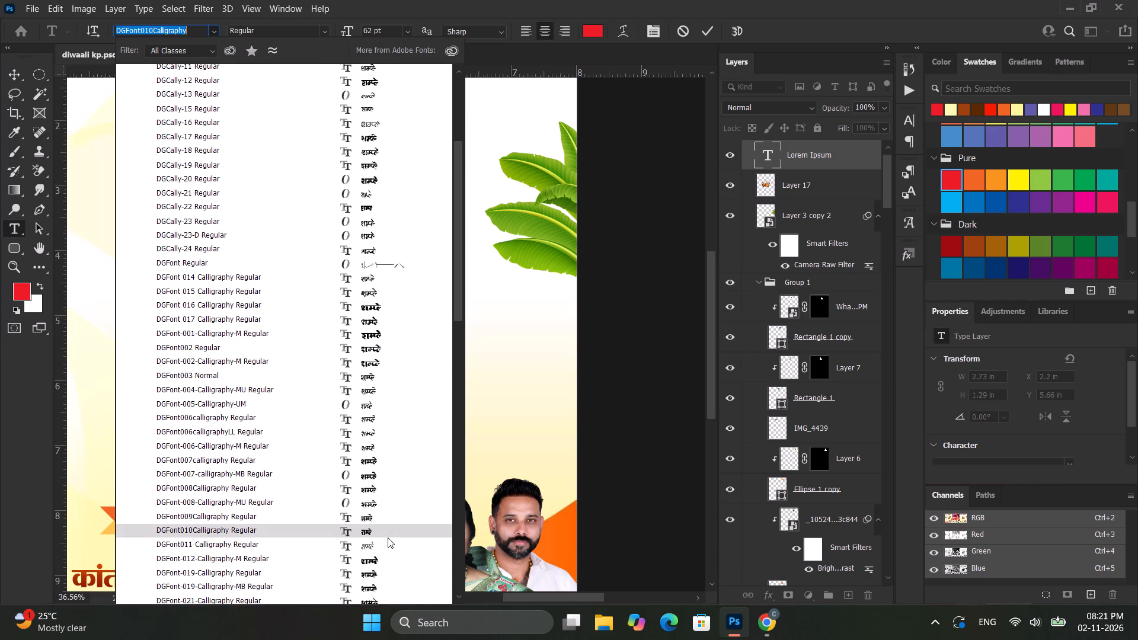
scroll(388, 536, "down", 3)
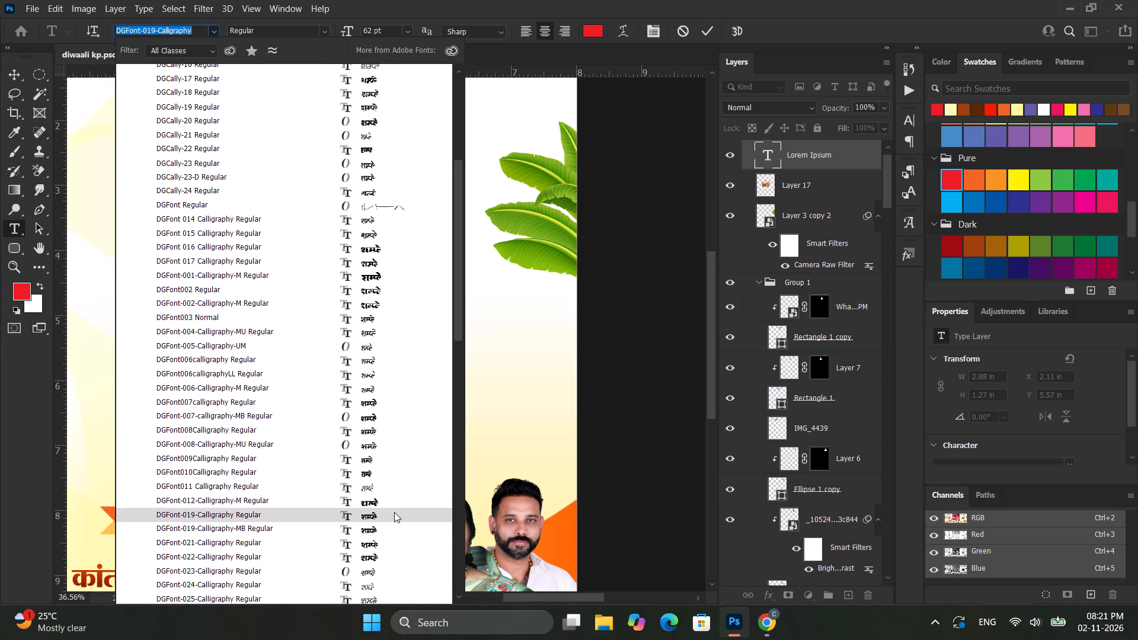
left_click(382, 557)
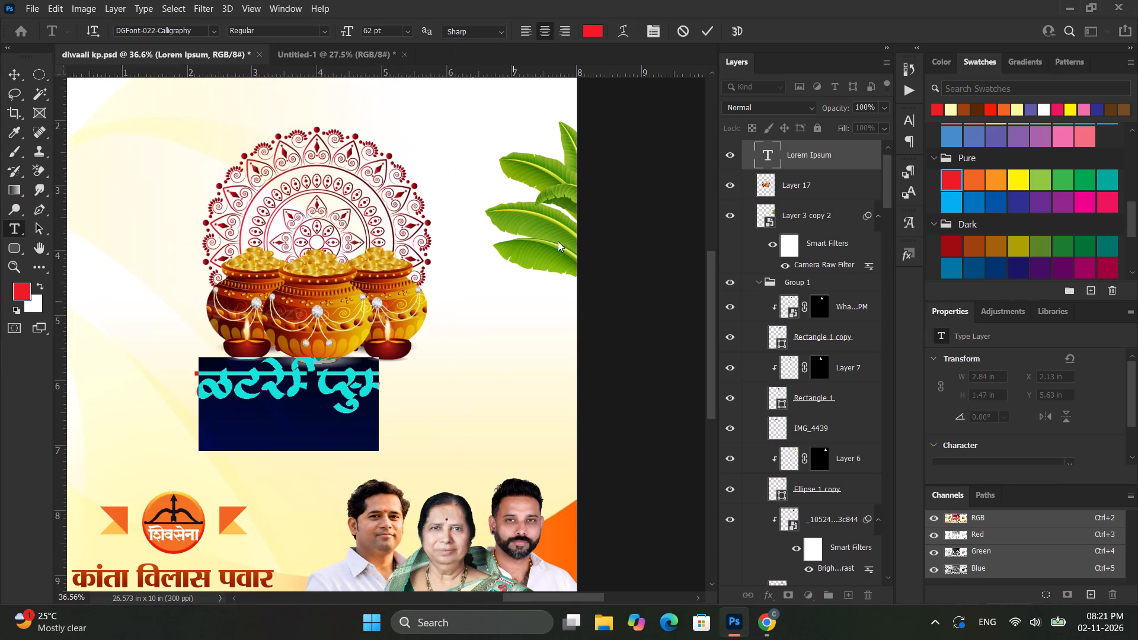
Replace the placeholder text with the Marathi title धनोत्रयदशी.
key("BackSpace")
type("Ya")
type("naaa")
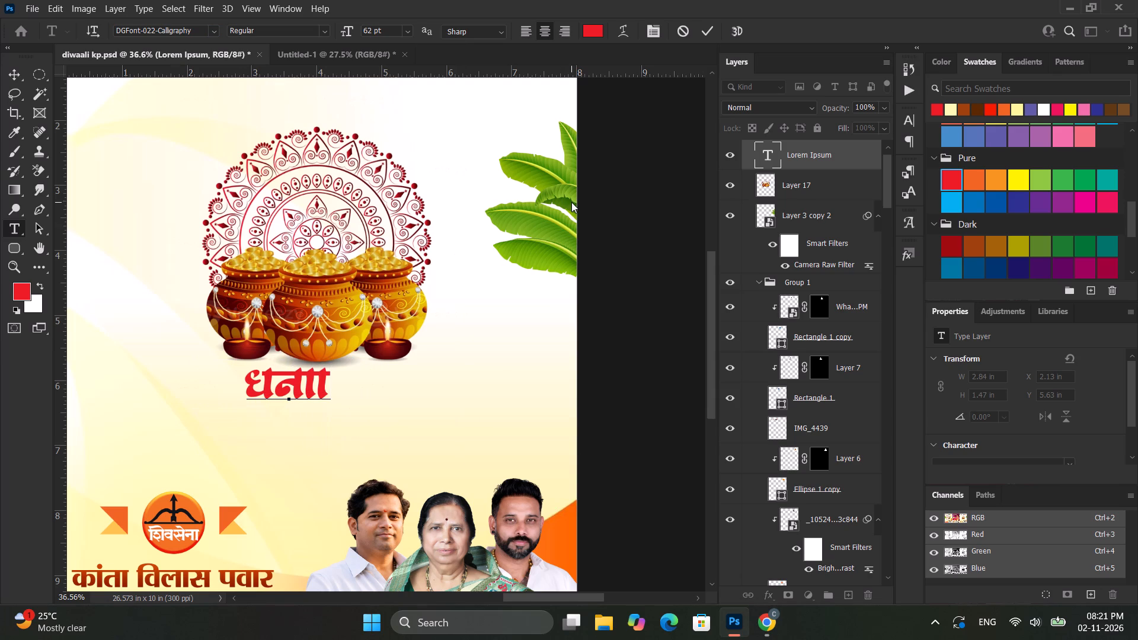
key("BackSpace")
key("e")
type("Pa")
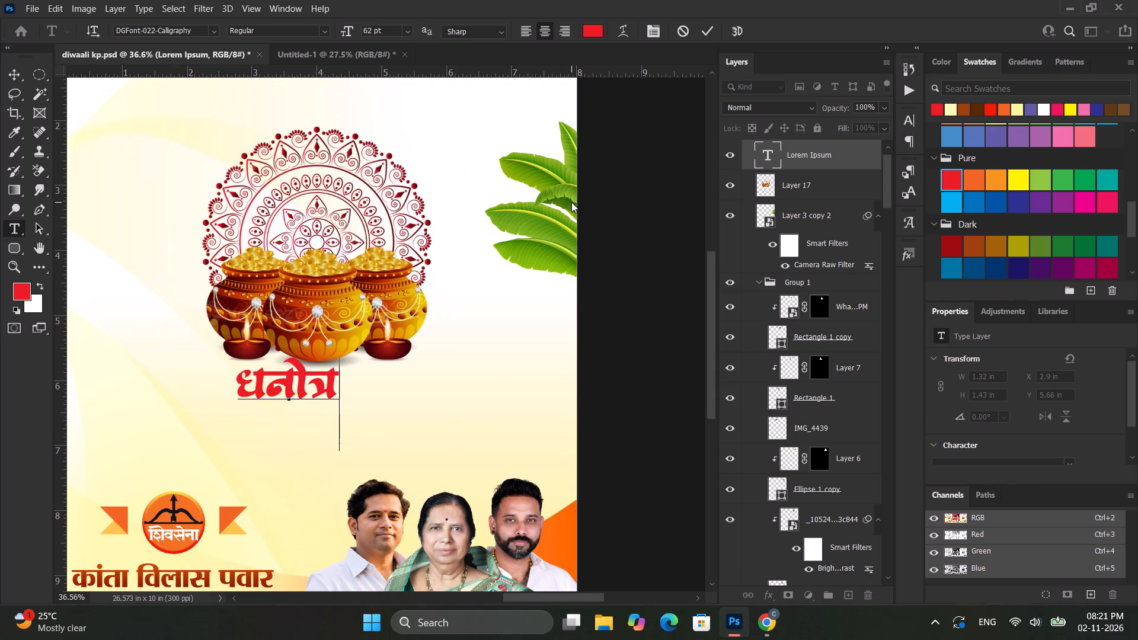
type("ya")
key("d")
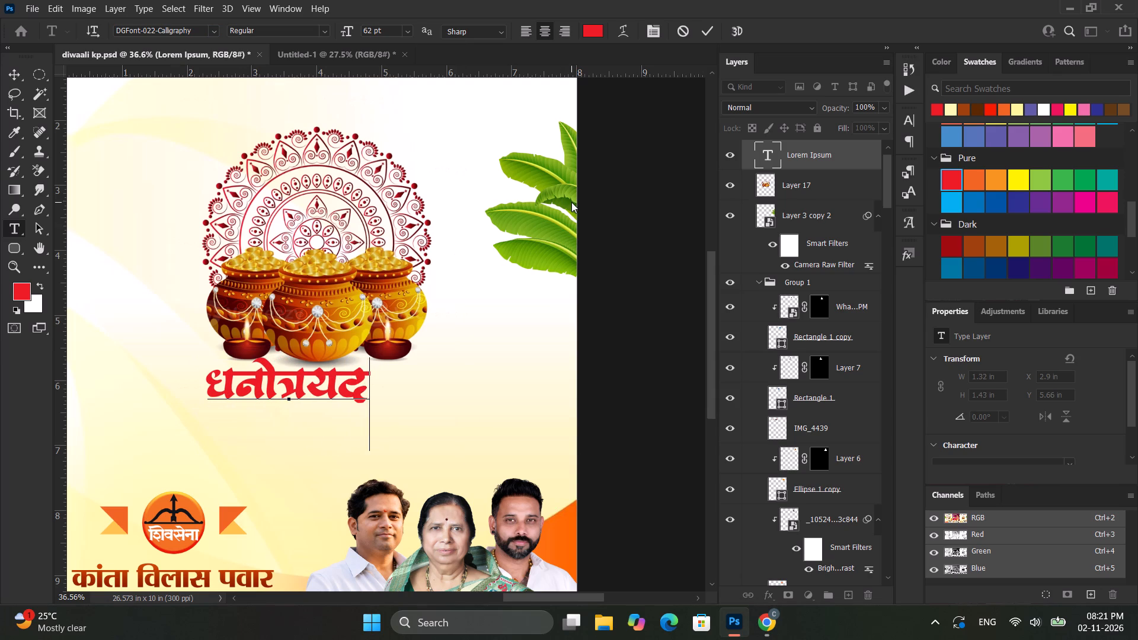
type("SaaI")
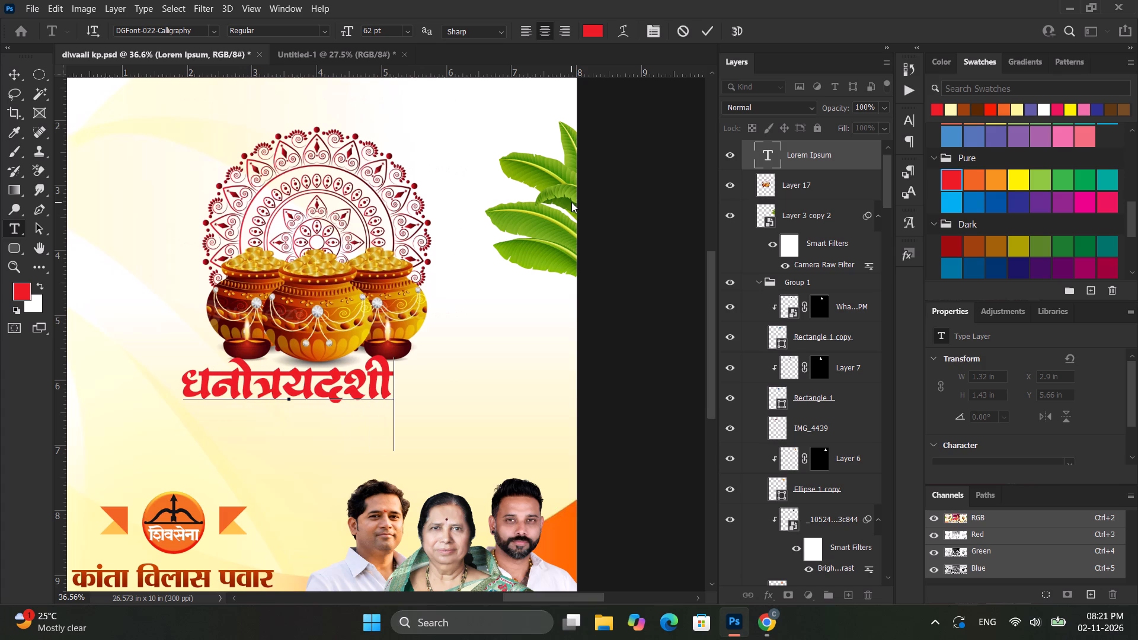
left_click(12, 73)
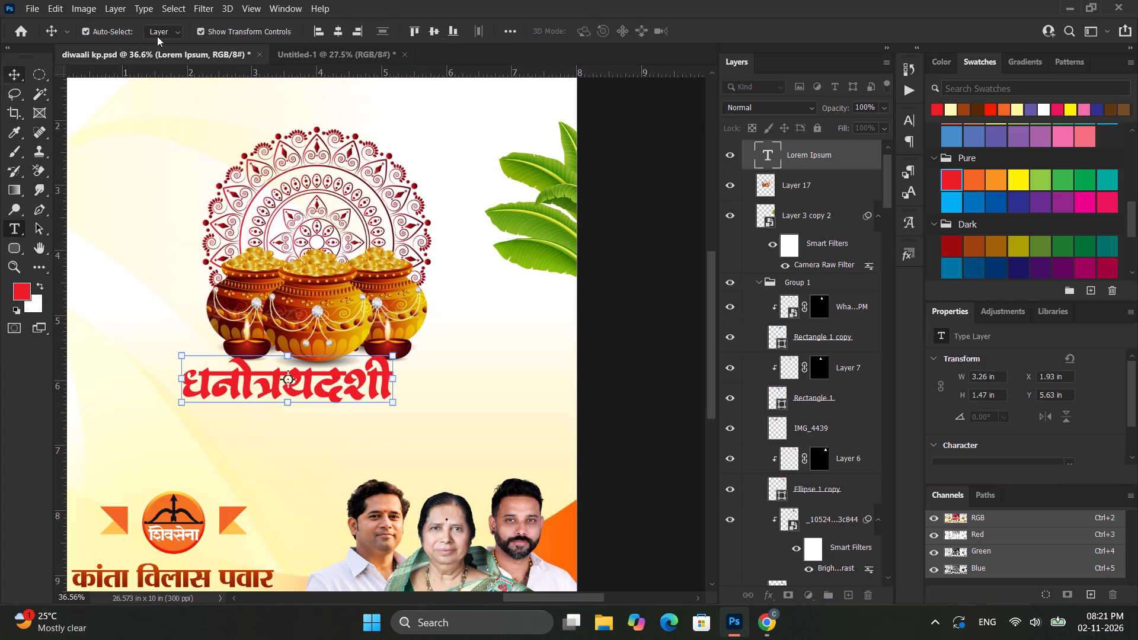
Centre the red title horizontally on the artboard, shift it slightly down and enlarge it to about 4.5 in wide.
left_click(343, 31)
left_click_drag(381, 381, 383, 400, "shift")
left_click_drag(420, 371, 462, 355, "alt")
left_click(739, 25)
left_click(668, 185)
Move the coin-pots artwork slightly up, away from the title, to about Y 1.4 in.
scroll(517, 228, "down", 4, "alt")
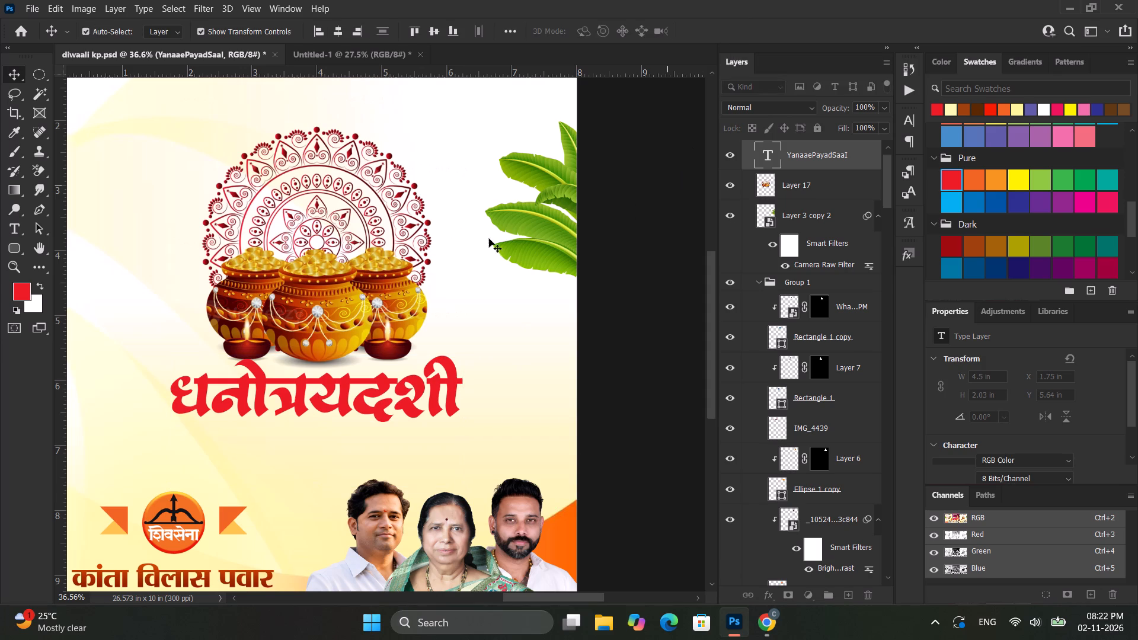
scroll(341, 278, "up", 7)
left_click(323, 314)
left_click_drag(334, 327, 334, 312, "shift")
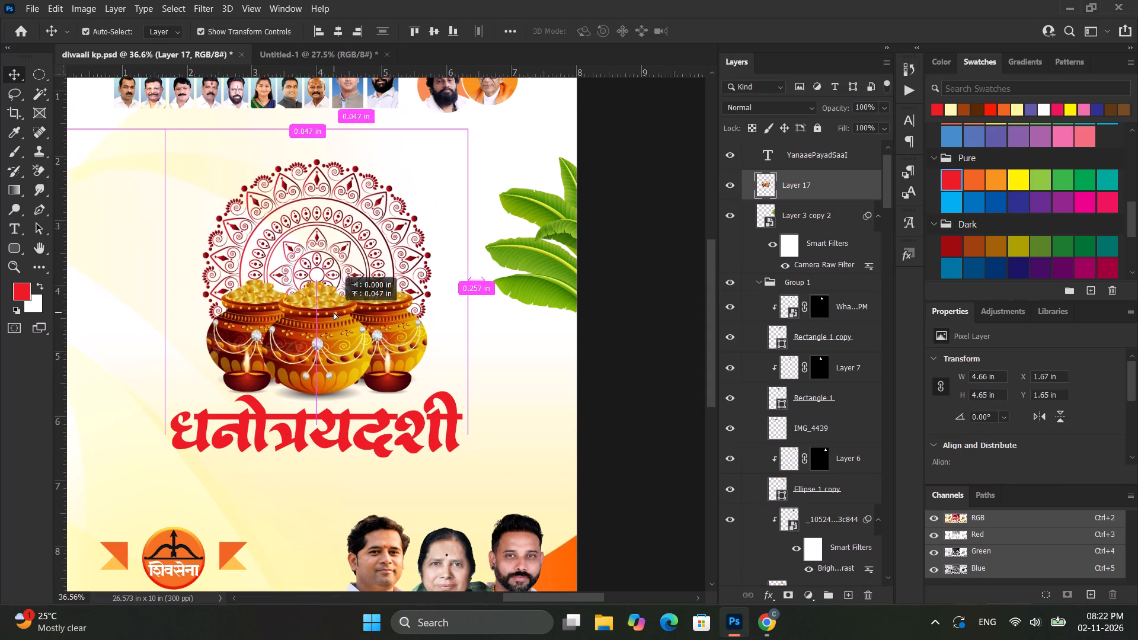
left_click_drag(334, 312, 334, 311, "shift")
scroll(355, 319, "down", 3, "alt")
left_click(587, 341)
Select the title and examine the 1000+ Styles pack presets for a suitable text style.
scroll(554, 347, "down", 5, "alt")
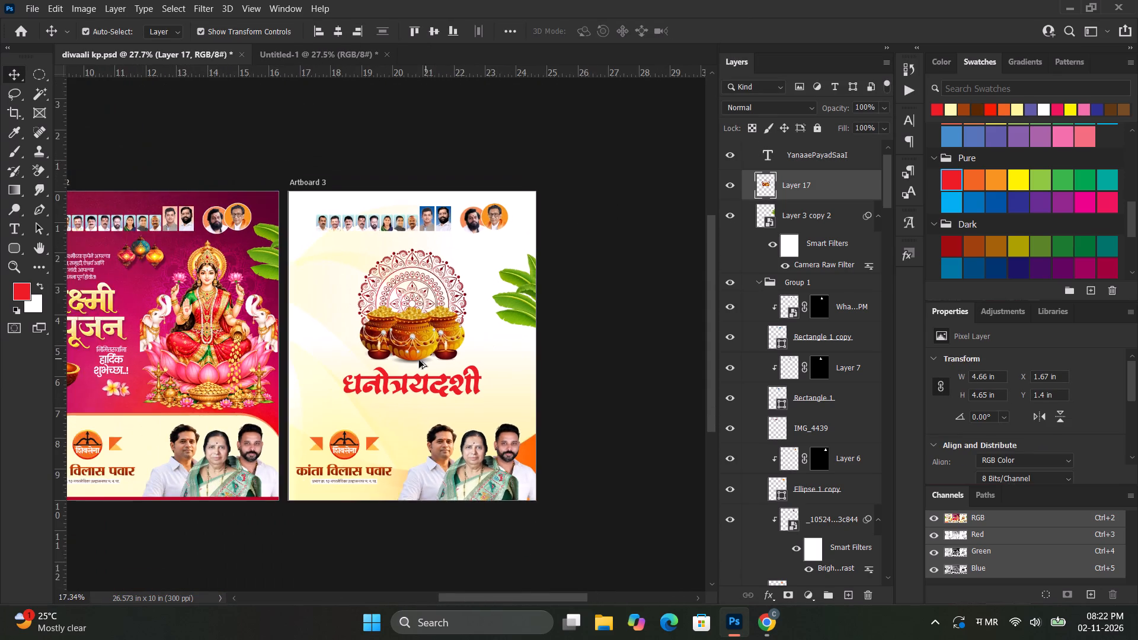
scroll(419, 360, "up", 3, "alt")
scroll(449, 409, "up", 6)
left_click(449, 423)
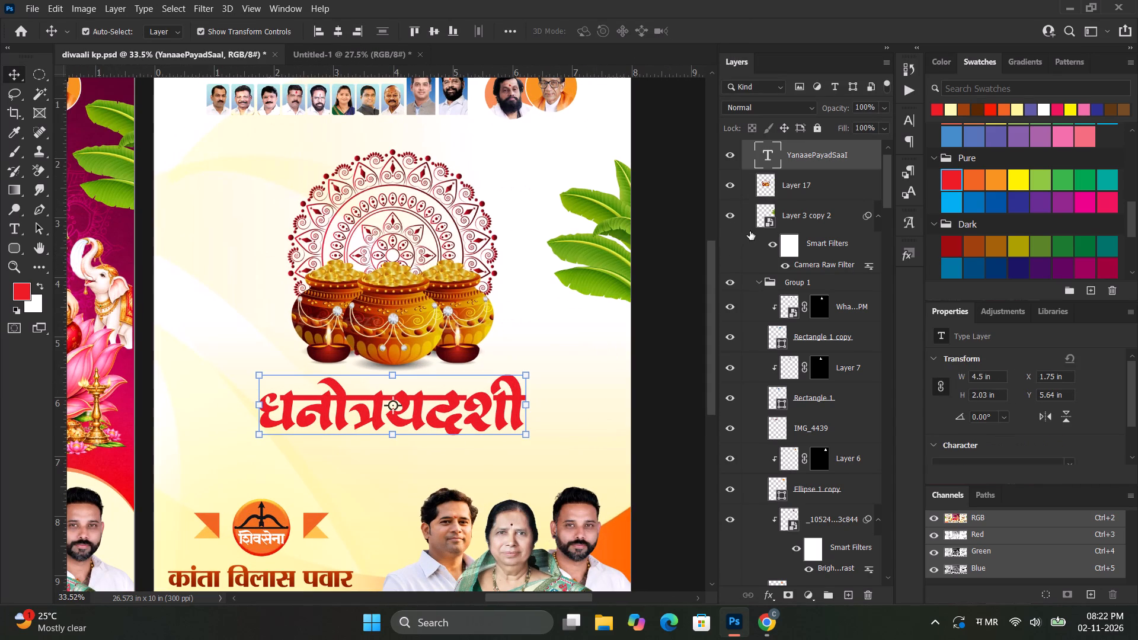
left_click(907, 255)
scroll(791, 360, "down", 15)
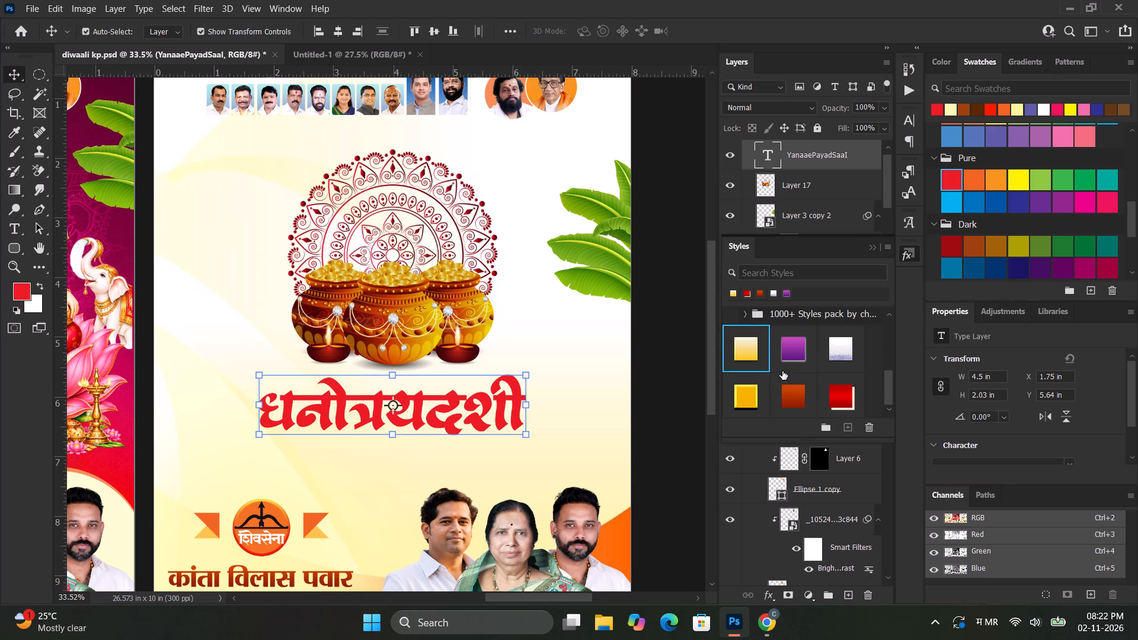
scroll(792, 360, "up", 2)
left_click(747, 336)
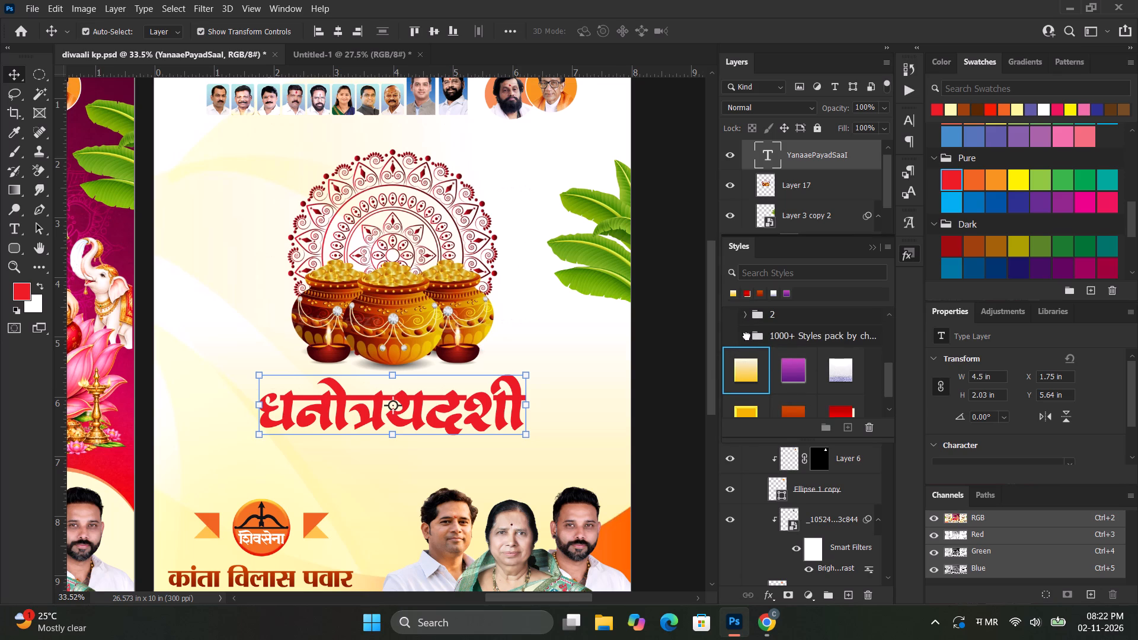
scroll(829, 396, "down", 5)
scroll(763, 354, "up", 5)
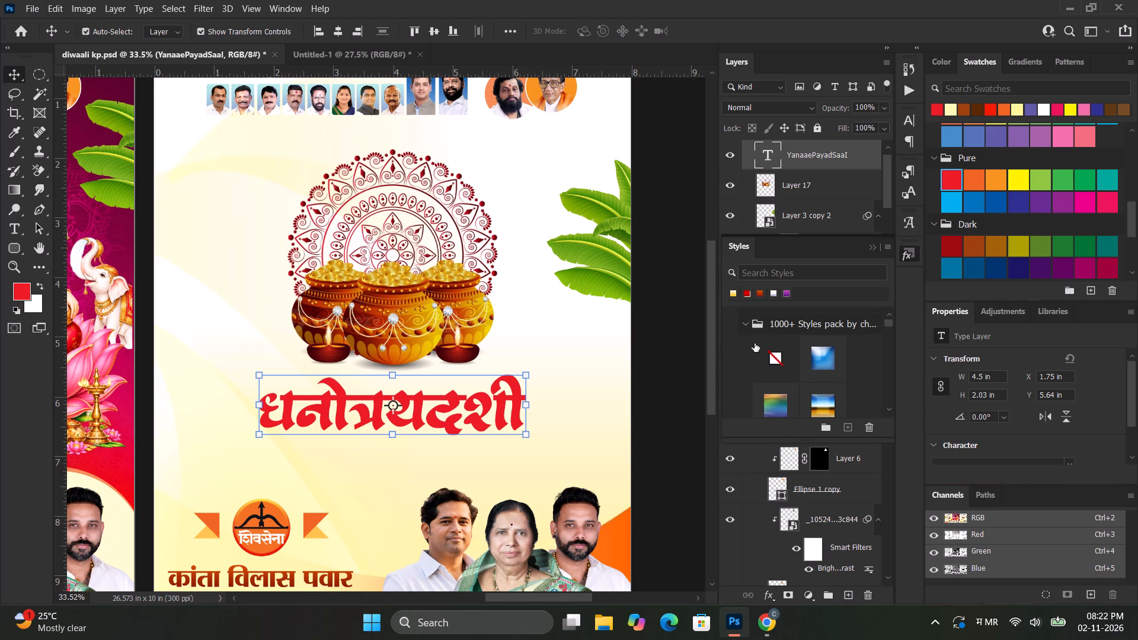
left_click(746, 338)
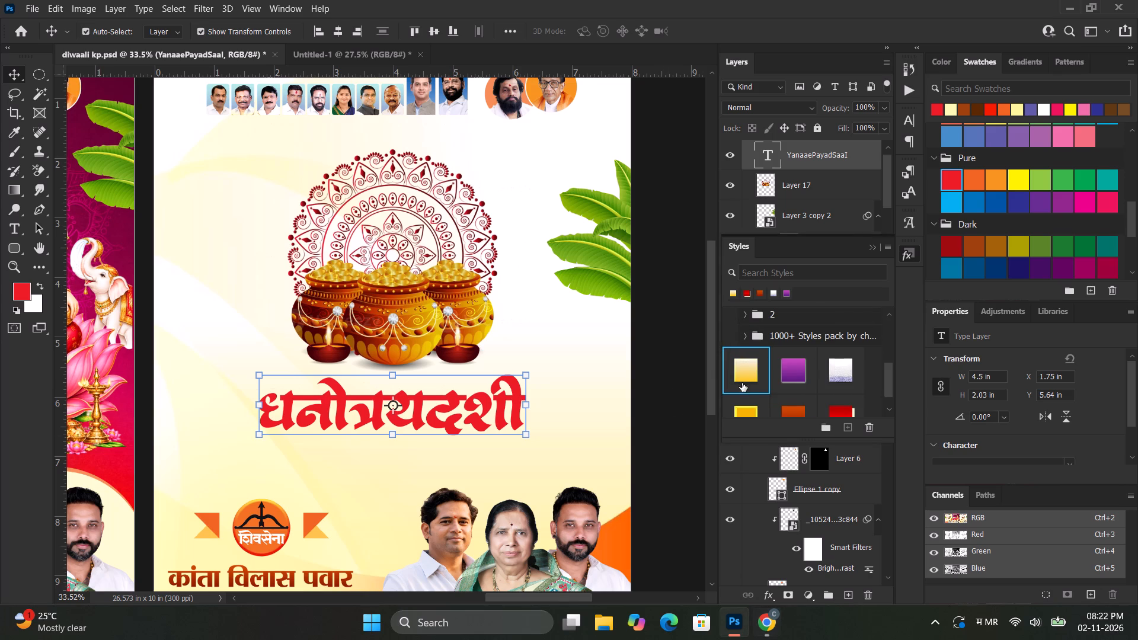
Switch to Chrome and look over the Pinterest coin-pots page for reference on the title's styling.
left_click(770, 624)
scroll(385, 236, "up", 1)
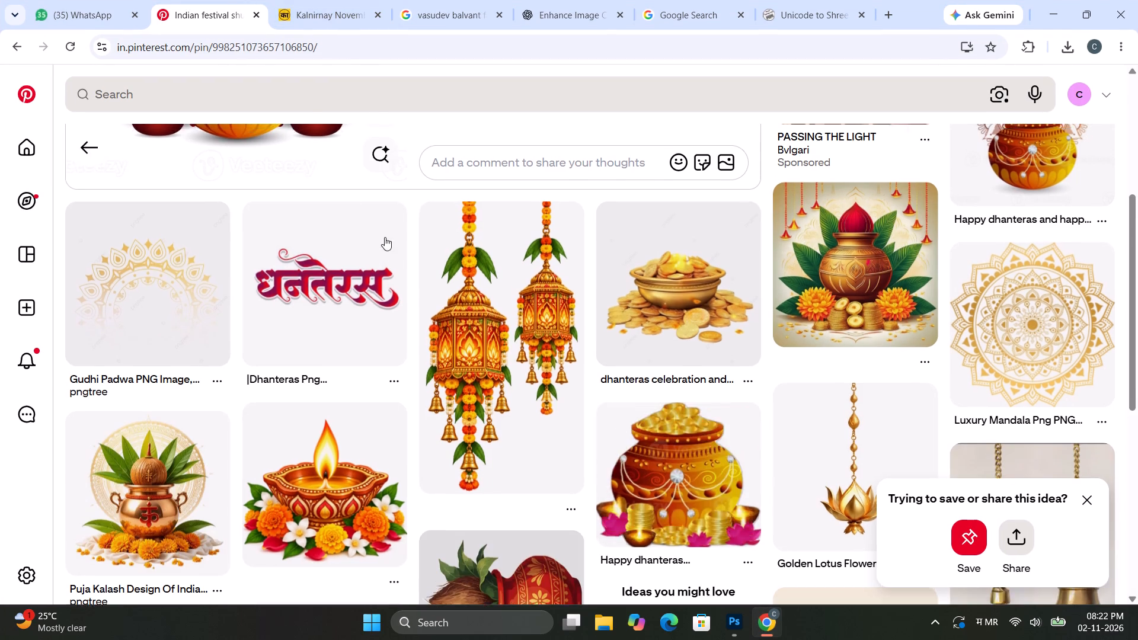
scroll(385, 237, "up", 1)
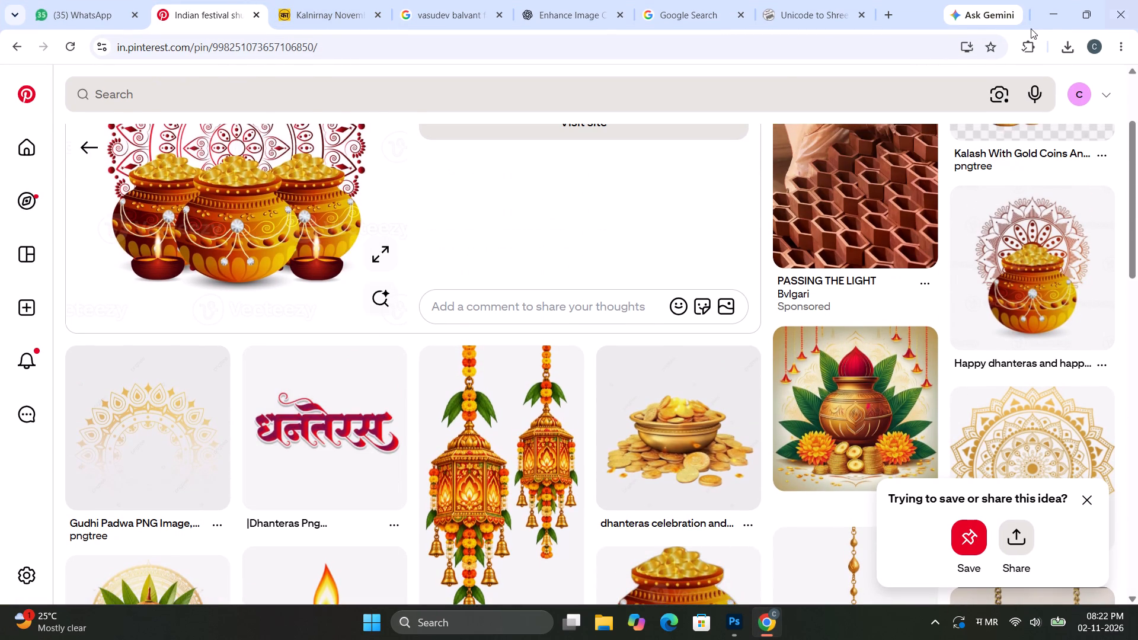
left_click(1054, 1)
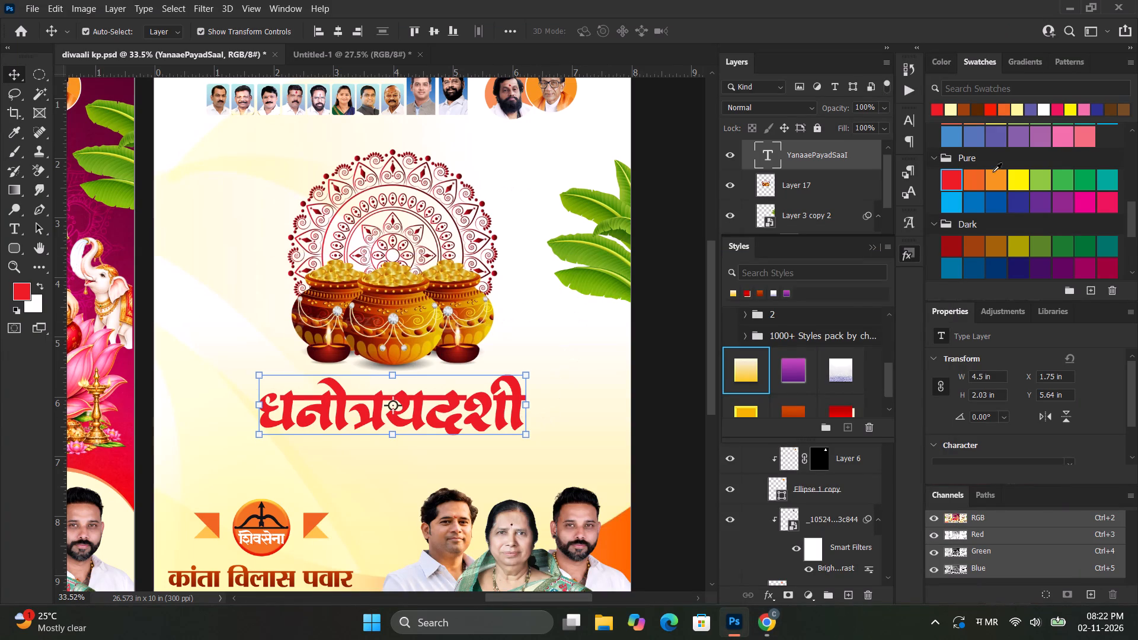
Back in Photoshop, examine the preset styles in group 1 of Text Styles by CHETAN for the title.
scroll(773, 356, "up", 1)
scroll(776, 362, "down", 1)
scroll(778, 364, "up", 2)
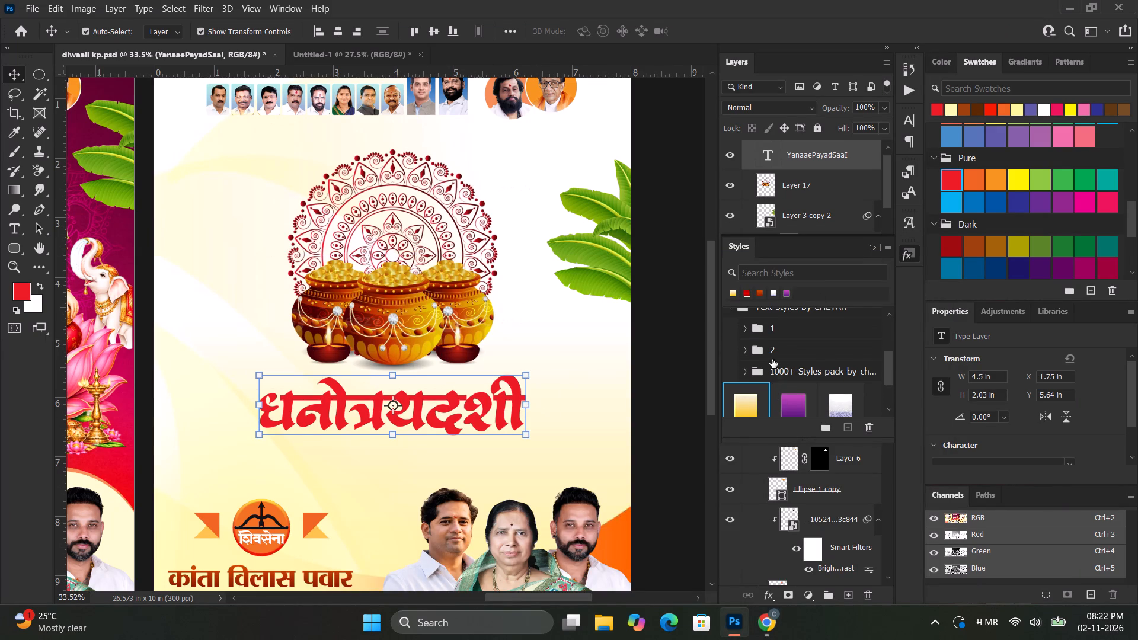
scroll(772, 359, "up", 2)
left_click(746, 342)
scroll(807, 360, "down", 6)
scroll(790, 348, "up", 4)
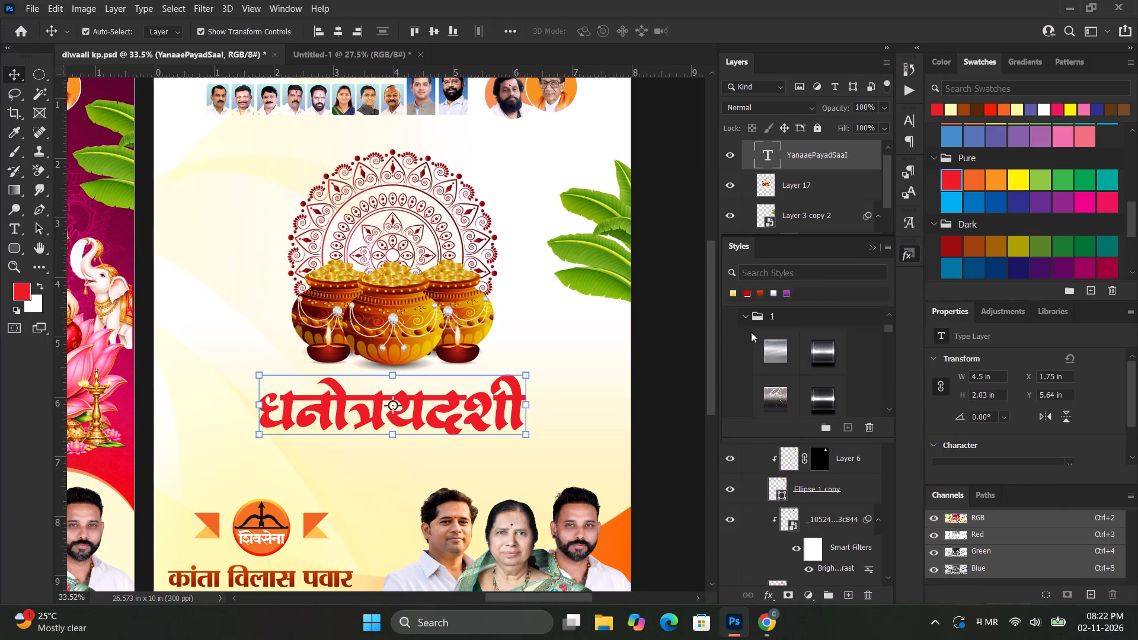
scroll(751, 332, "up", 3)
left_click(746, 353)
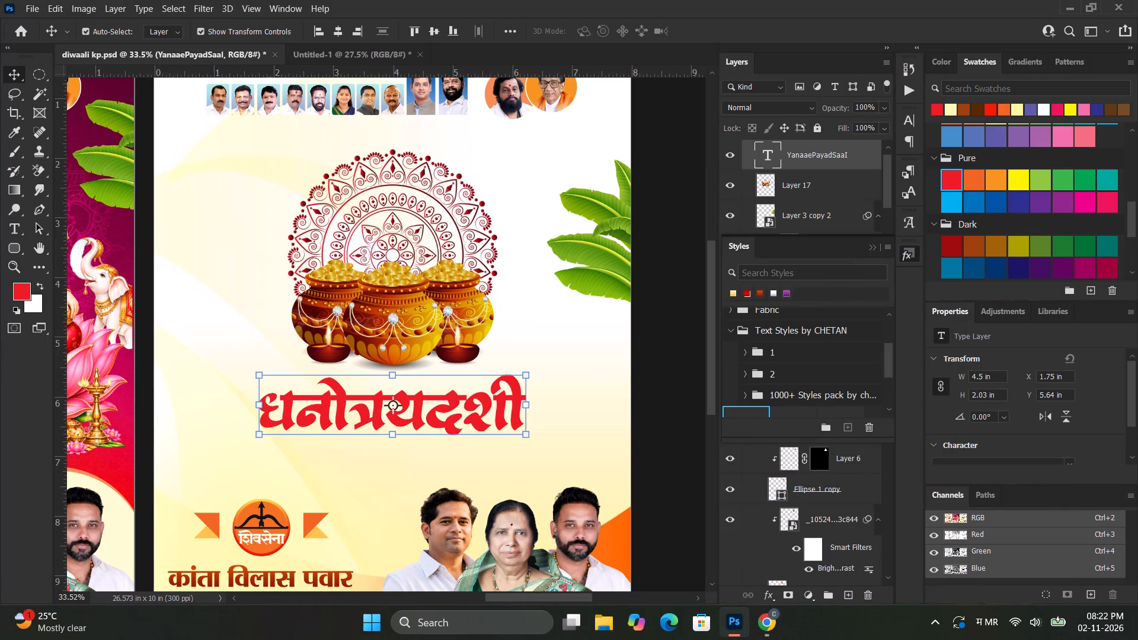
scroll(803, 321, "up", 2)
left_click(870, 250)
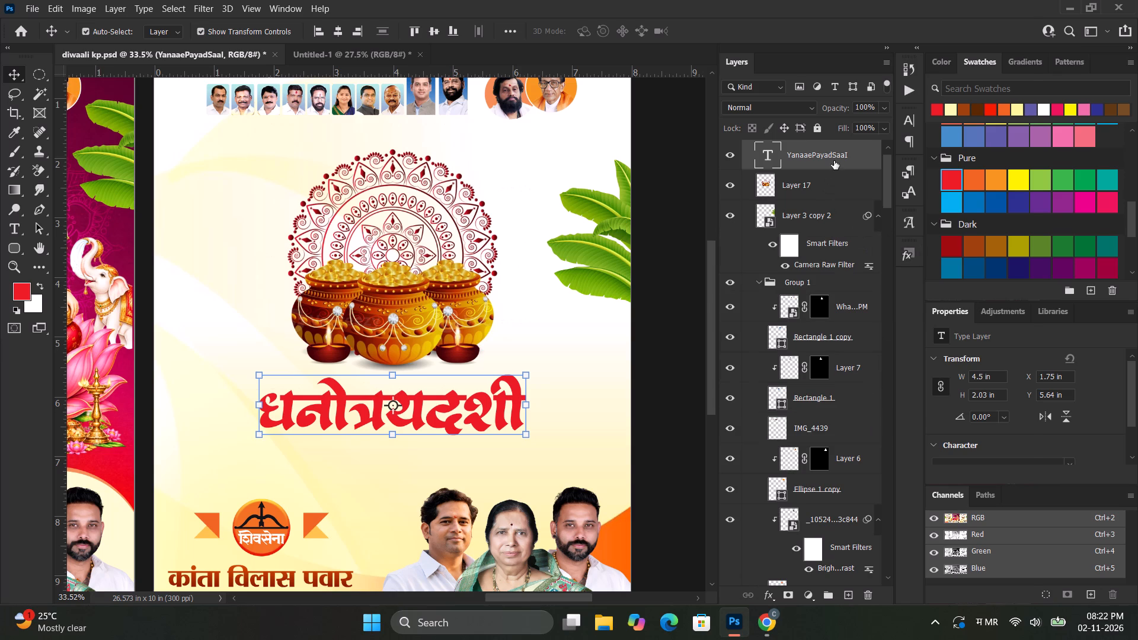
Add a linear gradient overlay to the title, from amber to dark orange c03700 sampled from the coin pots.
right_click(834, 161)
left_click(894, 22)
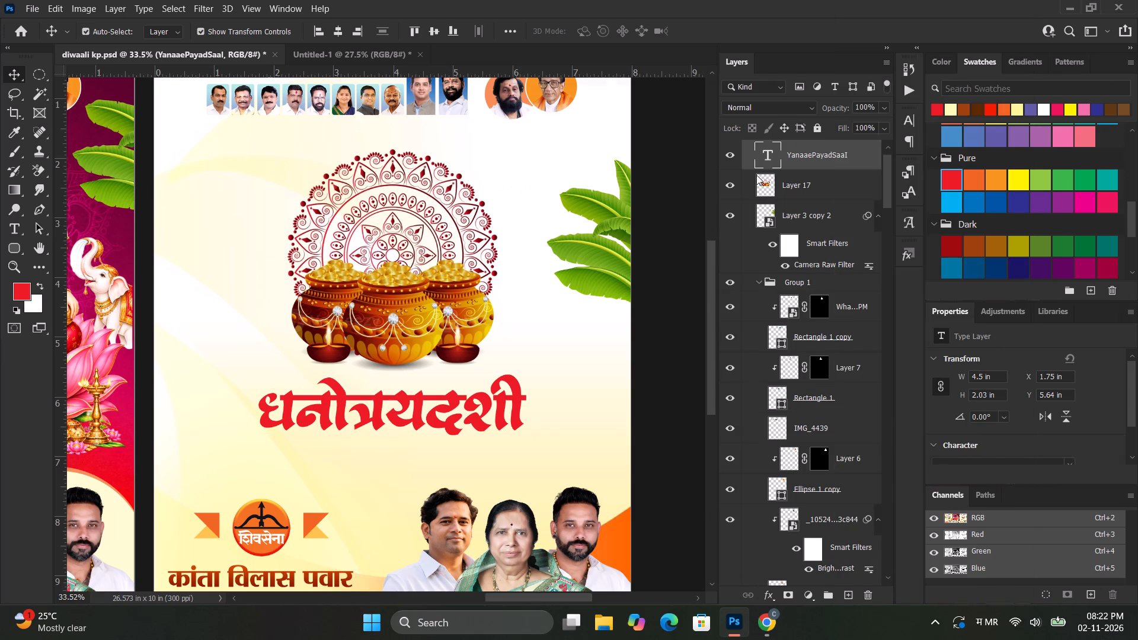
left_click(587, 197)
left_click(606, 201)
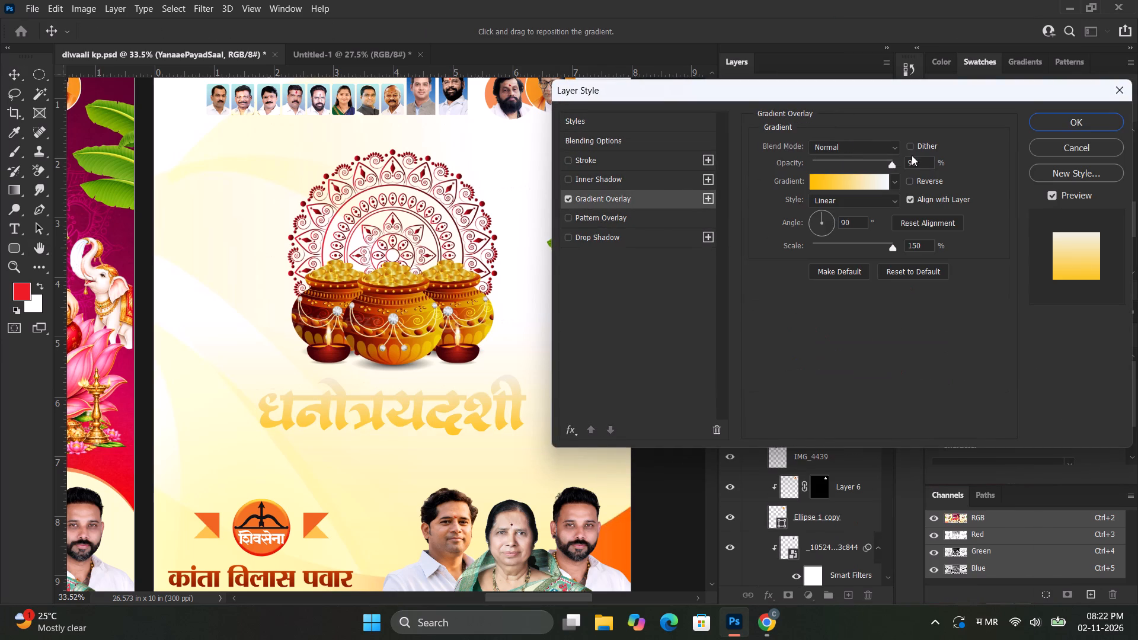
left_click(862, 183)
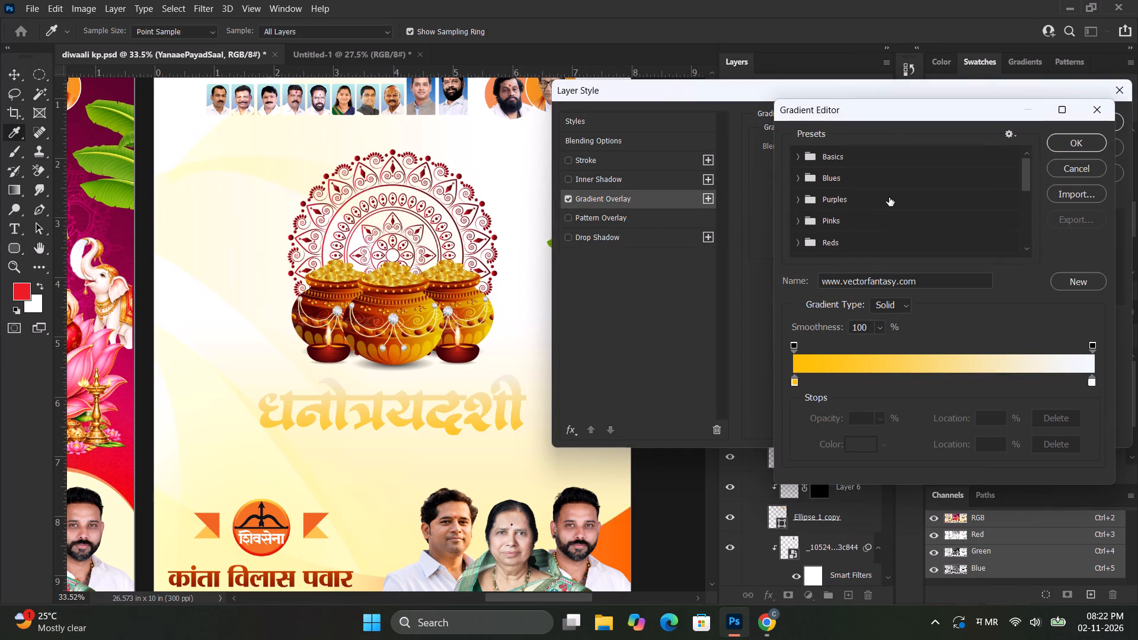
left_click(1091, 382)
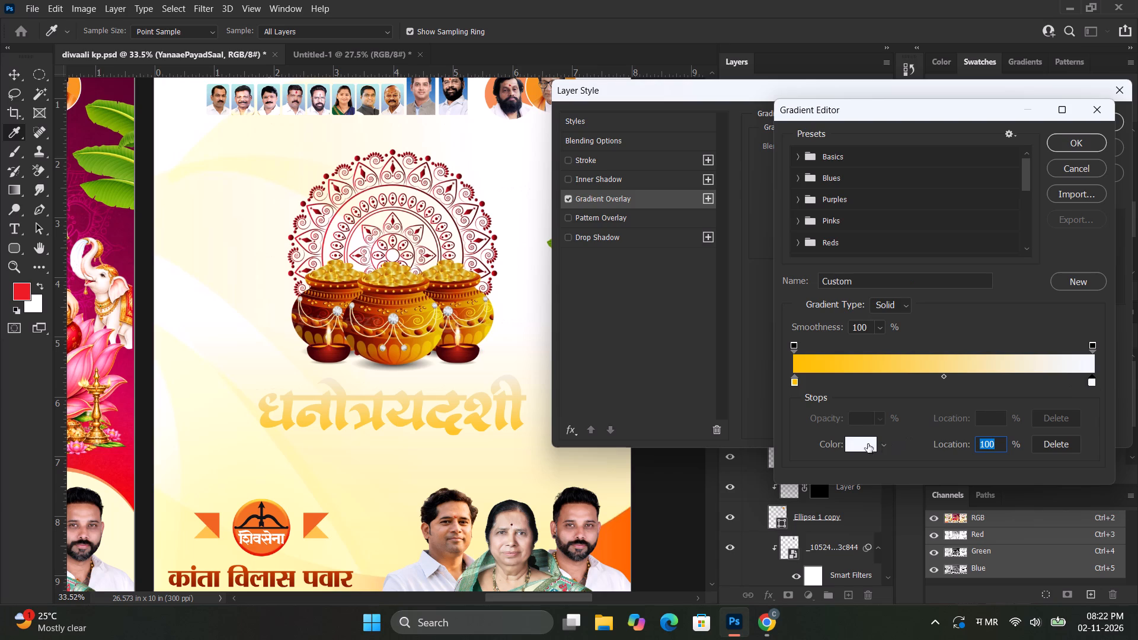
left_click(868, 444)
left_click(393, 296)
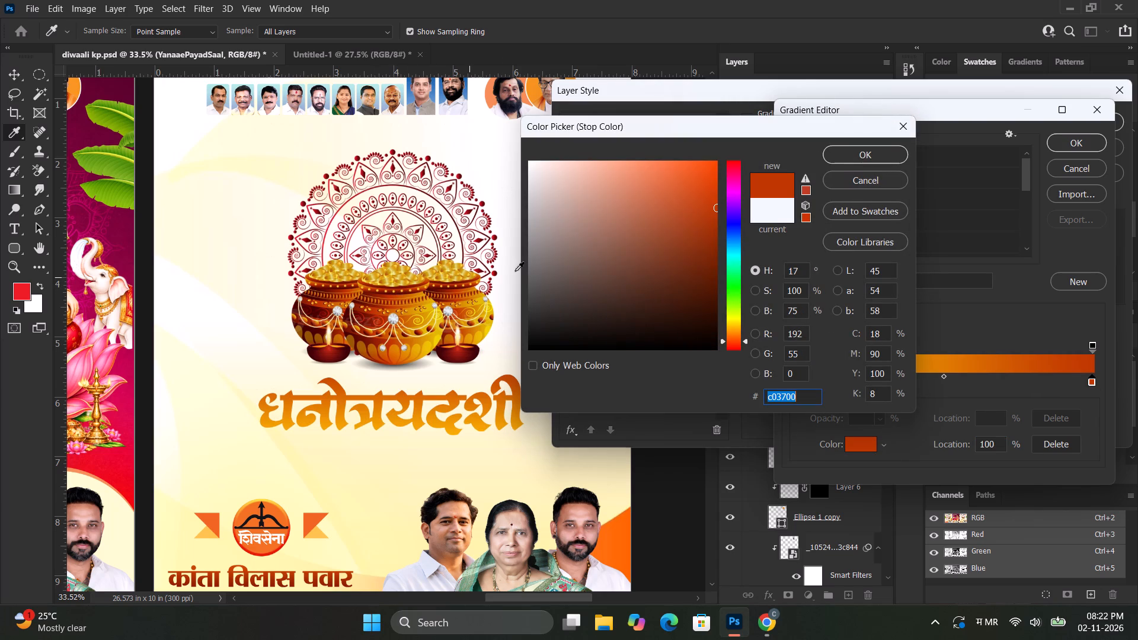
left_click(861, 157)
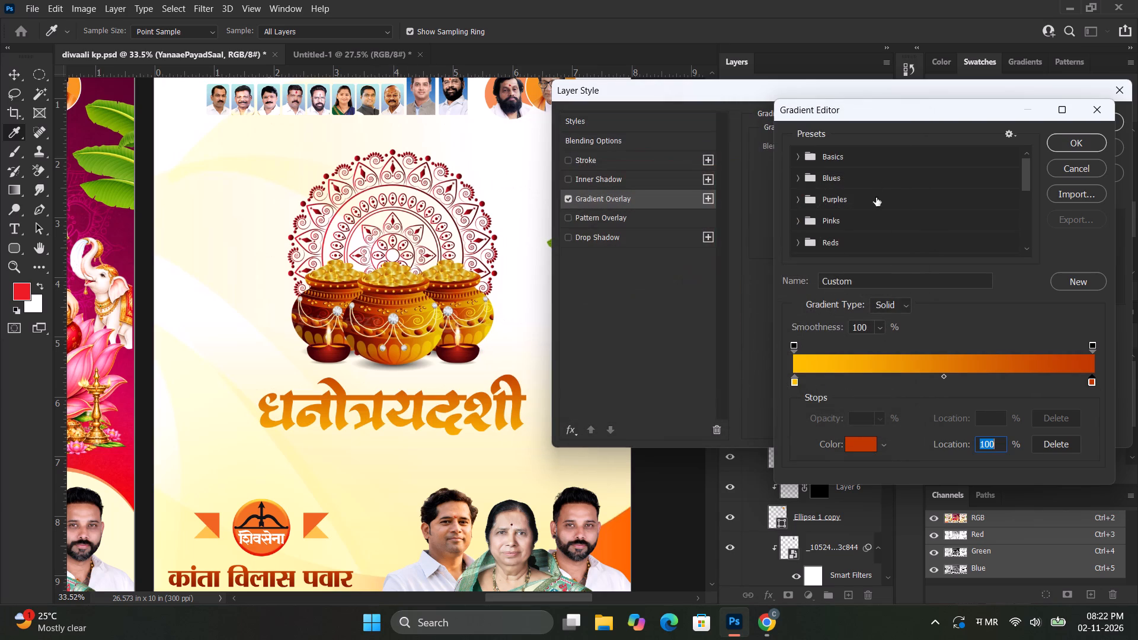
left_click(1079, 143)
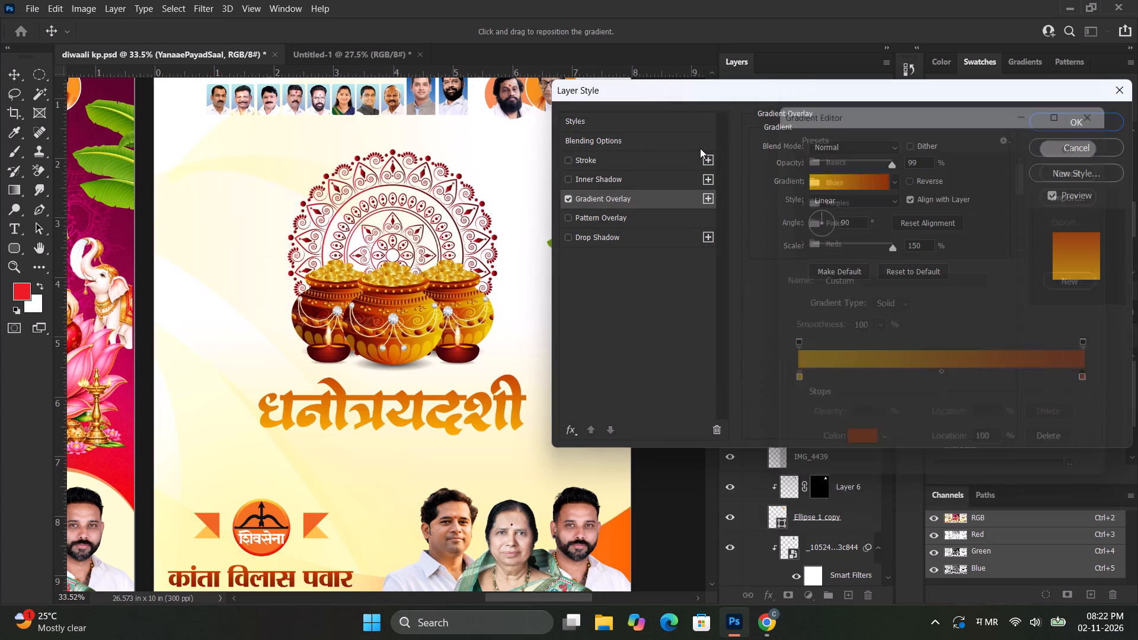
Add a 25 px outside stroke to the title in cream fffae2, sampled from the poster background beside the lettering.
left_click(577, 159)
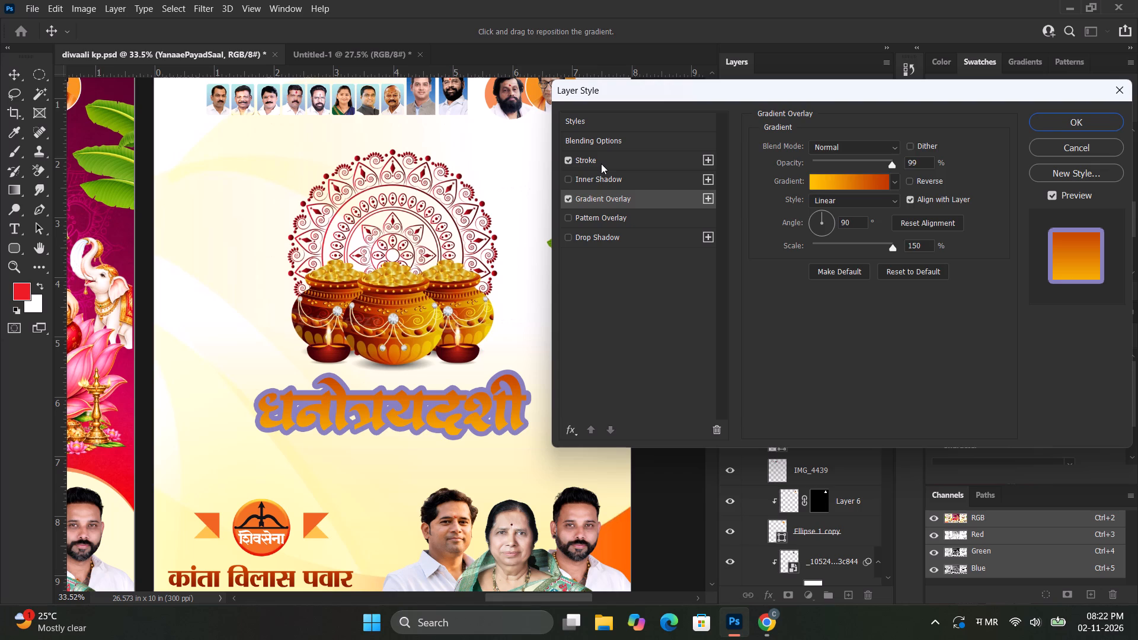
left_click(601, 164)
left_click(790, 260)
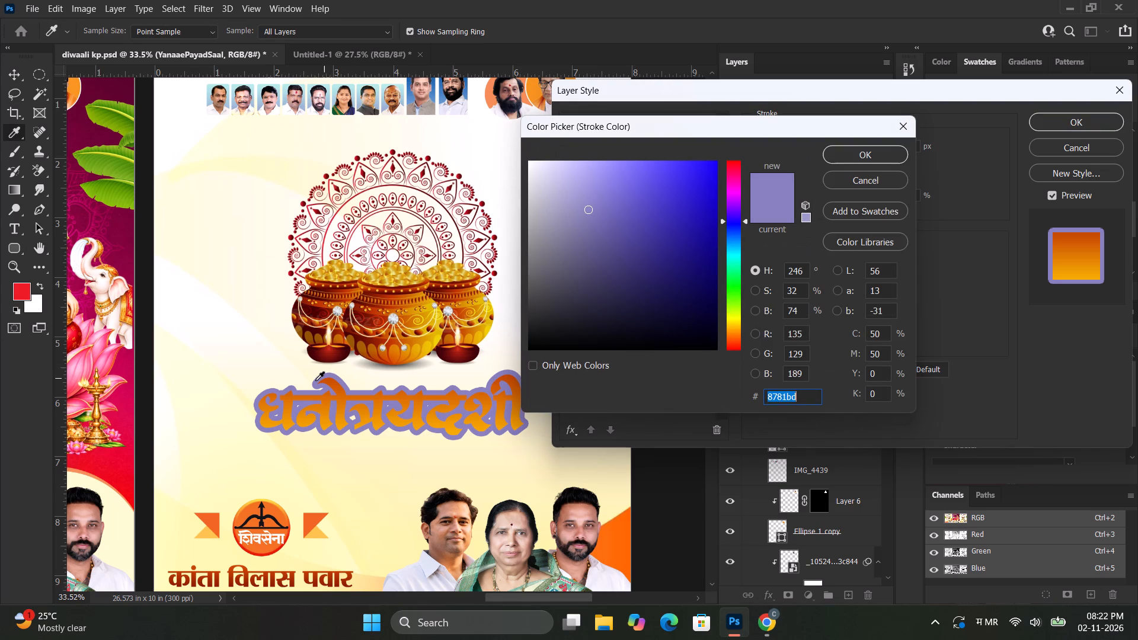
left_click(276, 382)
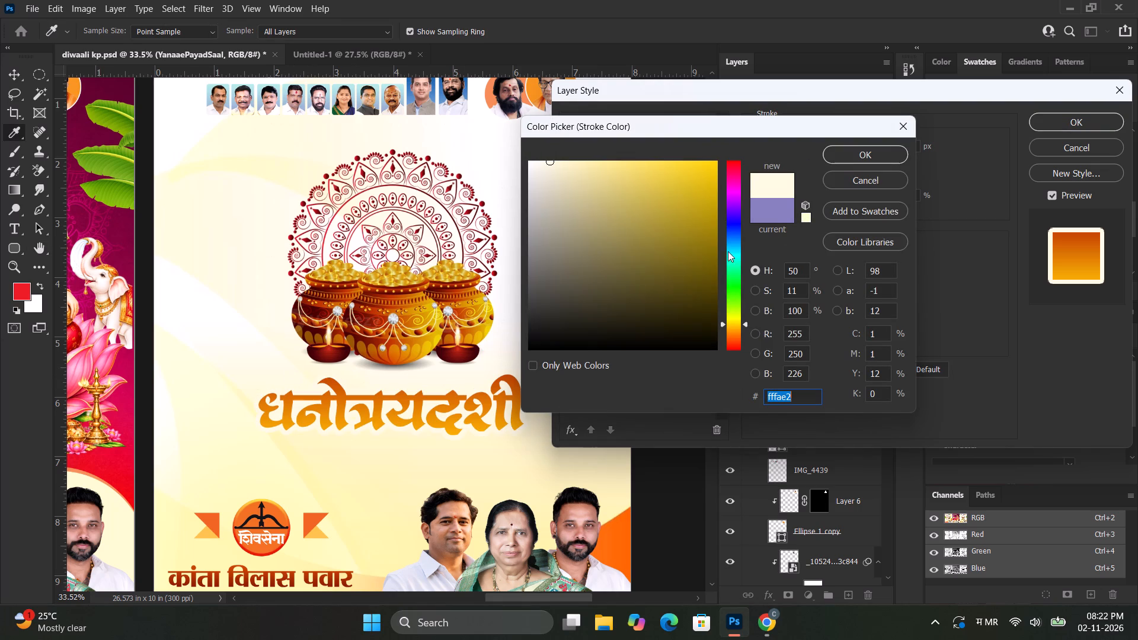
left_click(869, 152)
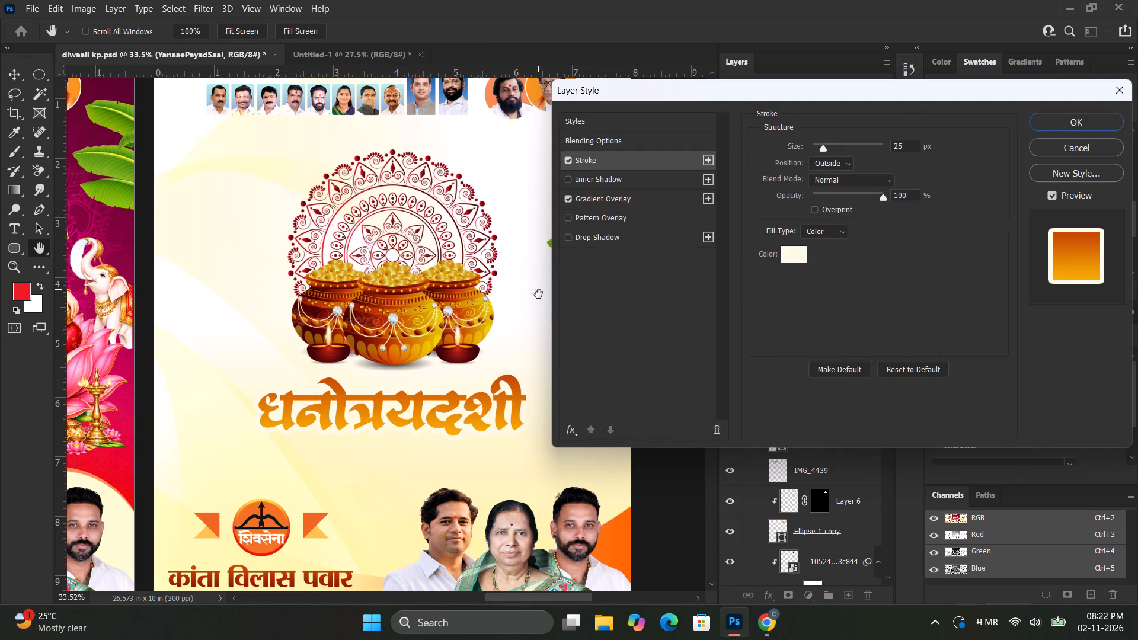
Add a drop shadow to the title with 13% opacity, 36 px distance and 0 px size, and apply the layer style.
left_click(574, 238)
left_click(605, 234)
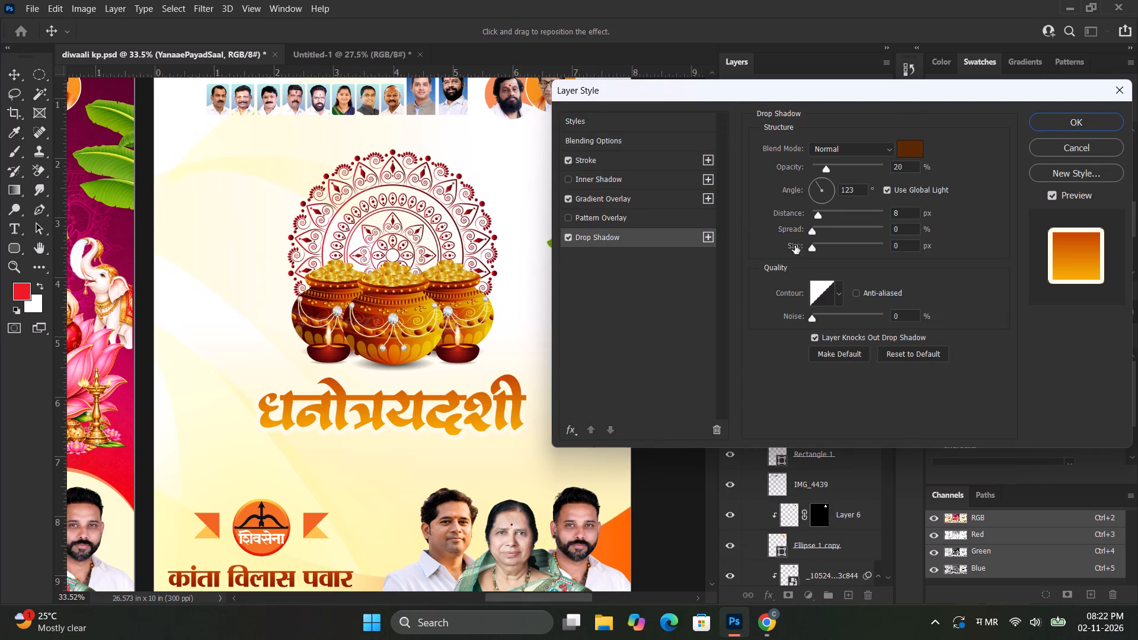
left_click_drag(820, 212, 813, 224)
left_click_drag(835, 165, 820, 174)
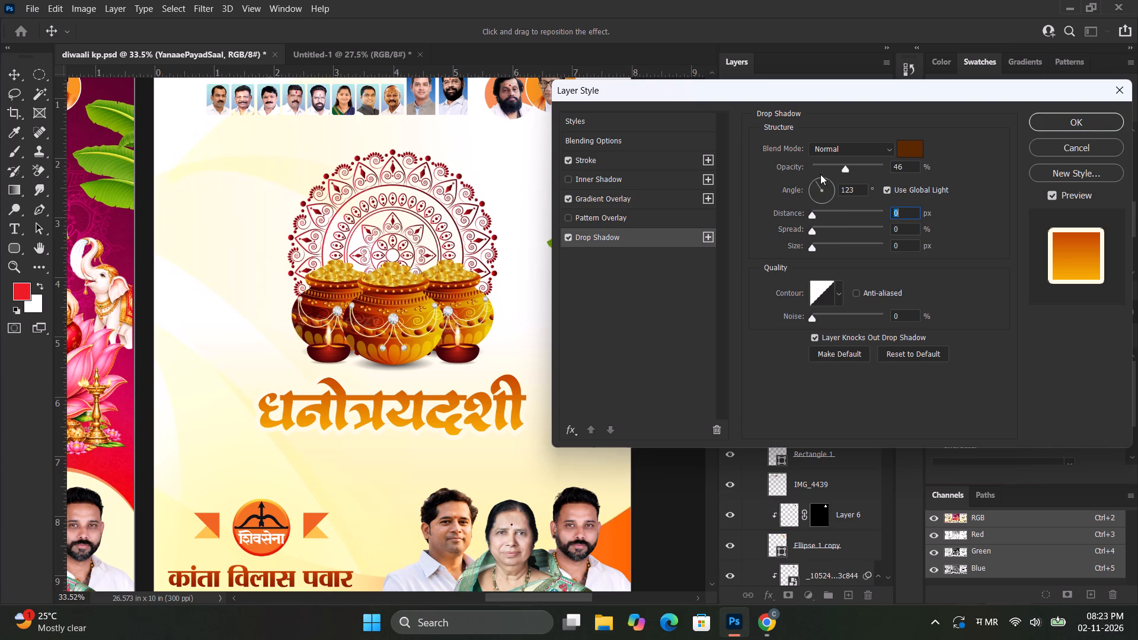
left_click_drag(820, 174, 836, 174)
left_click_drag(811, 213, 842, 210)
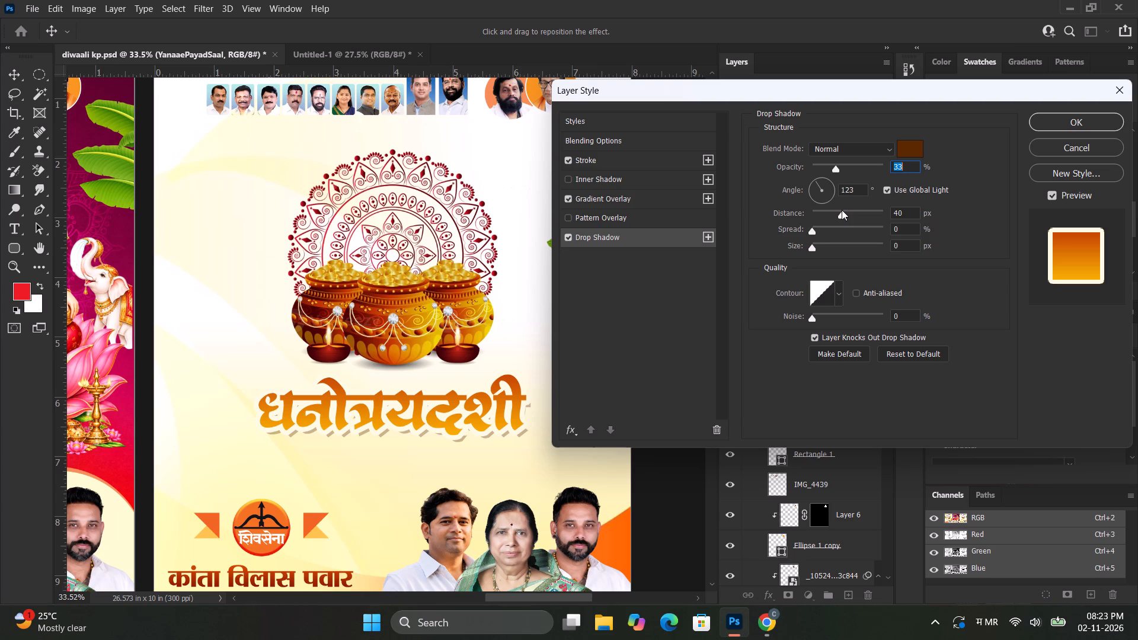
left_click_drag(842, 210, 837, 212)
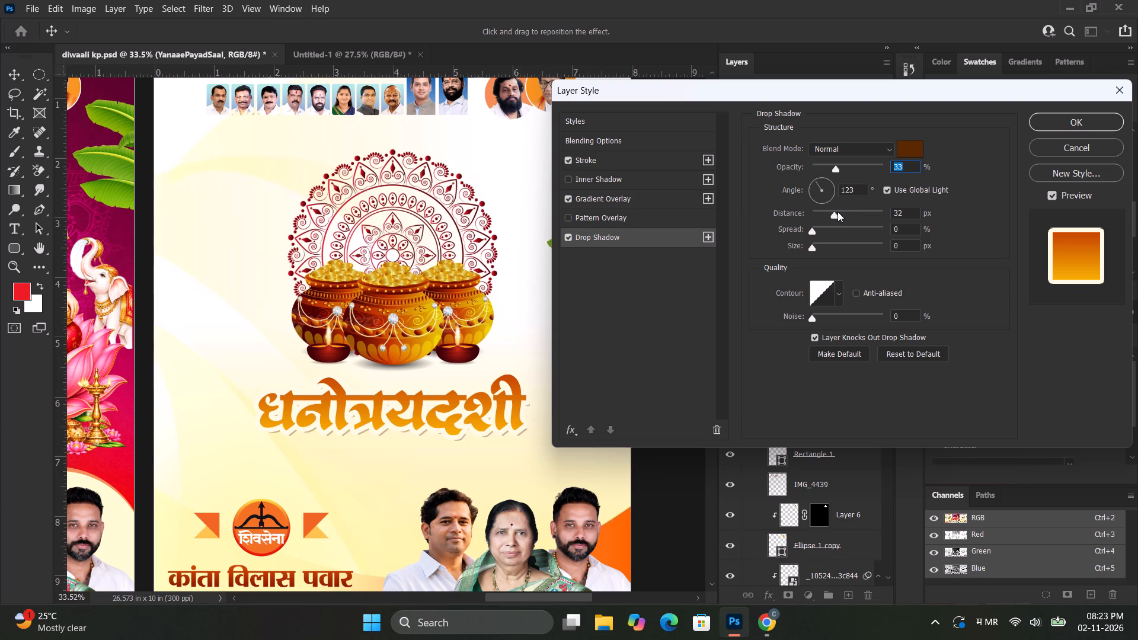
left_click_drag(837, 212, 839, 212)
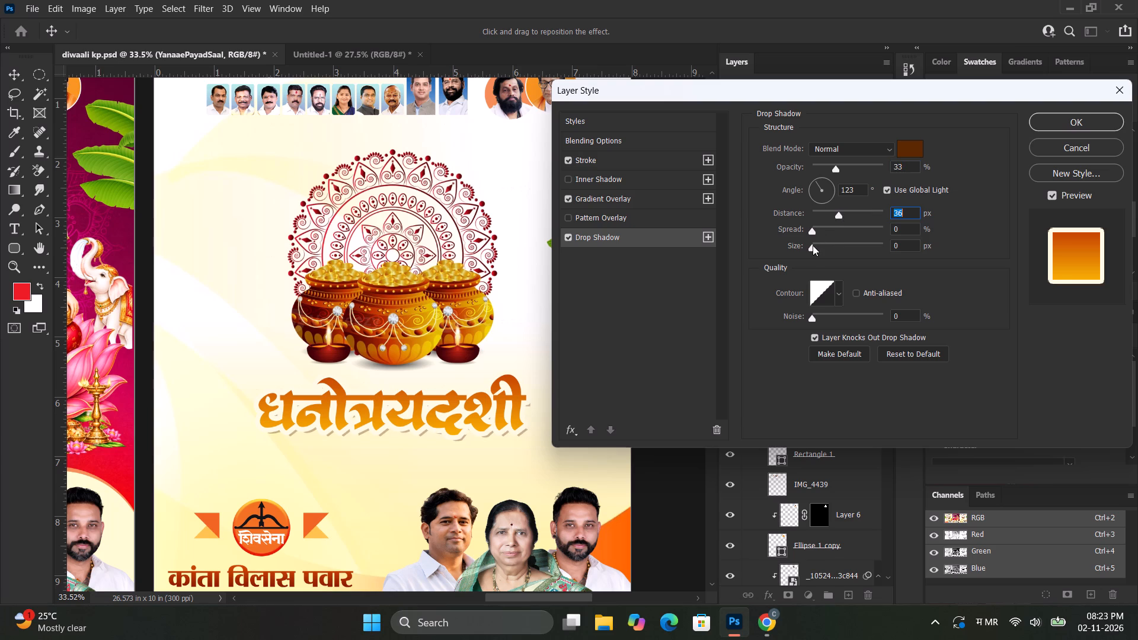
left_click_drag(813, 245, 770, 267)
left_click_drag(827, 171, 816, 173)
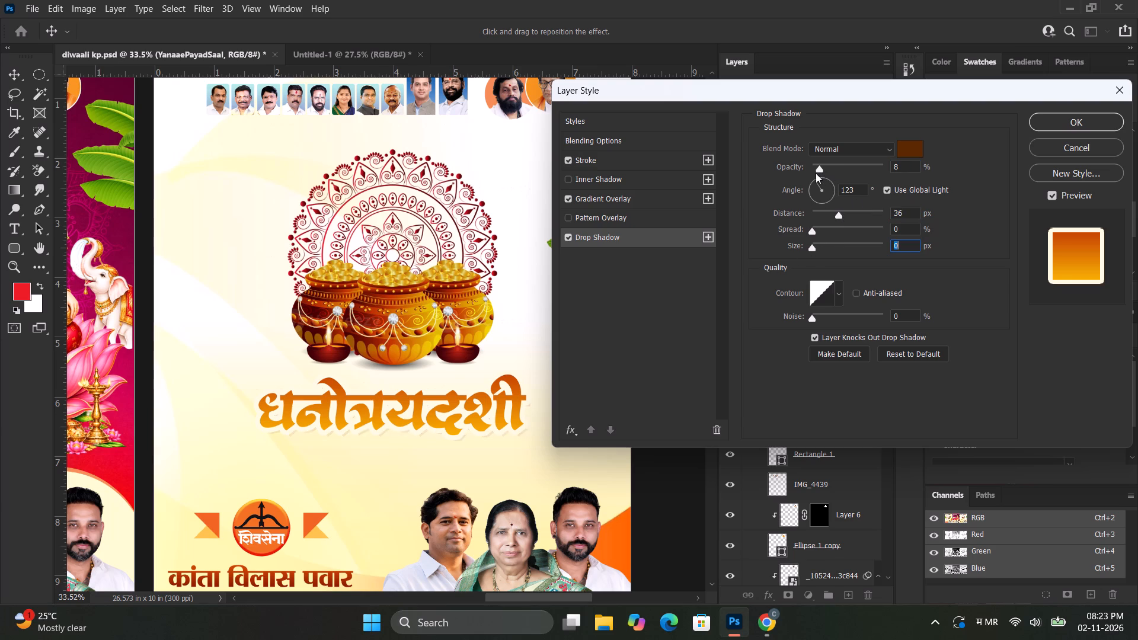
left_click_drag(816, 173, 821, 174)
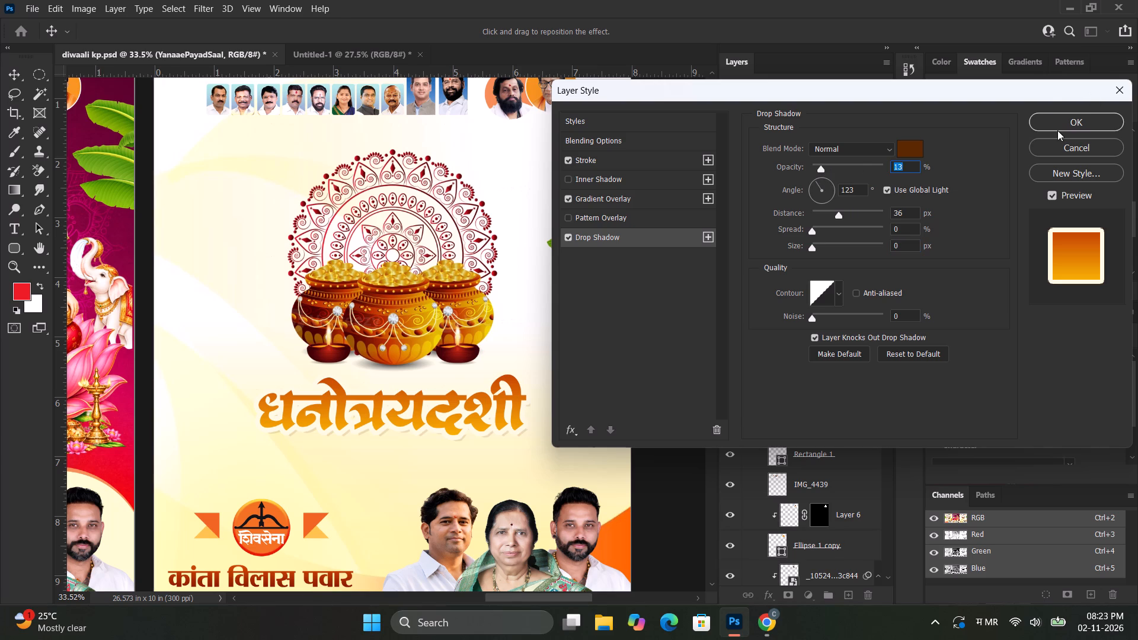
left_click(1059, 130)
Review the styled title up close and against the whole Artboard 3 poster.
scroll(503, 448, "down", 3)
left_click(659, 364)
scroll(465, 395, "down", 5, "alt")
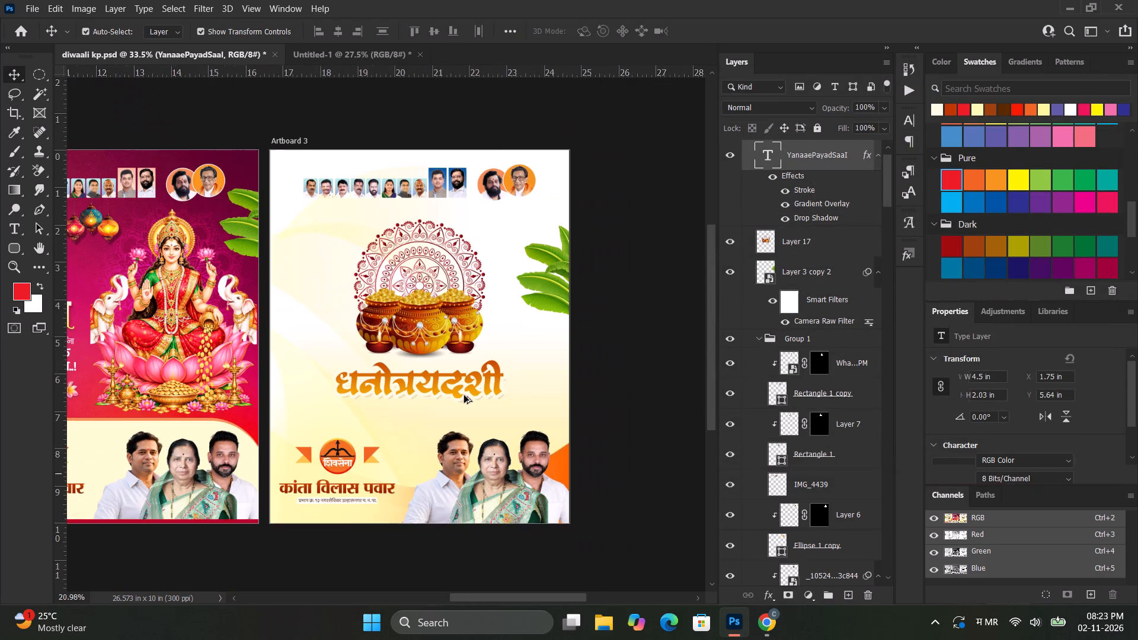
scroll(439, 398, "up", 10)
left_click(436, 397)
scroll(450, 398, "down", 2, "alt")
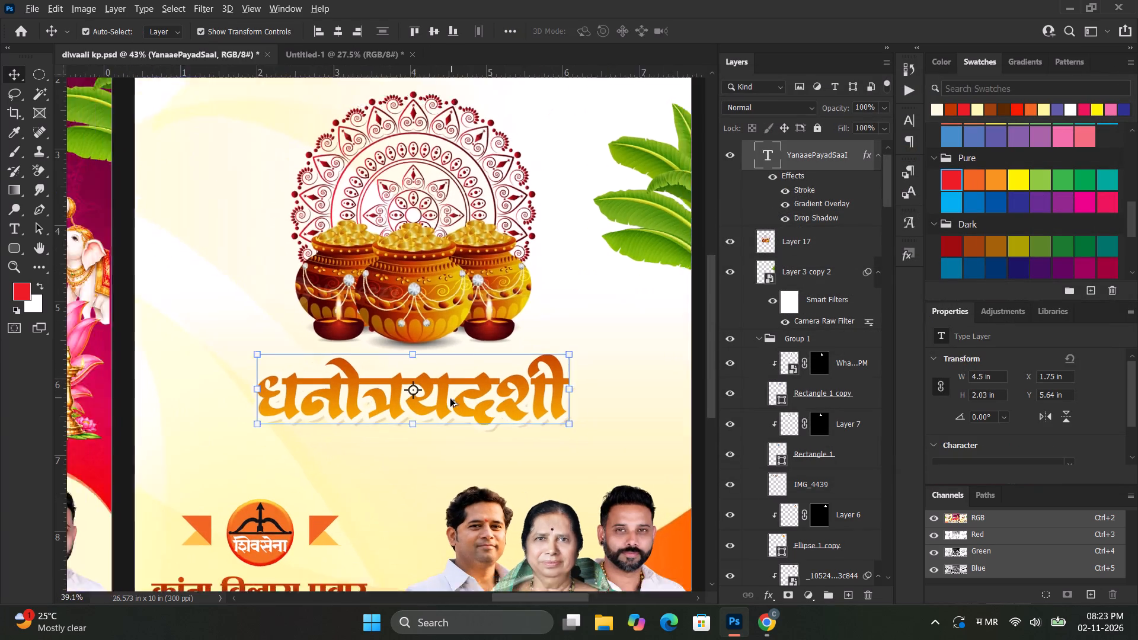
scroll(450, 399, "down", 8, "alt")
left_click(691, 369)
scroll(522, 427, "up", 9, "alt")
Change the dark end stop of the title's gradient overlay to orange fe6700, sampled from the orange corner shape beside the portraits.
left_click(459, 383)
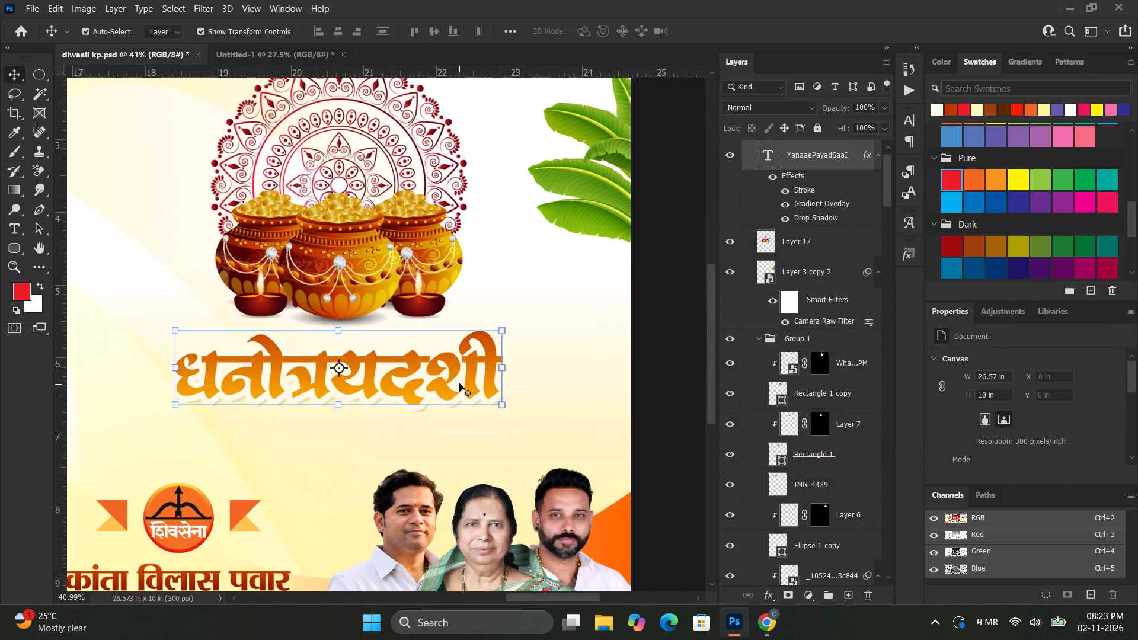
double_click(814, 206)
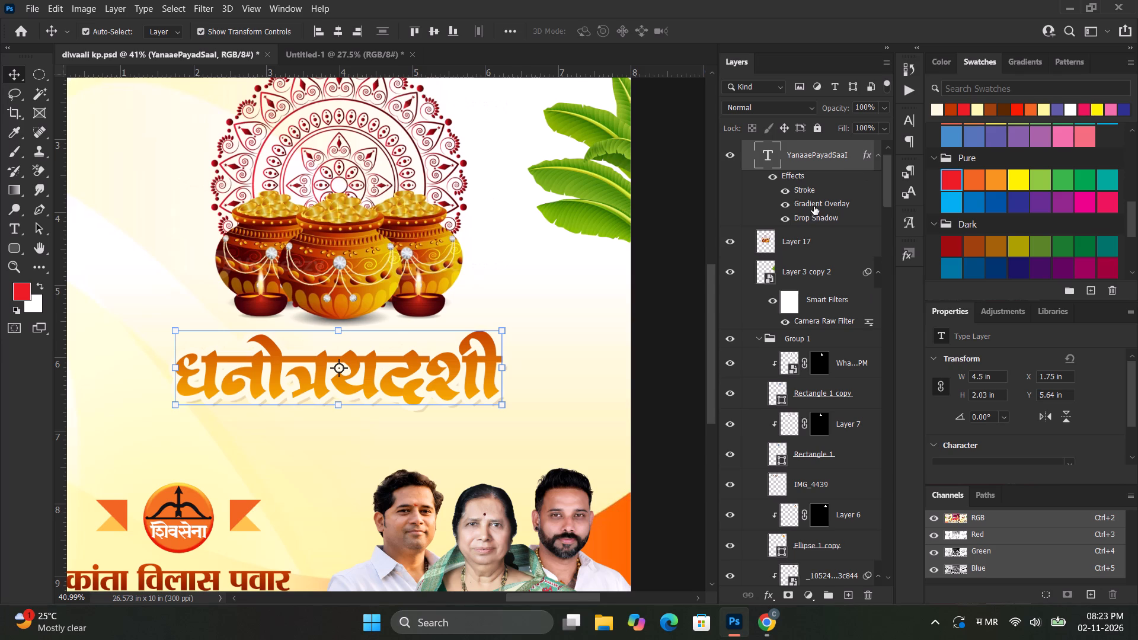
left_click(852, 185)
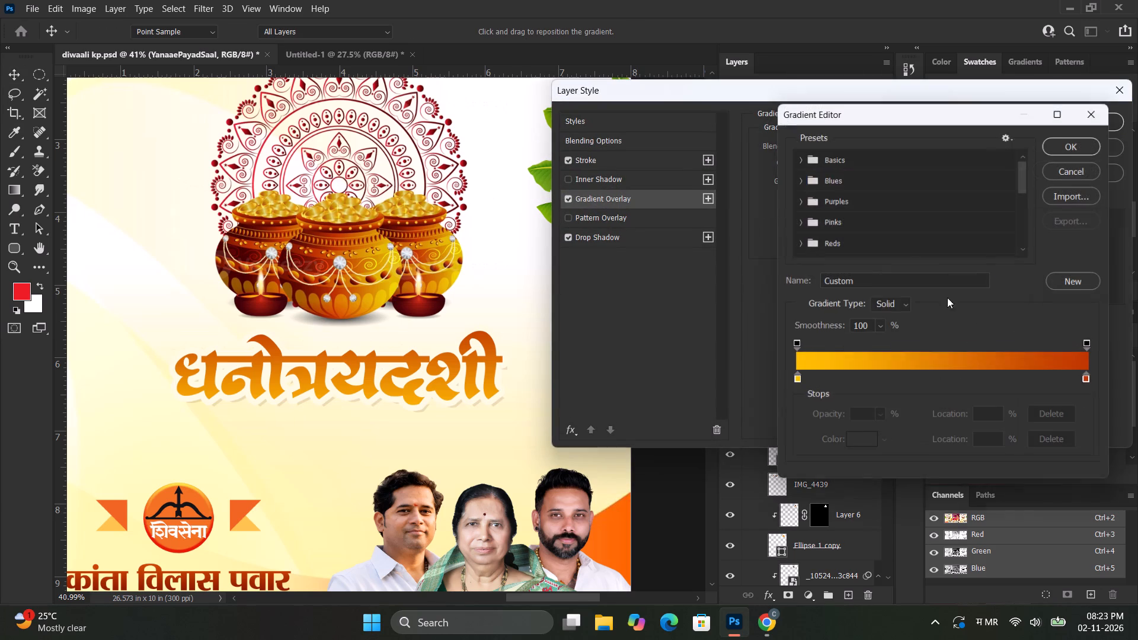
left_click(1094, 382)
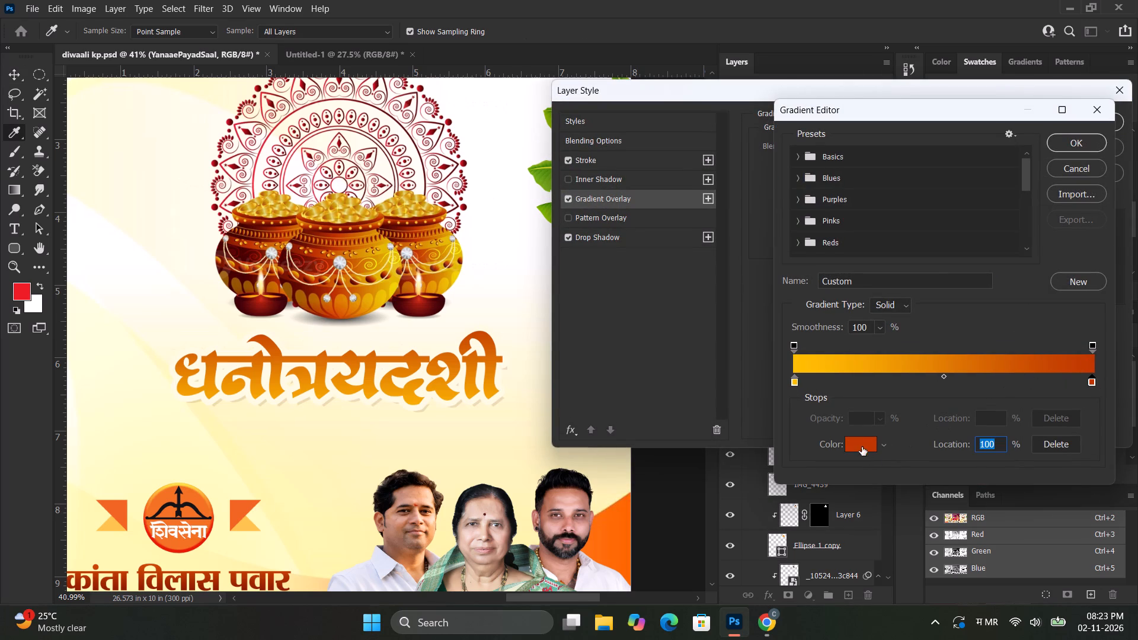
left_click(859, 440)
left_click(622, 511)
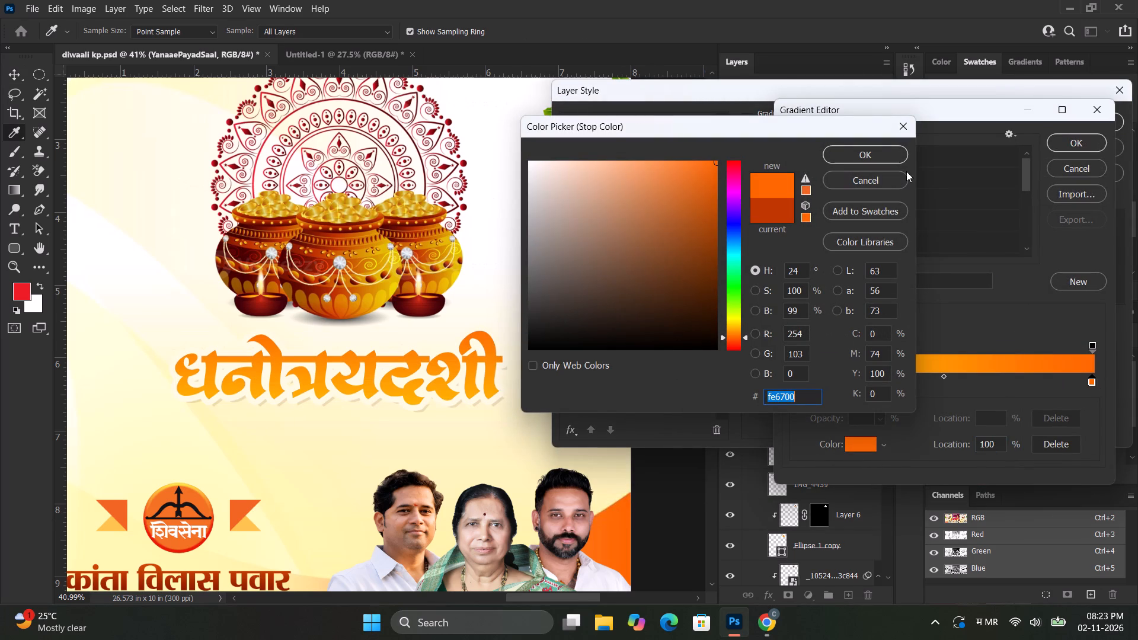
left_click(865, 151)
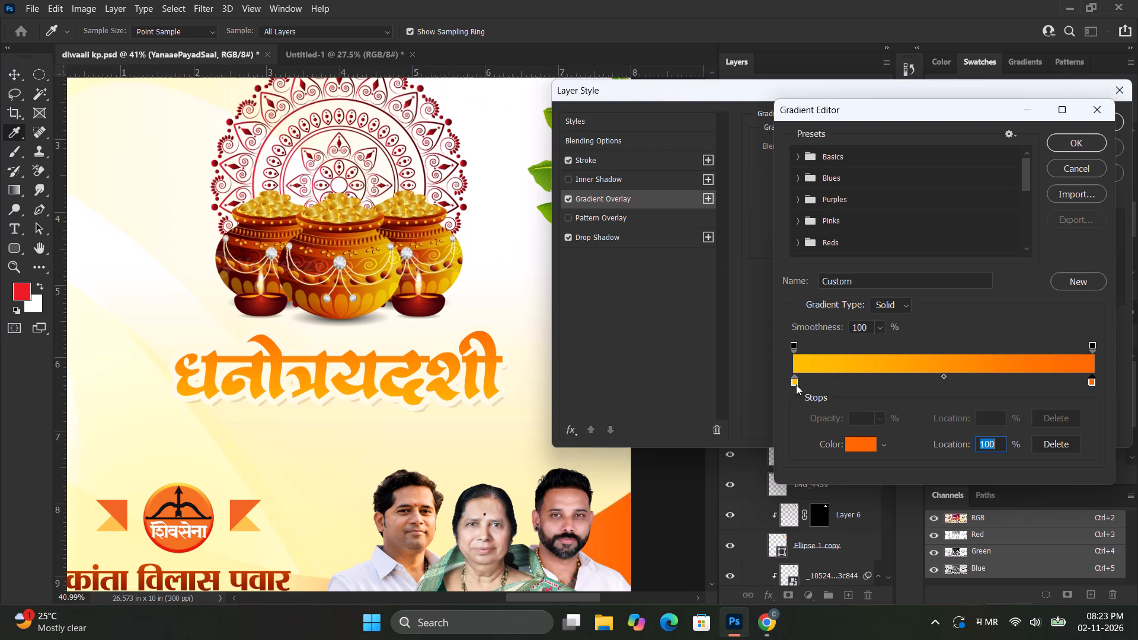
Change the amber start stop of the title's gradient to pink ff0078 and accept the edited gradient.
left_click(792, 385)
left_click(861, 443)
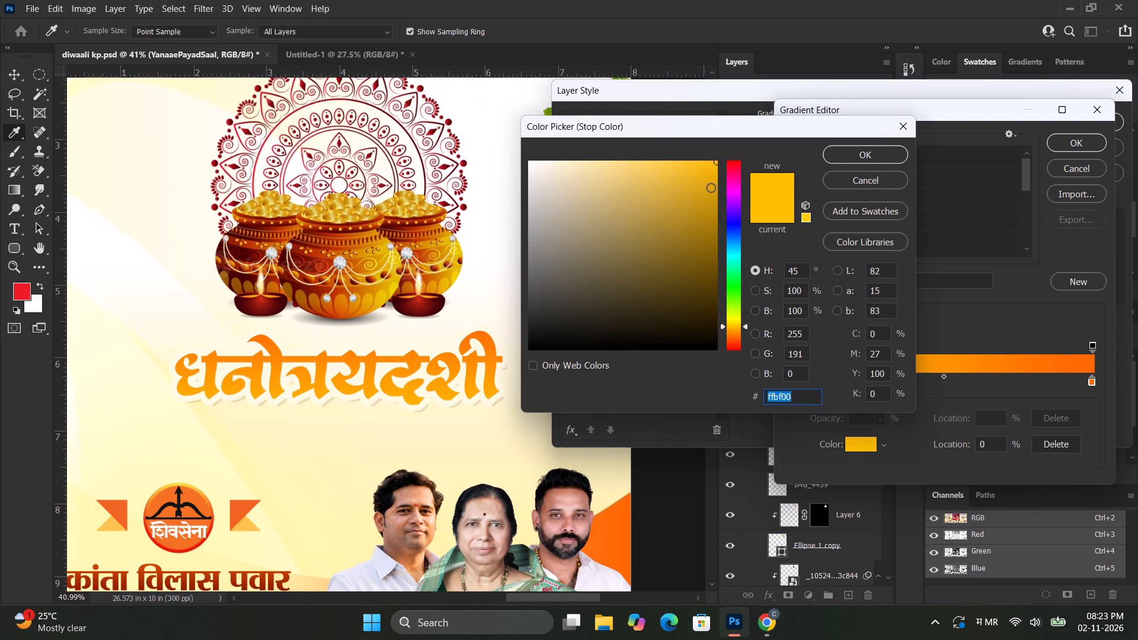
left_click(728, 329)
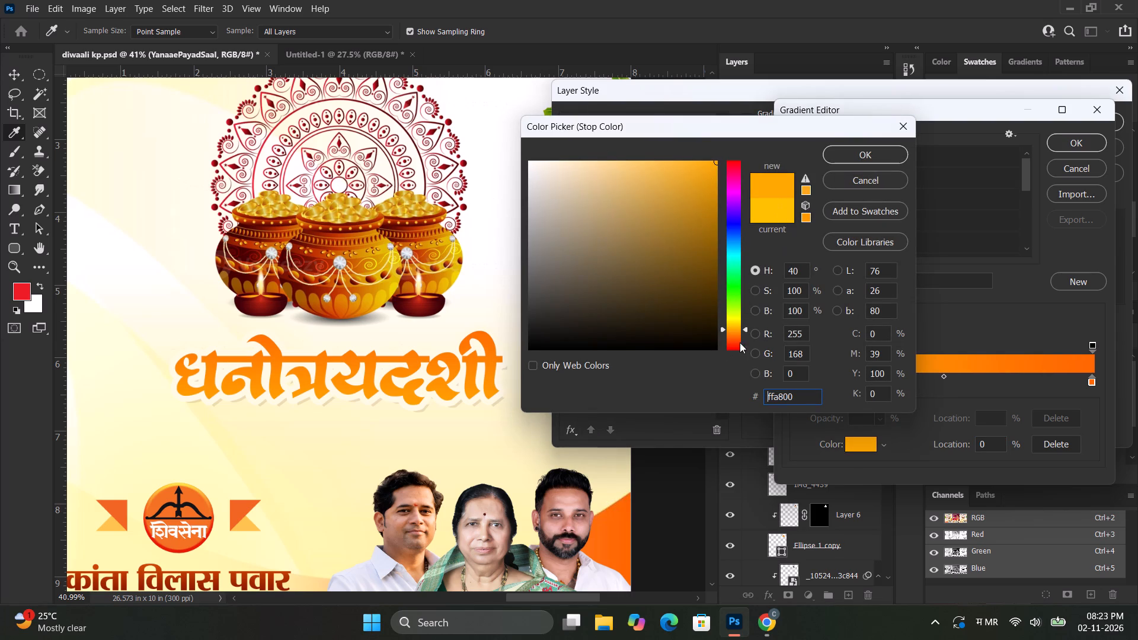
left_click(735, 321)
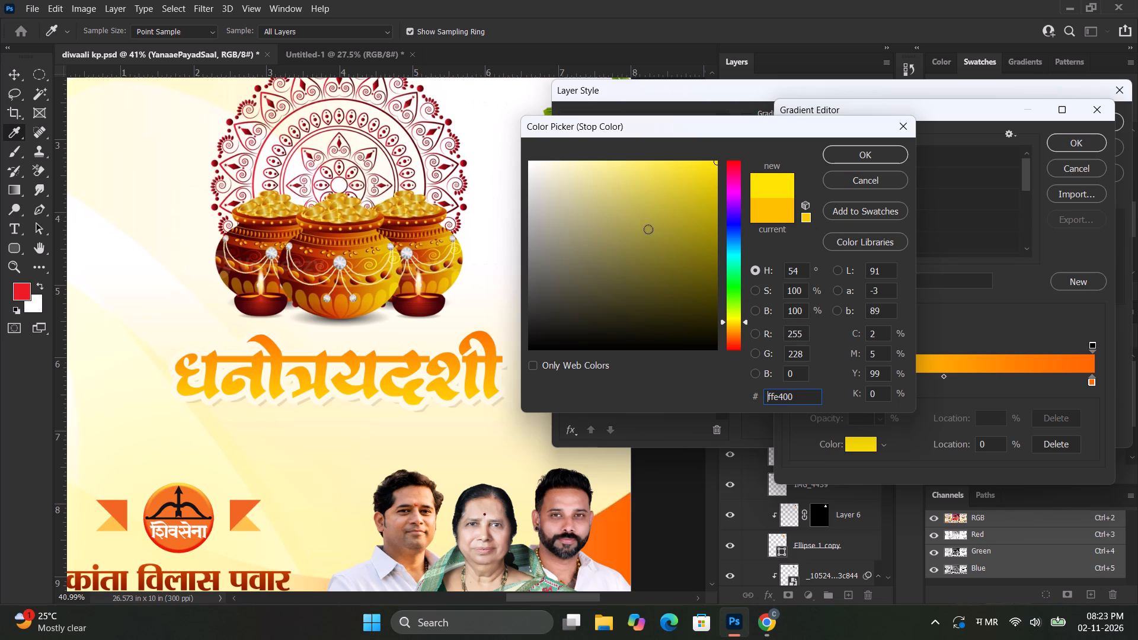
left_click_drag(733, 326, 745, 175)
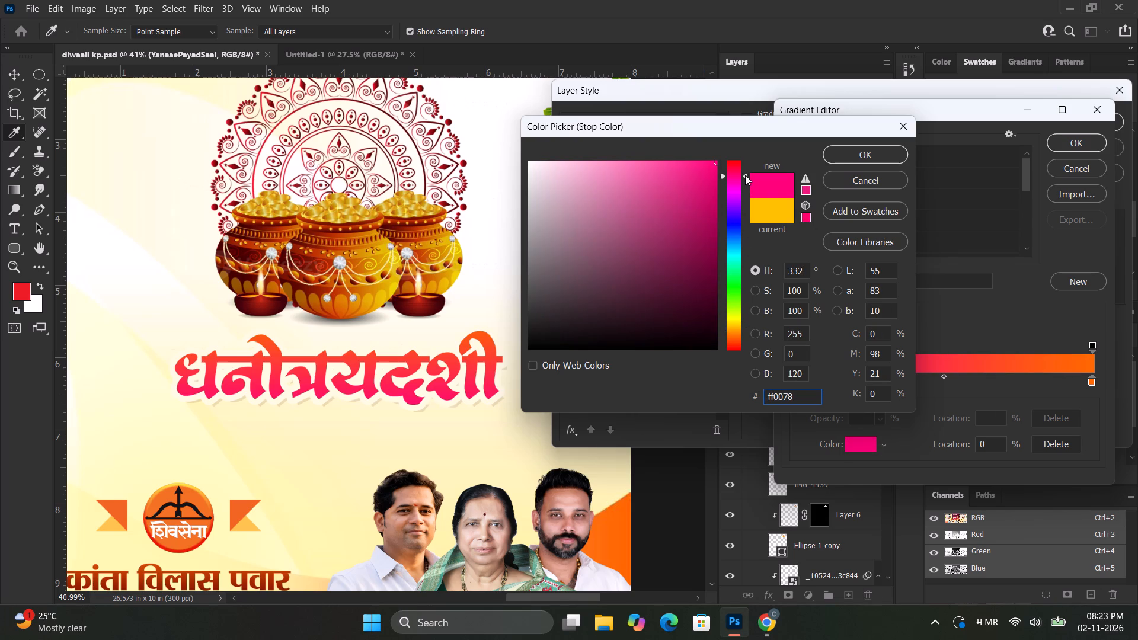
left_click(869, 153)
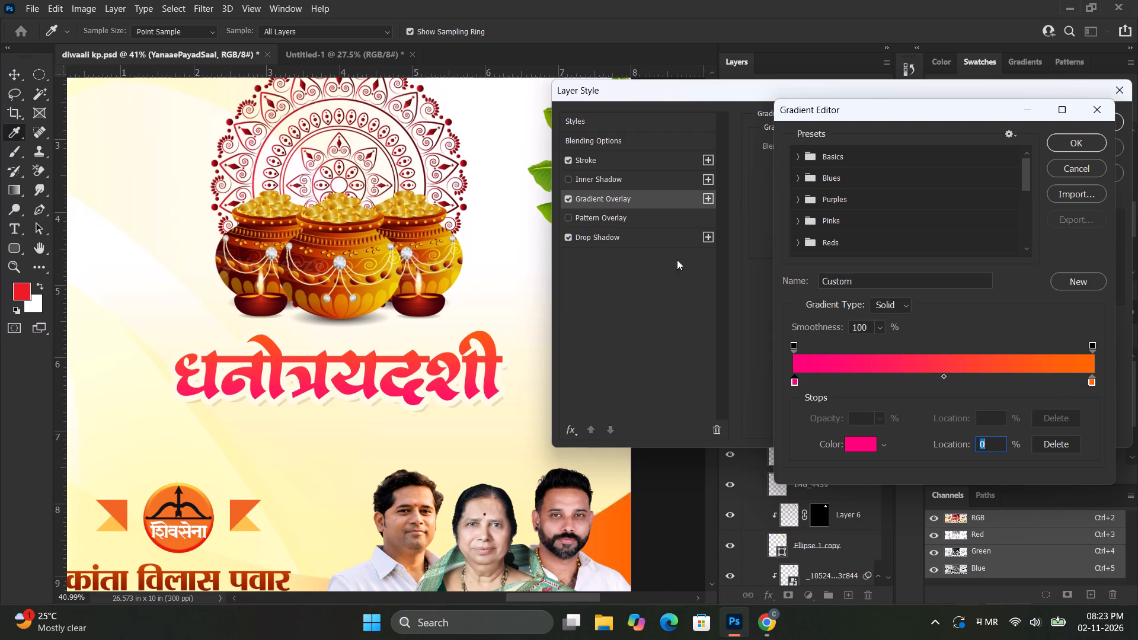
left_click(567, 427)
left_click(1083, 144)
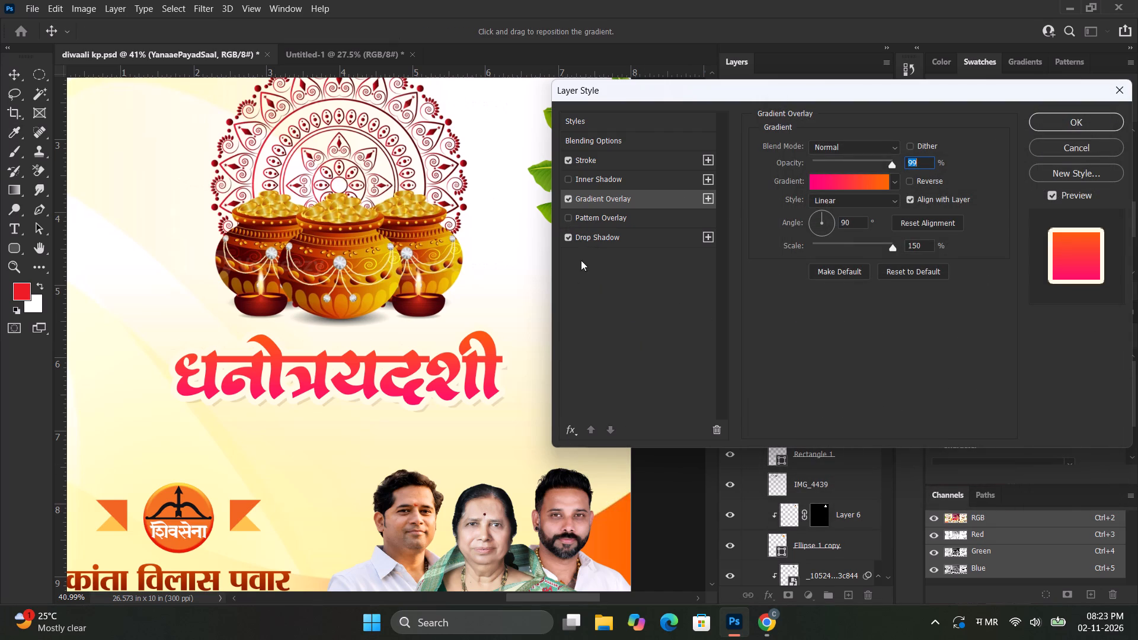
Add a Bevel & Emboss effect to the title with a depth of 250% and a size of 5 px.
left_click(574, 429)
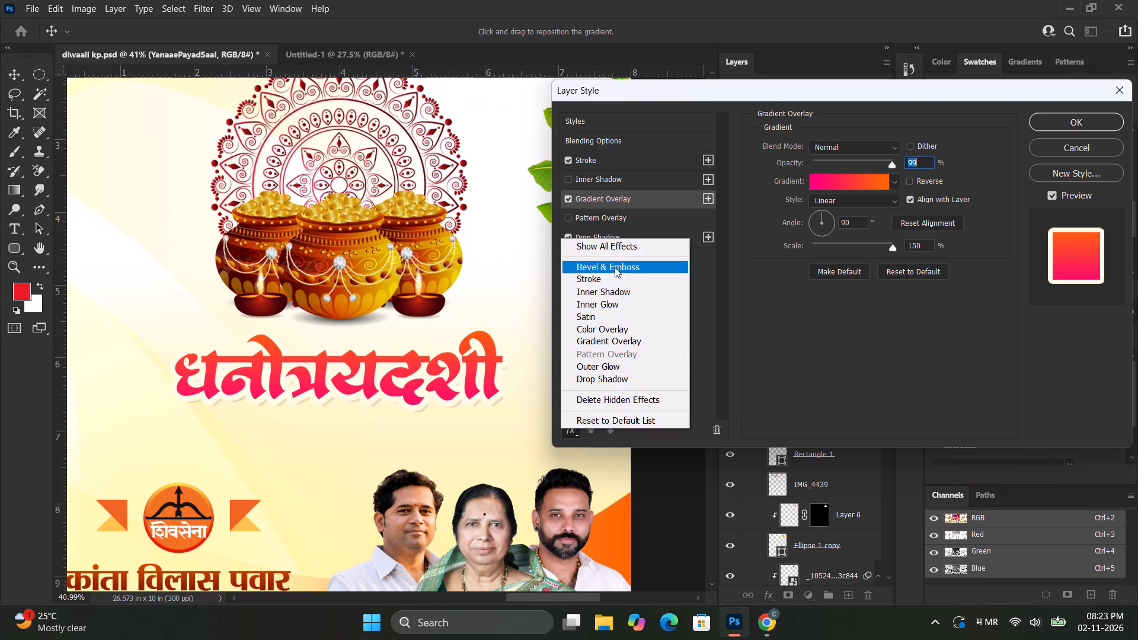
left_click(615, 266)
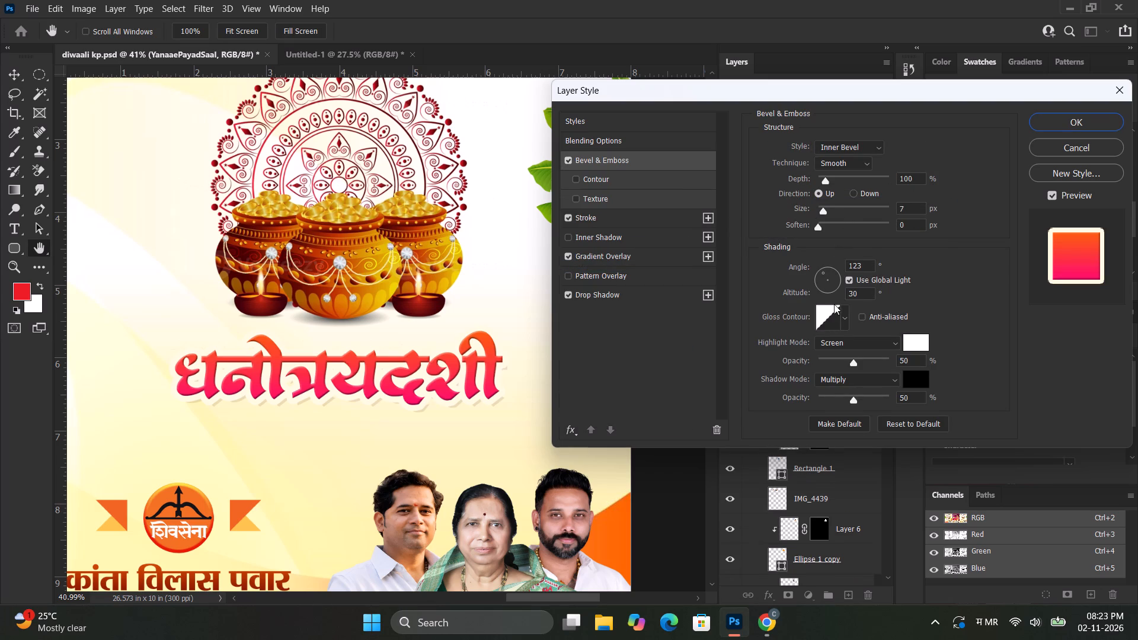
left_click(917, 170)
double_click(913, 178)
double_click(909, 179)
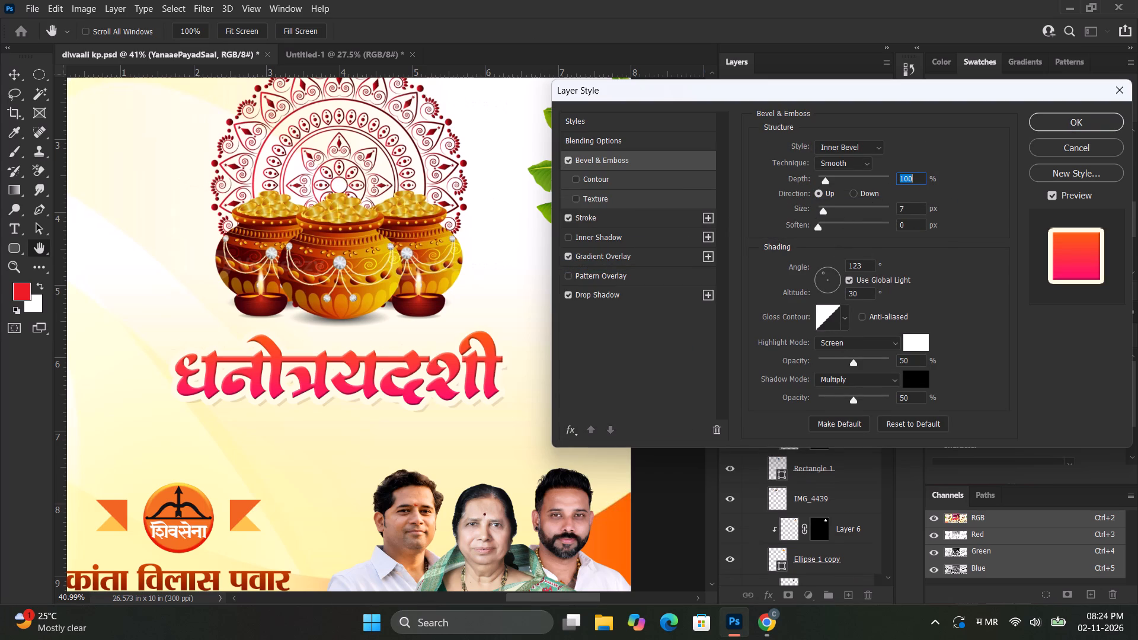
key("2")
type("50")
left_click_drag(910, 206, 893, 207)
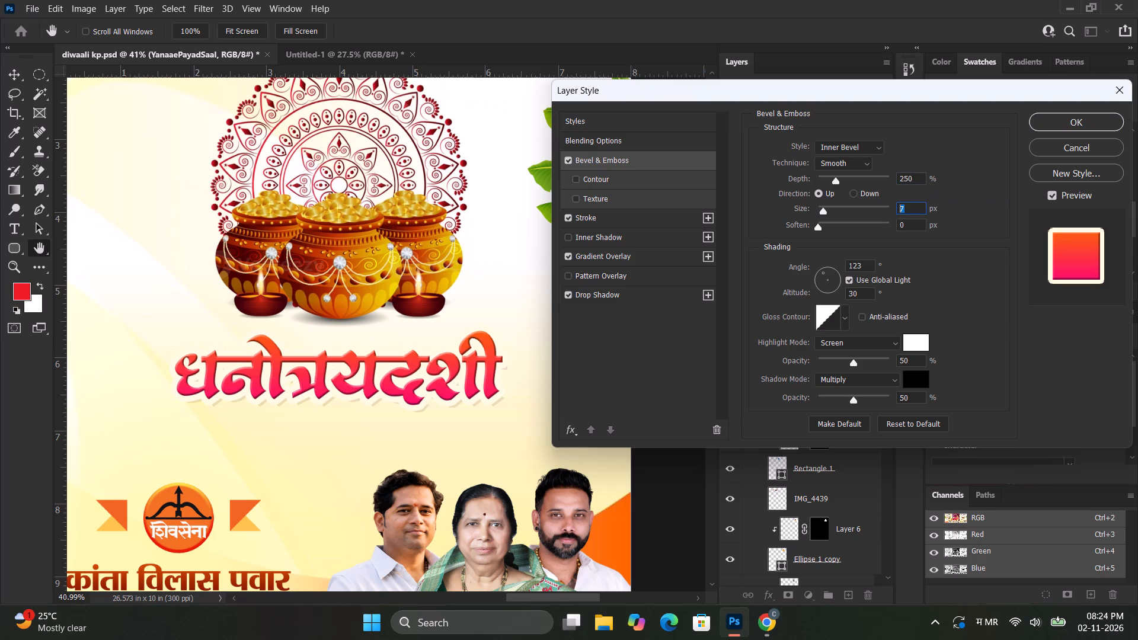
left_click_drag(893, 207, 890, 208)
key("5")
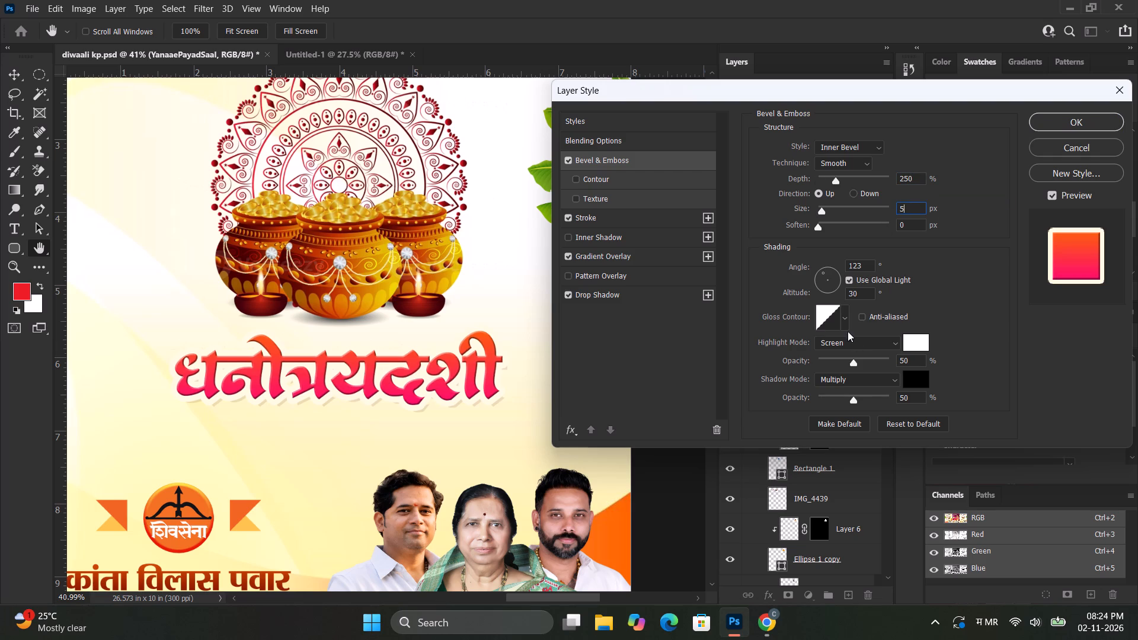
Set both the highlight mode and the shadow mode of the title's bevel to Overlay.
left_click(839, 345)
left_click(826, 411)
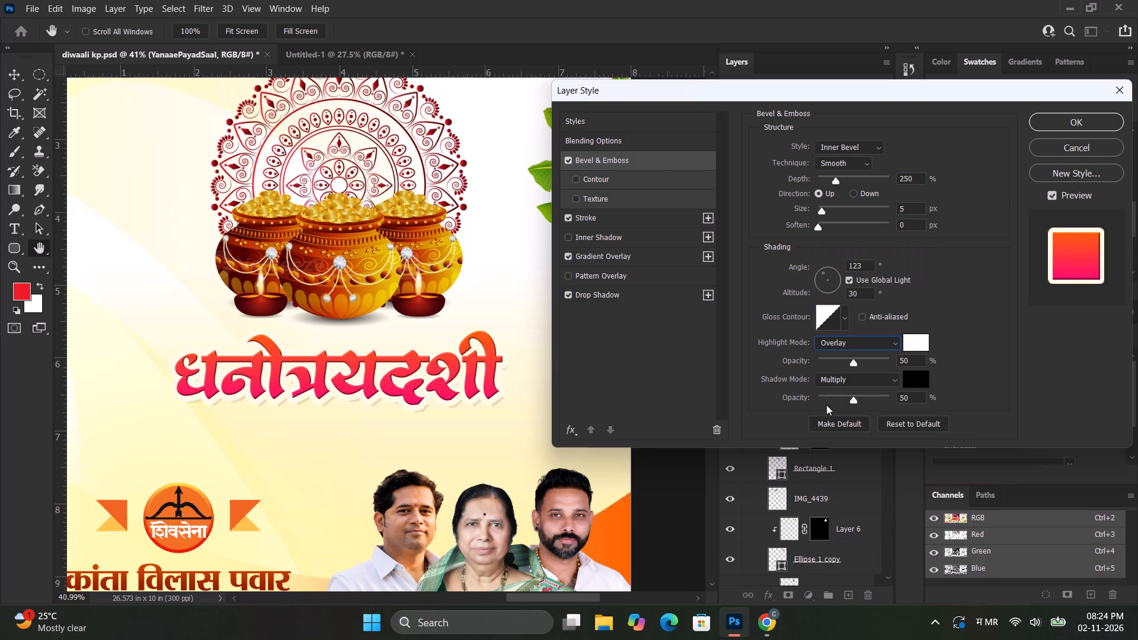
left_click(836, 377)
left_click(828, 411)
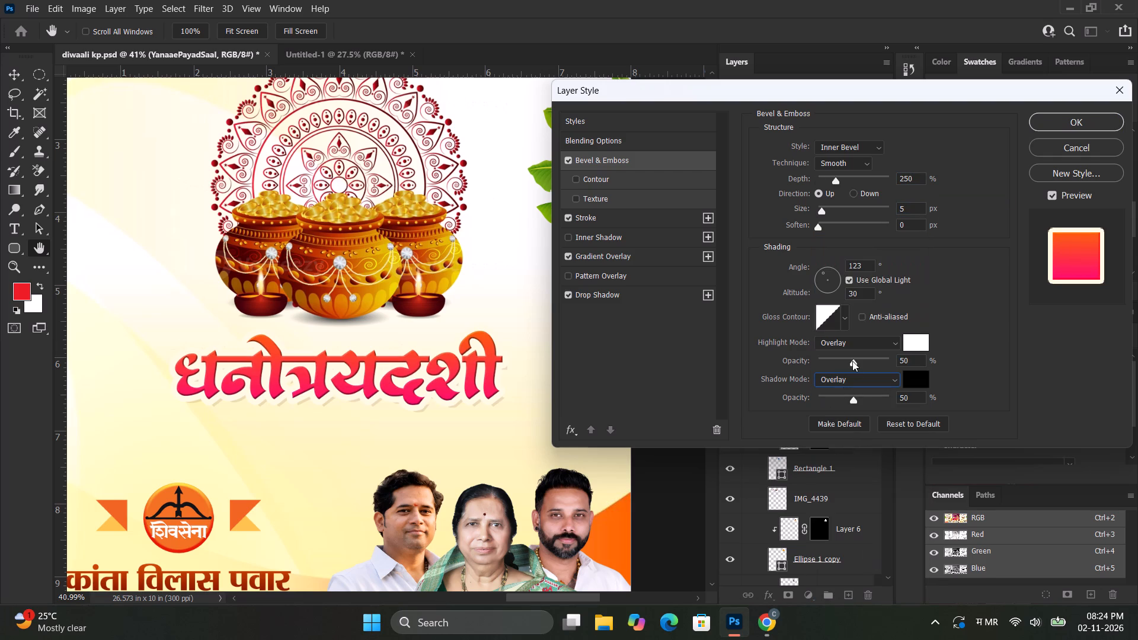
Try several gloss contours on the title's bevel, return to the linear contour, and accept the layer style.
left_click(844, 318)
left_click(765, 351)
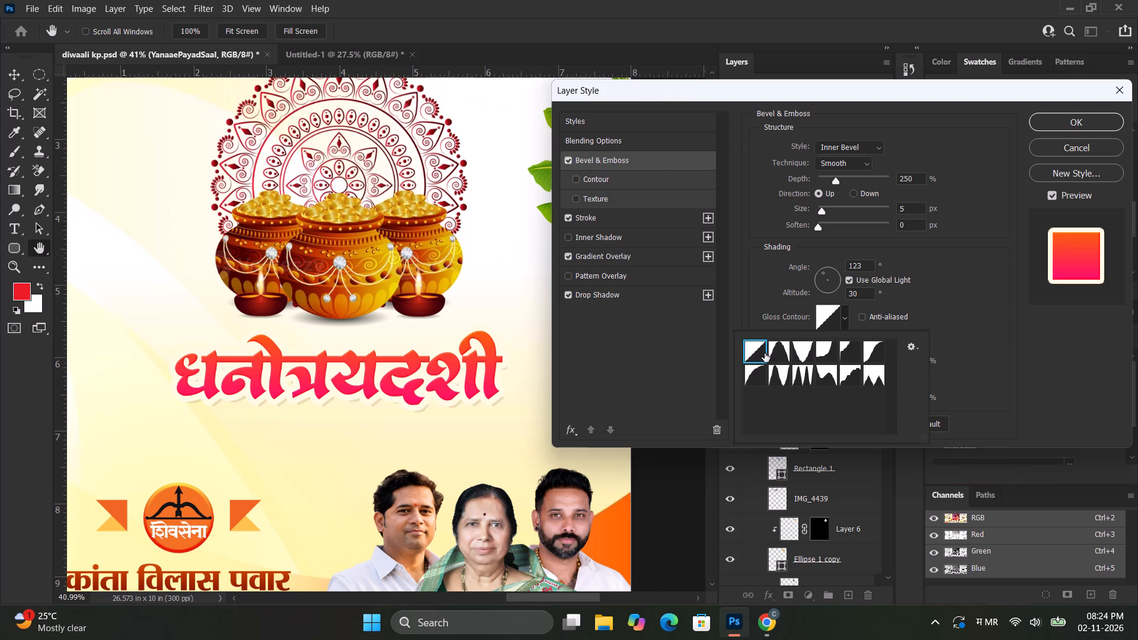
left_click(779, 354)
left_click(805, 359)
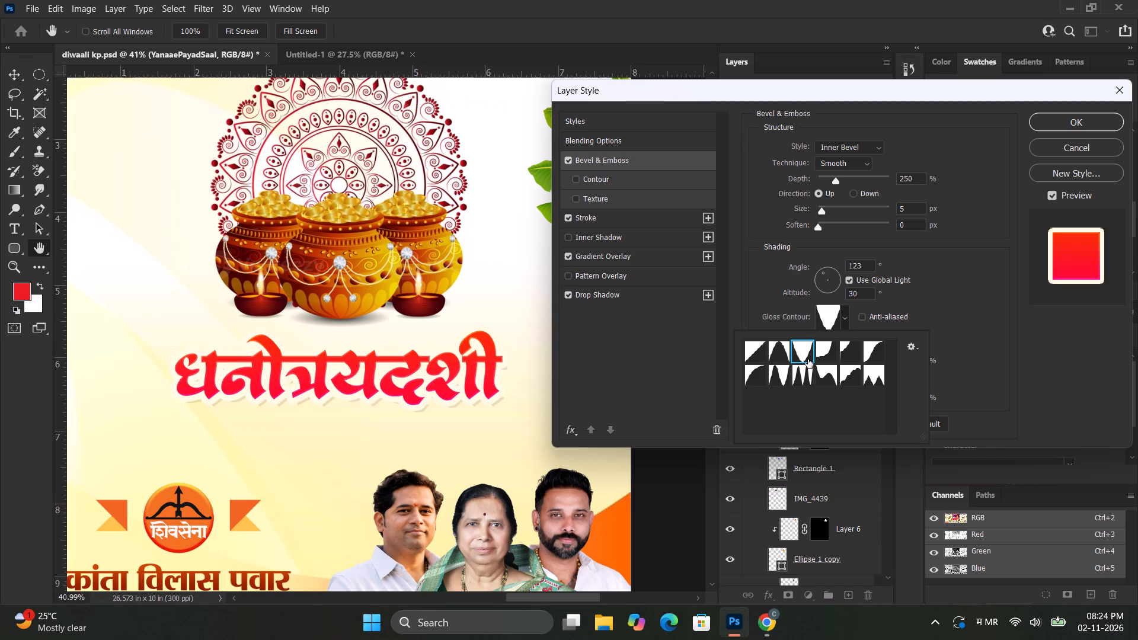
left_click(814, 359)
left_click(823, 356)
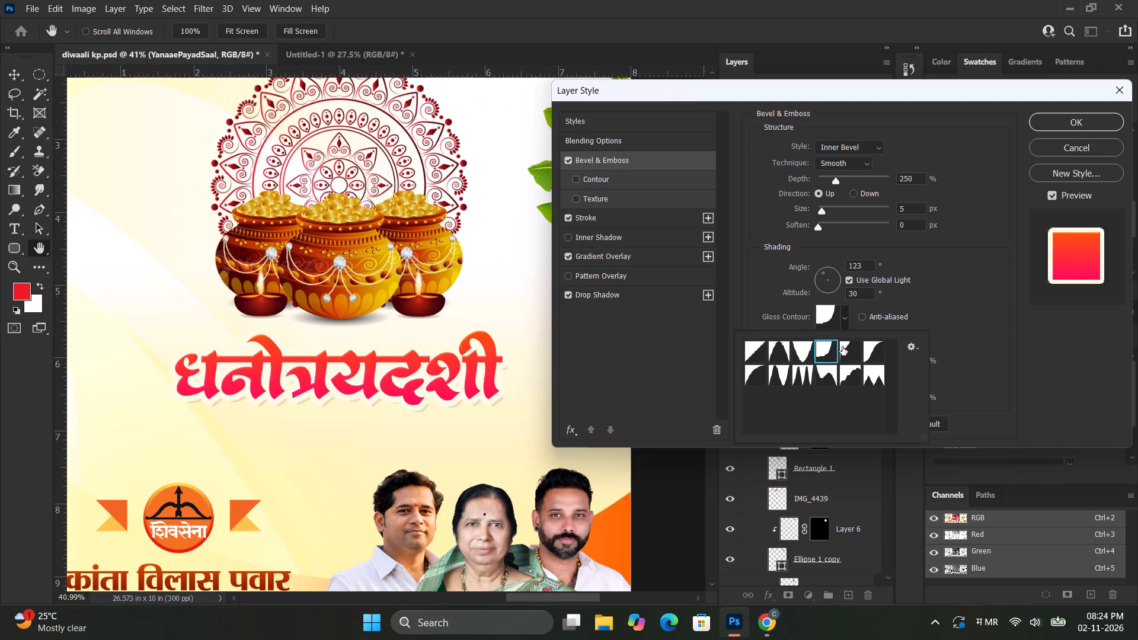
left_click(843, 345)
left_click(874, 350)
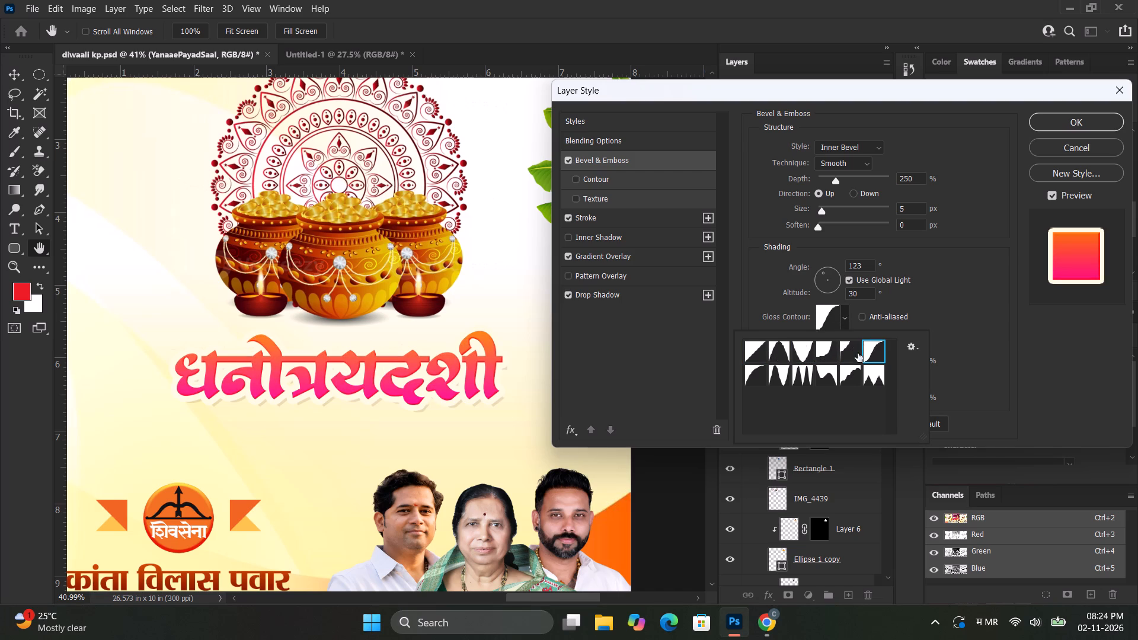
left_click(760, 348)
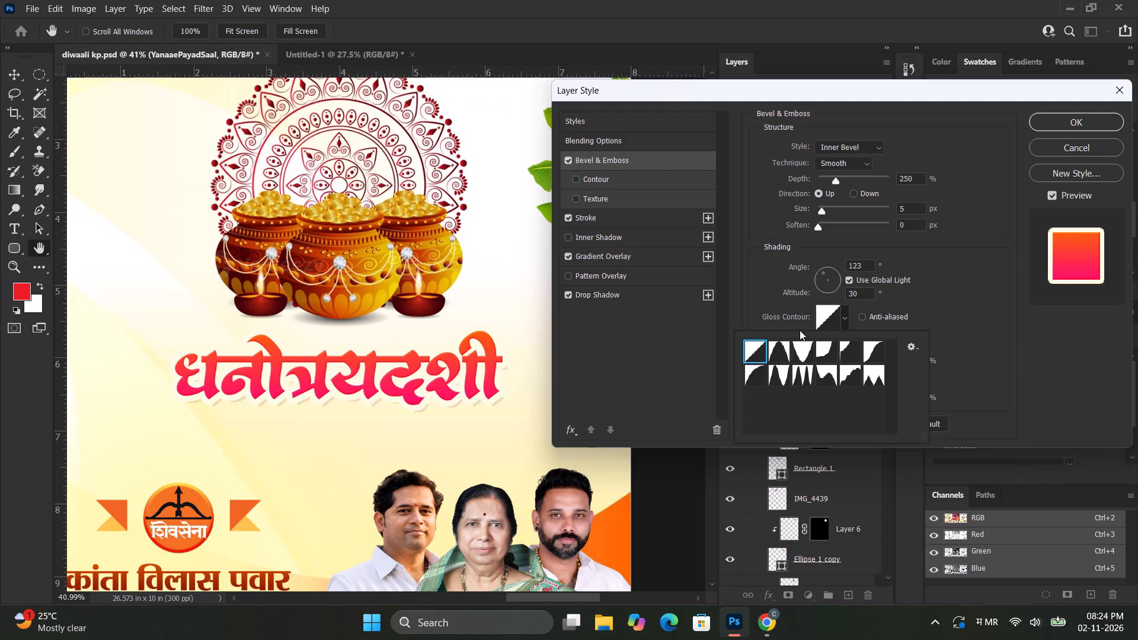
left_click(1063, 122)
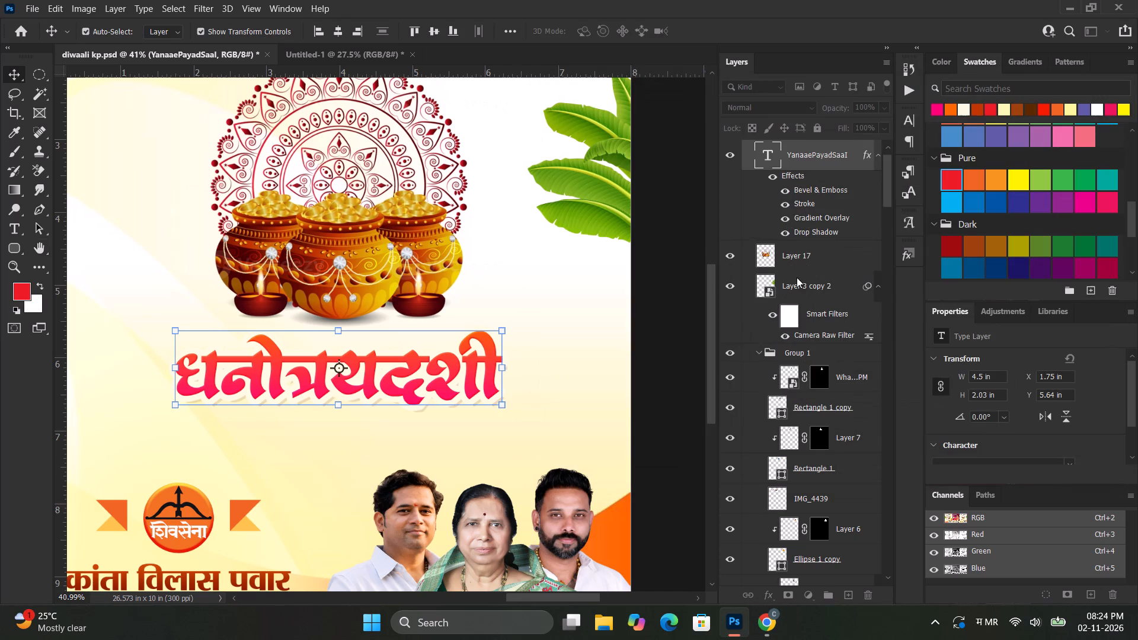
Examine the styled title up close and compare the Artboard 3 layout with the neighbouring Lakshmi Pujan poster.
left_click(665, 353)
scroll(404, 372, "up", 13, "alt")
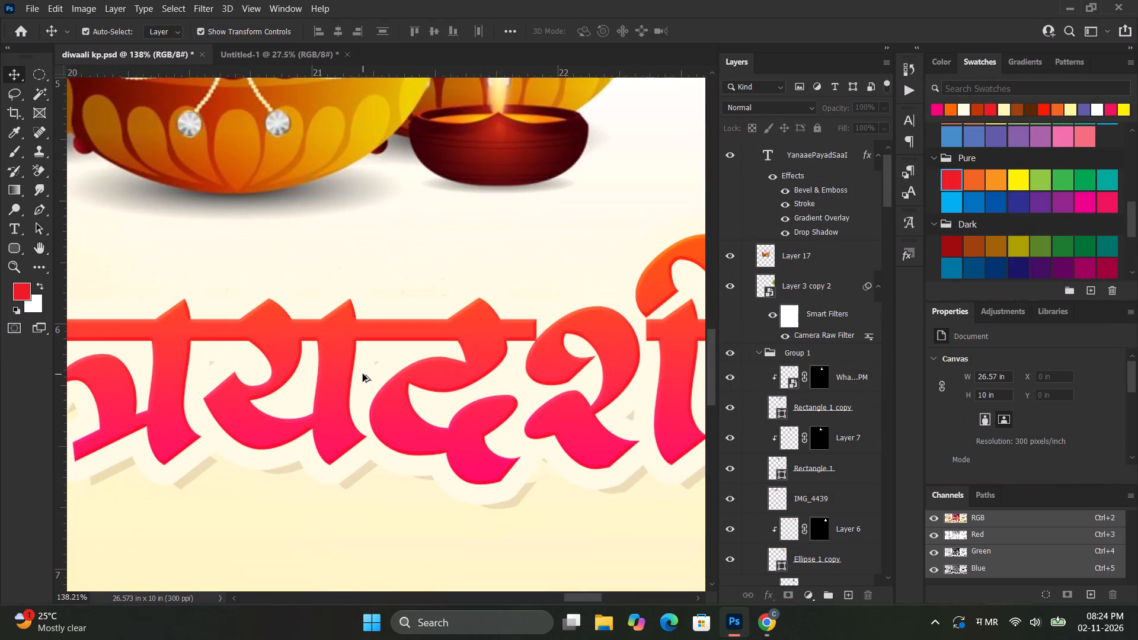
scroll(359, 375, "down", 18, "alt")
left_click(562, 363)
scroll(562, 363, "up", 3)
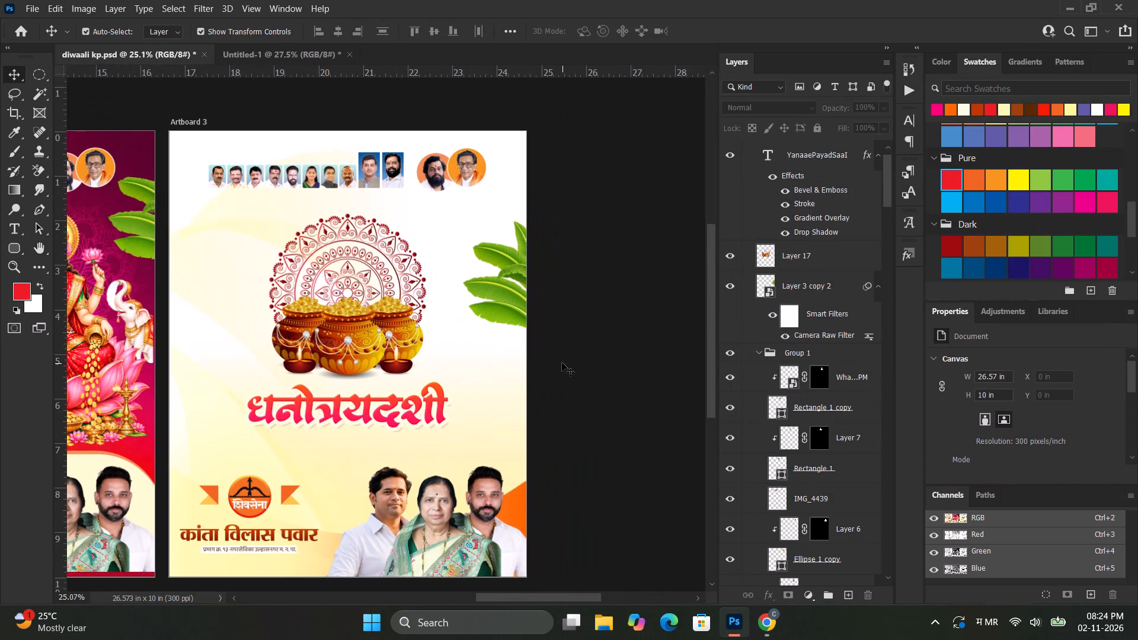
scroll(562, 363, "down", 6, "alt")
scroll(602, 363, "up", 6, "ctrl")
scroll(676, 360, "down", 3, "ctrl")
left_click(663, 361, "alt")
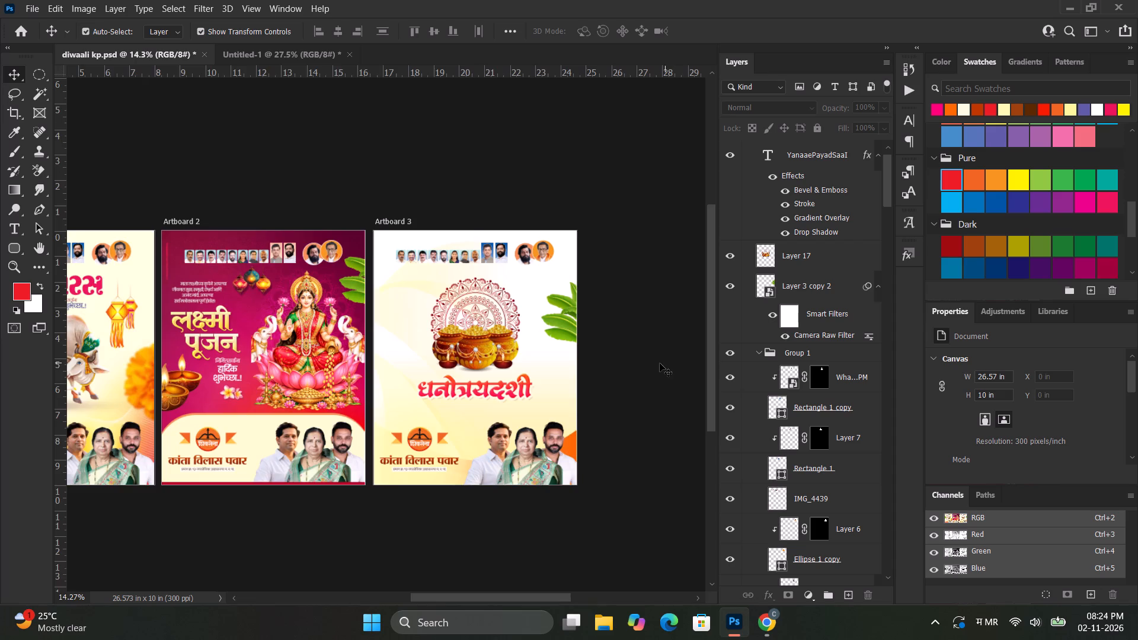
scroll(660, 363, "down", 3, "alt")
scroll(571, 377, "up", 7, "alt")
scroll(555, 380, "down", 4, "ctrl")
scroll(387, 447, "up", 8, "alt")
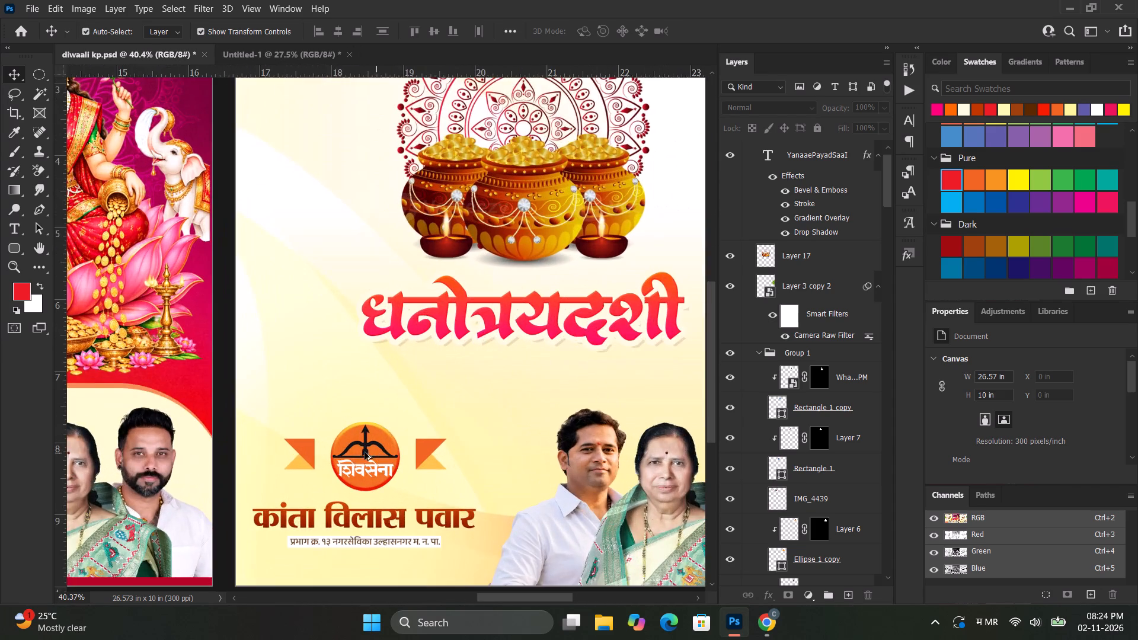
scroll(346, 453, "up", 4, "alt")
scroll(341, 453, "down", 11, "alt")
scroll(397, 429, "up", 10, "ctrl")
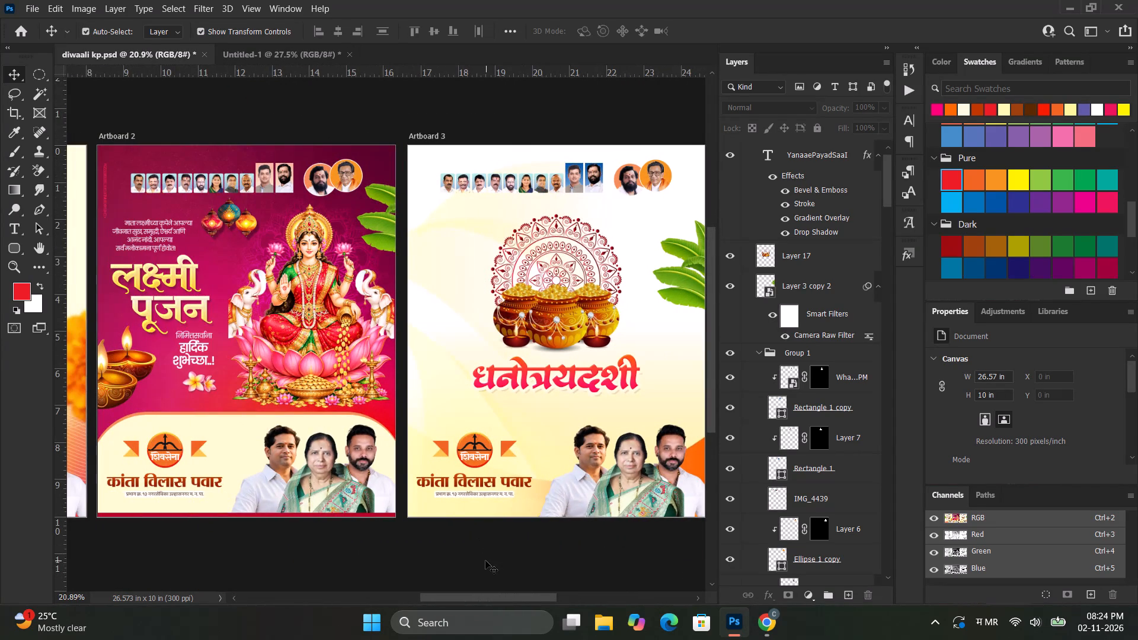
Inspect the mandala and coin-pot artwork on Artboard 3 up close and within the whole poster.
left_click(485, 561)
scroll(485, 559, "down", 3, "alt")
scroll(569, 527, "up", 2, "ctrl")
scroll(572, 524, "down", 8, "ctrl")
scroll(626, 346, "up", 7, "alt")
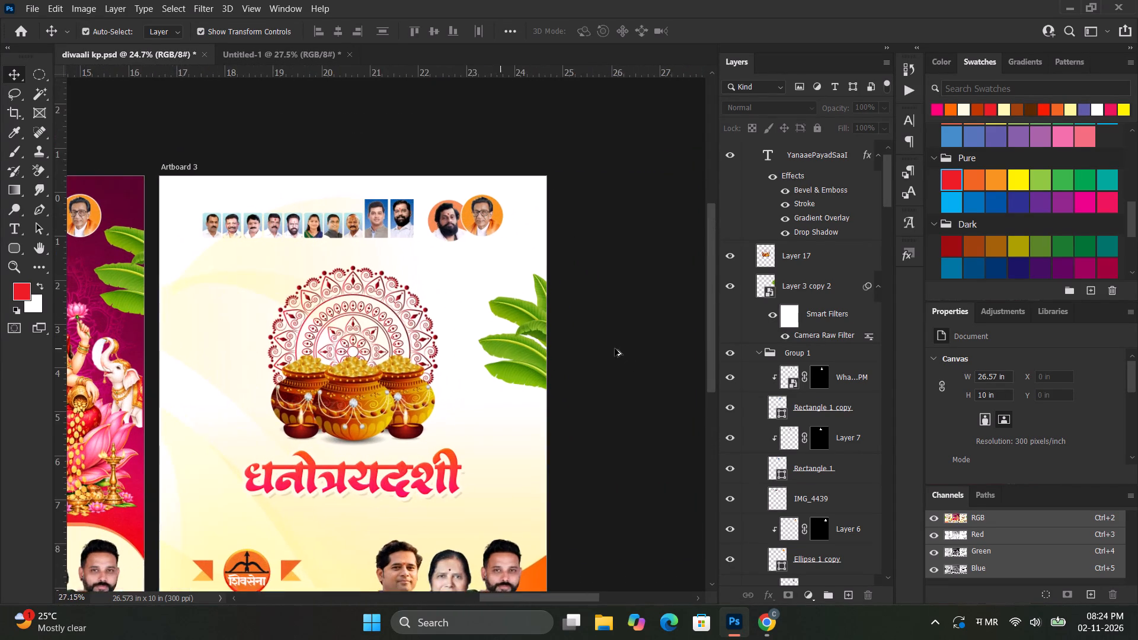
scroll(615, 348, "up", 6, "alt")
scroll(515, 363, "up", 5, "alt")
scroll(515, 363, "up", 8, "ctrl")
scroll(514, 363, "up", 8, "alt")
scroll(449, 261, "up", 5)
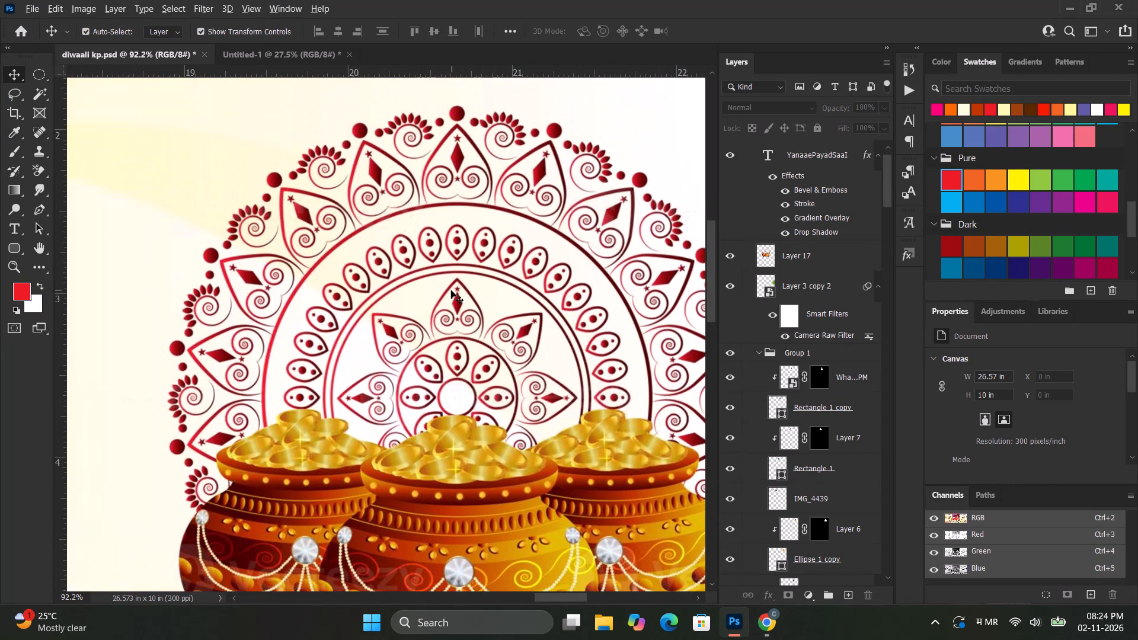
scroll(451, 290, "up", 1, "alt")
scroll(451, 290, "down", 20, "alt")
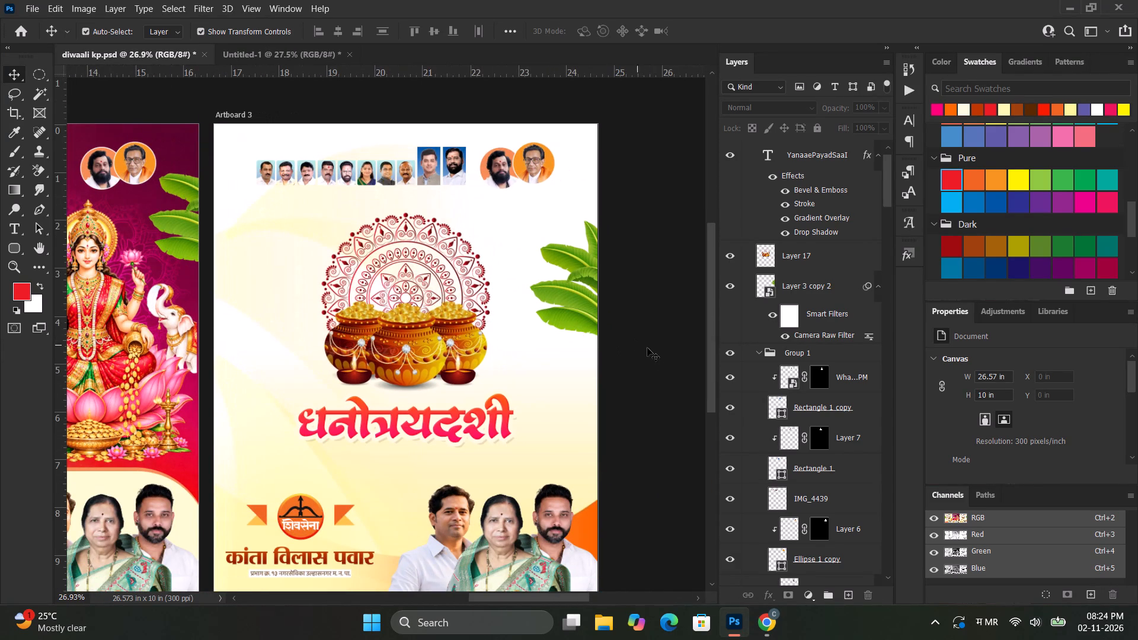
left_click(656, 353)
scroll(561, 371, "down", 6)
scroll(552, 373, "up", 3, "ctrl")
Apply a red gradient preset to the blue rectangles behind the two larger portraits in Artboard 3's header row.
scroll(506, 303, "up", 4)
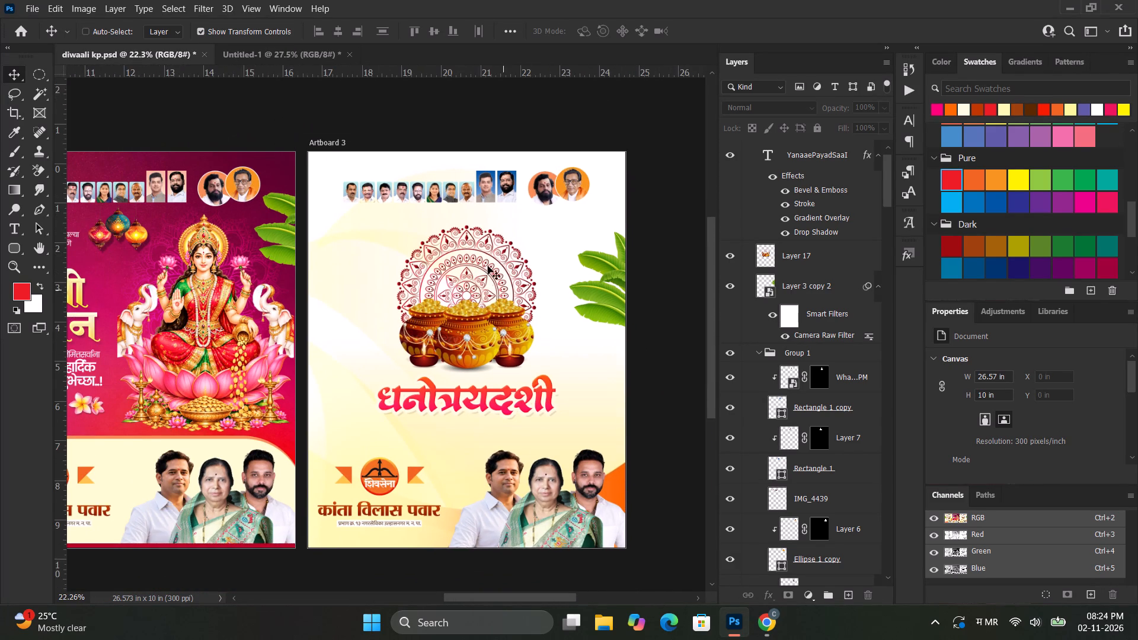
scroll(481, 245, "up", 20)
scroll(481, 245, "up", 5)
left_click(444, 261)
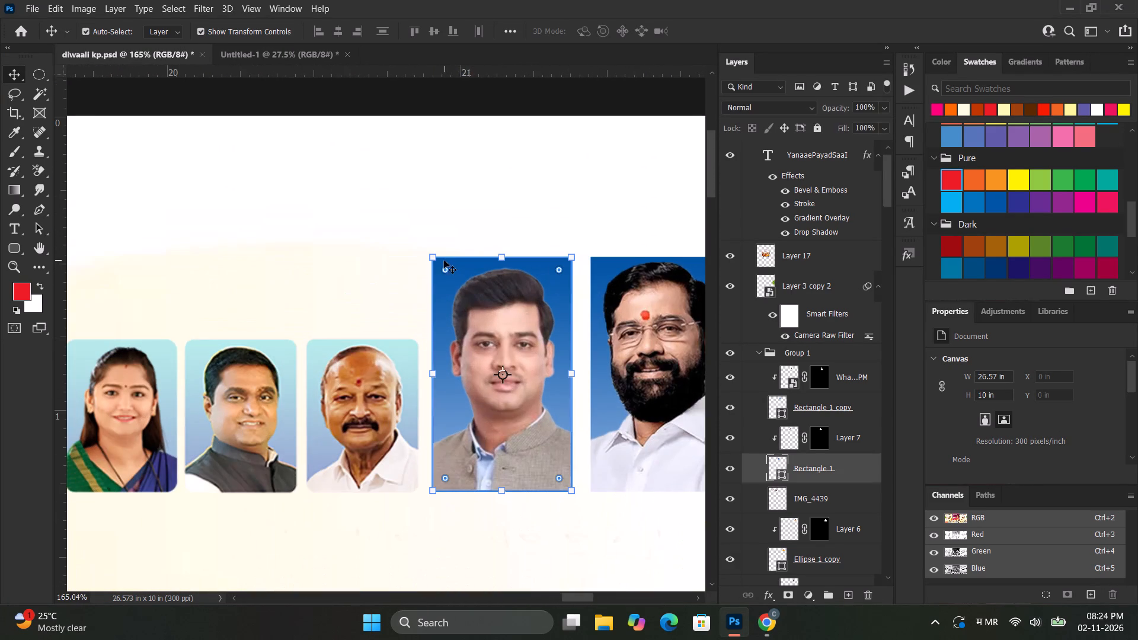
left_click(603, 264, "shift")
left_click(1019, 56)
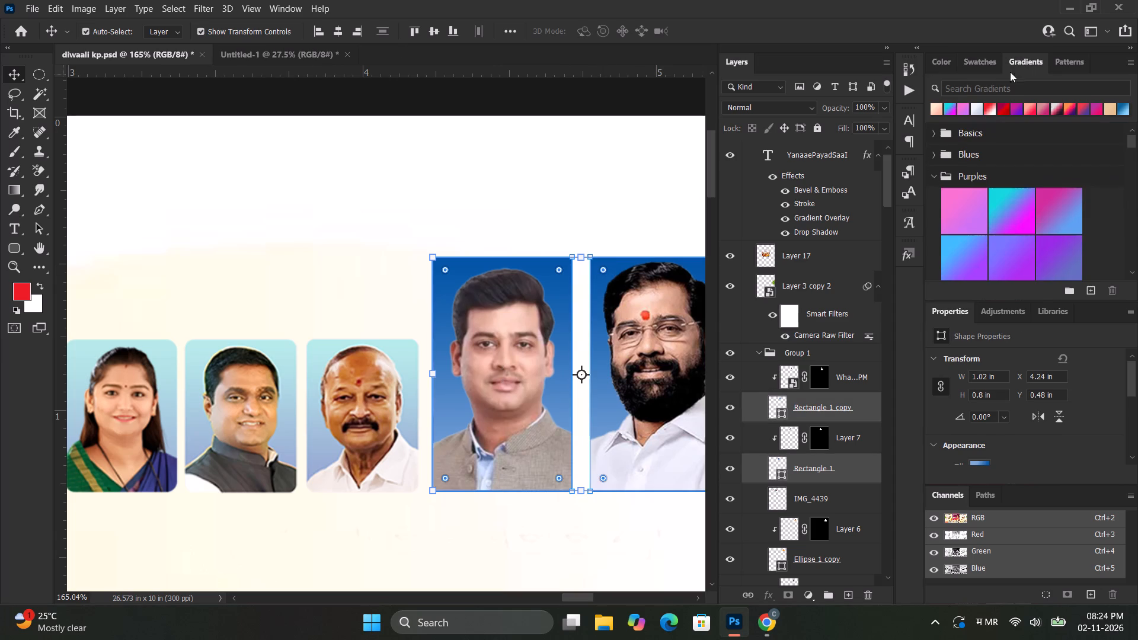
left_click(1000, 111)
scroll(528, 256, "up", 5)
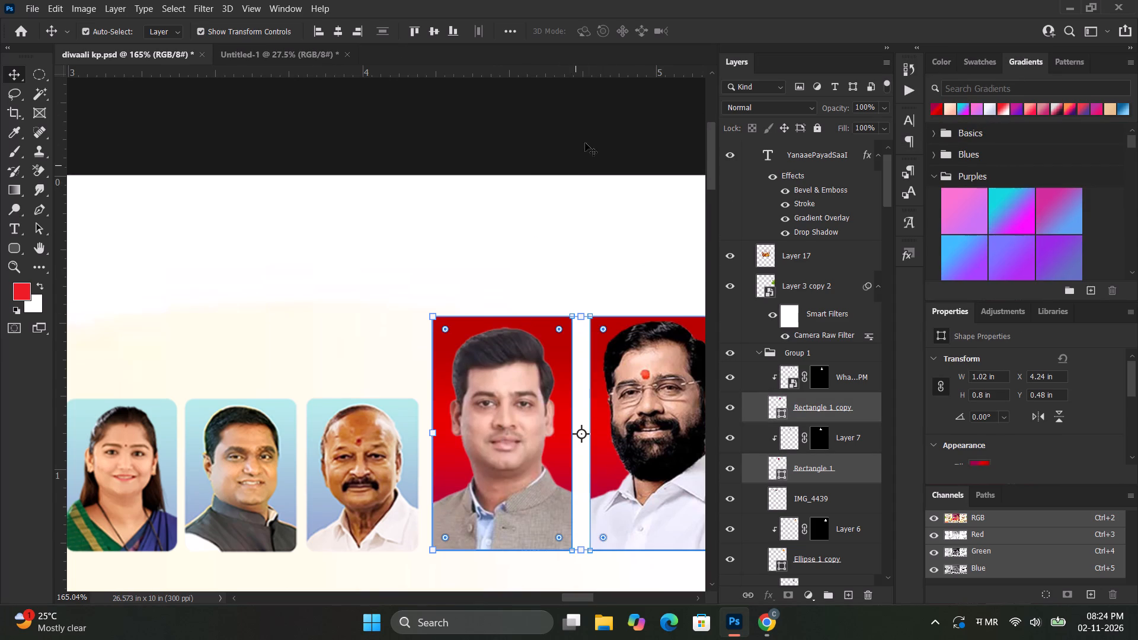
left_click(587, 134)
Copy the hanging lanterns from Artboard 1 onto Artboard 3, placing them to the left of the mandala.
scroll(584, 167, "down", 20, "alt")
scroll(584, 167, "down", 5, "alt")
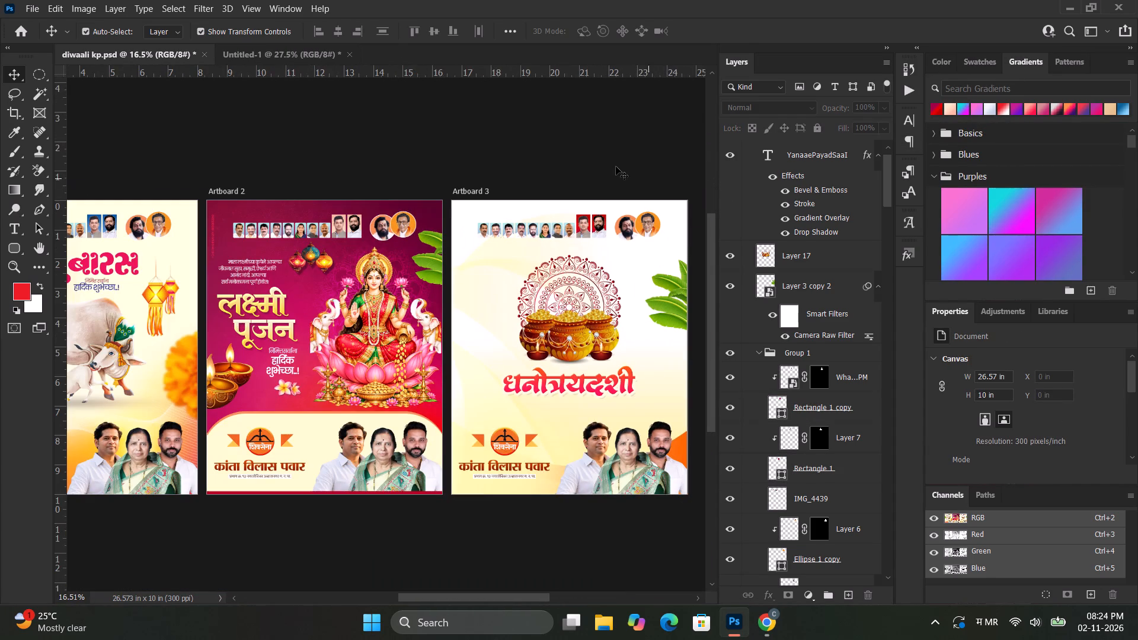
left_click(613, 164)
scroll(573, 199, "up", 2, "alt")
scroll(573, 199, "down", 11, "ctrl")
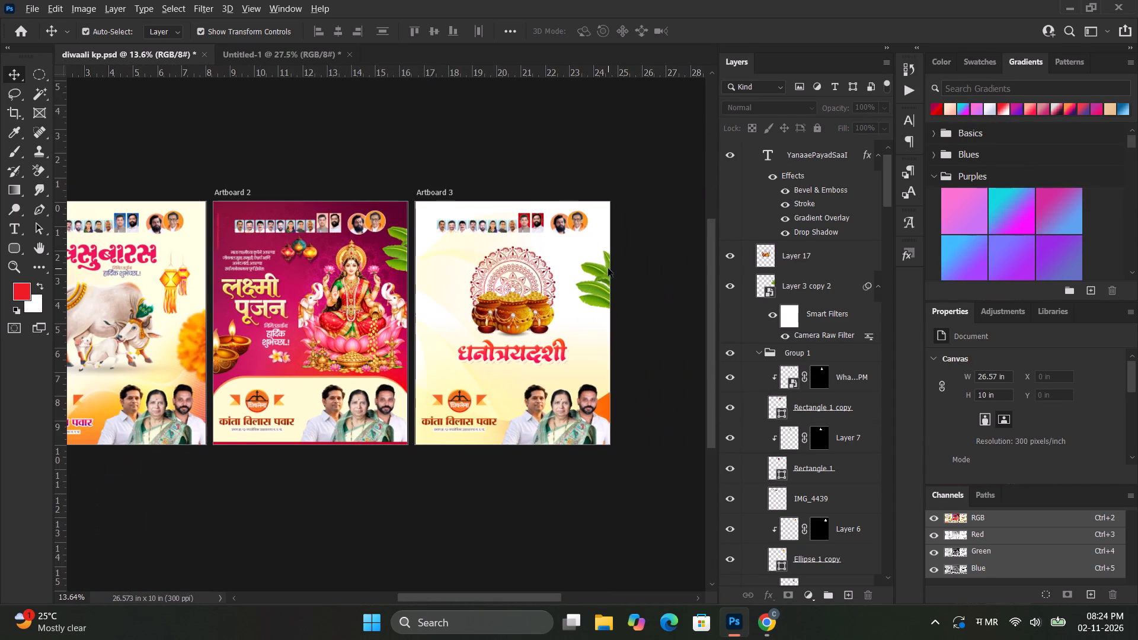
scroll(608, 268, "up", 3, "ctrl")
left_click(200, 279)
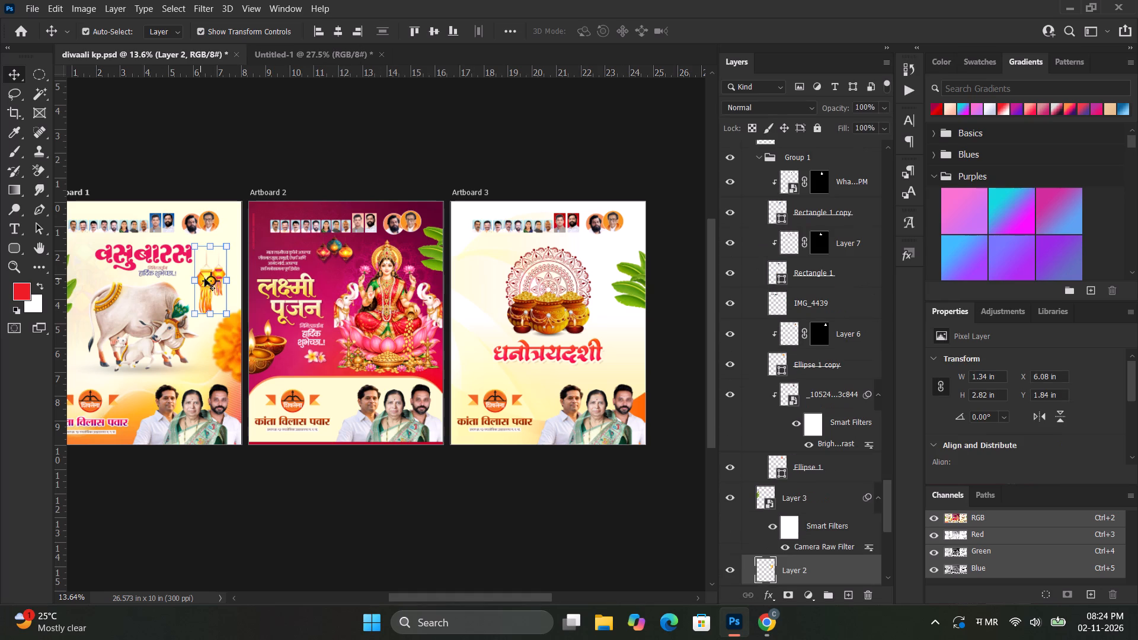
left_click_drag(206, 299, 340, 322, "alt")
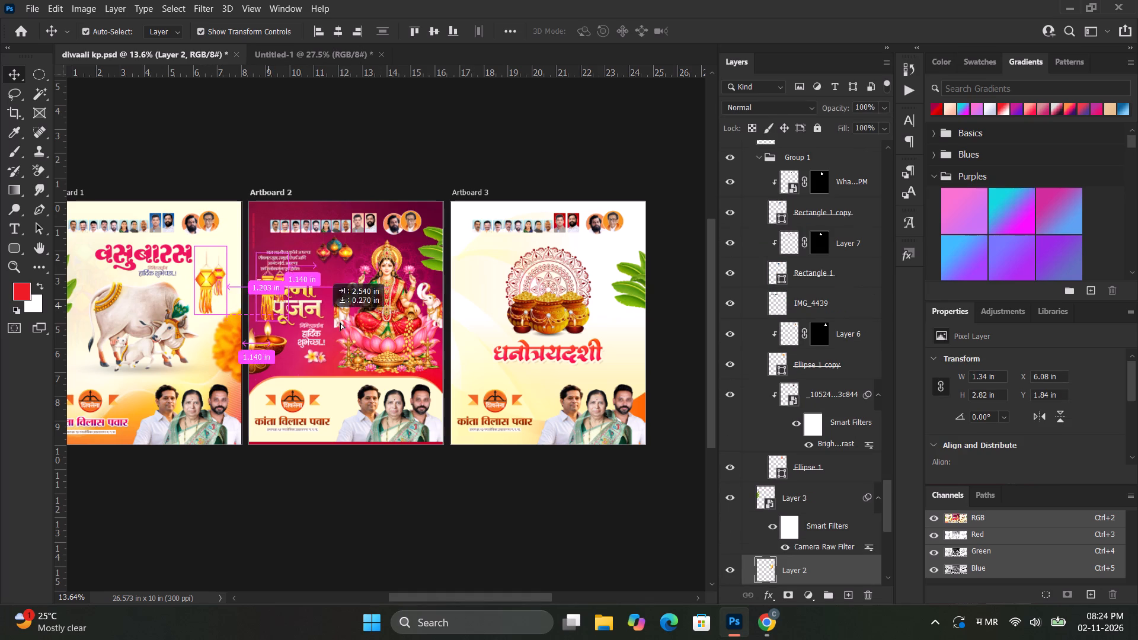
left_click_drag(340, 322, 478, 288, "alt")
left_click(586, 147)
Delete the green leaves at the right edge of Artboard 3.
scroll(535, 289, "up", 5, "alt")
scroll(535, 289, "down", 12, "ctrl")
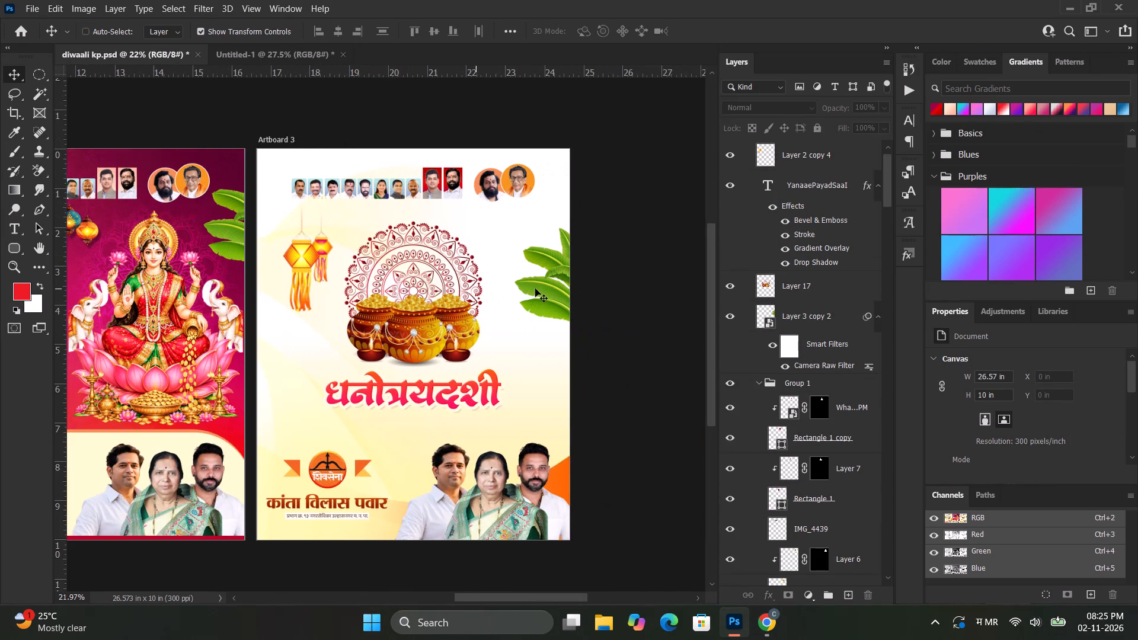
scroll(535, 289, "up", 4, "alt")
left_click(565, 240)
key("Delete")
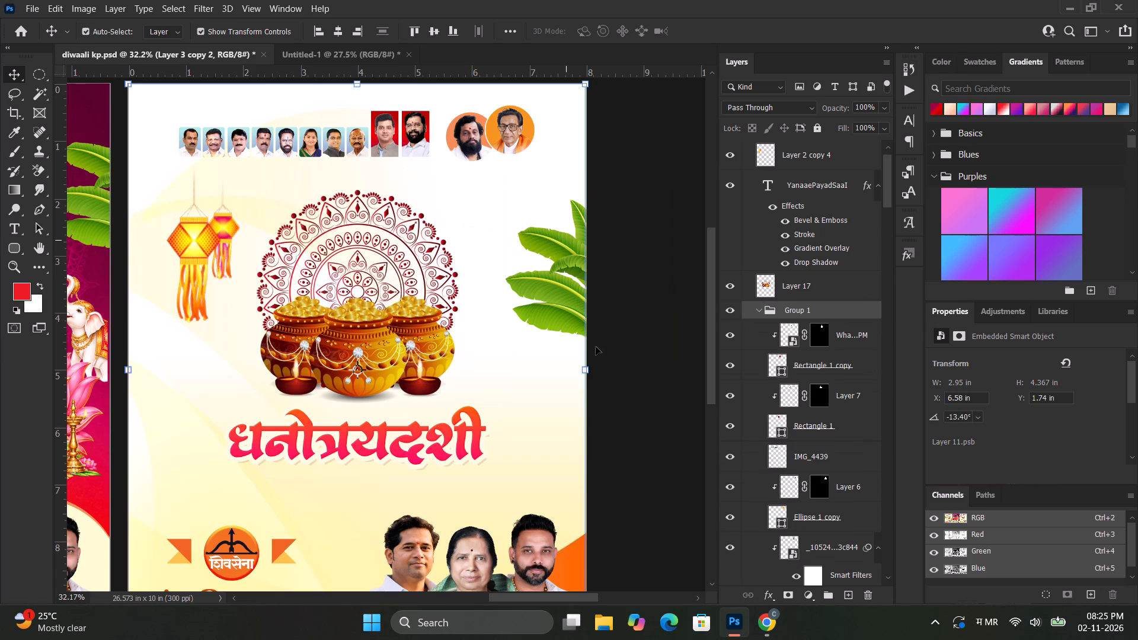
left_click(650, 281)
scroll(619, 280, "down", 5, "alt")
scroll(625, 299, "down", 1)
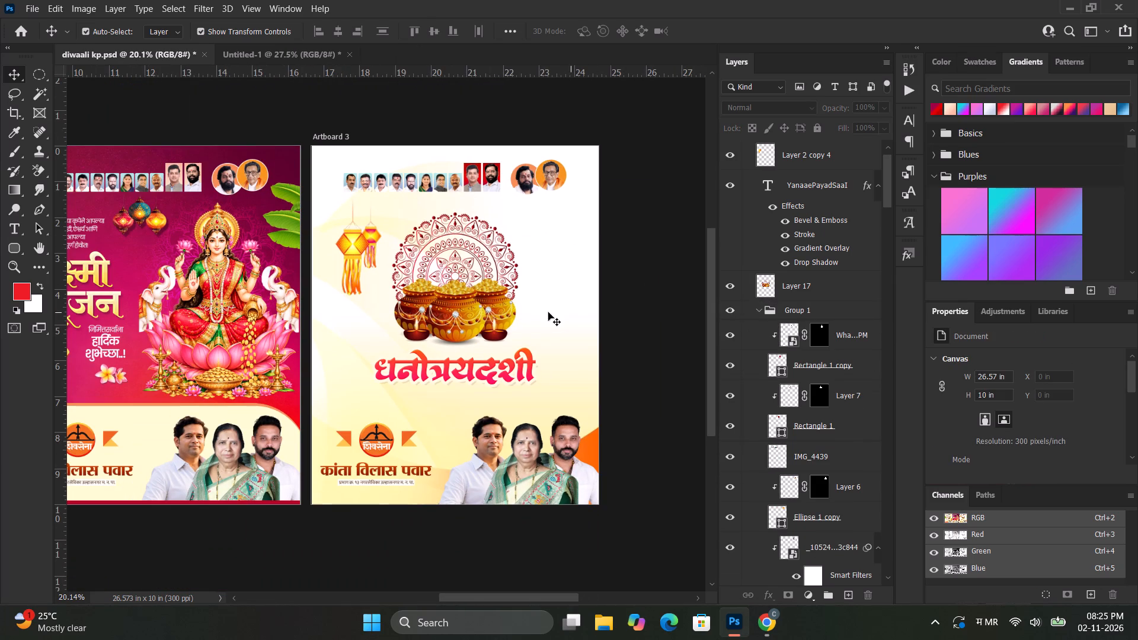
Switch to Chrome and browse the Pinterest images related to the coin-pot pin for more Dhanteras decorations.
left_click(772, 628)
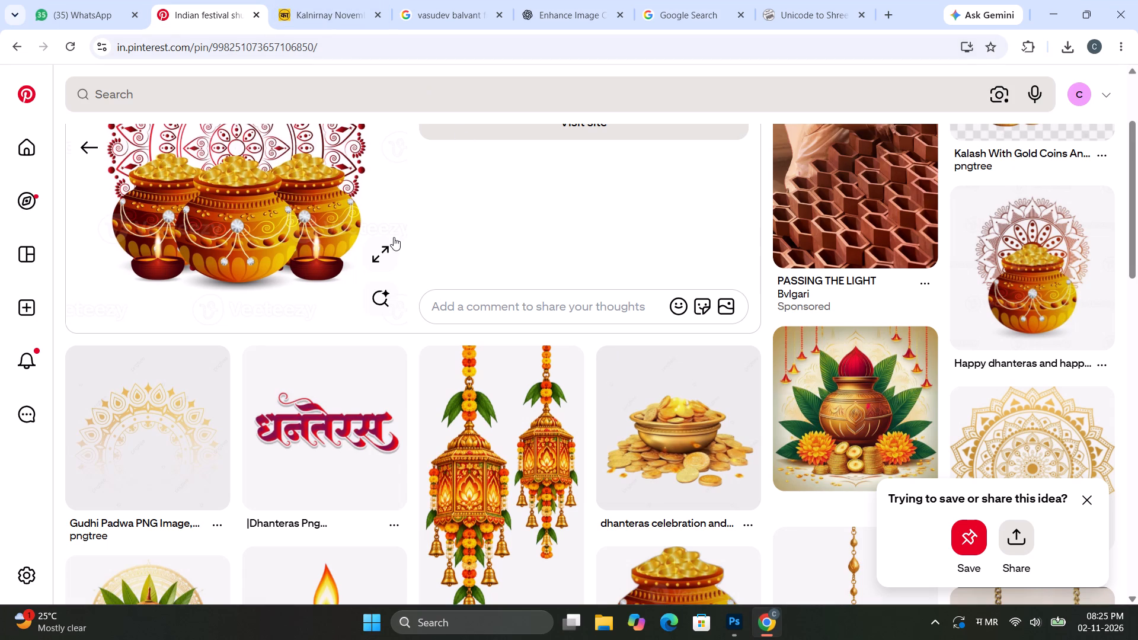
scroll(394, 237, "up", 1)
scroll(394, 240, "down", 2)
scroll(177, 388, "down", 3)
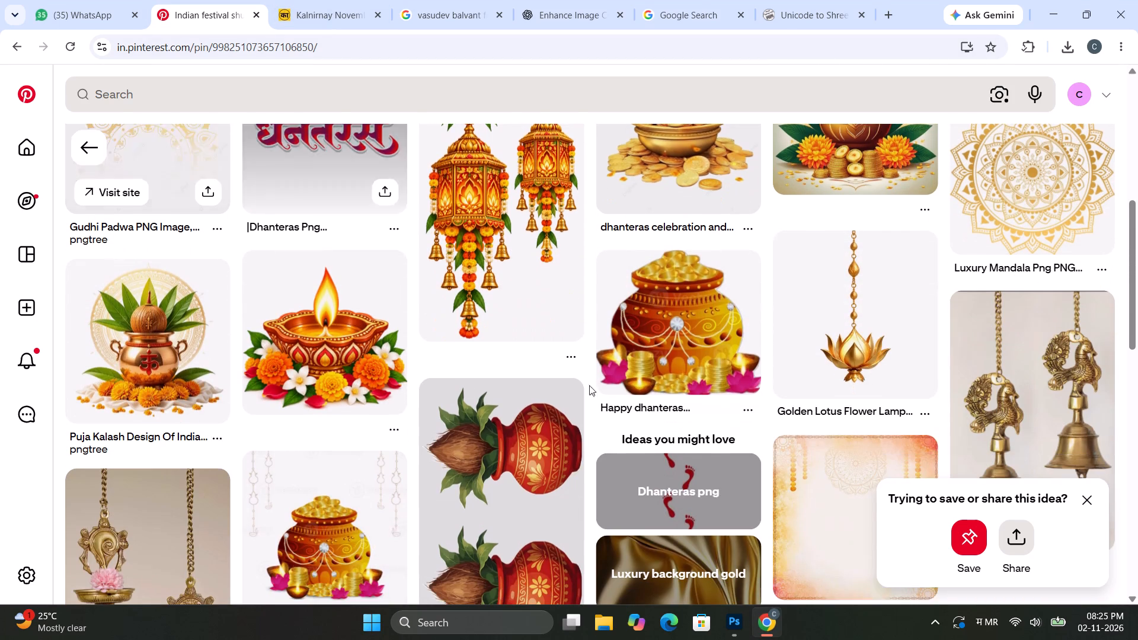
scroll(645, 396, "down", 2)
scroll(623, 388, "up", 2)
scroll(835, 380, "down", 2)
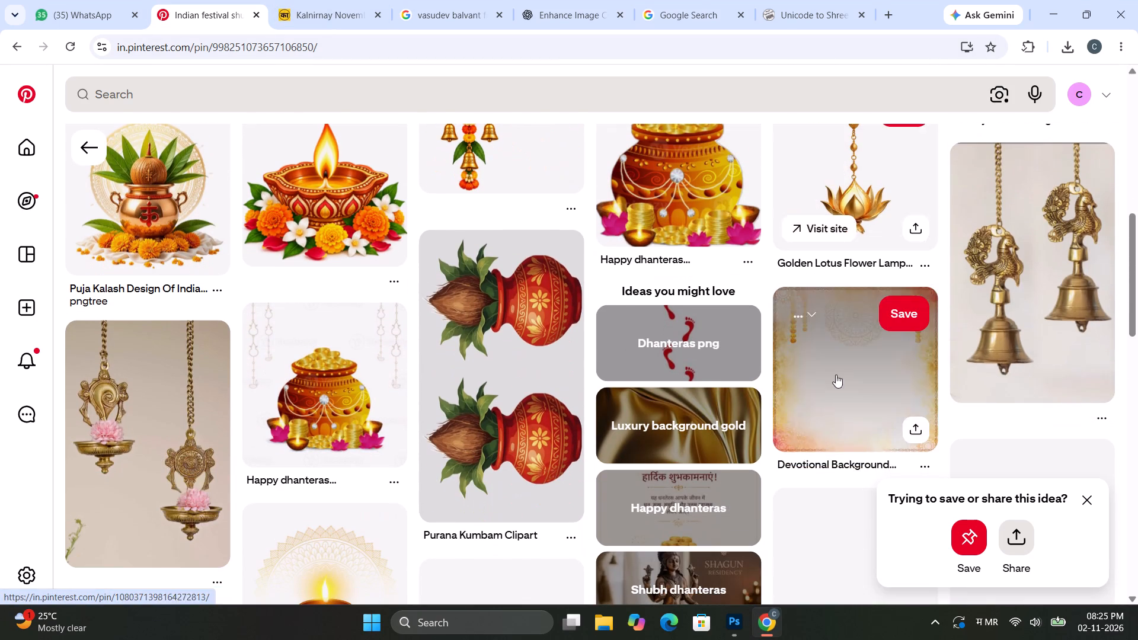
scroll(494, 411, "down", 1)
scroll(405, 450, "down", 1)
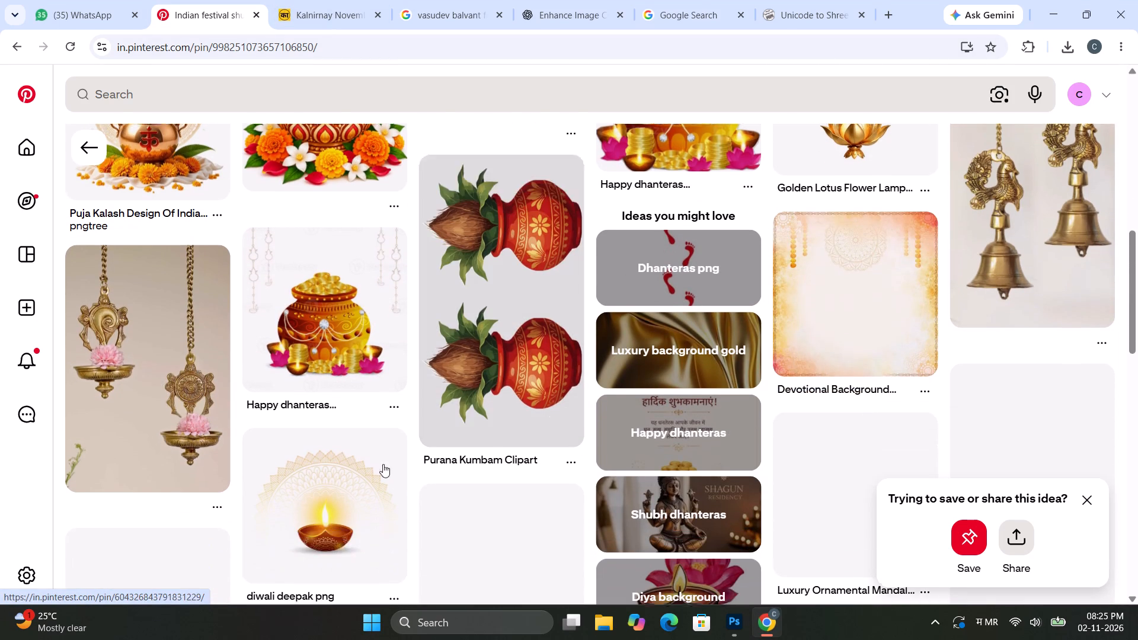
scroll(506, 429, "up", 8)
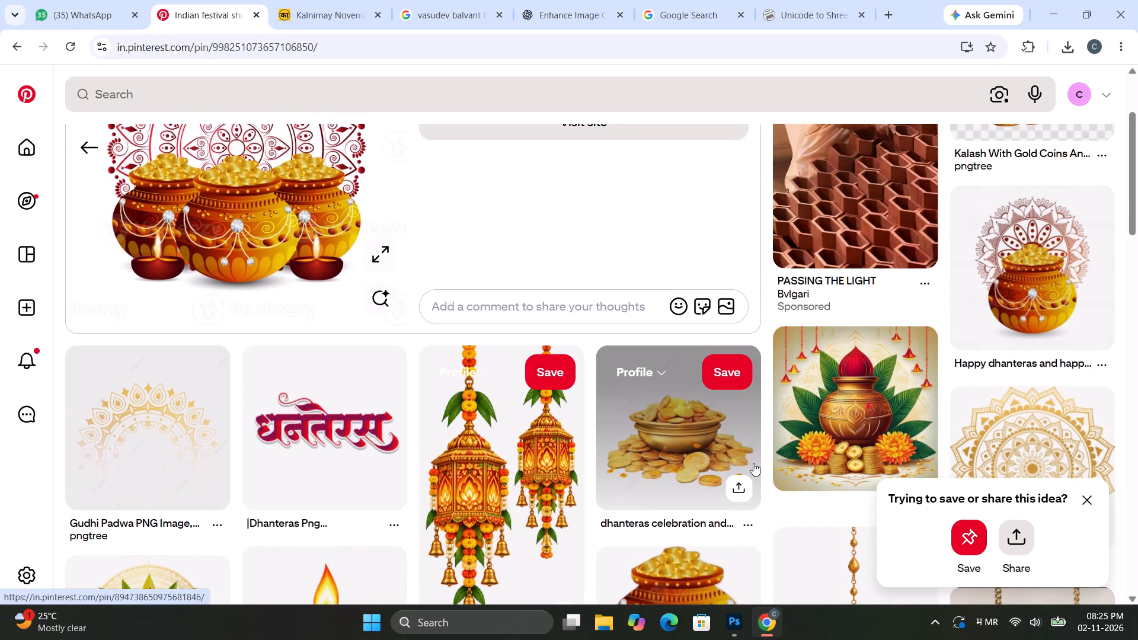
scroll(675, 452, "up", 3)
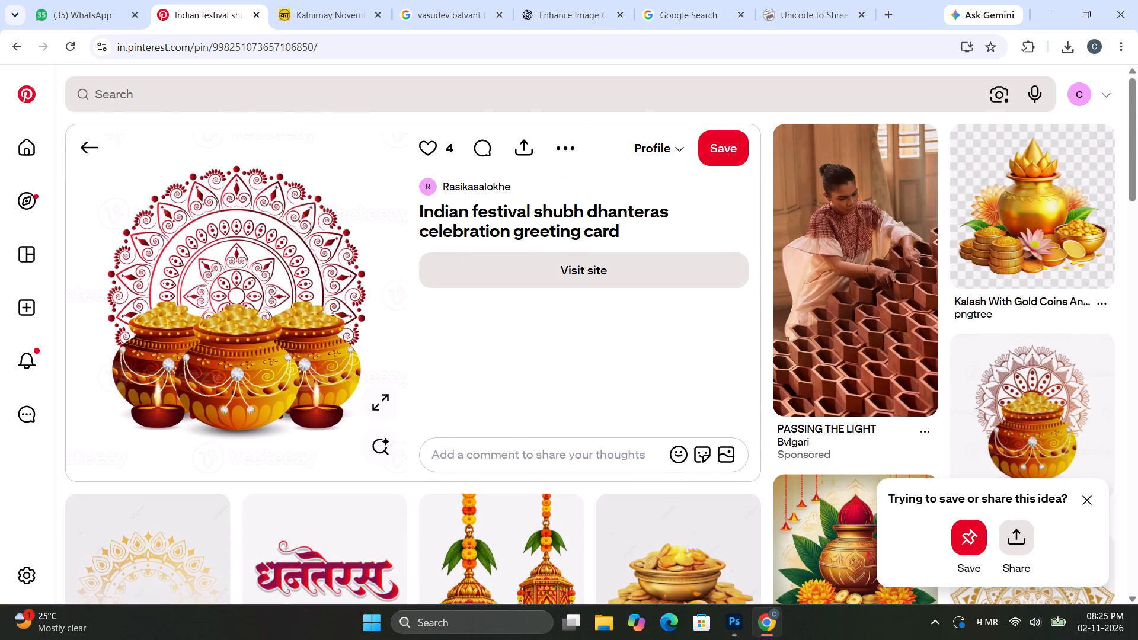
scroll(506, 439, "down", 3)
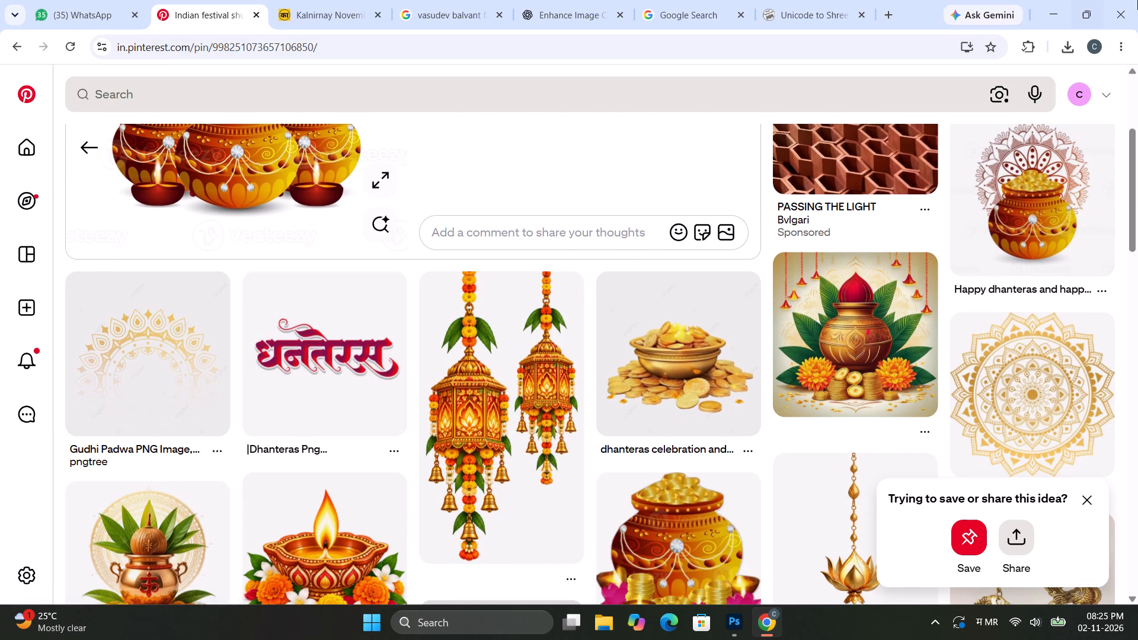
left_click(1051, 15)
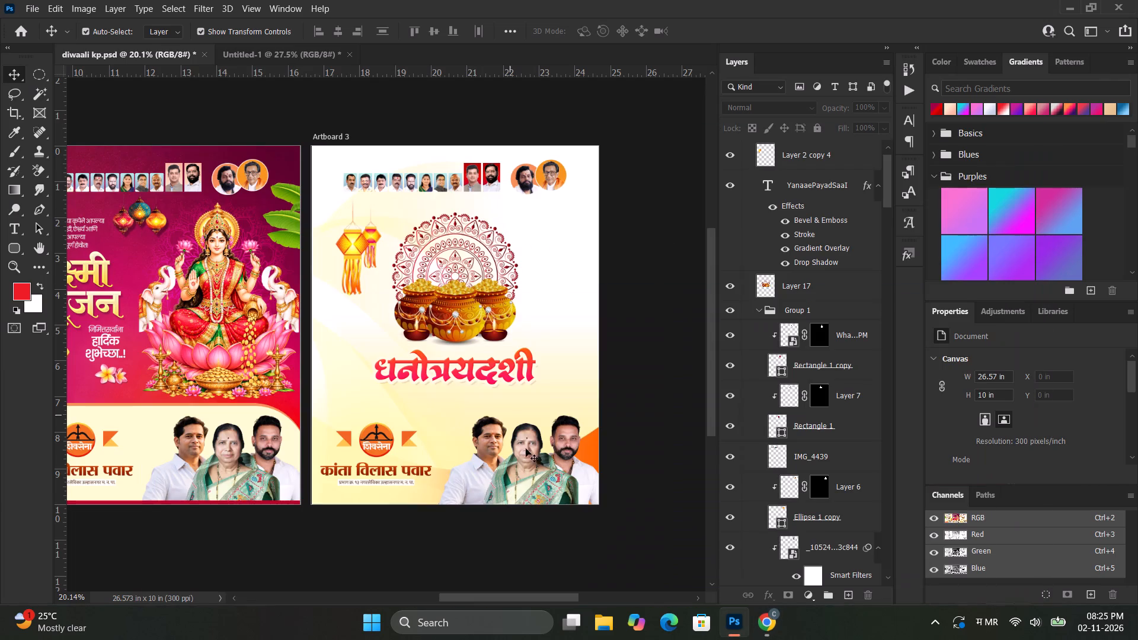
scroll(525, 395, "up", 2, "alt")
Switch to Chrome, return to the previous Pinterest pin, open the related Plain Arch MDF board pin and copy its image.
left_click(775, 619)
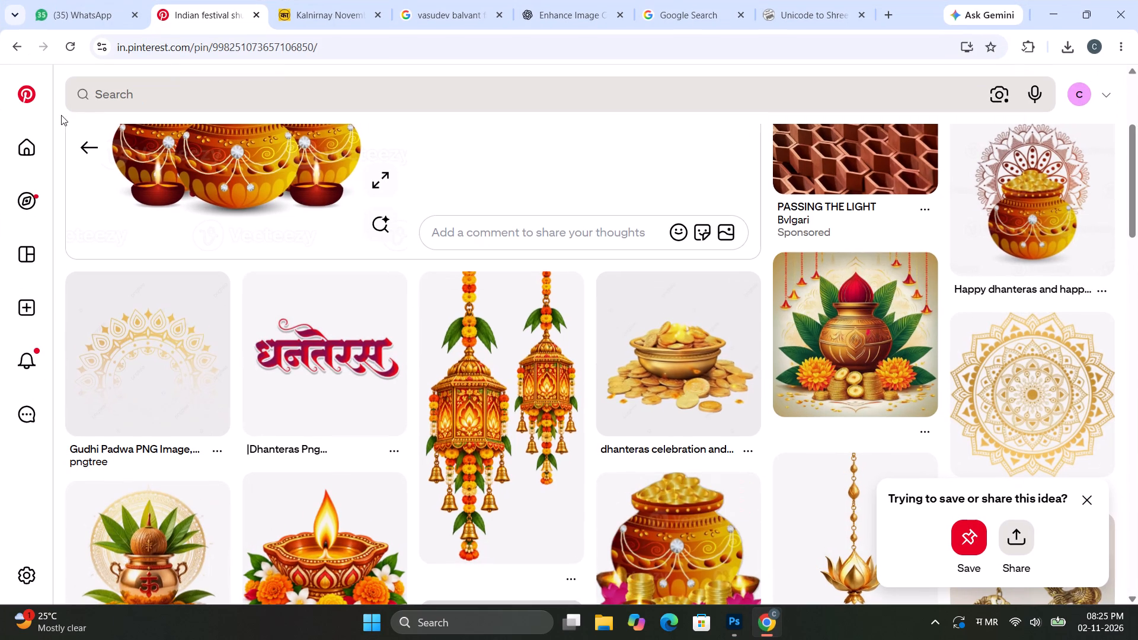
left_click(85, 137)
scroll(344, 324, "down", 2)
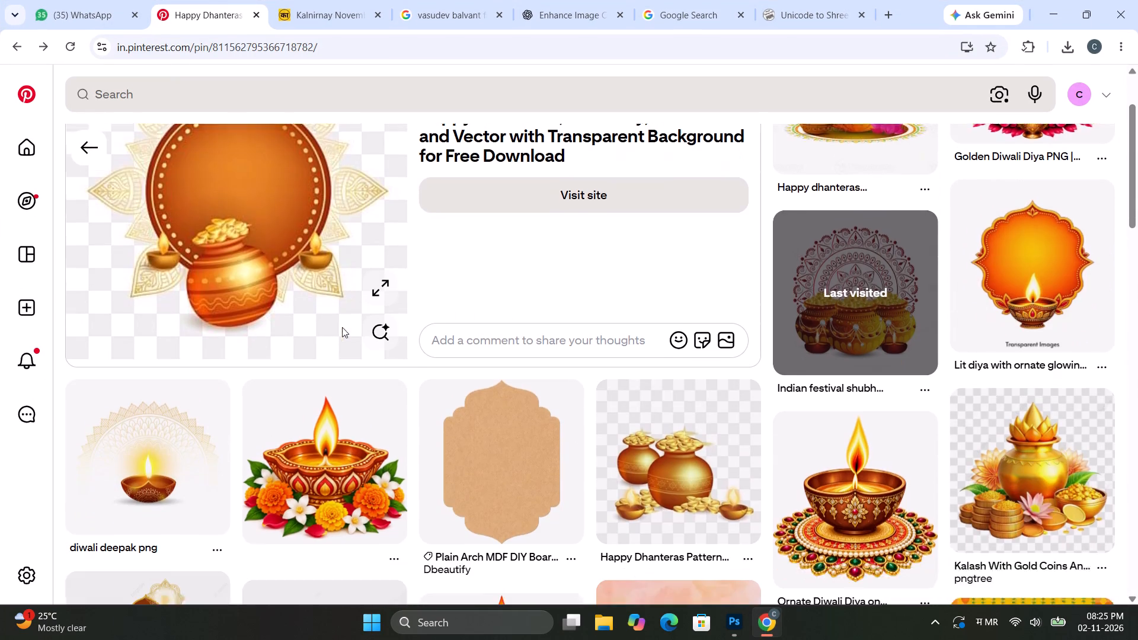
scroll(342, 327, "down", 1)
left_click(514, 290)
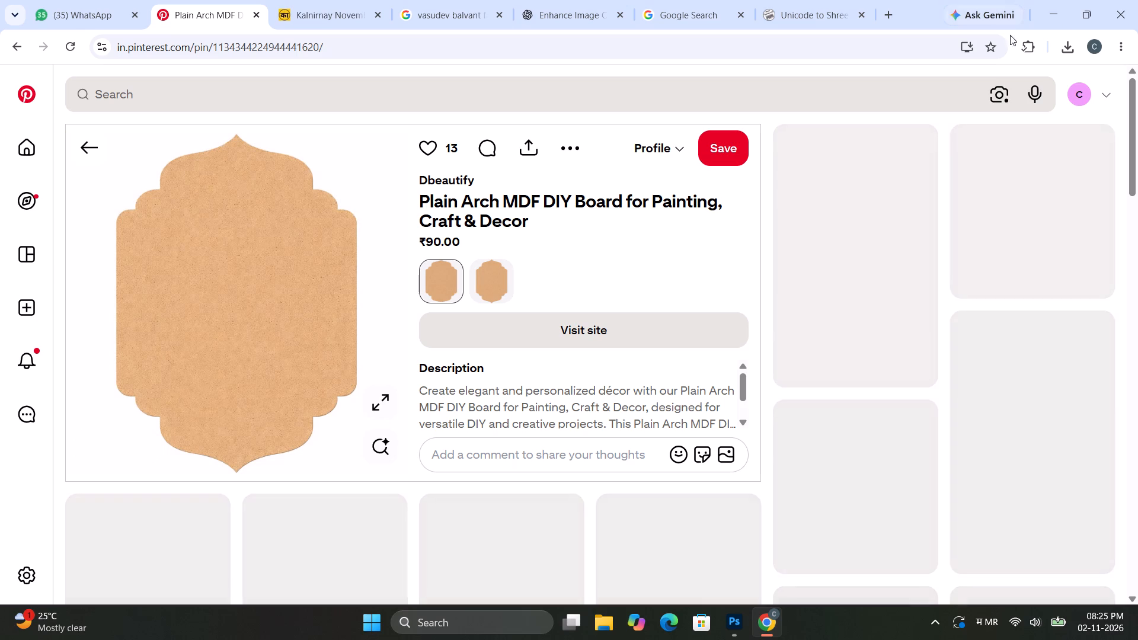
right_click(229, 268)
left_click(286, 332)
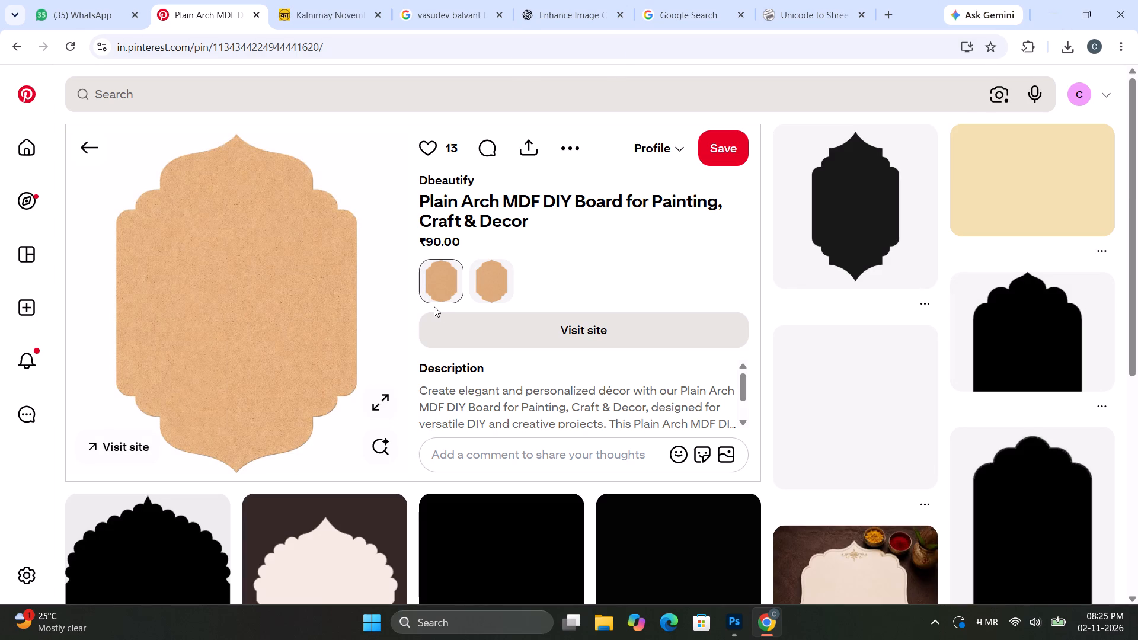
Switch back to Photoshop and paste the copied arch board onto Artboard 3 over the coin-pot artwork.
left_click(1067, 2)
scroll(476, 223, "down", 2, "alt")
scroll(466, 238, "up", 2, "alt")
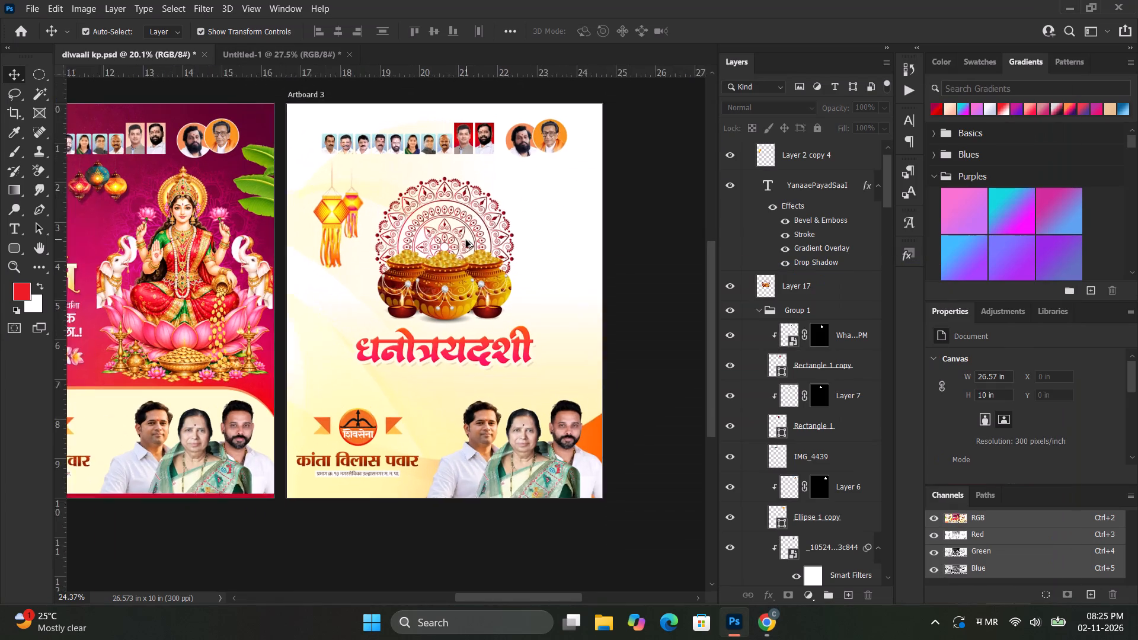
scroll(466, 240, "up", 6, "alt")
scroll(459, 310, "up", 2, "alt")
scroll(460, 311, "down", 2, "alt")
scroll(461, 310, "down", 3, "ctrl")
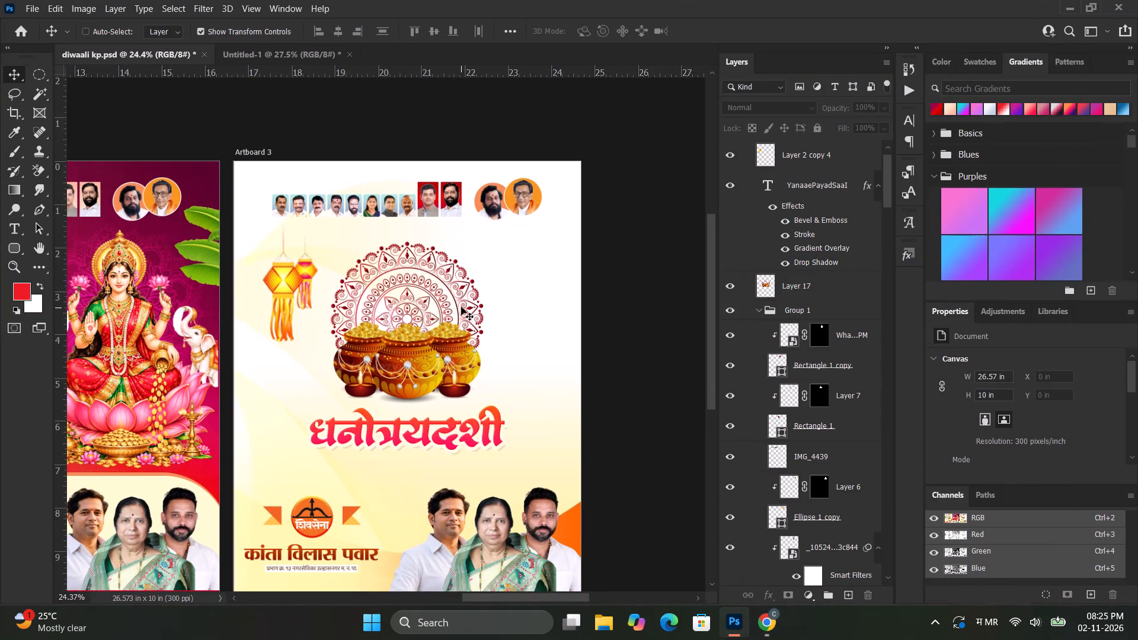
scroll(461, 307, "down", 6, "ctrl")
scroll(518, 296, "up", 8, "alt")
key("ctrl+v")
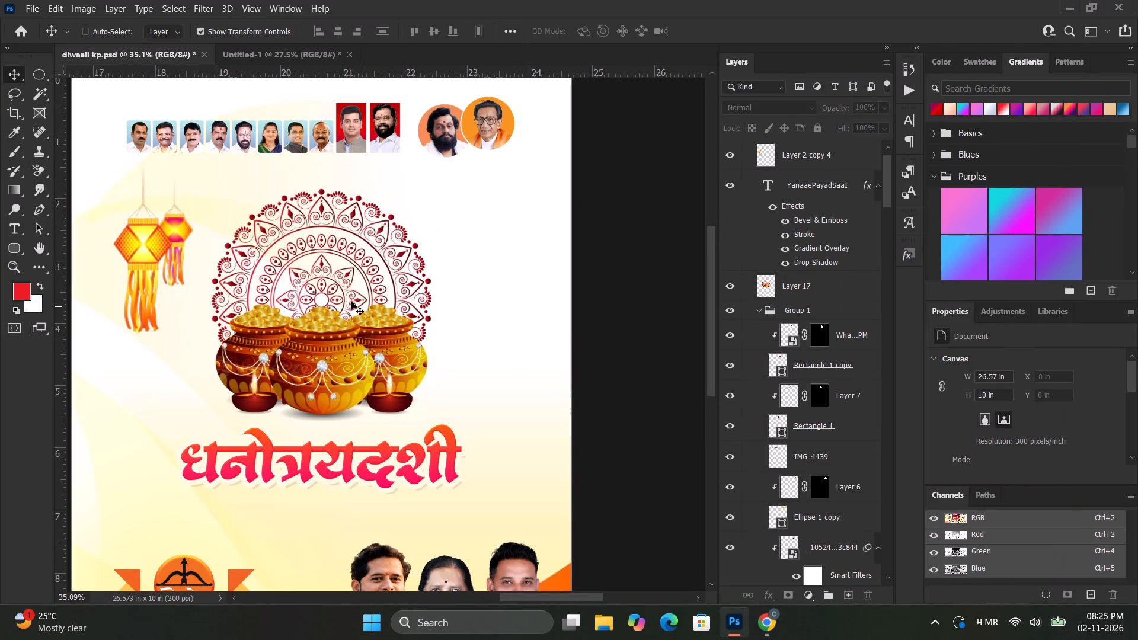
key("super+space")
key("super+space")
key("super+space")
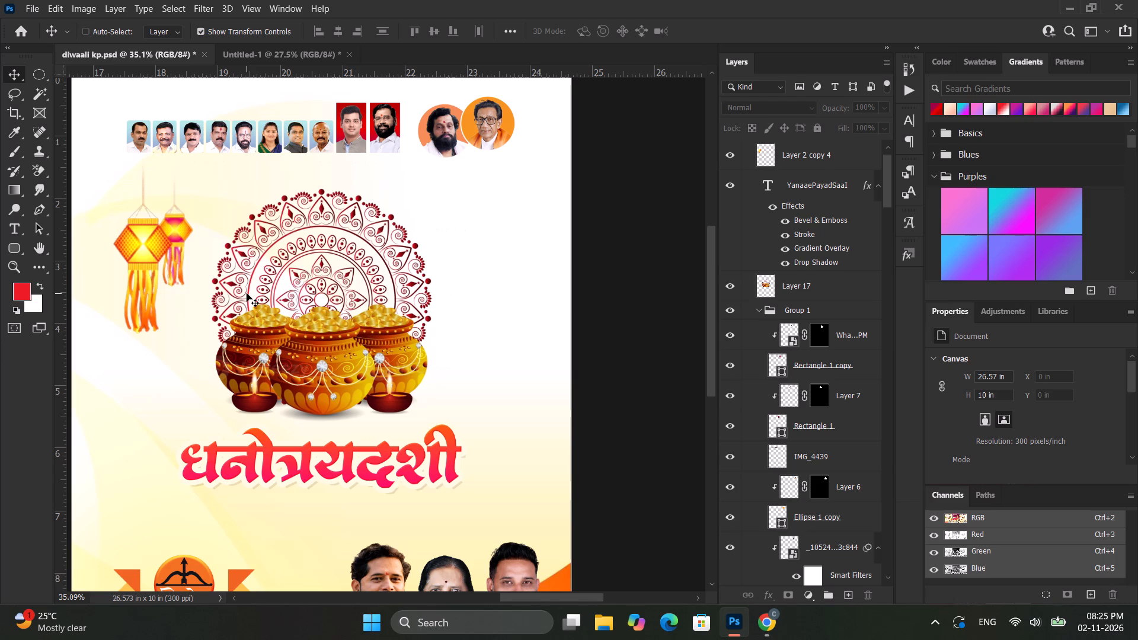
key("ctrl+v")
Erase the white background around the pasted arch board with the Background Eraser.
left_click(37, 171)
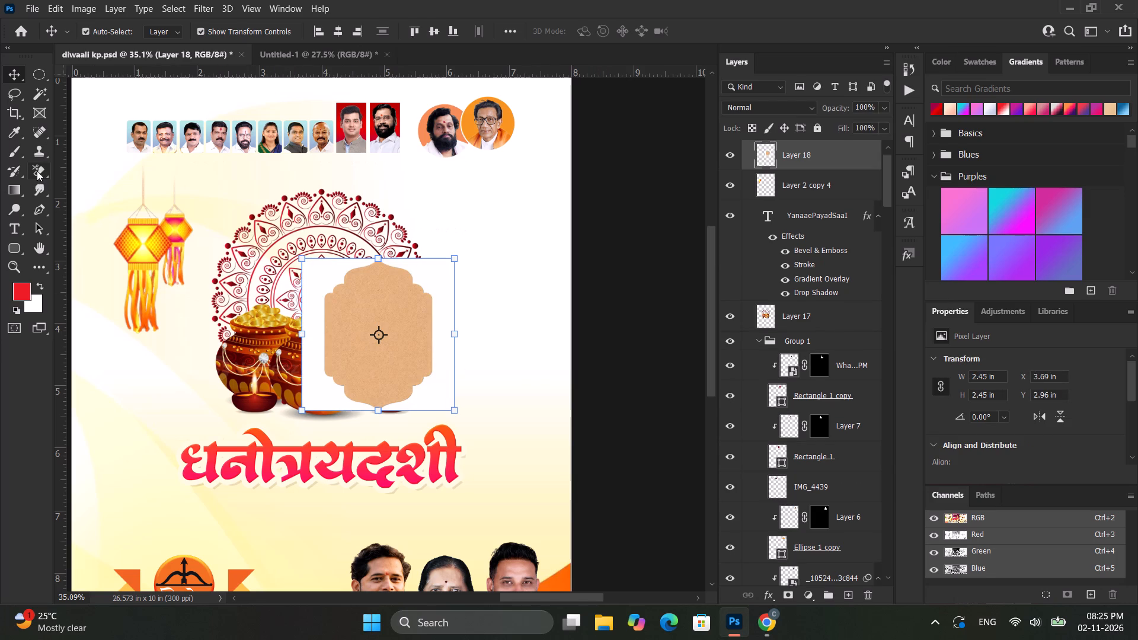
scroll(321, 245, "up", 2, "alt")
left_click_drag(320, 274, 372, 316)
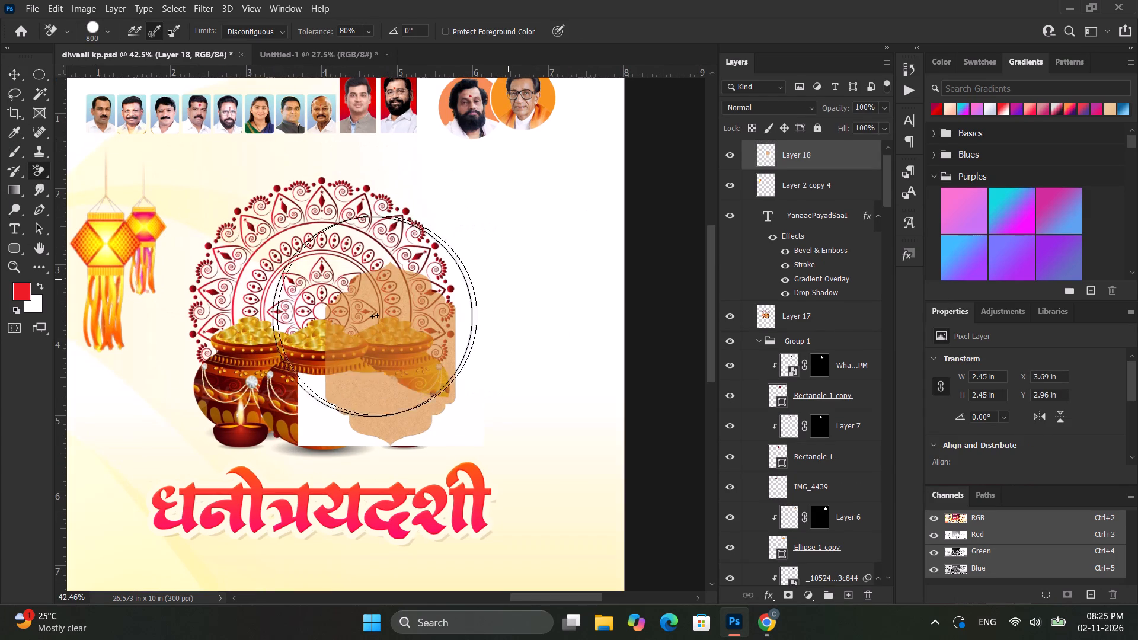
left_click_drag(372, 316, 0, 247)
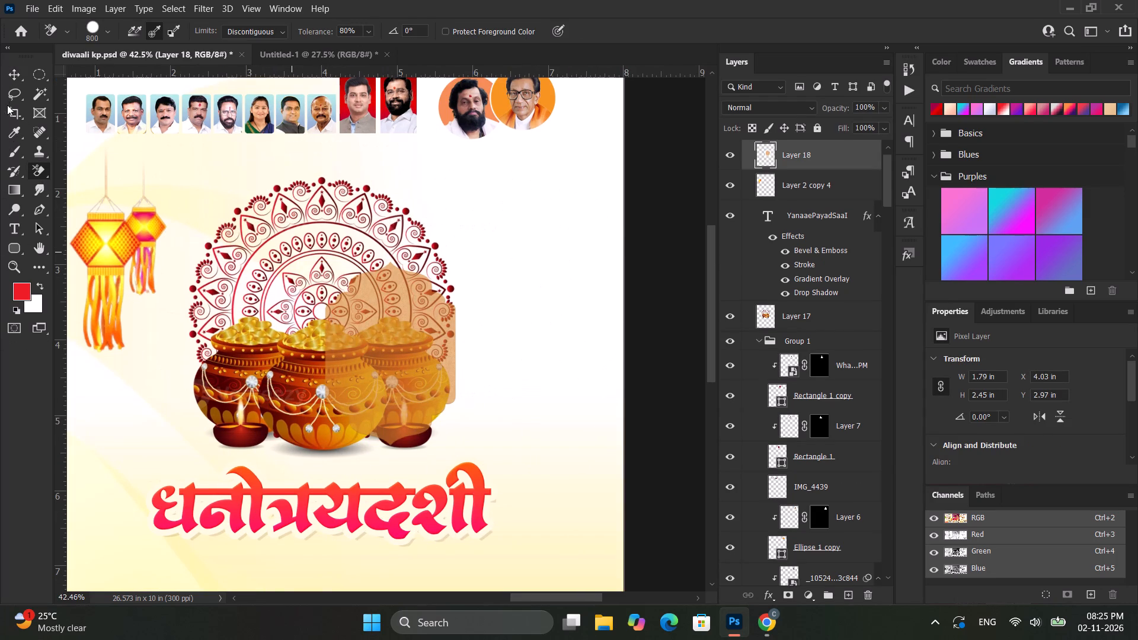
Position the arch board over the middle of the coin pots and stack its layer directly below Layer 17.
left_click(15, 74)
left_click_drag(434, 309, 597, 222)
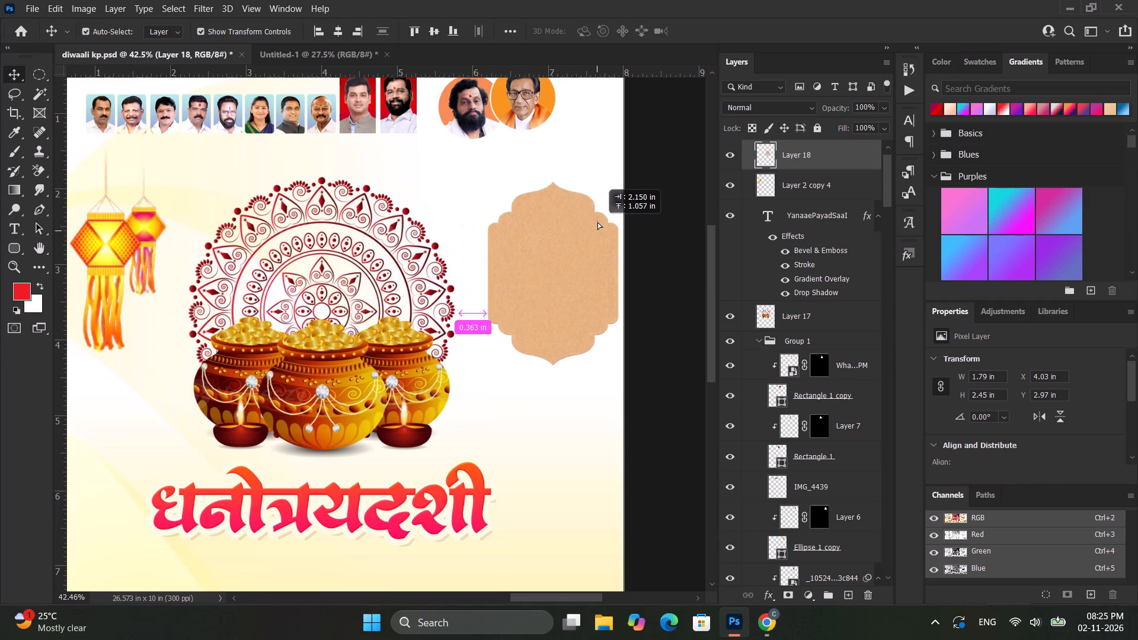
left_click_drag(597, 222, 583, 216)
scroll(577, 221, "down", 6, "alt")
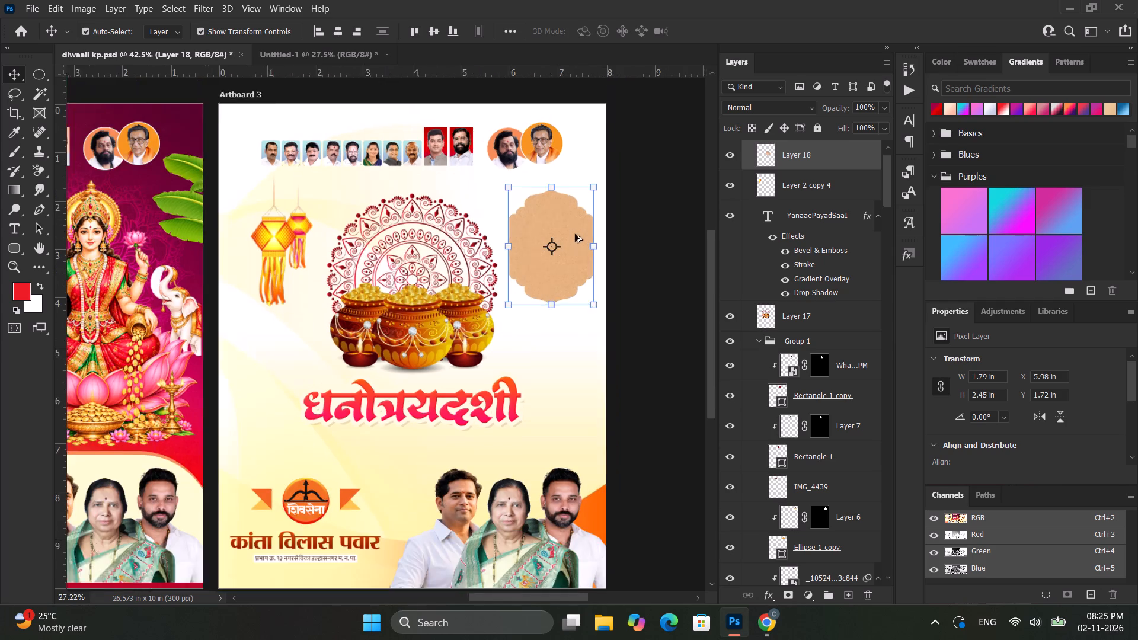
left_click(680, 310)
scroll(588, 279, "down", 3, "alt")
scroll(542, 267, "down", 7, "ctrl")
scroll(525, 268, "up", 4, "alt")
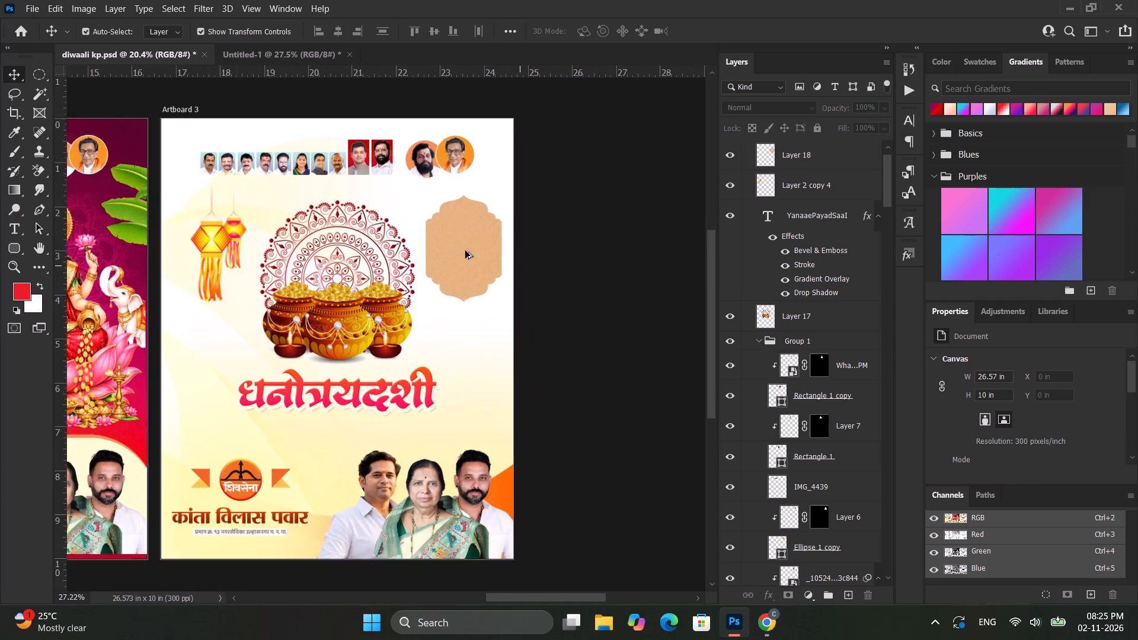
scroll(498, 253, "up", 3, "alt")
left_click(479, 245)
left_click_drag(476, 212, 453, 270)
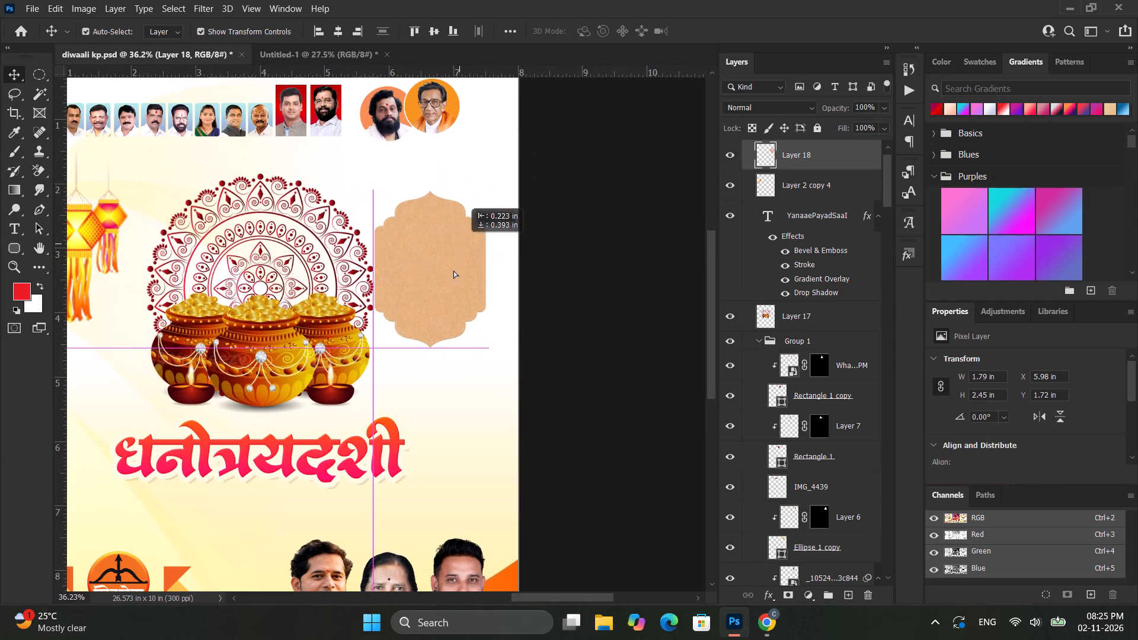
left_click_drag(453, 270, 287, 283)
left_click_drag(814, 162, 822, 321)
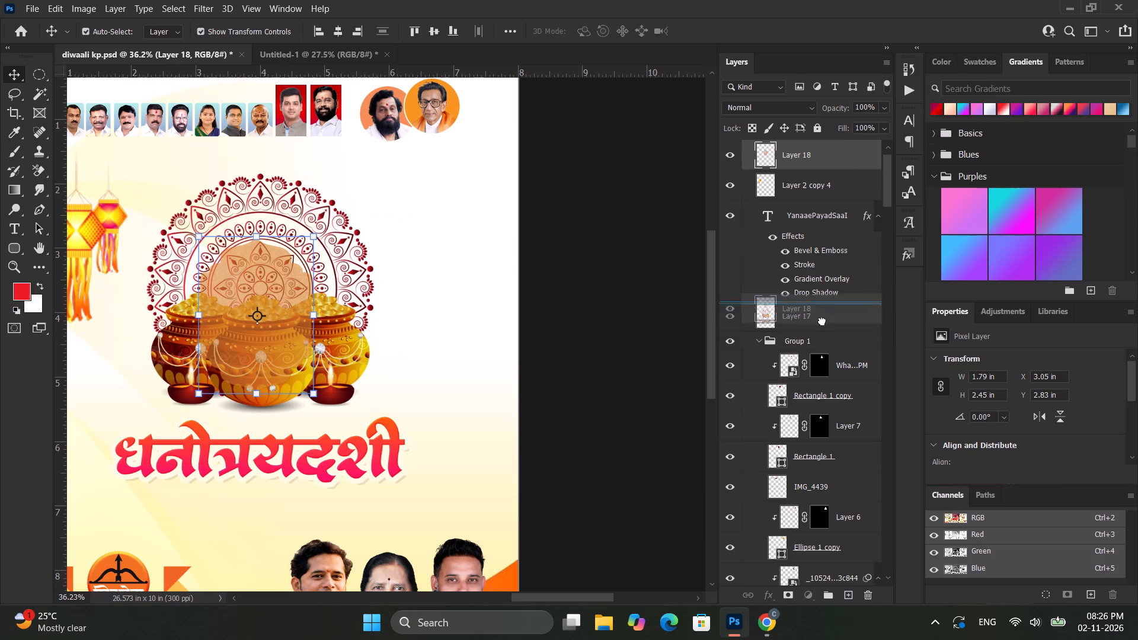
left_click_drag(822, 321, 822, 329)
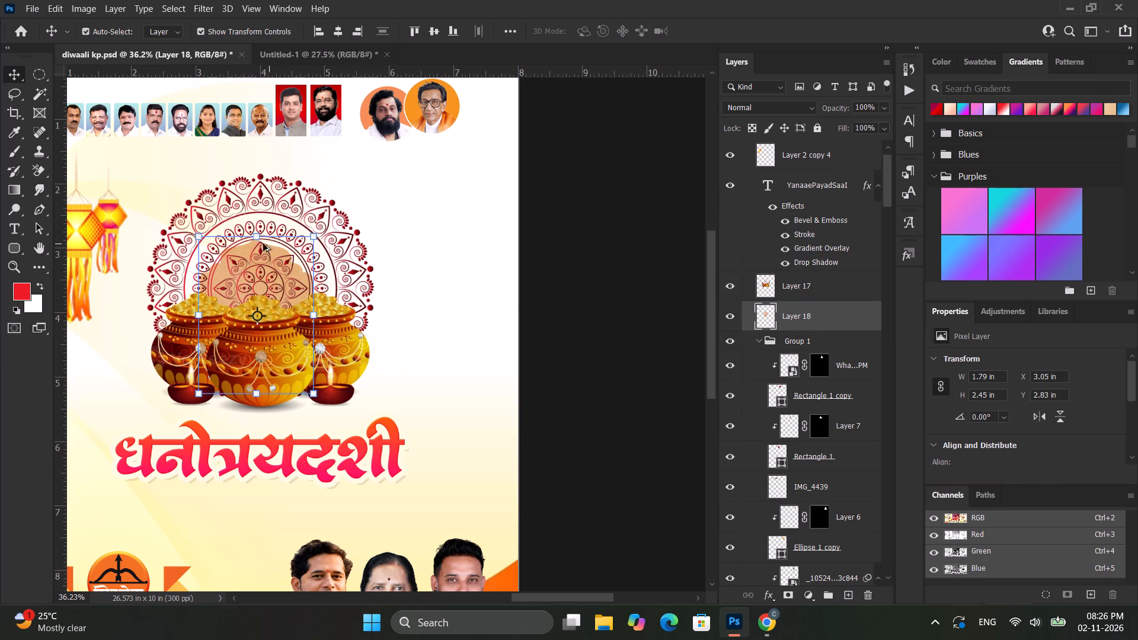
Enlarge the arch board to about 217% so it frames the mandala and pots, and centre it horizontally on Artboard 3.
left_click_drag(255, 233, 302, 143, "alt")
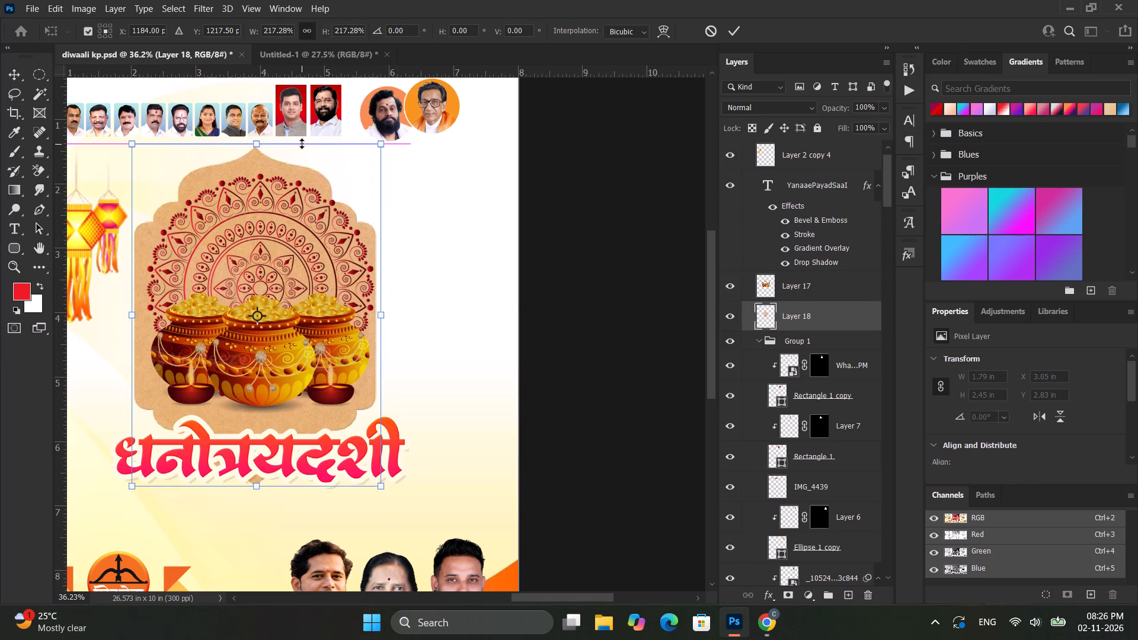
left_click(733, 34)
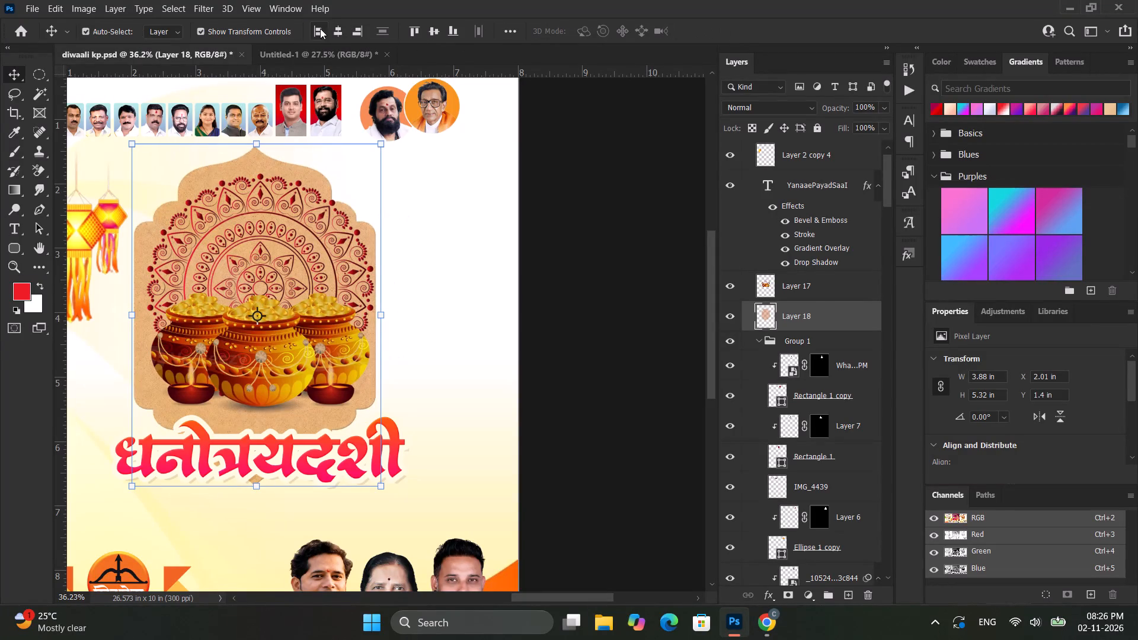
left_click(340, 31)
left_click(553, 242)
scroll(423, 270, "down", 6, "alt")
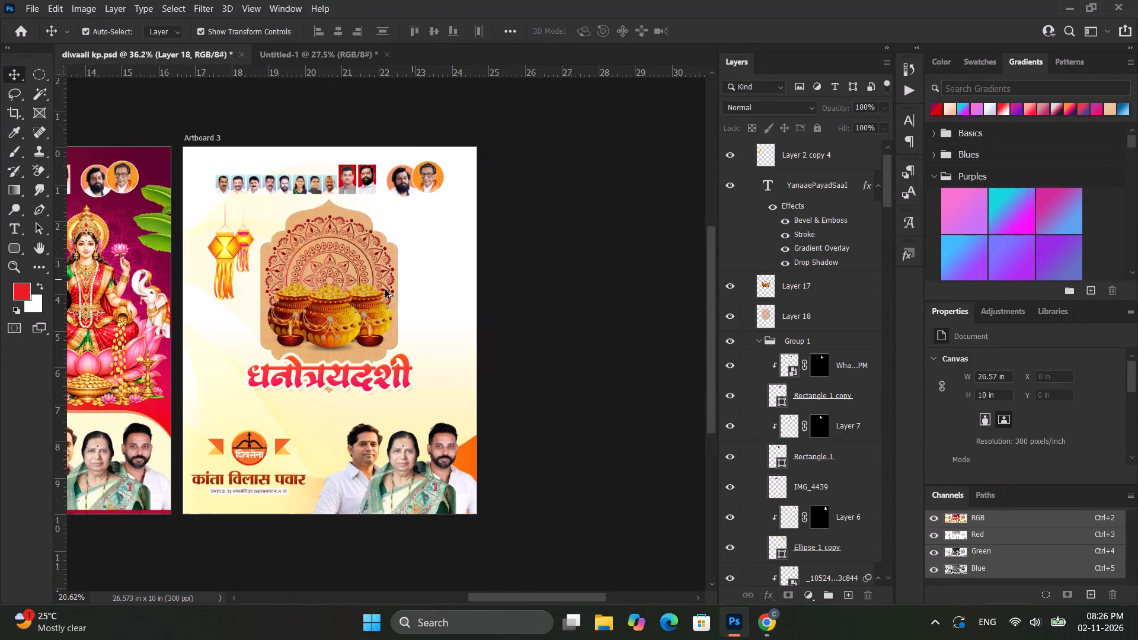
scroll(385, 290, "down", 3, "alt")
scroll(378, 296, "up", 9, "alt")
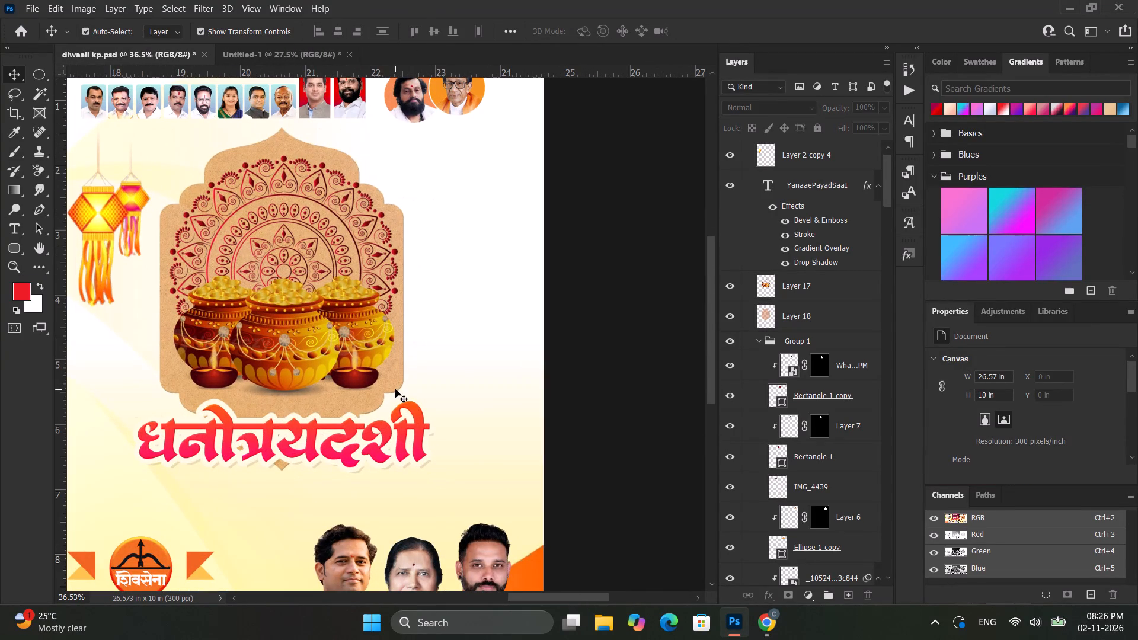
Fade out the lower part of the arch board behind the pots and title with the 1600-pixel soft Eraser.
left_click(395, 389)
right_click(39, 172)
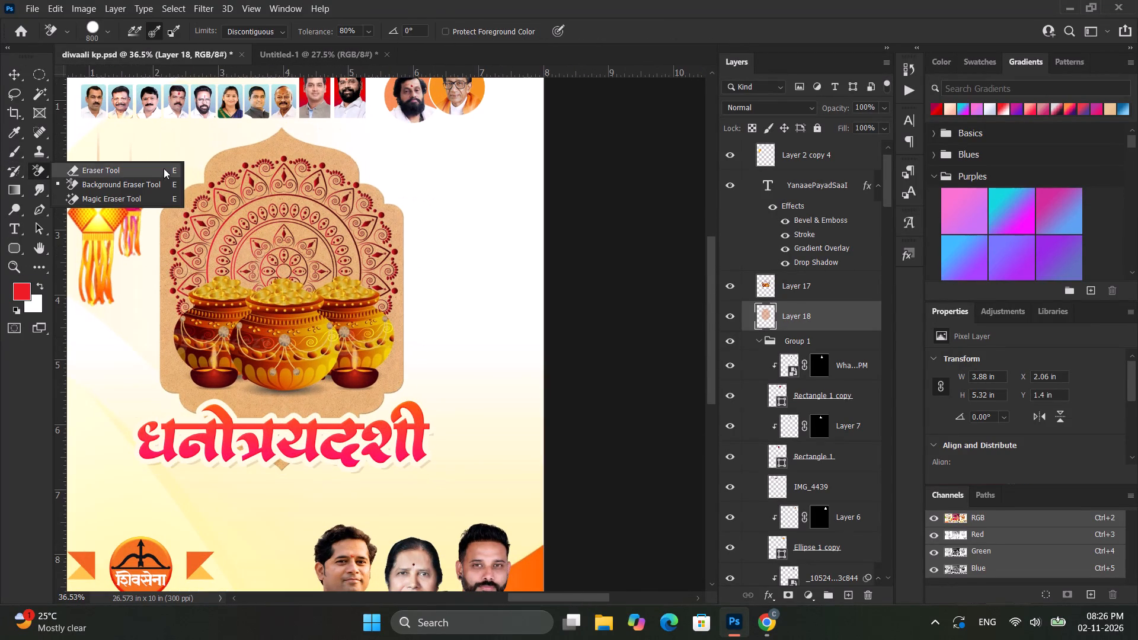
left_click(136, 169)
left_click_drag(152, 411, 583, 446, "shift")
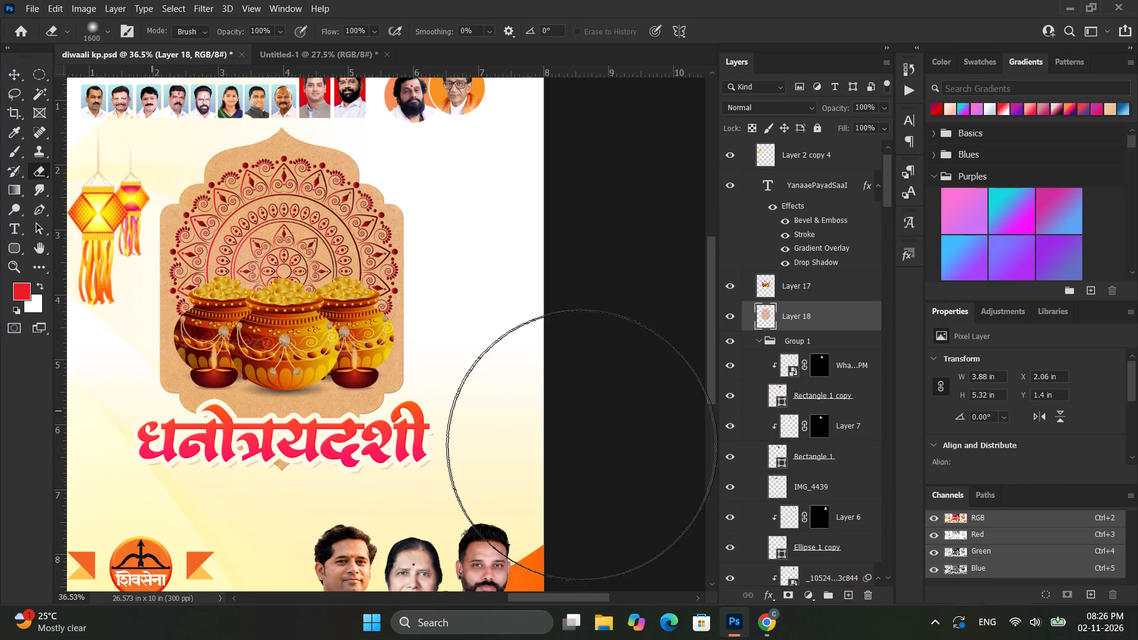
left_click_drag(583, 446, 729, 453, "shift")
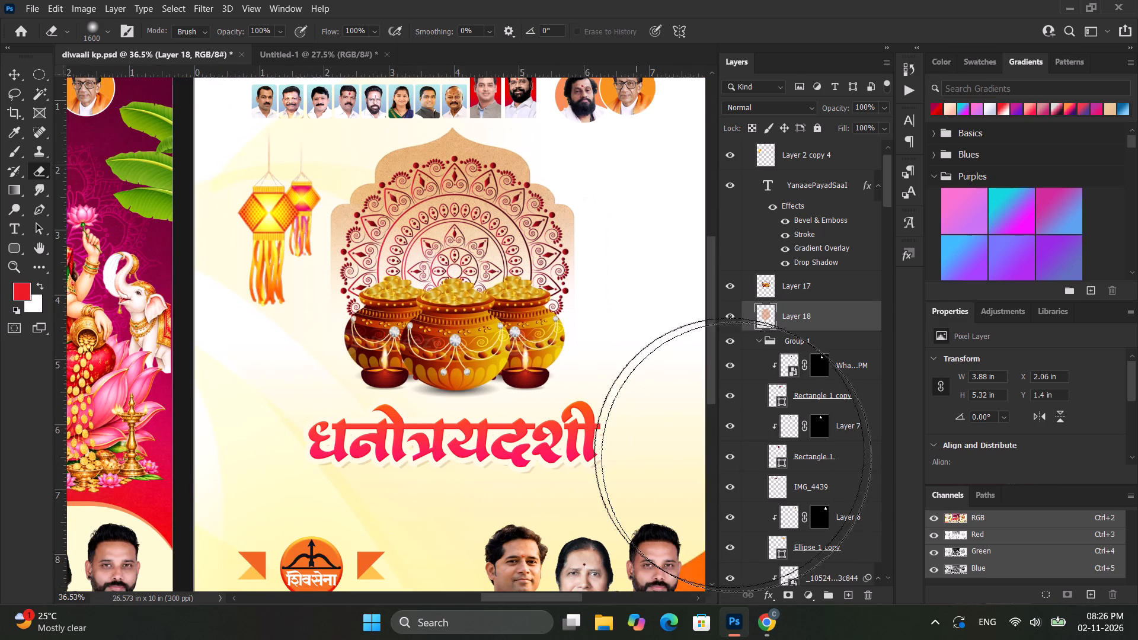
left_click_drag(729, 453, 718, 449, "shift")
Set the arch board layer's opacity to 20%.
left_click(15, 81)
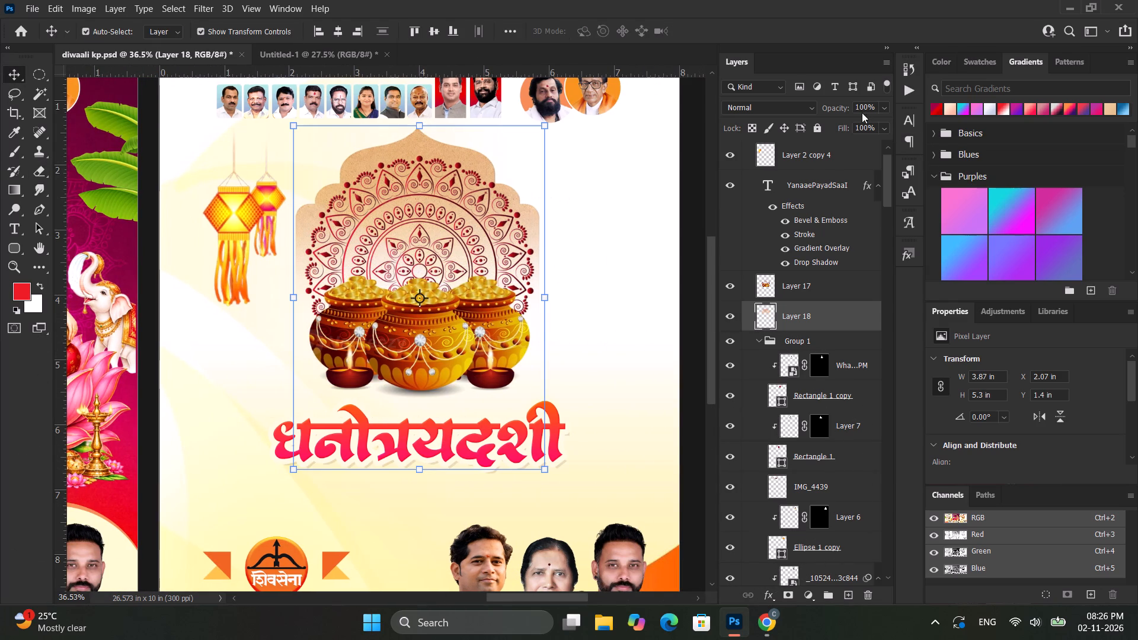
double_click(858, 108)
type("20")
key("Return")
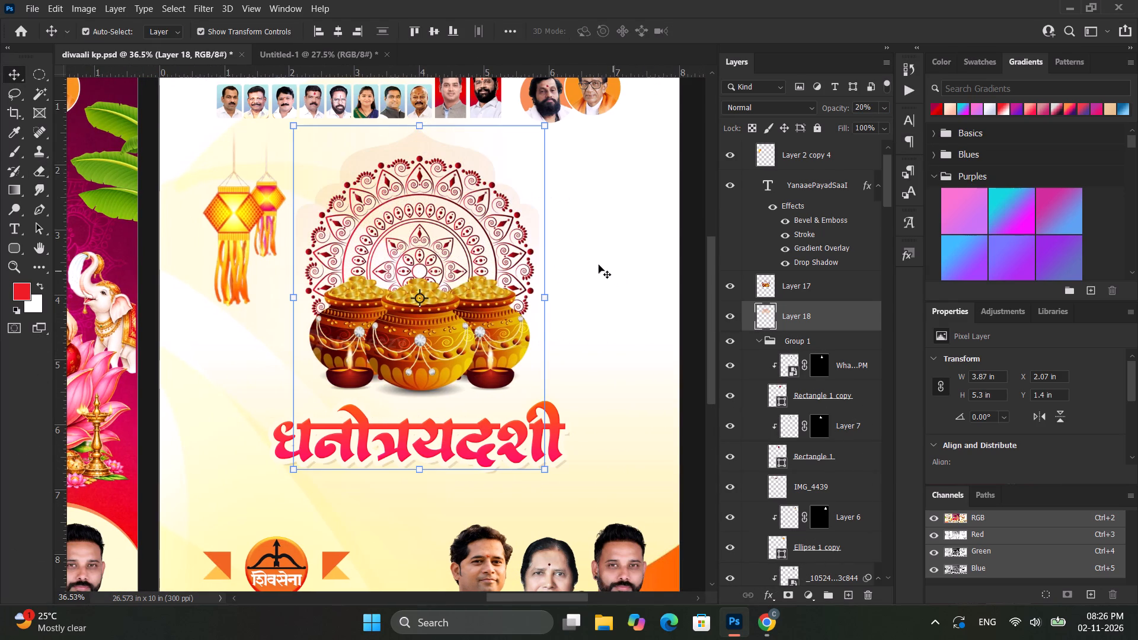
scroll(586, 258, "down", 12)
left_click(655, 210)
Widen the arch board to about 4.23 in, keeping its height, and recentre it horizontally on Artboard 3.
scroll(574, 223, "up", 9, "alt")
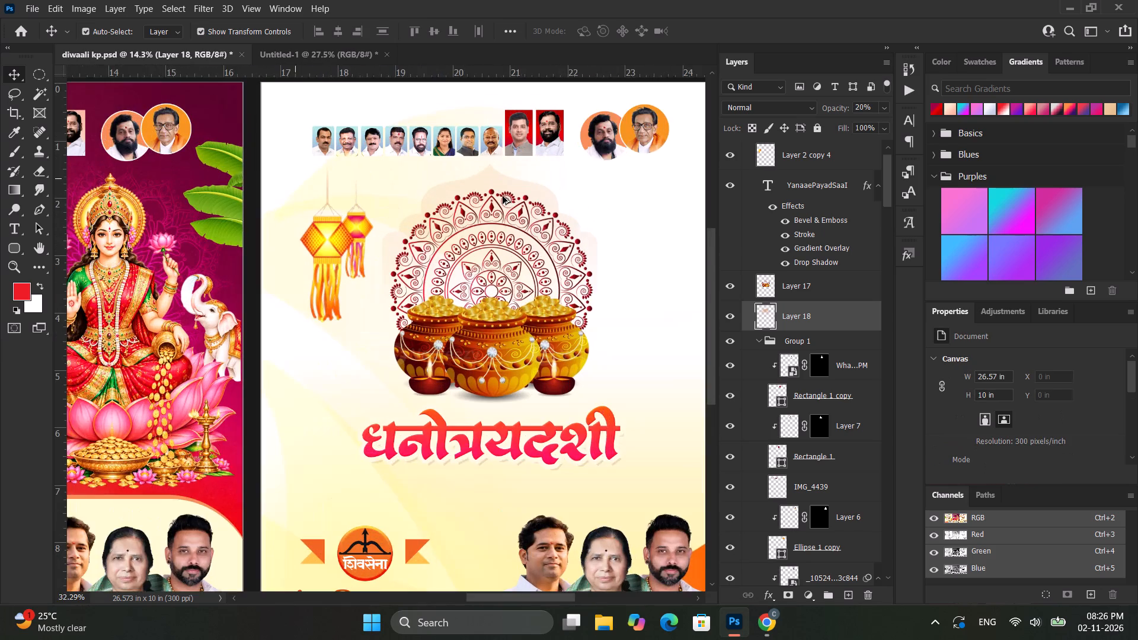
scroll(503, 196, "up", 3, "alt")
left_click(499, 173)
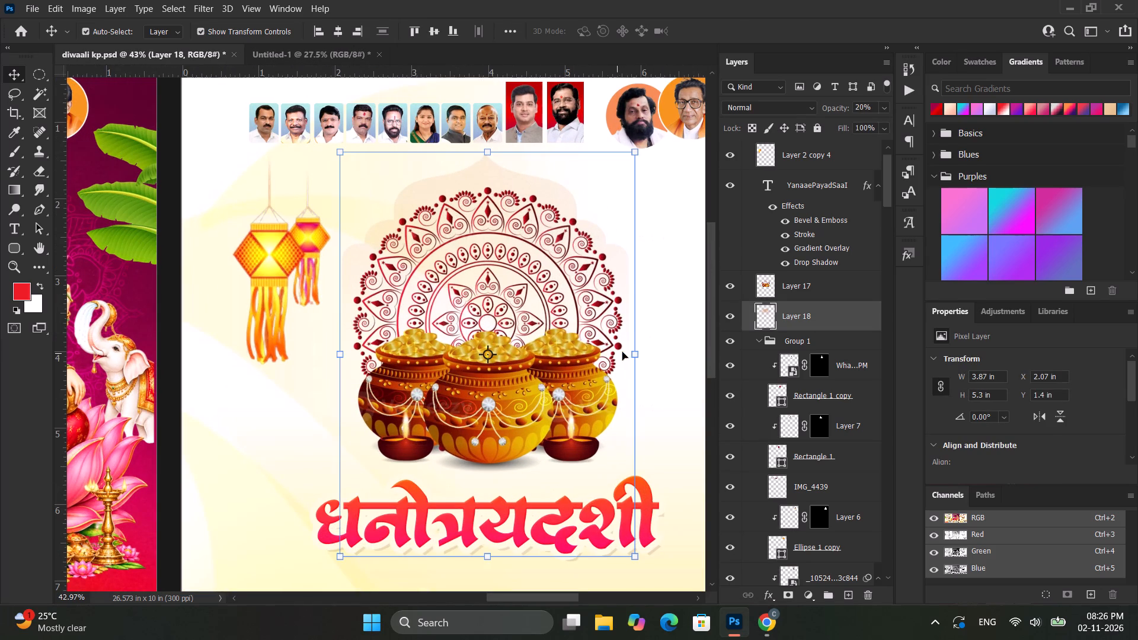
left_click_drag(632, 354, 706, 373, "shift")
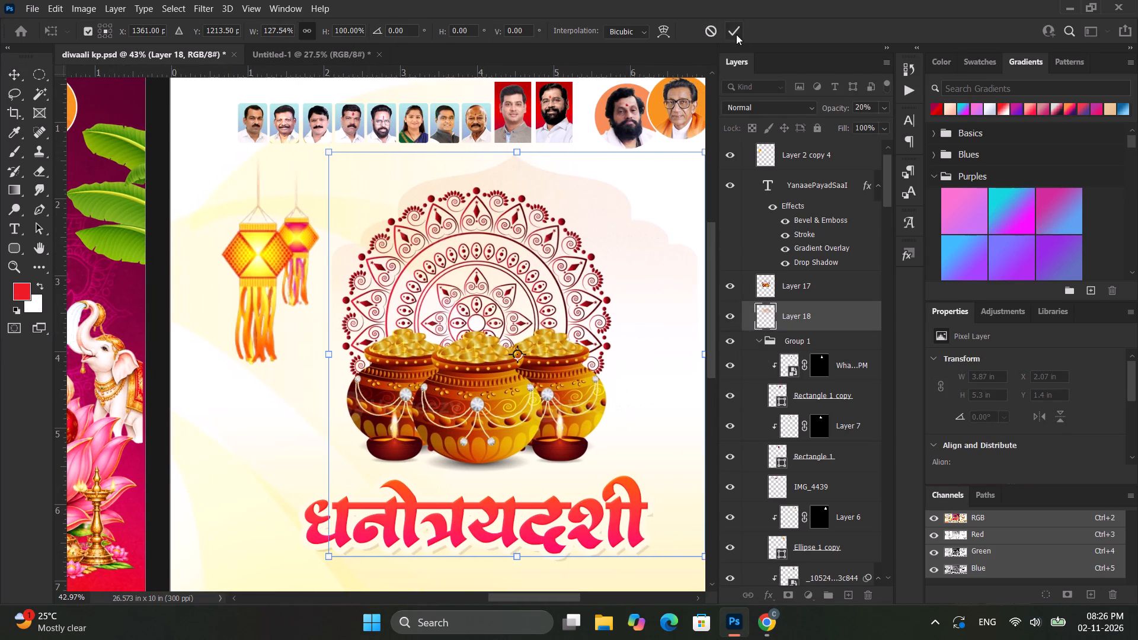
left_click(733, 29)
left_click(337, 29)
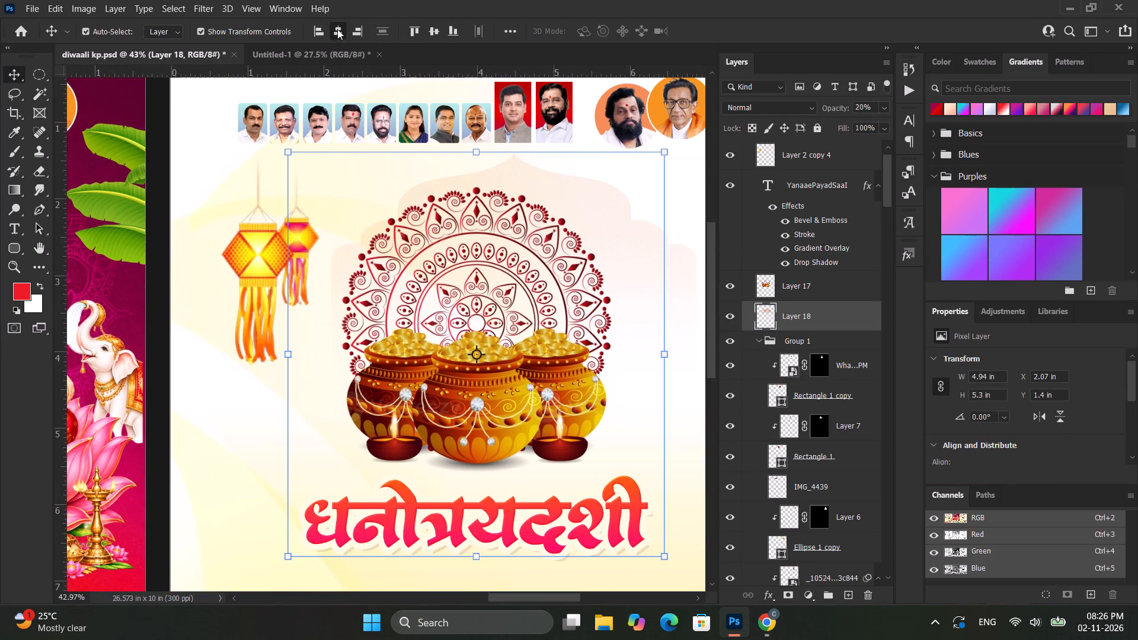
scroll(442, 174, "down", 5, "alt")
left_click_drag(584, 289, 552, 290, "shift")
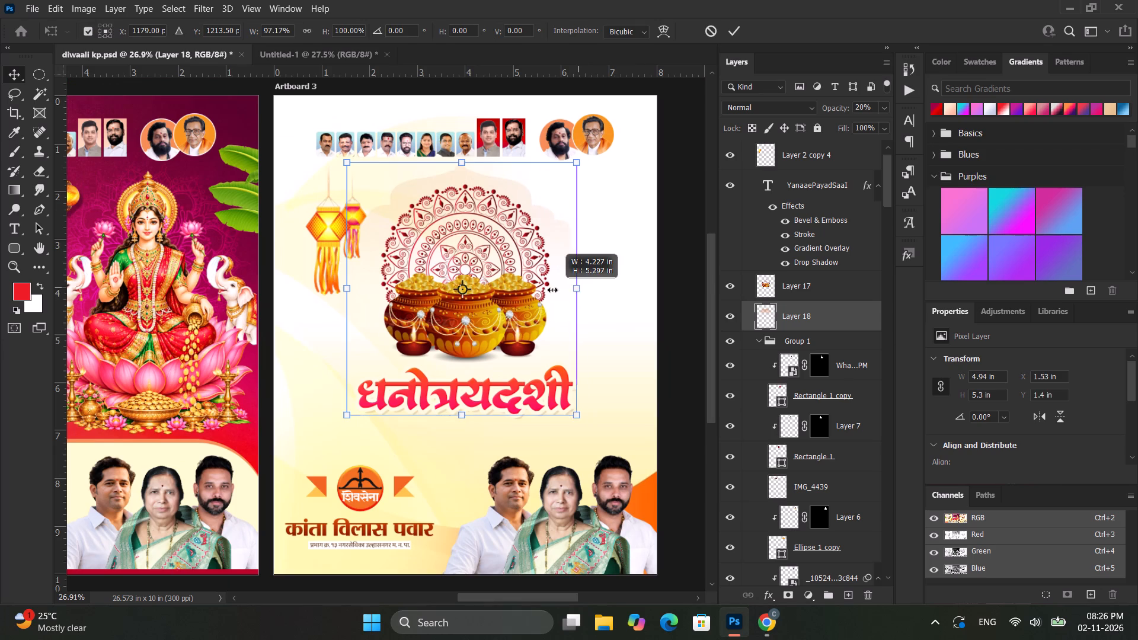
left_click_drag(552, 290, 549, 292, "shift")
left_click(737, 29)
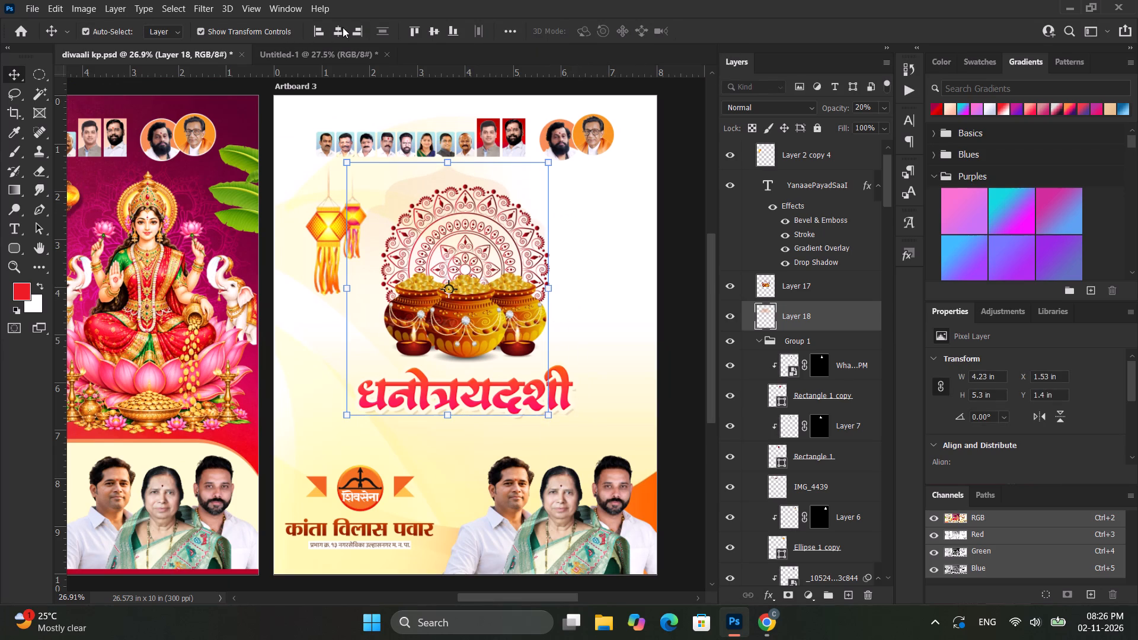
left_click(346, 25)
Examine the overall layout of Artboard 3 next to the Lakshmi Pujan artboard.
scroll(455, 123, "up", 4)
left_click(507, 140)
scroll(494, 165, "down", 4, "alt")
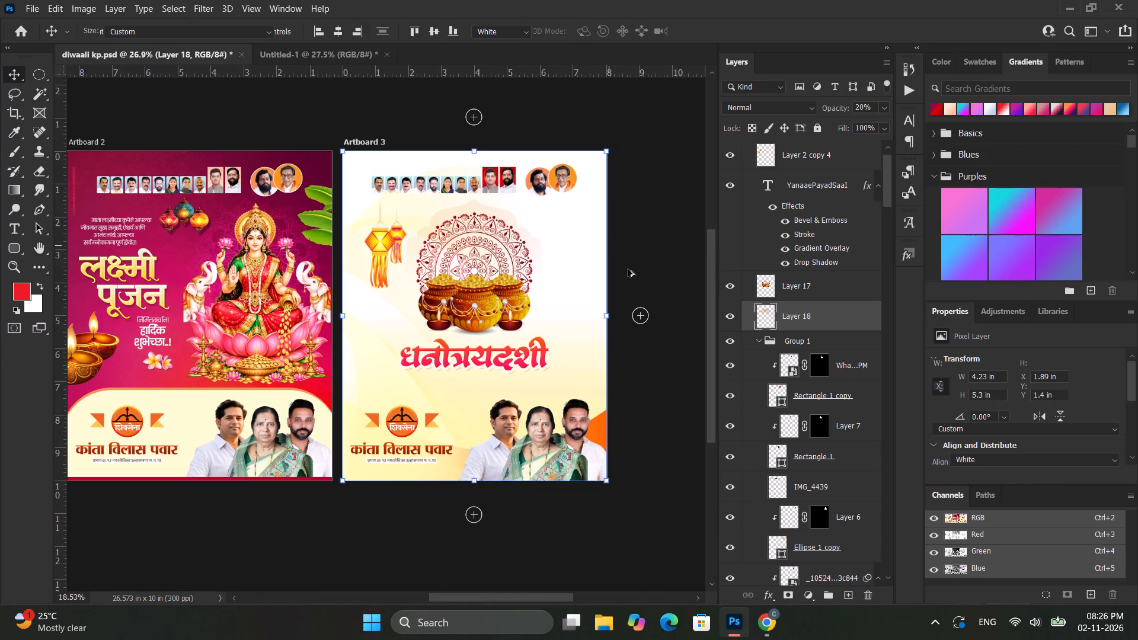
left_click(685, 216)
left_click(670, 201)
scroll(519, 252, "up", 3, "alt")
scroll(519, 252, "down", 8, "ctrl")
scroll(373, 262, "up", 3, "alt")
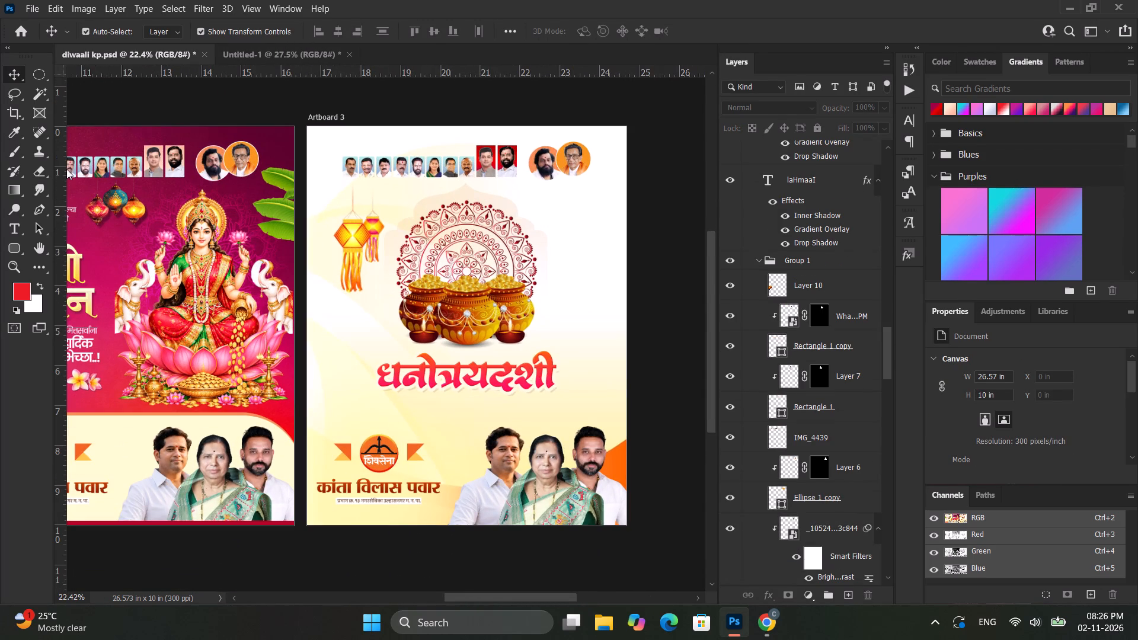
Examine Artboard 3's arch, coin pots, title and footer as a whole beside the Lakshmi Pujan artboard.
left_click(9, 69)
scroll(327, 222, "down", 3, "alt")
left_click(590, 205)
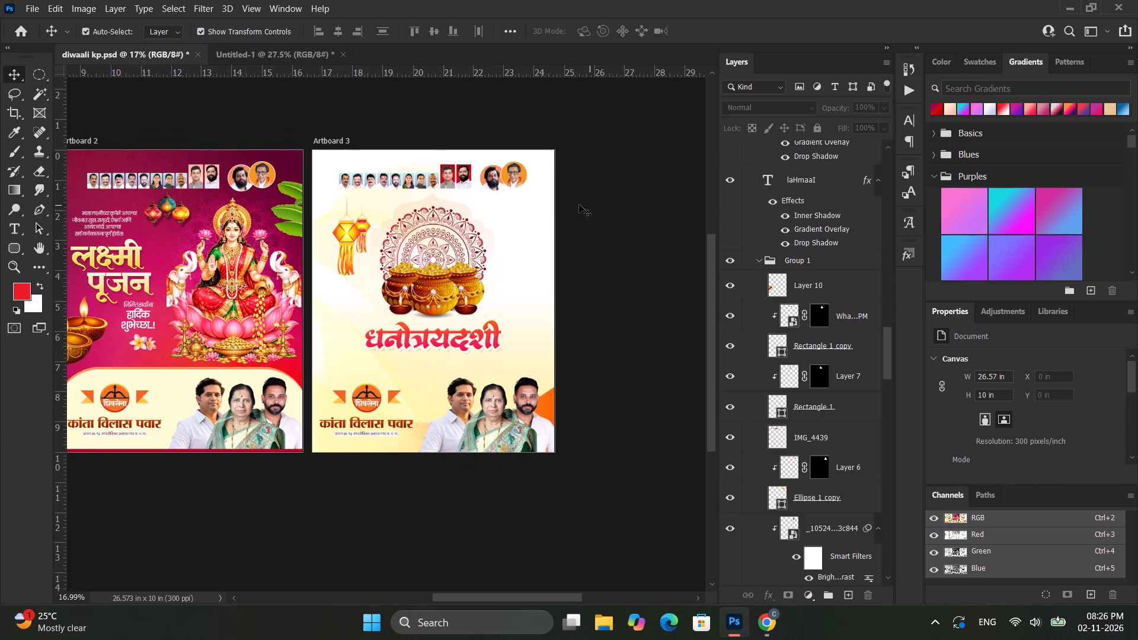
scroll(528, 226, "up", 18, "alt")
scroll(498, 316, "down", 2, "alt")
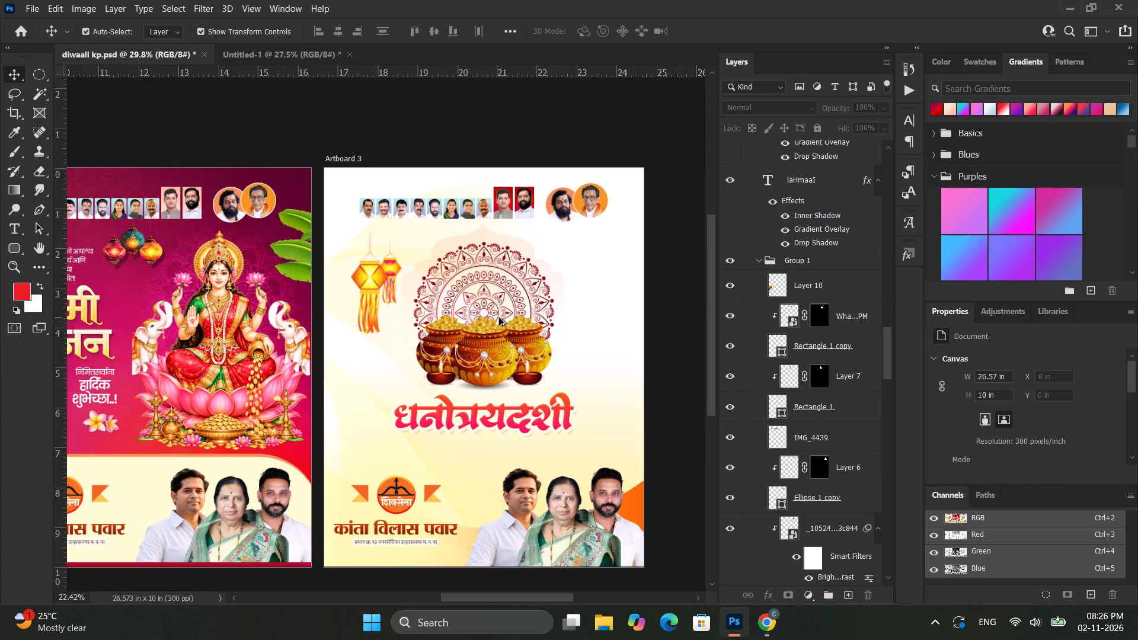
scroll(499, 318, "down", 4, "alt")
scroll(496, 316, "up", 3, "alt")
scroll(335, 284, "up", 3, "alt")
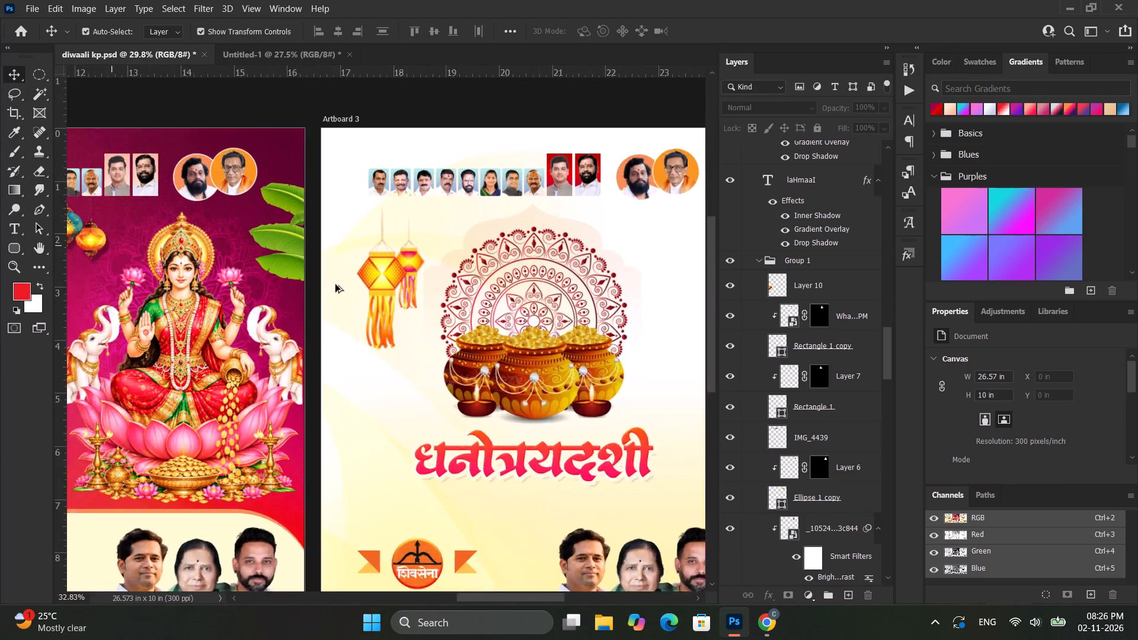
scroll(335, 284, "up", 8, "alt")
scroll(395, 223, "down", 19, "alt")
scroll(504, 200, "down", 4, "ctrl")
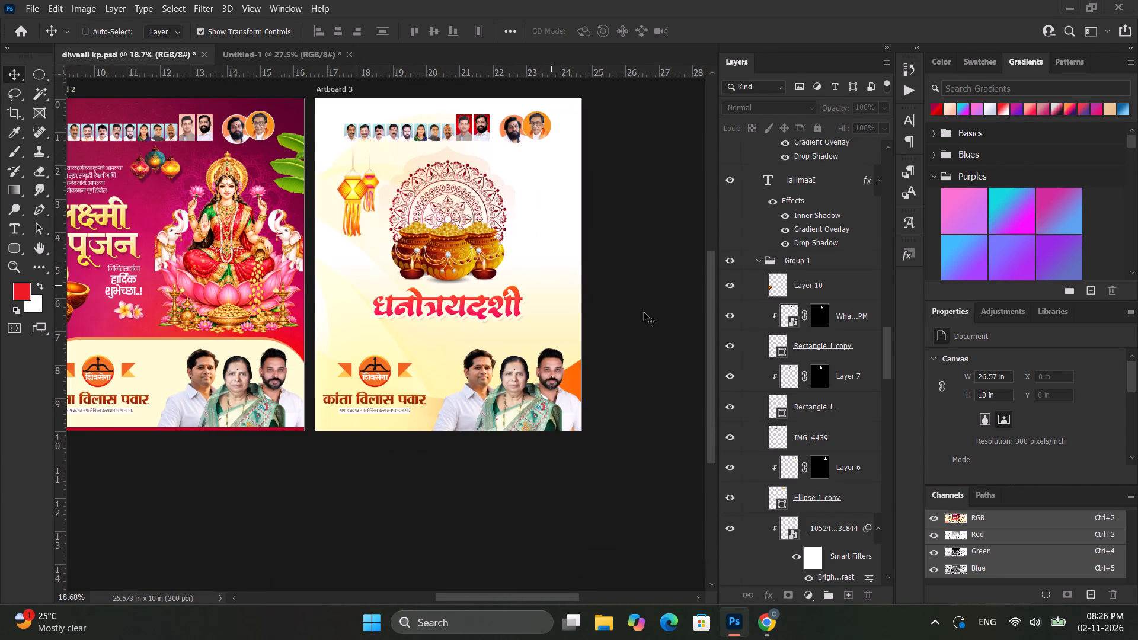
left_click(637, 333)
scroll(510, 294, "up", 5, "alt")
left_click(579, 242)
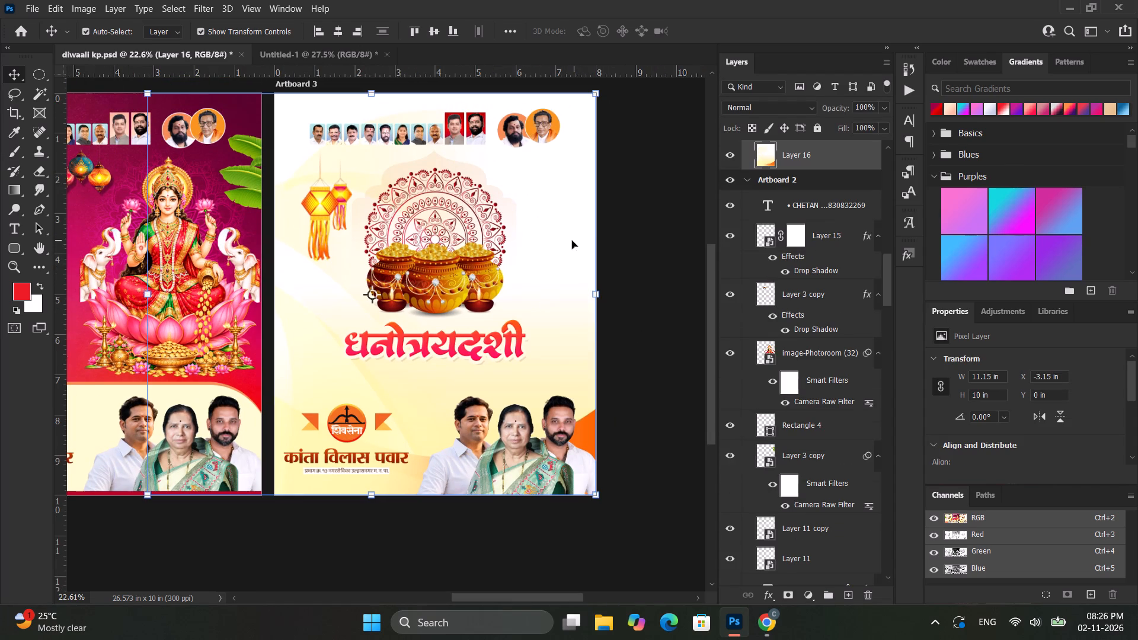
left_click(650, 208)
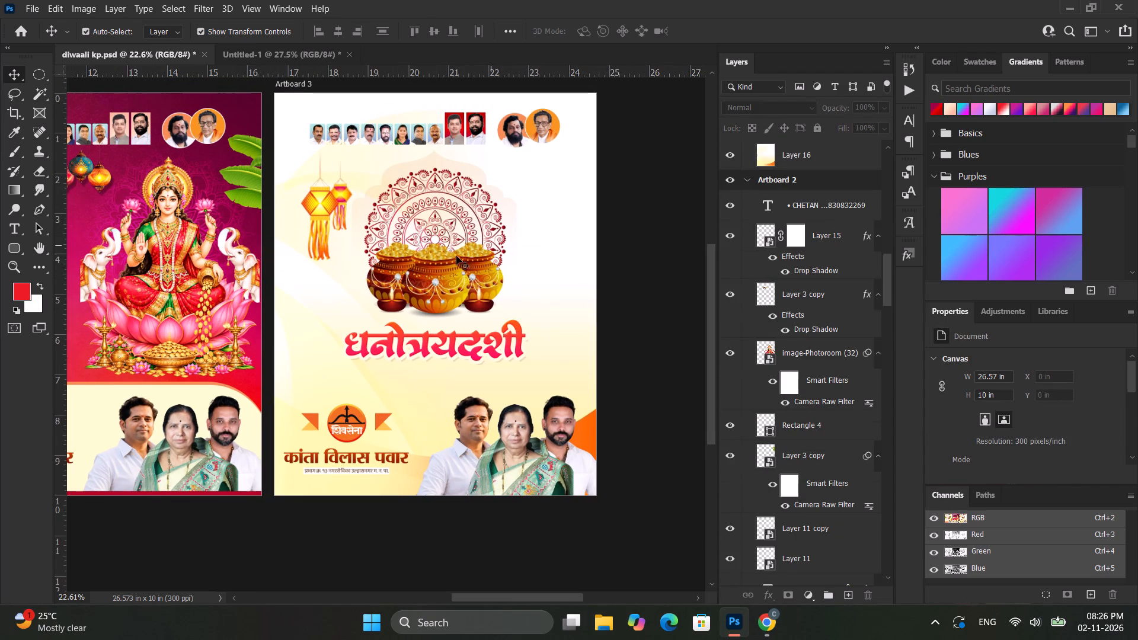
scroll(446, 256, "down", 1)
scroll(443, 256, "up", 3)
key("space")
scroll(465, 270, "down", 5)
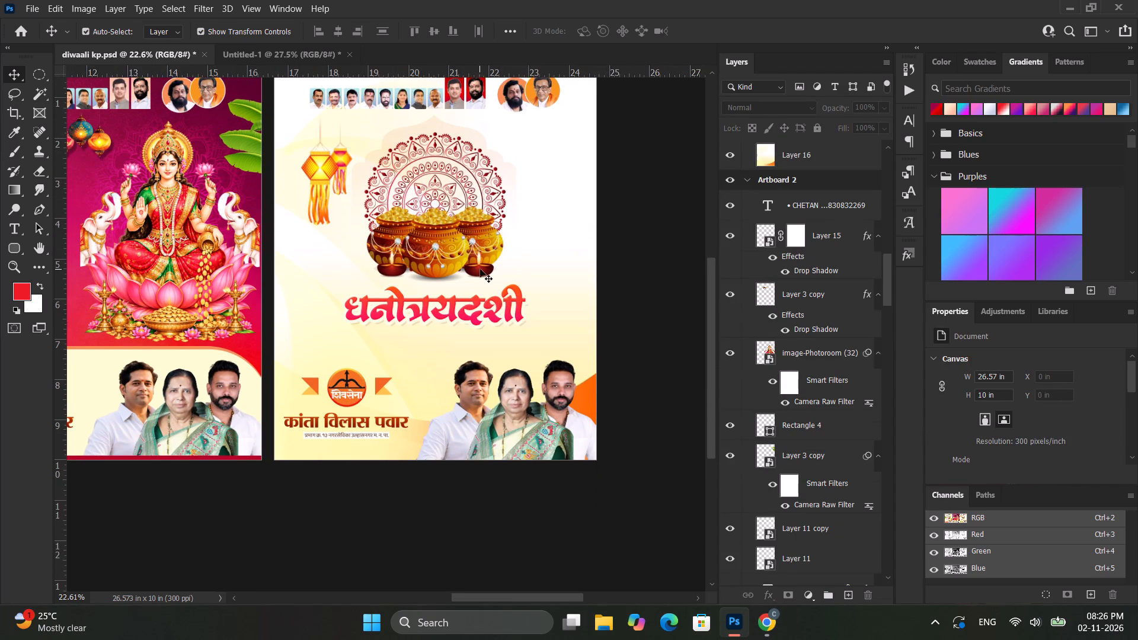
scroll(481, 268, "down", 3, "alt")
left_click(638, 264)
Copy the three-line शुभेच्छा greeting text from the Lakshmi Pujan artboard to just below the title on Artboard 3.
scroll(302, 285, "up", 2, "alt")
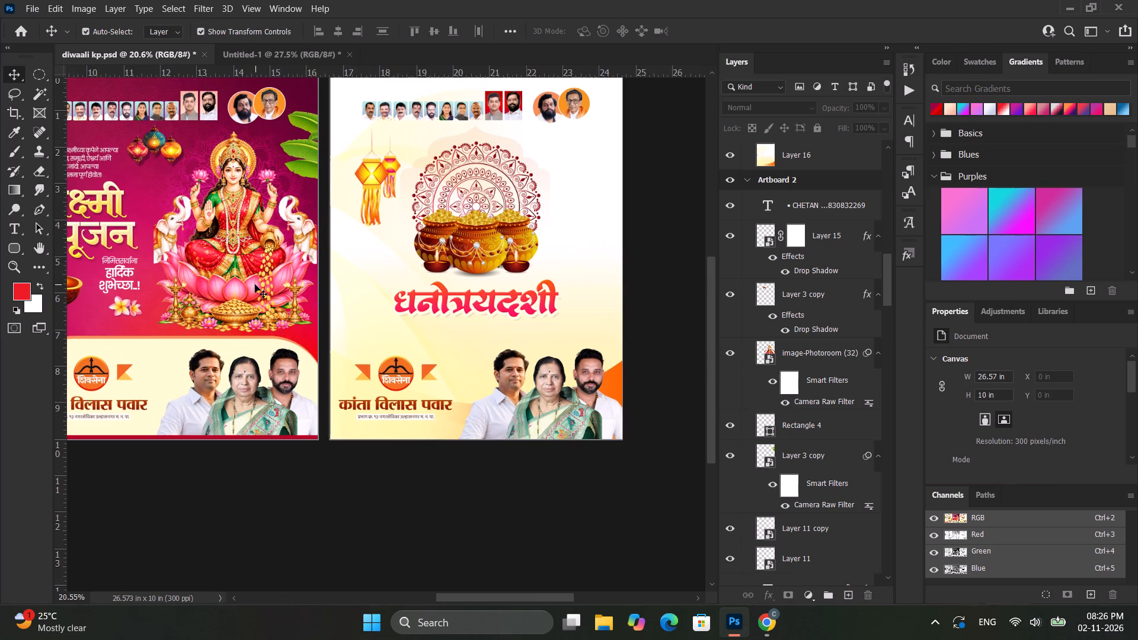
left_click(107, 266)
left_click_drag(130, 260, 133, 261, "alt")
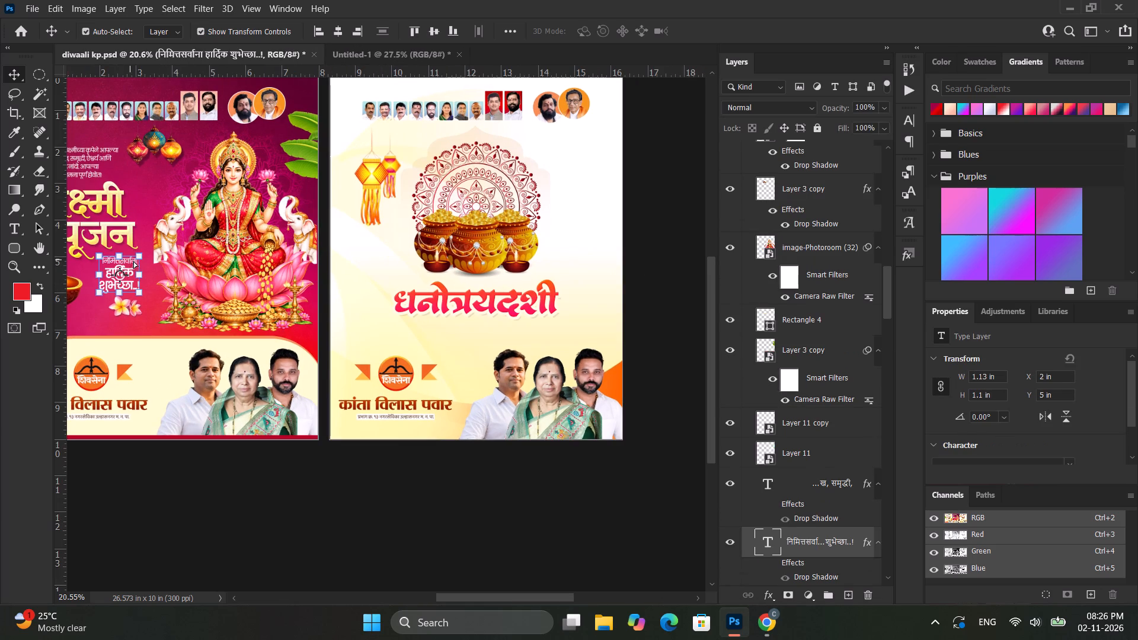
left_click_drag(133, 261, 466, 325, "alt")
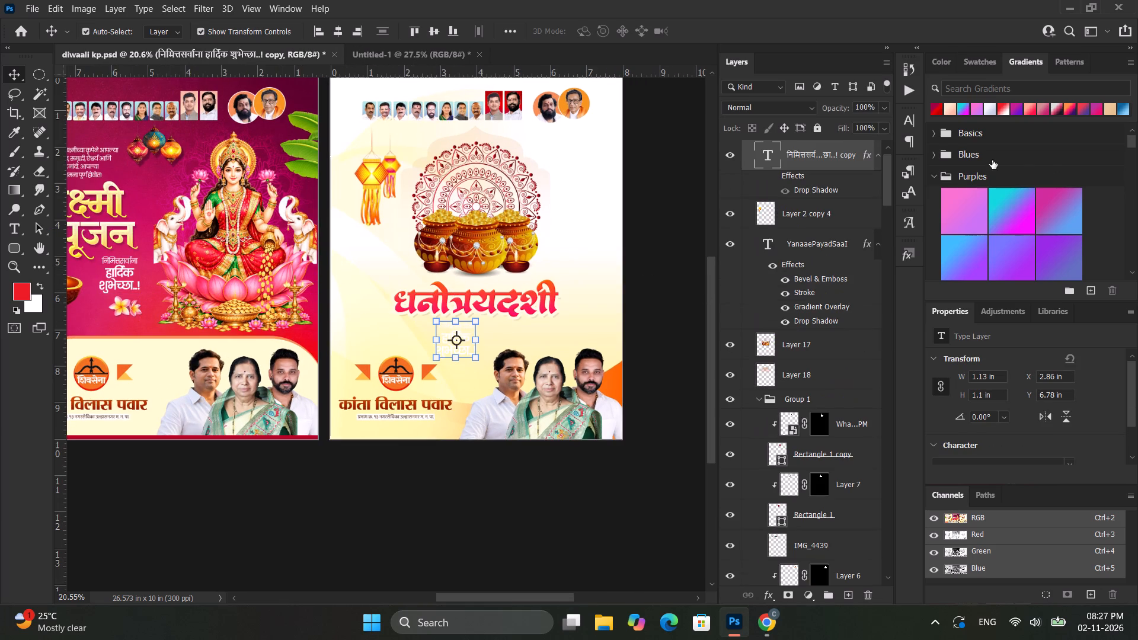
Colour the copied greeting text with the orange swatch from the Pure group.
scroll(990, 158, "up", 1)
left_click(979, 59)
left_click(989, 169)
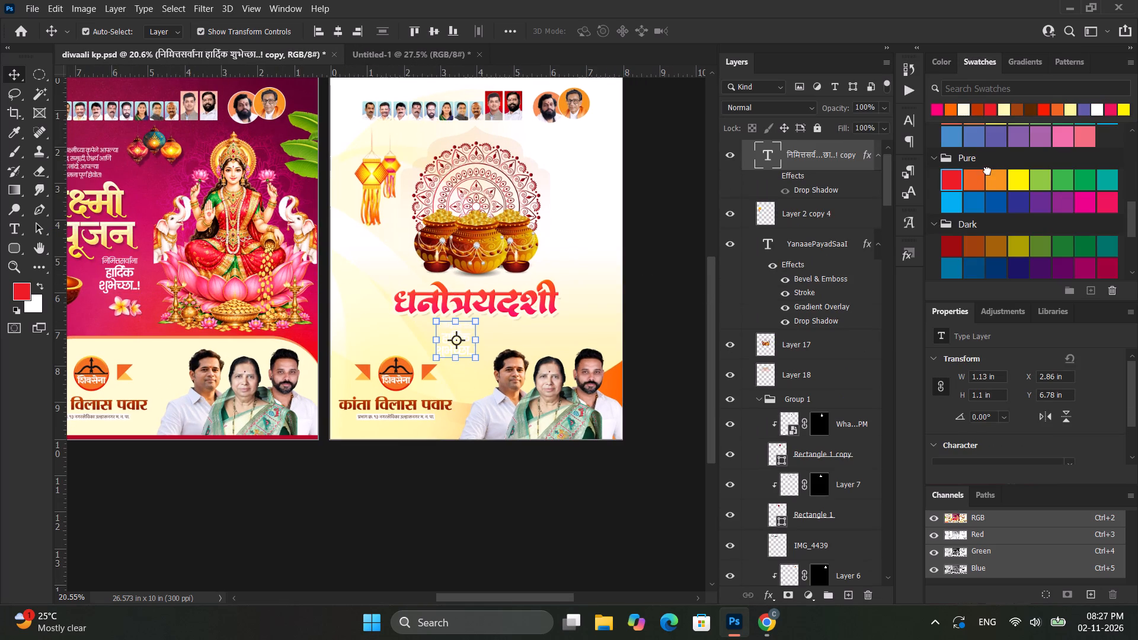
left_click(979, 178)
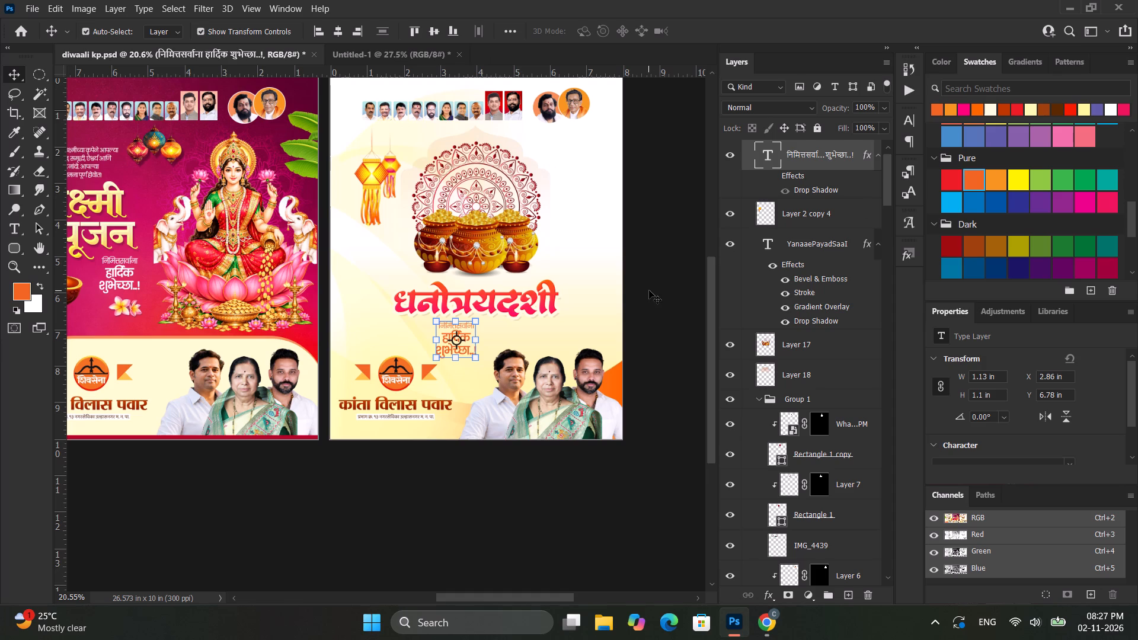
Join the greeting into one line reading निमित्त सर्वांना हार्दिक शुभेच्छा..!, with spaces between all words.
scroll(482, 314, "up", 11, "alt")
double_click(419, 337)
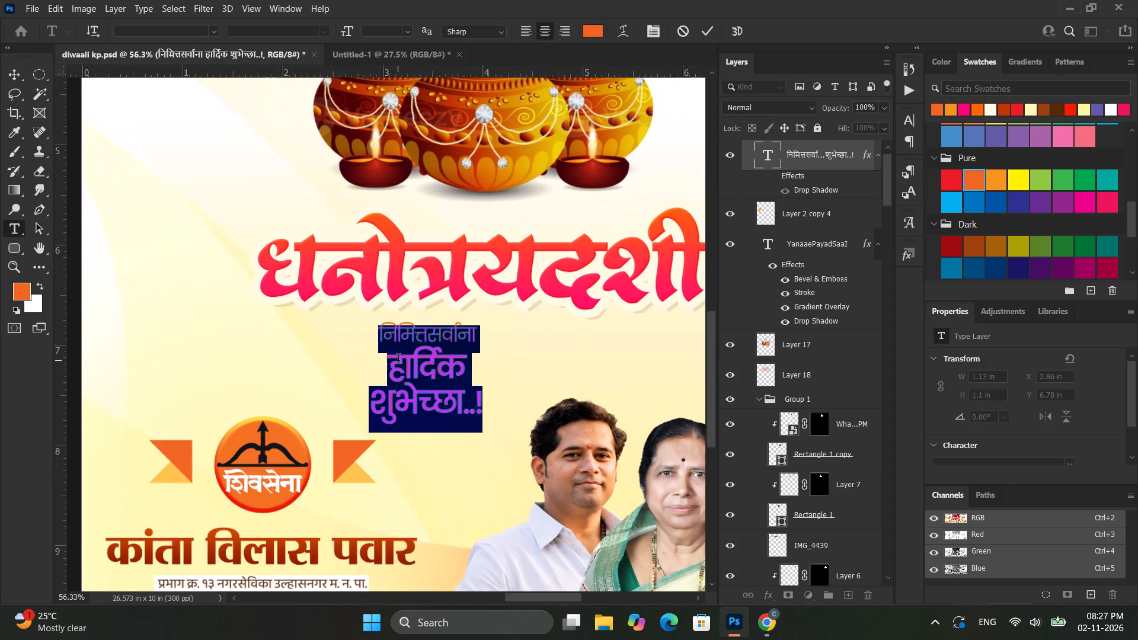
left_click(383, 363)
key("BackSpace")
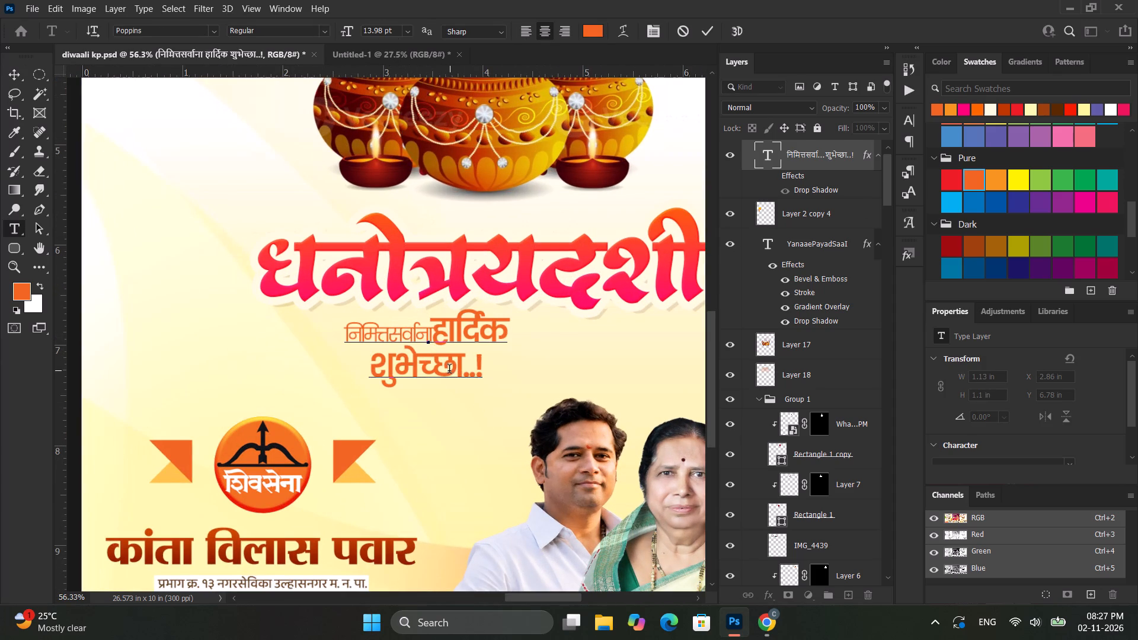
key("space")
left_click(353, 386)
key("BackSpace")
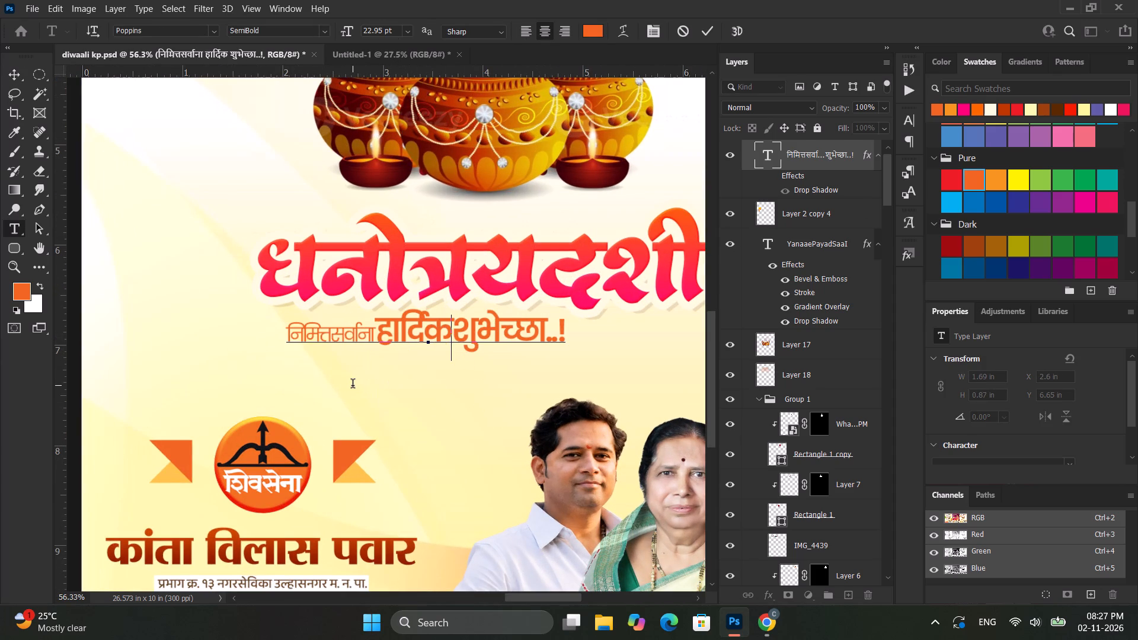
key("space")
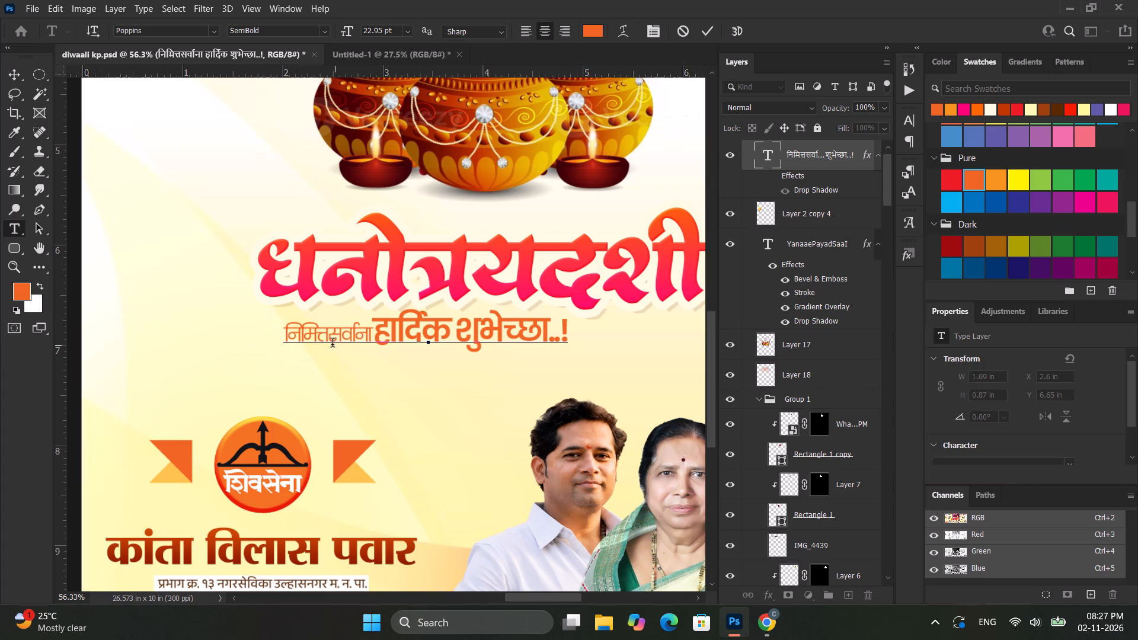
left_click(330, 338)
key("space")
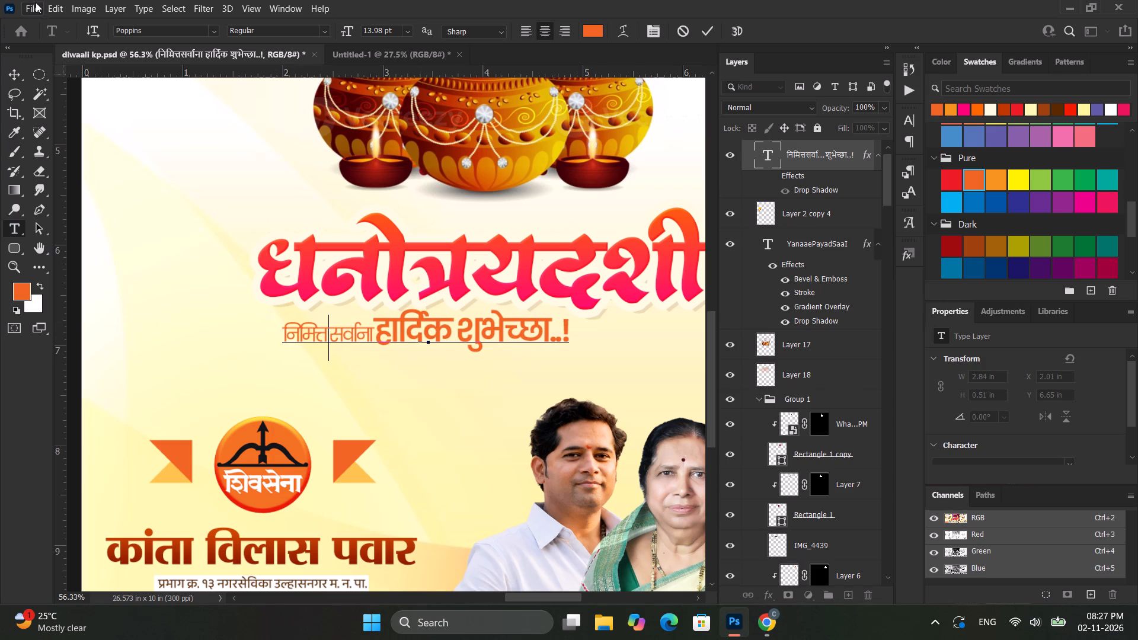
Centre the greeting line horizontally on the artboard, lower it slightly under the title and scale it to about 86.6%.
left_click(15, 73)
left_click(341, 33)
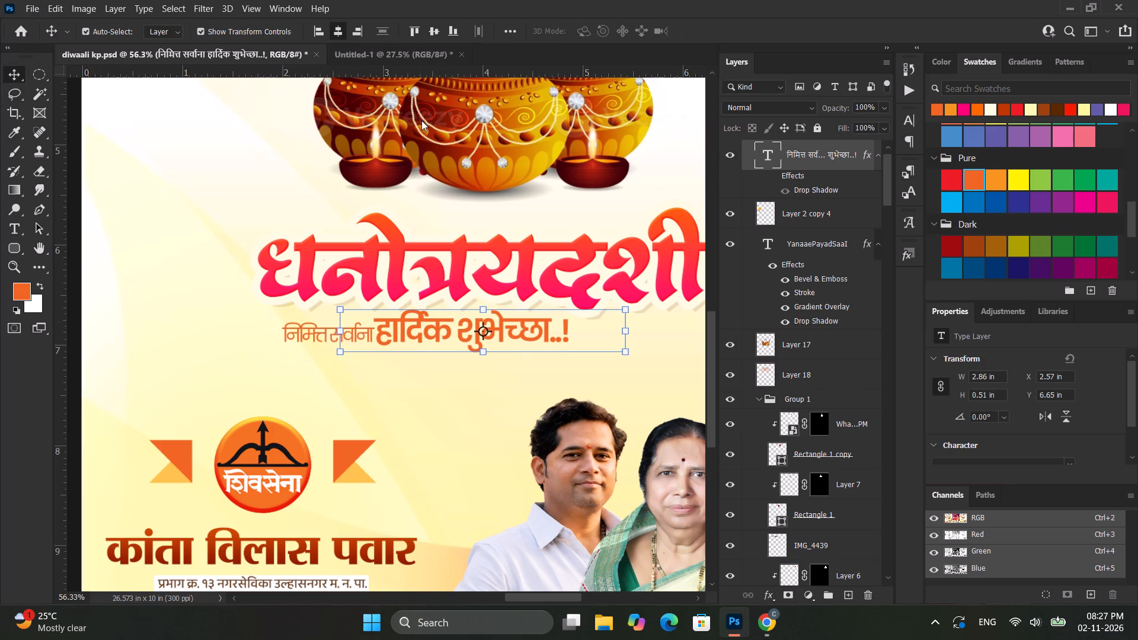
left_click_drag(561, 322, 557, 332, "shift")
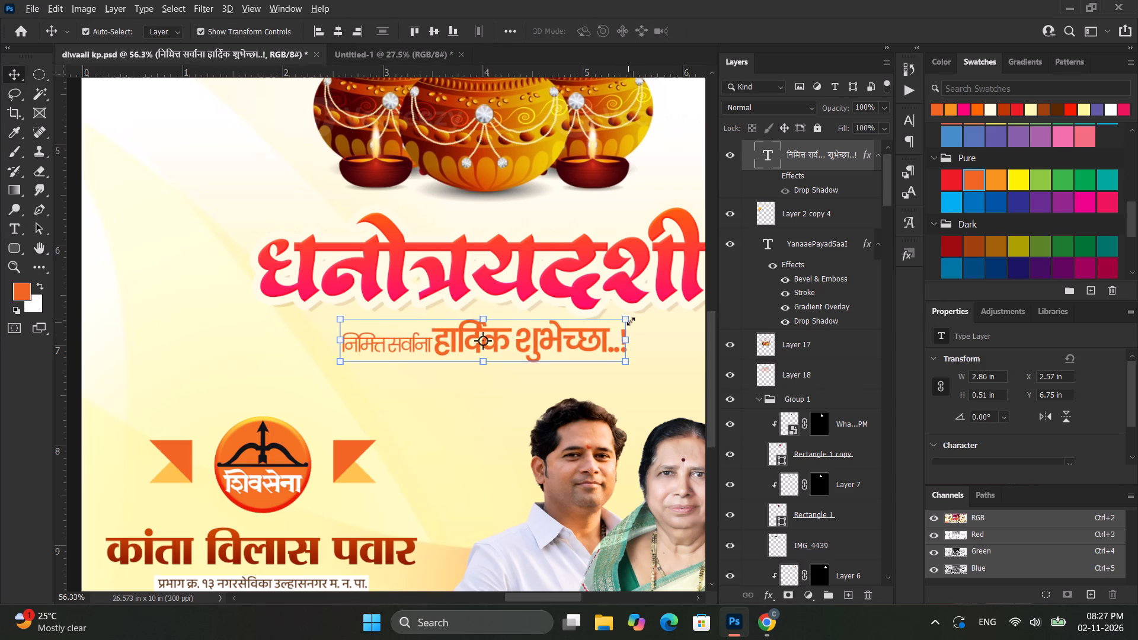
left_click_drag(631, 321, 612, 325, "alt")
left_click(734, 30)
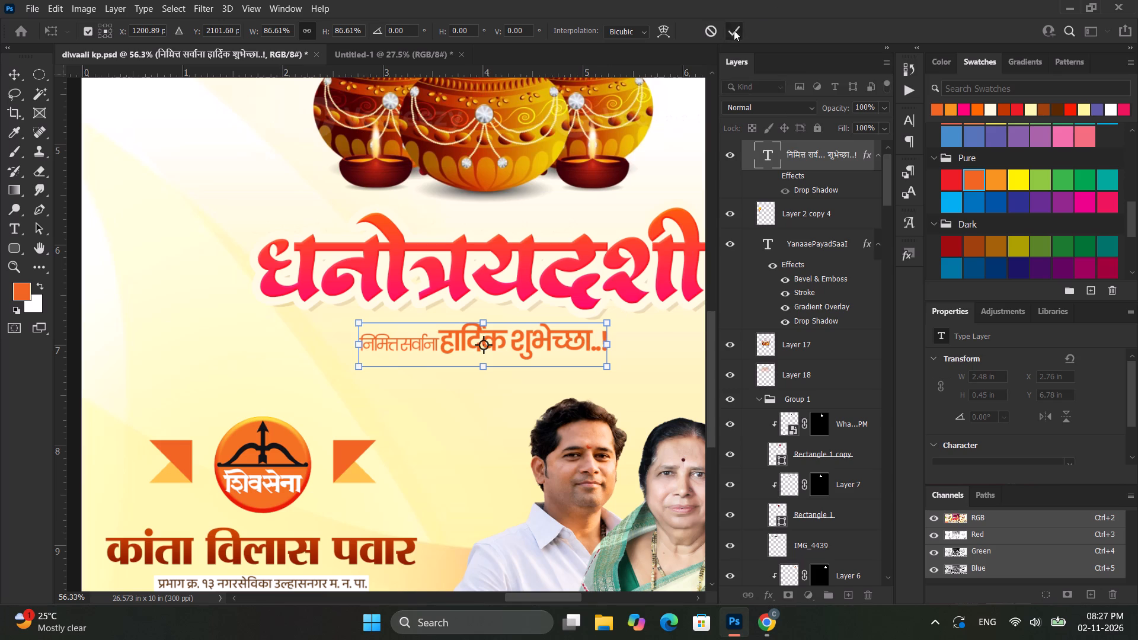
Recolour the greeting line with the dark orange-brown swatch from the Dark group.
scroll(480, 321, "down", 3)
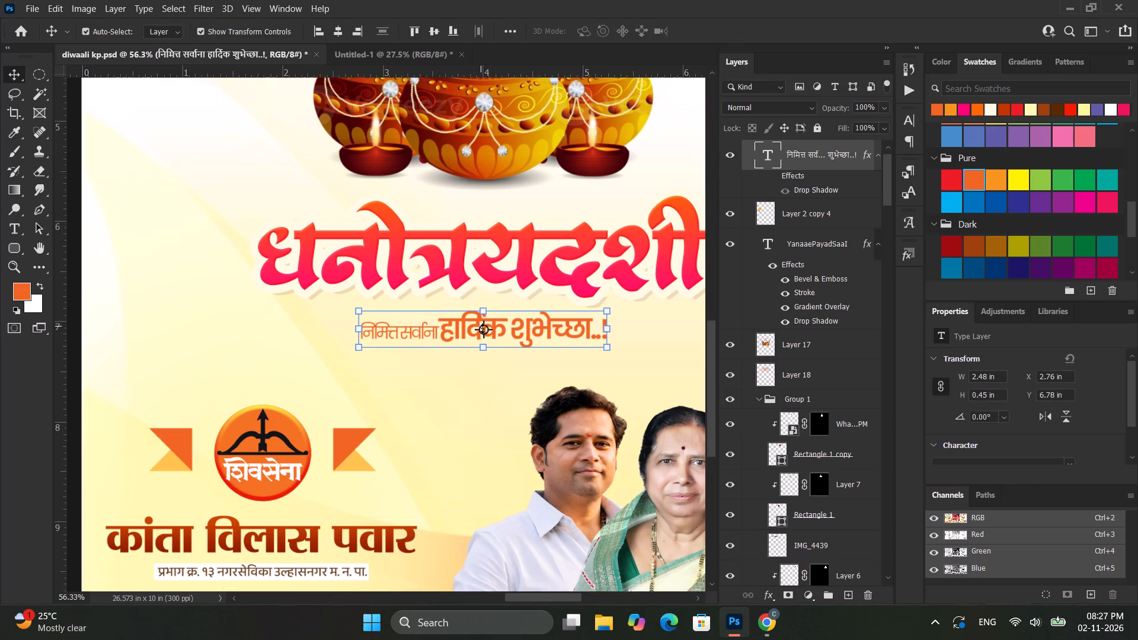
scroll(482, 328, "down", 17)
left_click(650, 280)
scroll(625, 309, "up", 4, "alt")
scroll(466, 328, "up", 15)
left_click(487, 367)
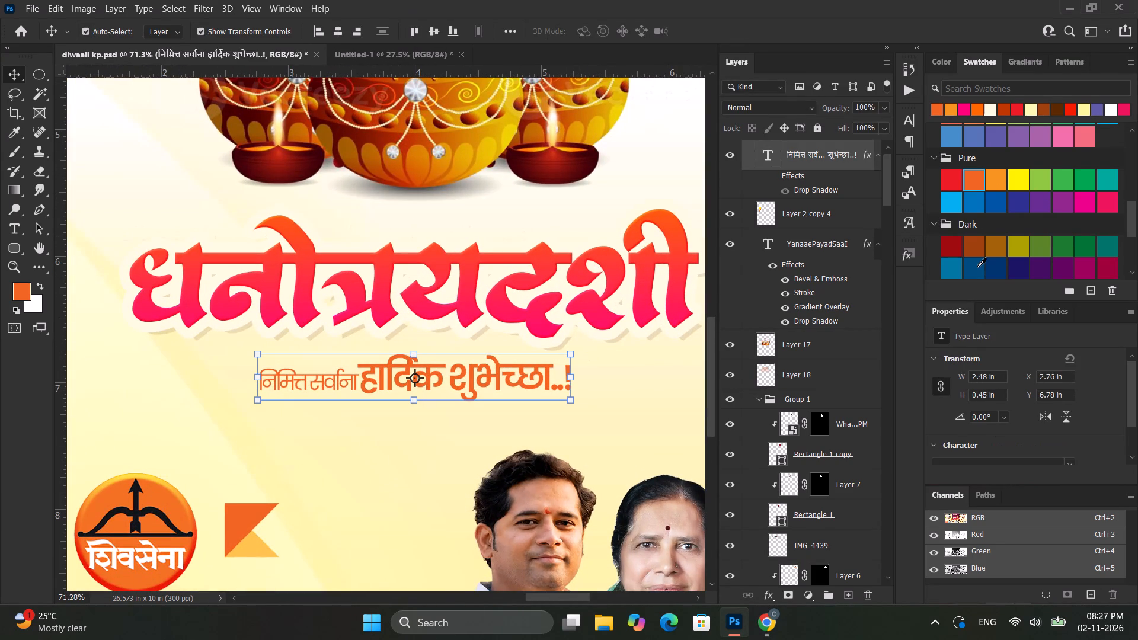
left_click(983, 248)
scroll(549, 368, "down", 14, "alt")
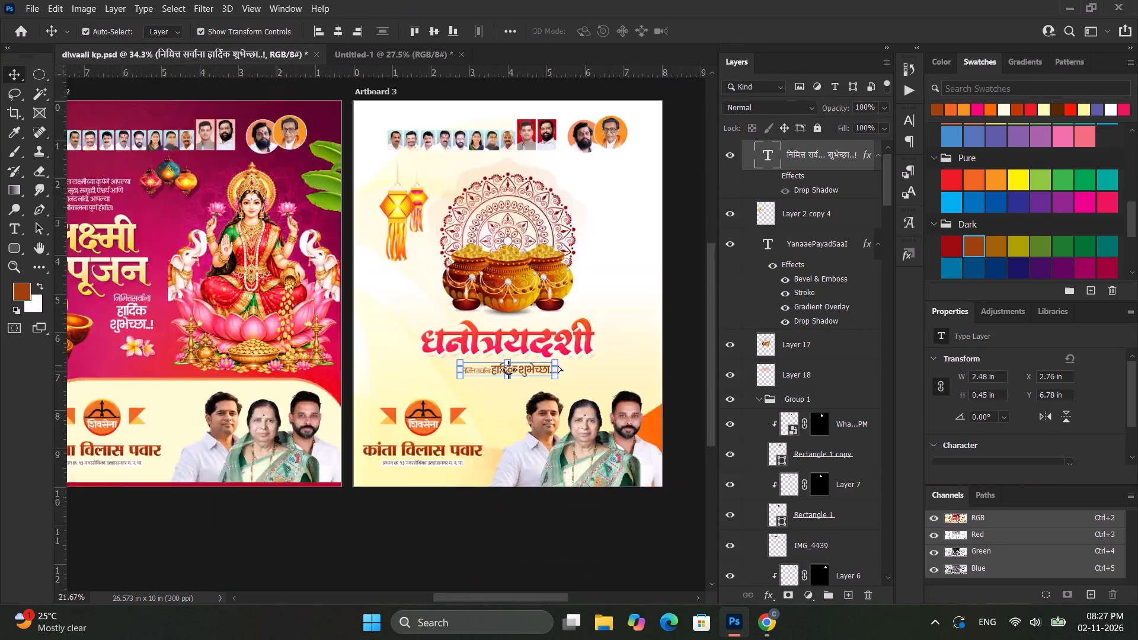
left_click(679, 350)
Apply the most recently used dark red gradient to the greeting line as a gradient overlay.
scroll(606, 368, "up", 4, "alt")
scroll(490, 354, "down", 5, "ctrl")
scroll(484, 353, "down", 4, "alt")
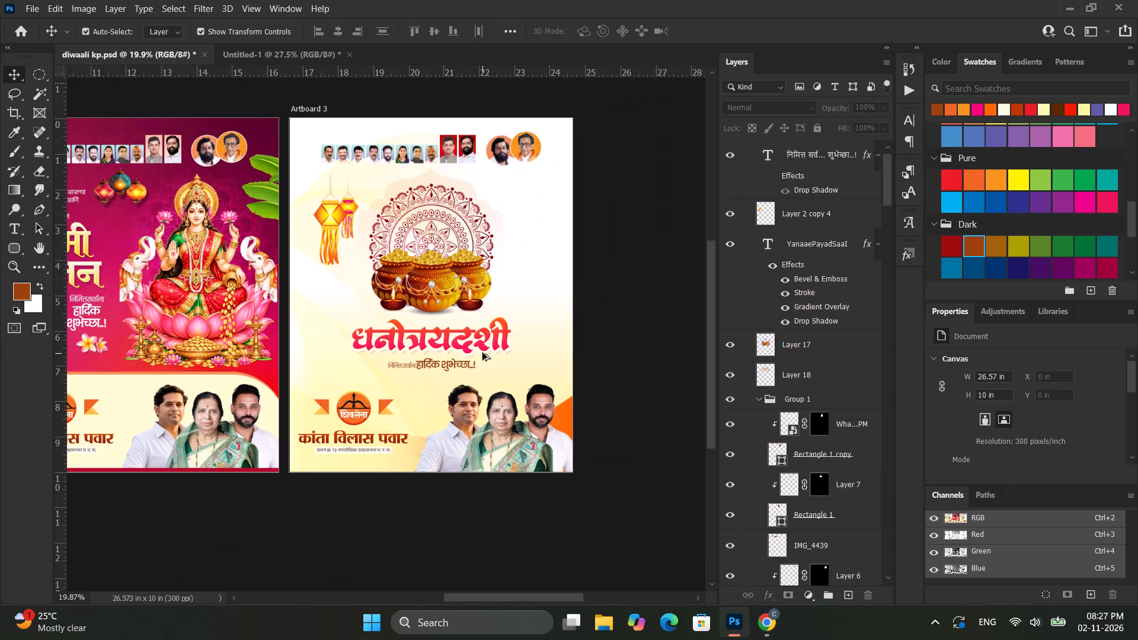
scroll(451, 357, "up", 10, "alt")
left_click(470, 370)
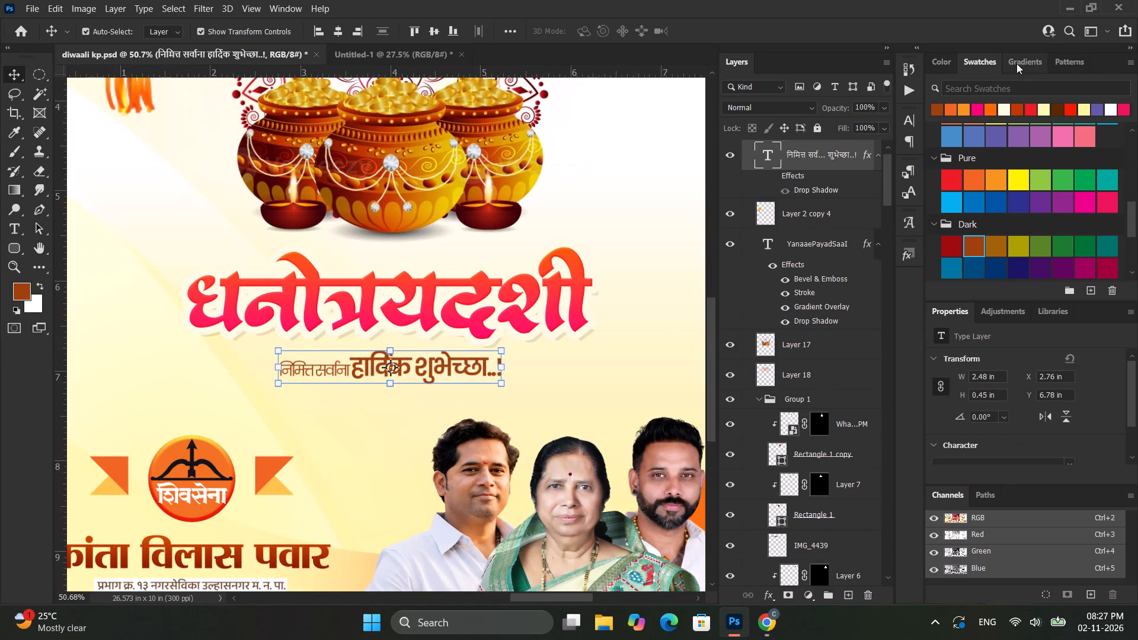
left_click(1027, 62)
left_click(937, 108)
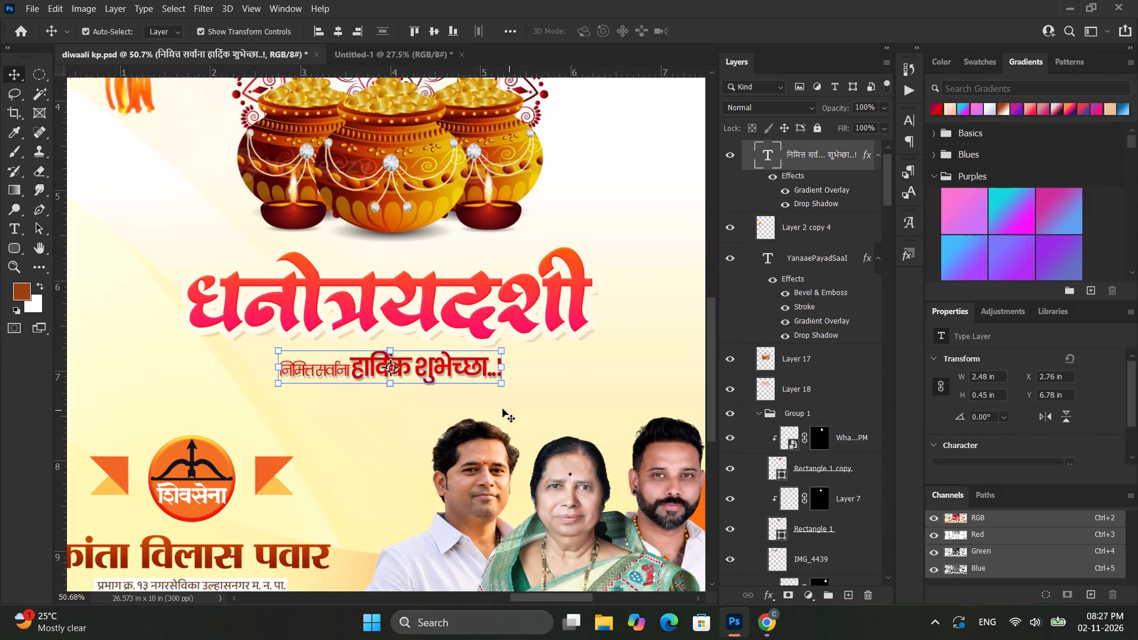
Hide the Drop Shadow effect on the greeting line.
scroll(500, 408, "down", 6, "alt")
left_click(782, 204)
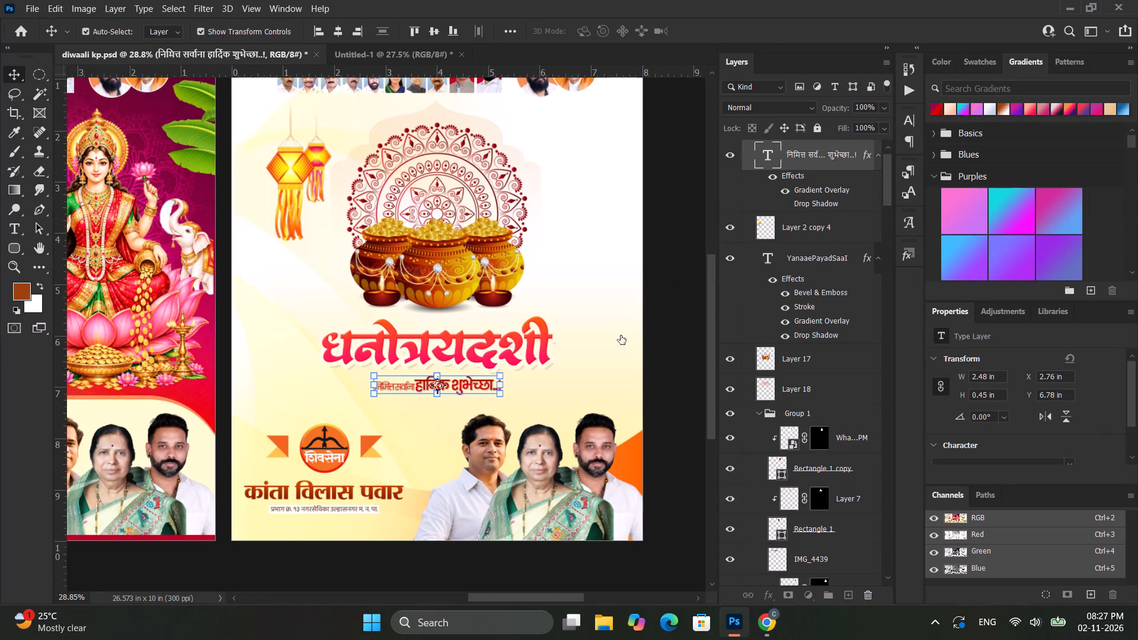
left_click(695, 341)
Nudge the hanging lanterns on Artboard 3 slightly towards the artboard's left edge.
scroll(421, 421, "up", 4, "alt")
scroll(421, 420, "down", 7, "alt")
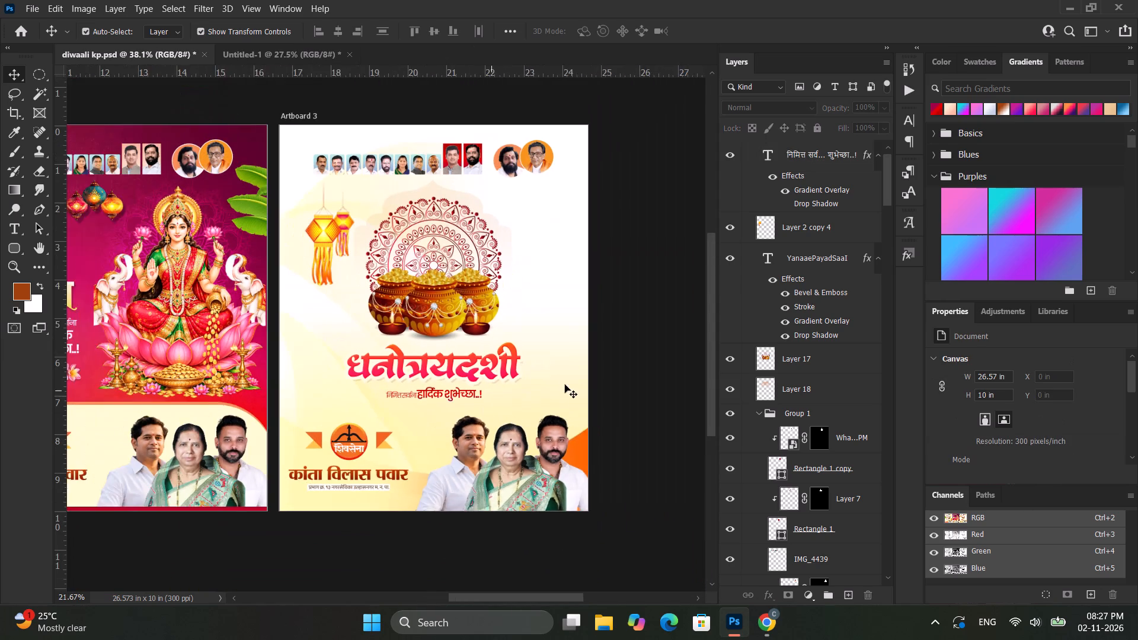
scroll(565, 385, "down", 5, "ctrl")
left_click(652, 364)
scroll(463, 360, "up", 13, "alt")
scroll(355, 223, "up", 3, "alt")
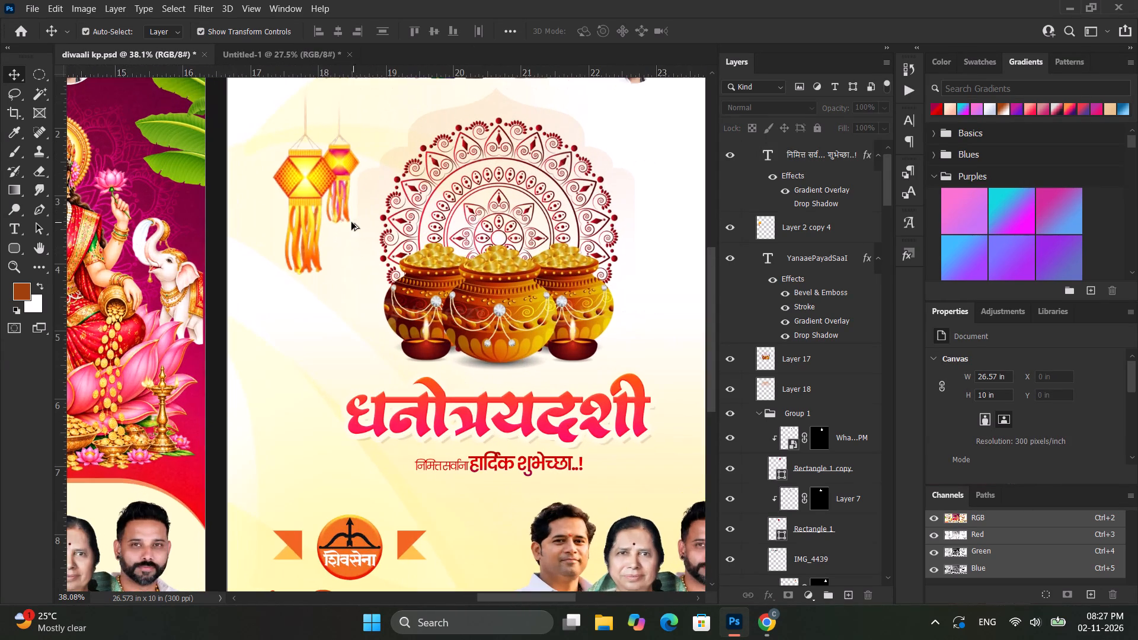
scroll(296, 177, "up", 8)
left_click(317, 239)
left_click(343, 258)
left_click_drag(346, 257, 337, 255)
scroll(341, 258, "down", 6, "alt")
left_click(630, 295)
Copy the orange marigold flower from Artboard 1 onto Artboard 3, letting the artboard's right edge crop it.
scroll(626, 295, "down", 9)
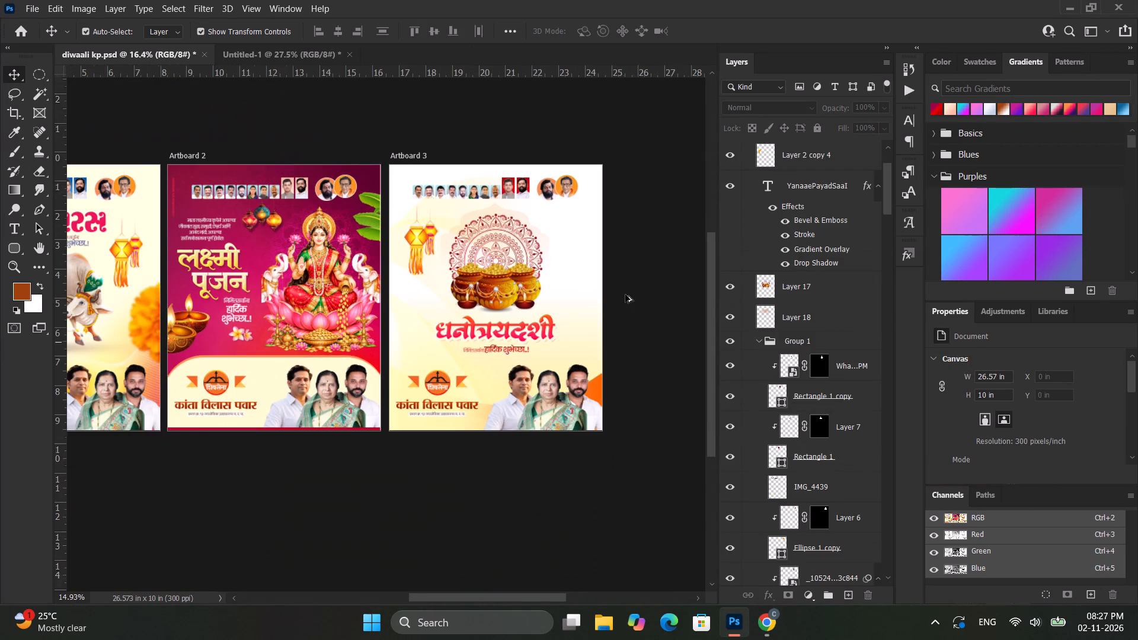
scroll(628, 295, "up", 3, "ctrl")
scroll(626, 295, "down", 2, "ctrl")
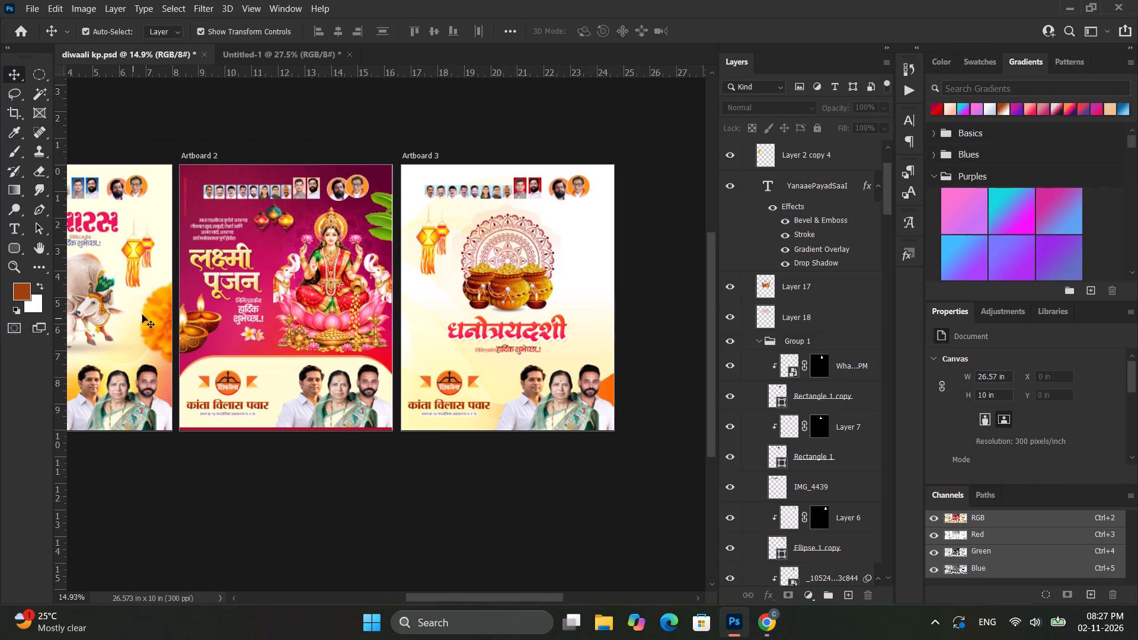
left_click(142, 314)
left_click_drag(155, 307, 600, 290, "alt")
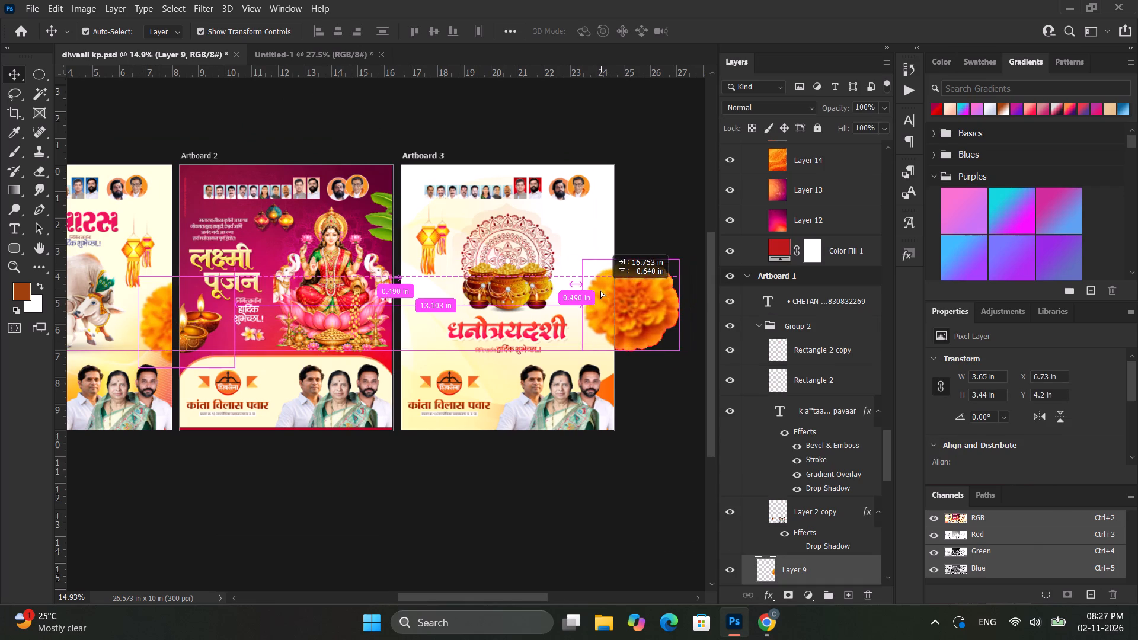
left_click_drag(600, 290, 600, 292, "alt")
left_click(670, 165)
Raise the marigold on Artboard 3 by about 0.4 in along the right edge.
scroll(593, 291, "up", 1, "alt")
scroll(593, 291, "down", 5, "ctrl")
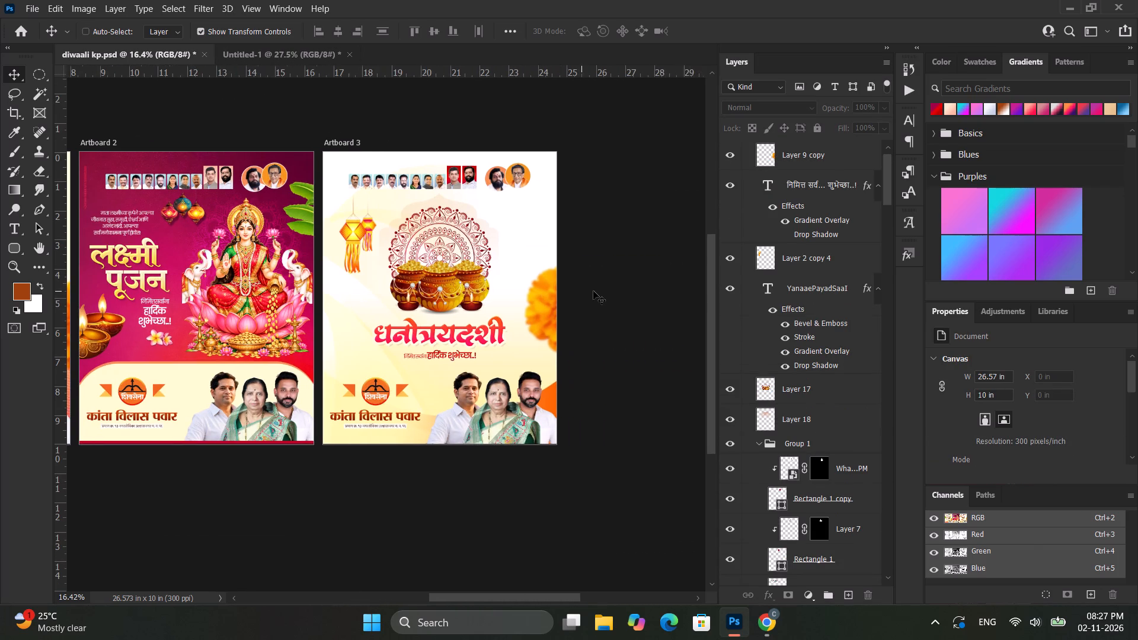
scroll(495, 303, "up", 3, "alt")
scroll(495, 303, "down", 3, "alt")
left_click(535, 298)
left_click_drag(526, 287, 528, 271)
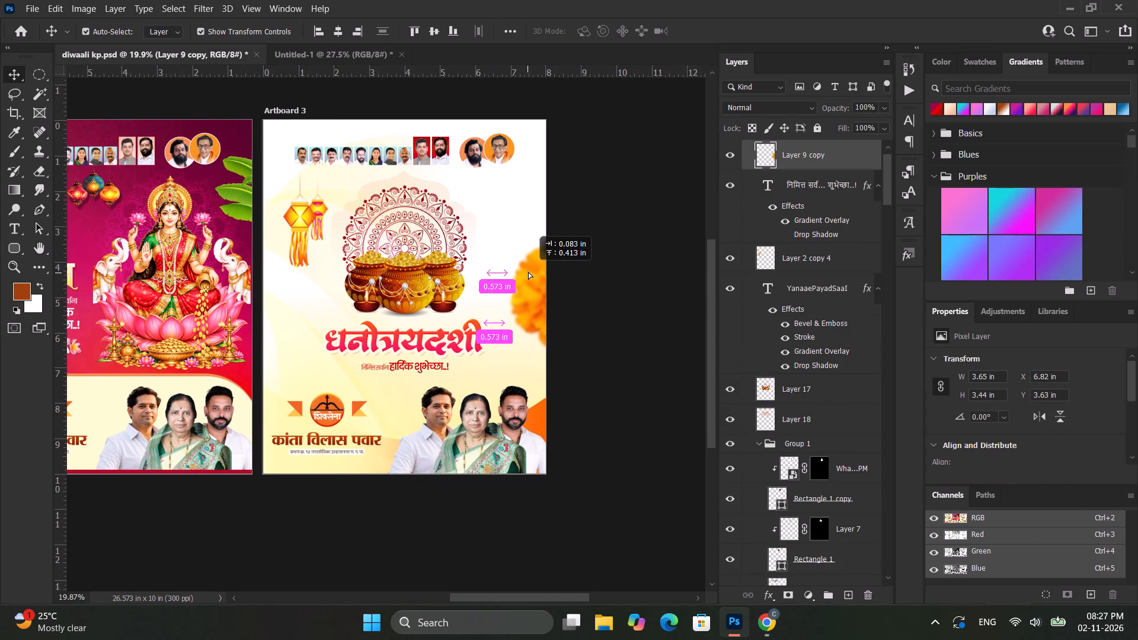
left_click_drag(528, 271, 525, 270)
left_click(624, 168)
Switch to Chrome and look through the Pinterest home feed for Diwali design references, finishing back in Photoshop.
scroll(594, 425, "down", 2, "alt")
left_click(759, 618)
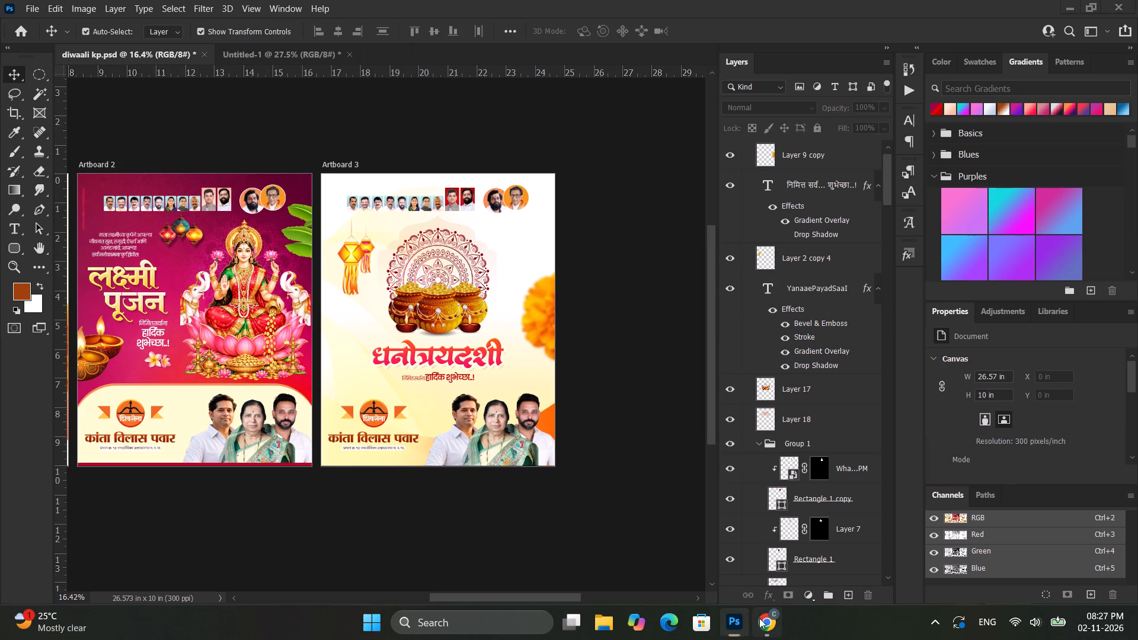
scroll(290, 223, "down", 5)
scroll(295, 225, "up", 5)
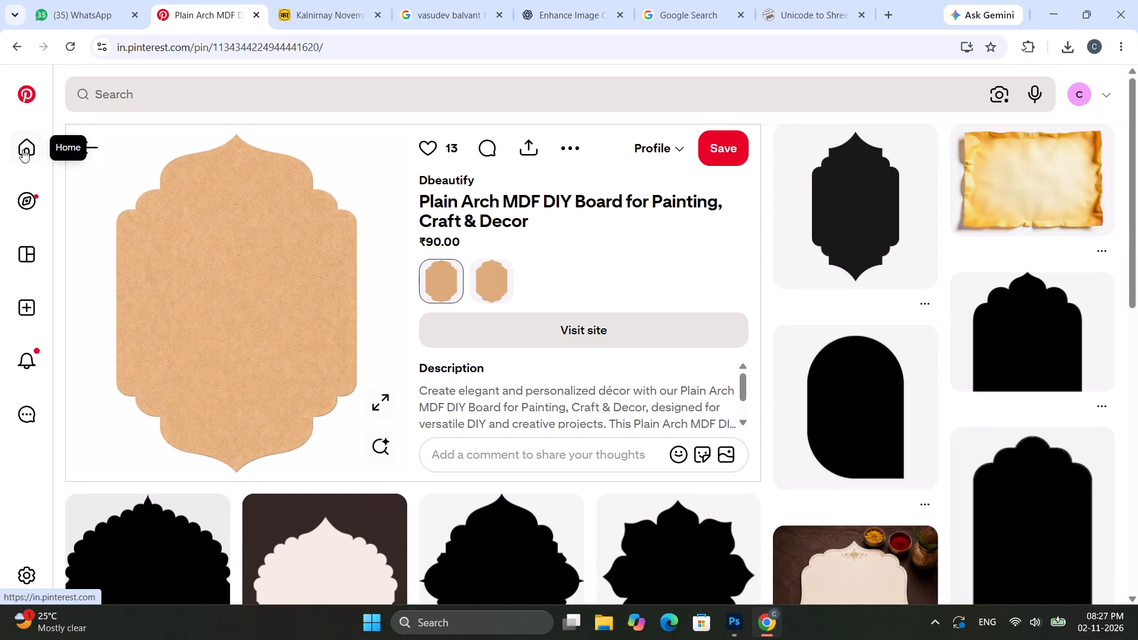
left_click(23, 148)
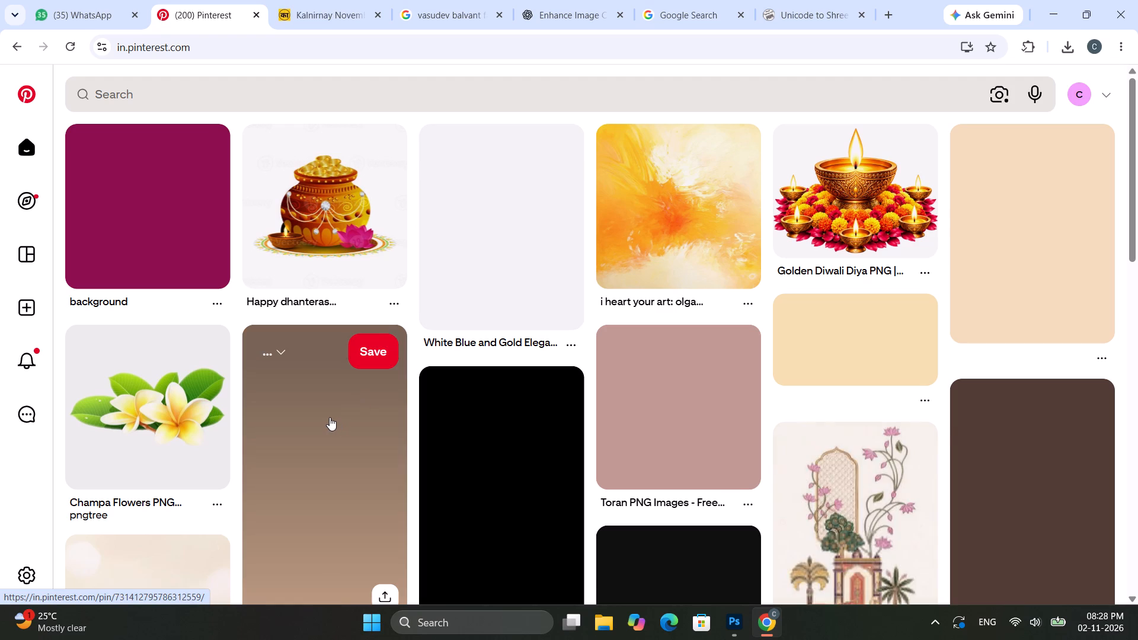
scroll(330, 417, "down", 4)
scroll(331, 410, "up", 3)
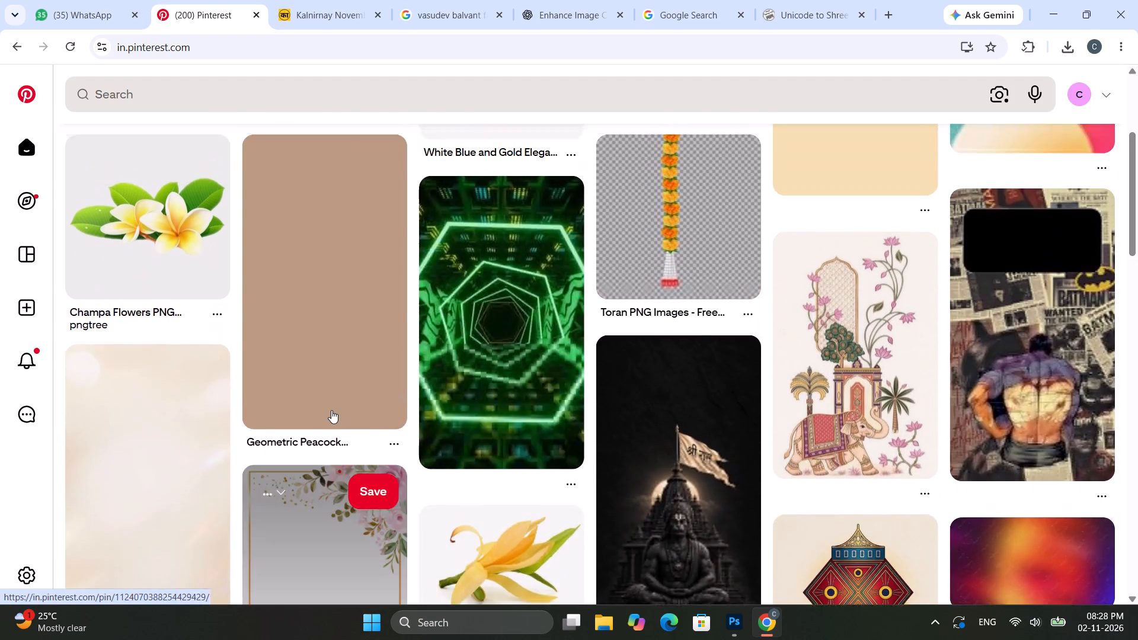
scroll(331, 410, "up", 2)
scroll(338, 412, "down", 2)
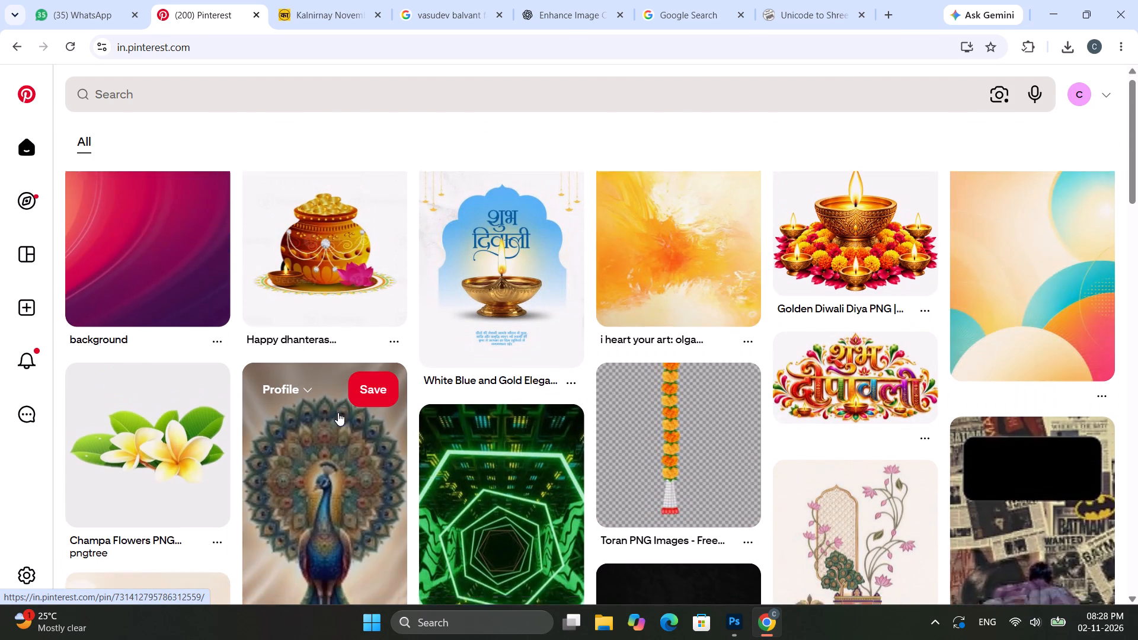
scroll(338, 412, "down", 5)
scroll(310, 513, "down", 2)
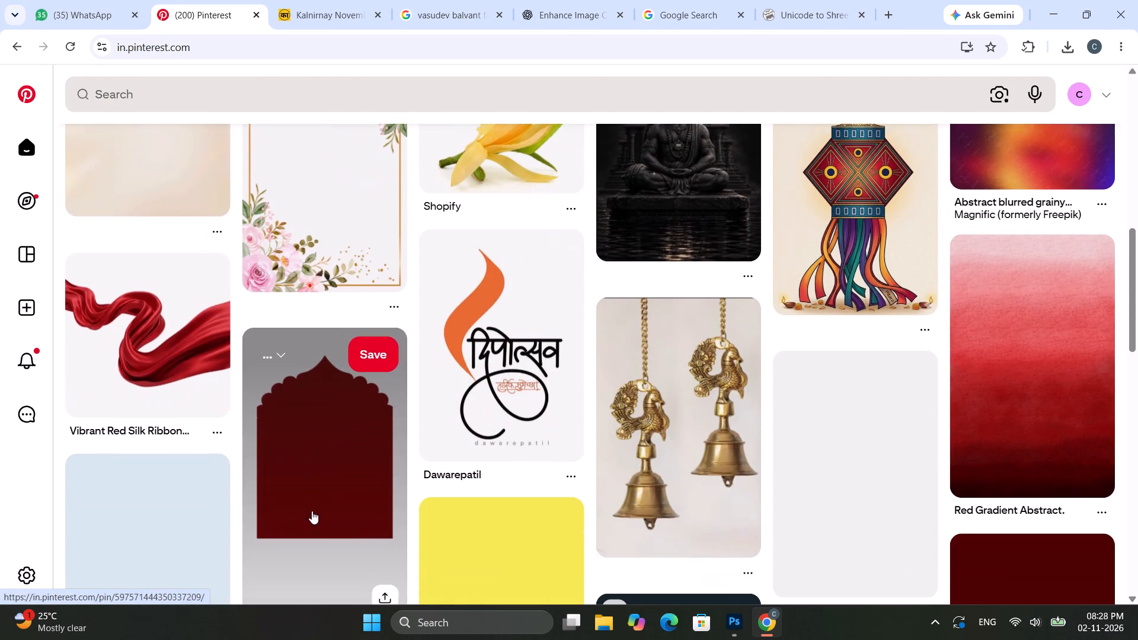
scroll(732, 352, "up", 2)
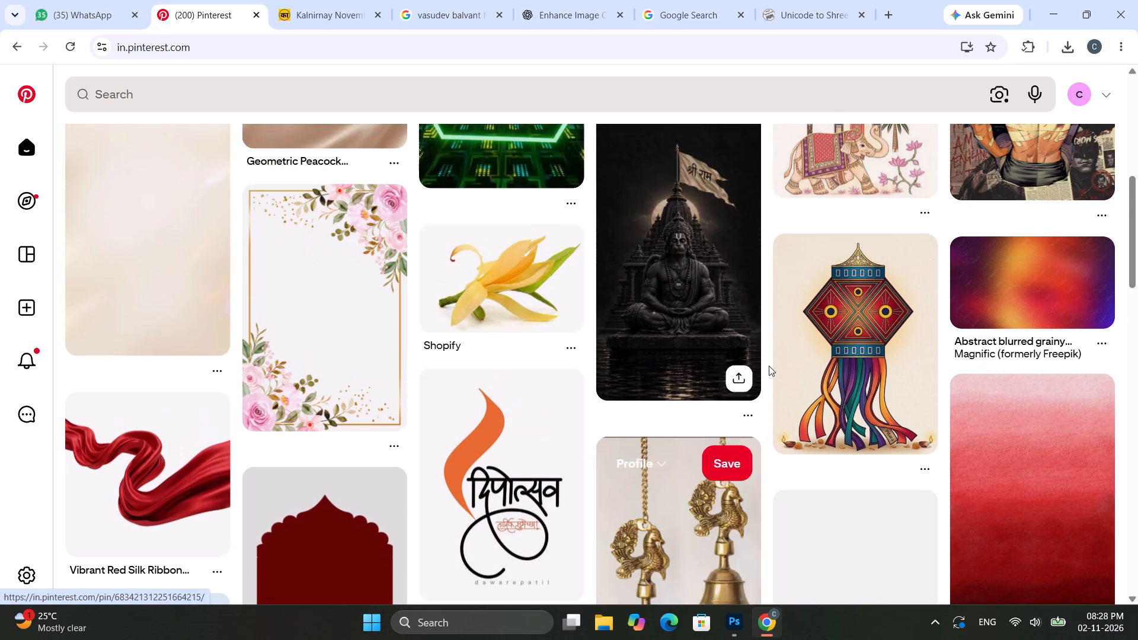
scroll(768, 367, "down", 2)
scroll(412, 381, "down", 3)
scroll(411, 382, "up", 4)
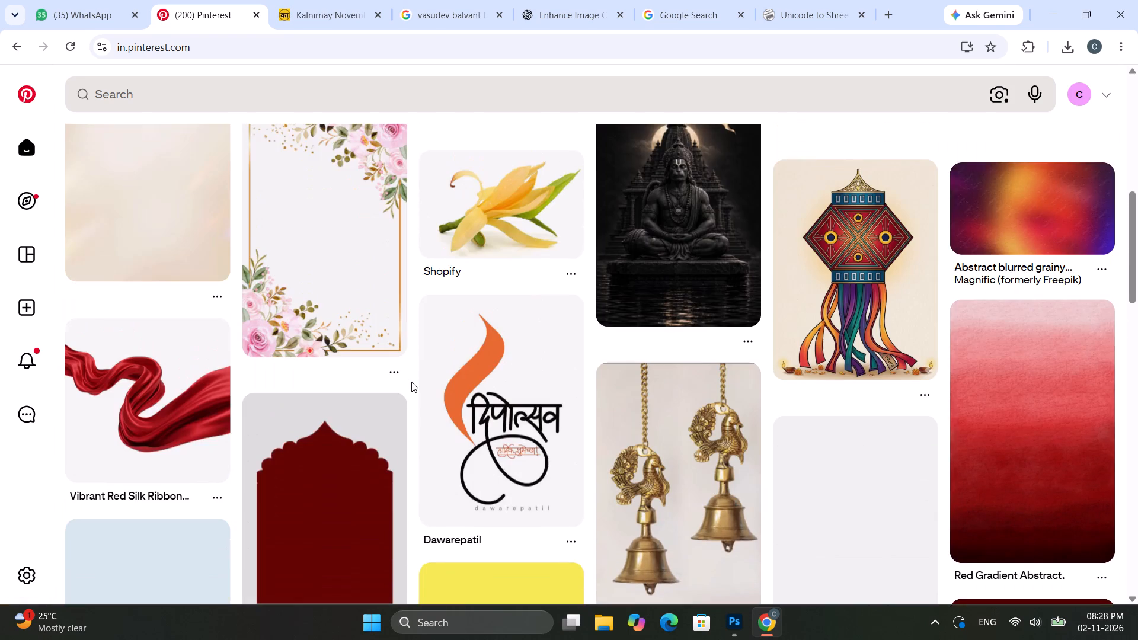
scroll(427, 386, "up", 12)
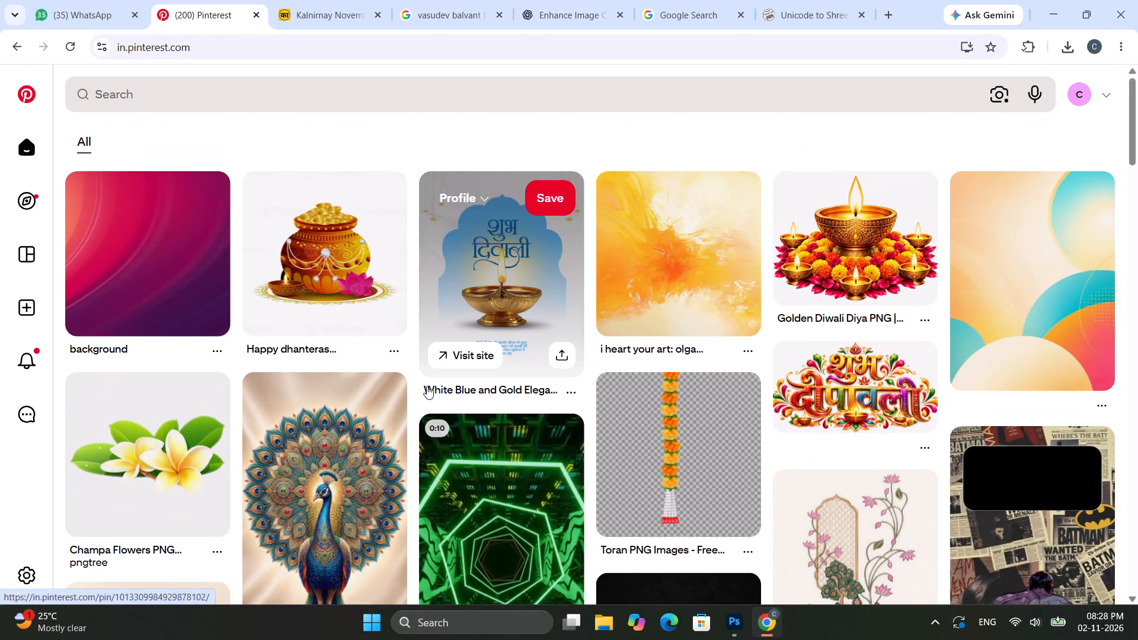
left_click(1056, 3)
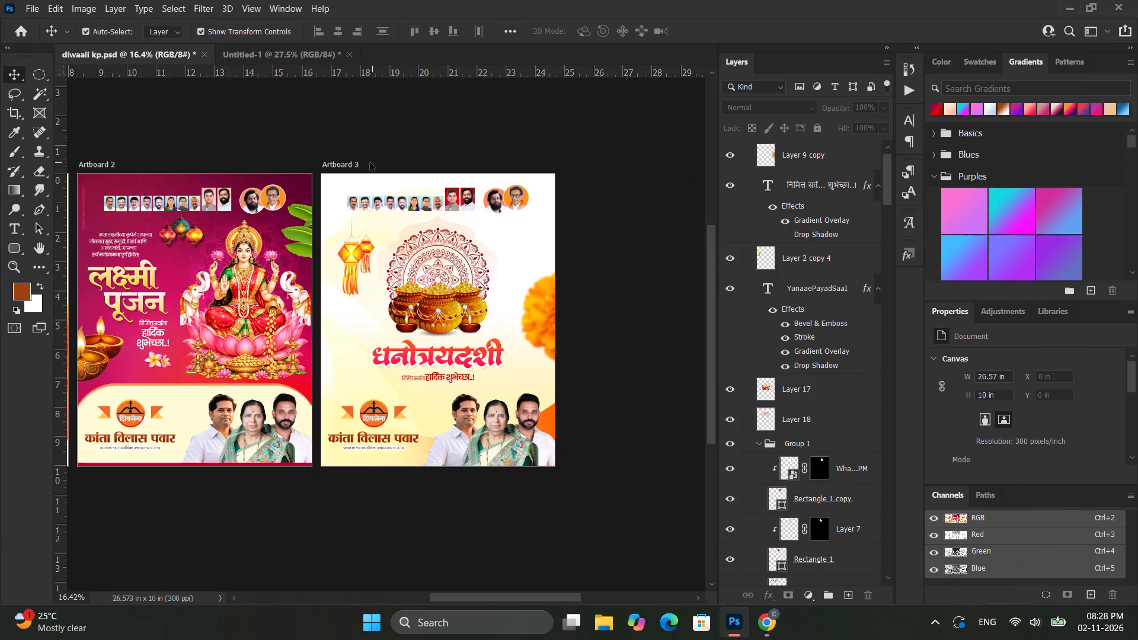
Add a new blank 8 × 10 in artboard beside Artboard 3, on the side away from Artboard 2.
left_click(349, 164)
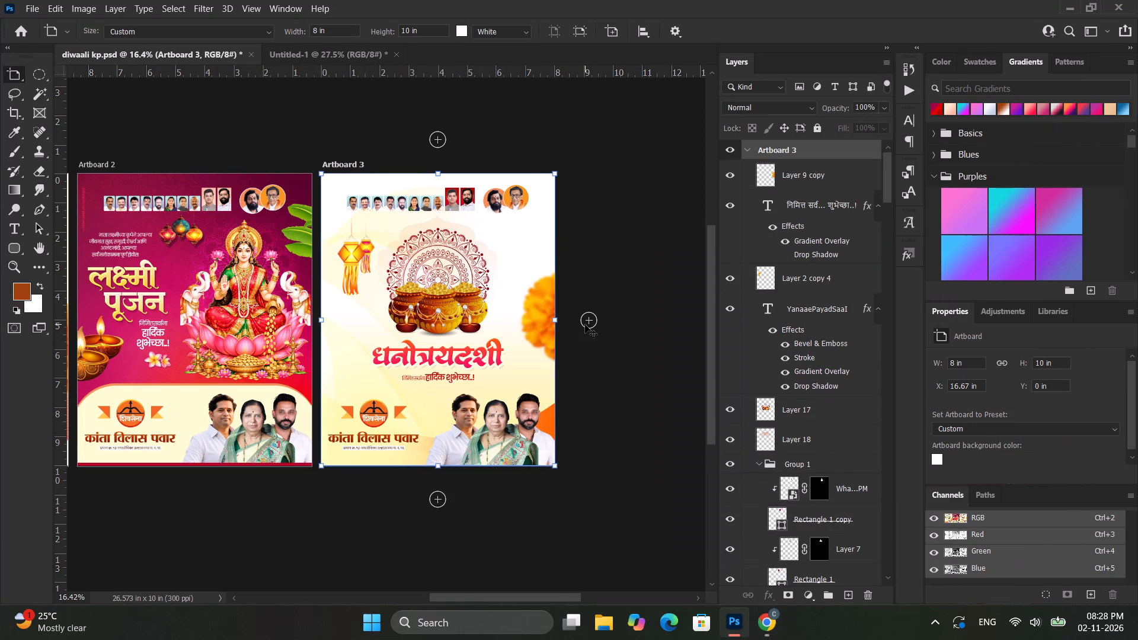
left_click(585, 325)
scroll(411, 290, "up", 2, "alt")
scroll(411, 290, "down", 4, "ctrl")
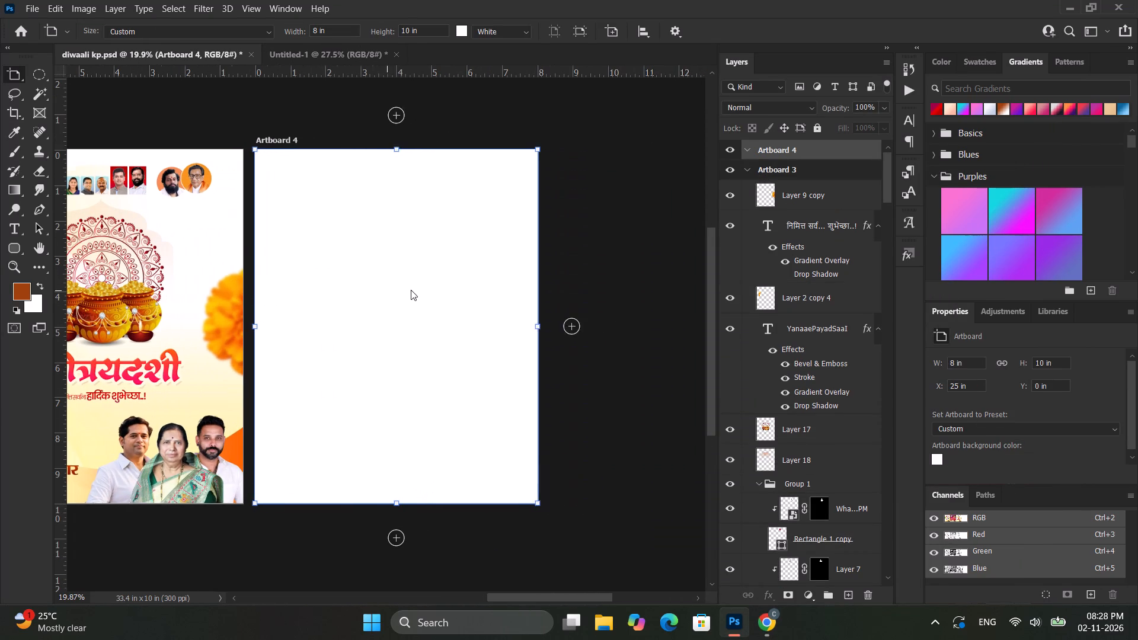
Copy the faded arch shape from Artboard 3 onto Artboard 4 and centre it horizontally there.
left_click(15, 72)
right_click(15, 72)
left_click(67, 76)
left_click(126, 210)
left_click(132, 217)
left_click_drag(132, 217, 146, 215, "alt+shift")
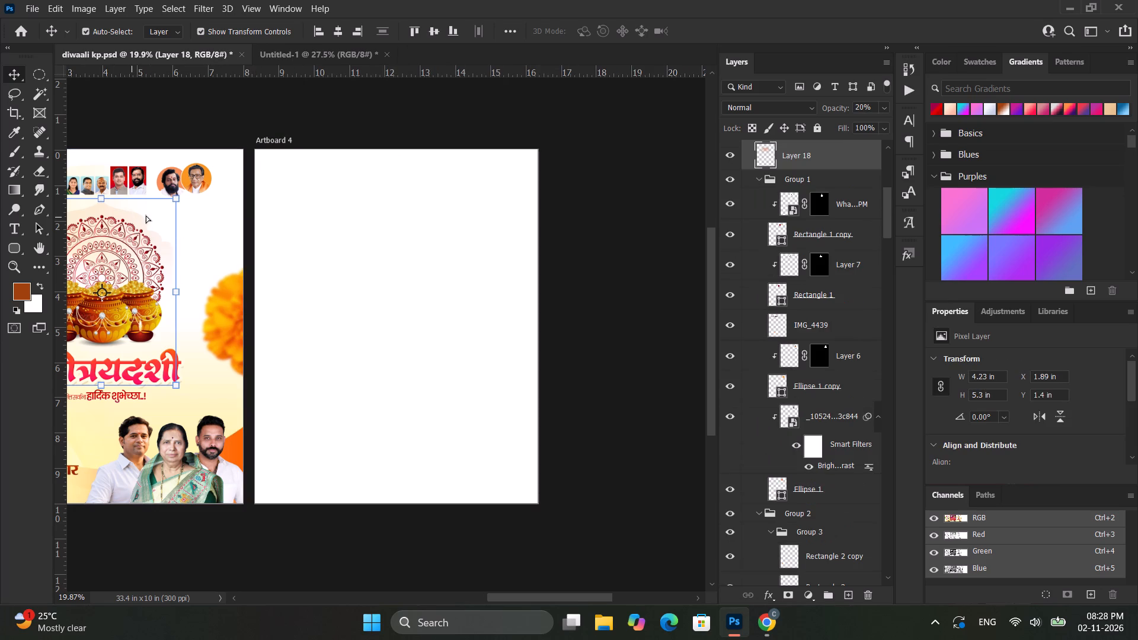
left_click_drag(146, 215, 429, 236, "alt+shift")
left_click_drag(137, 218, 449, 274, "alt+shift")
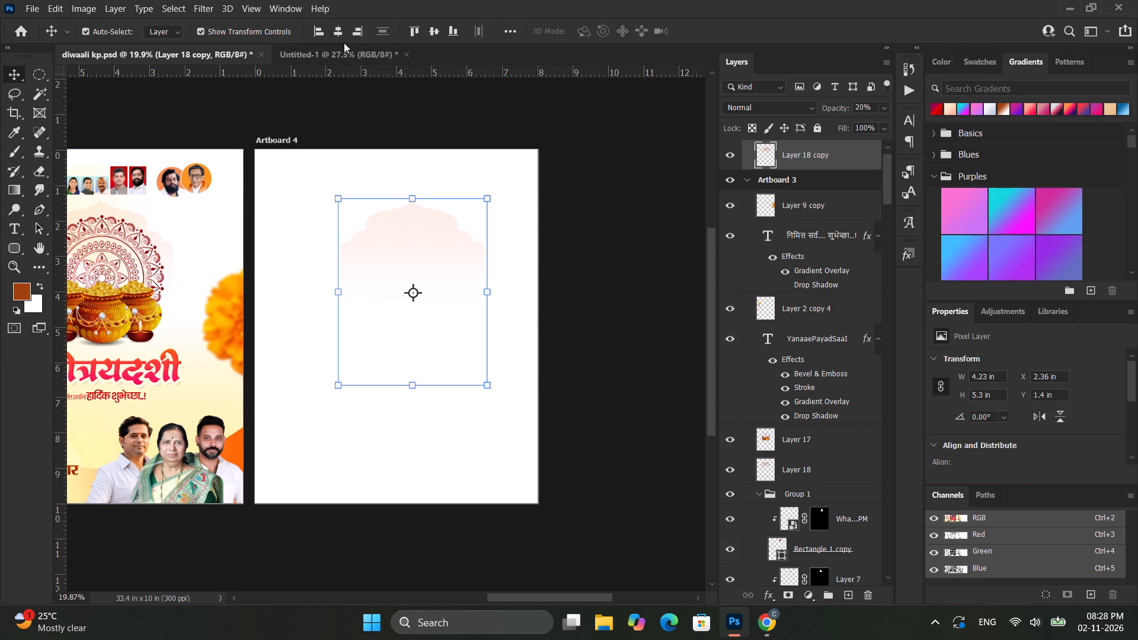
left_click(344, 43)
left_click(334, 32)
left_click(577, 244)
left_click(400, 240)
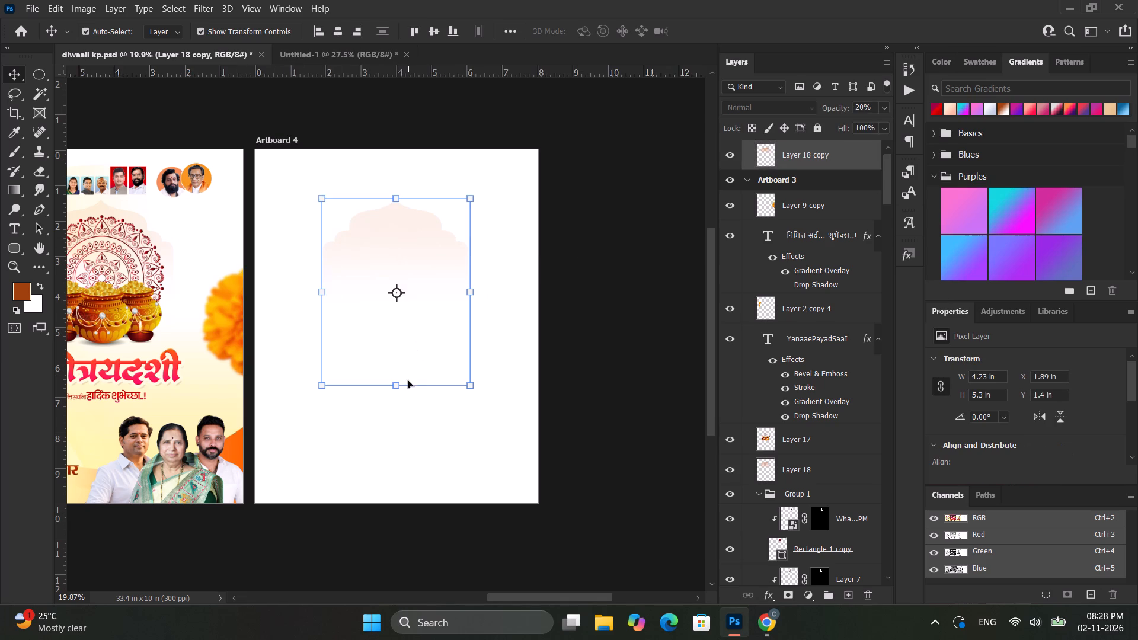
Stretch the arch on Artboard 4 downward to about 128% of its height, keeping its width.
left_click_drag(395, 387, 399, 438, "shift")
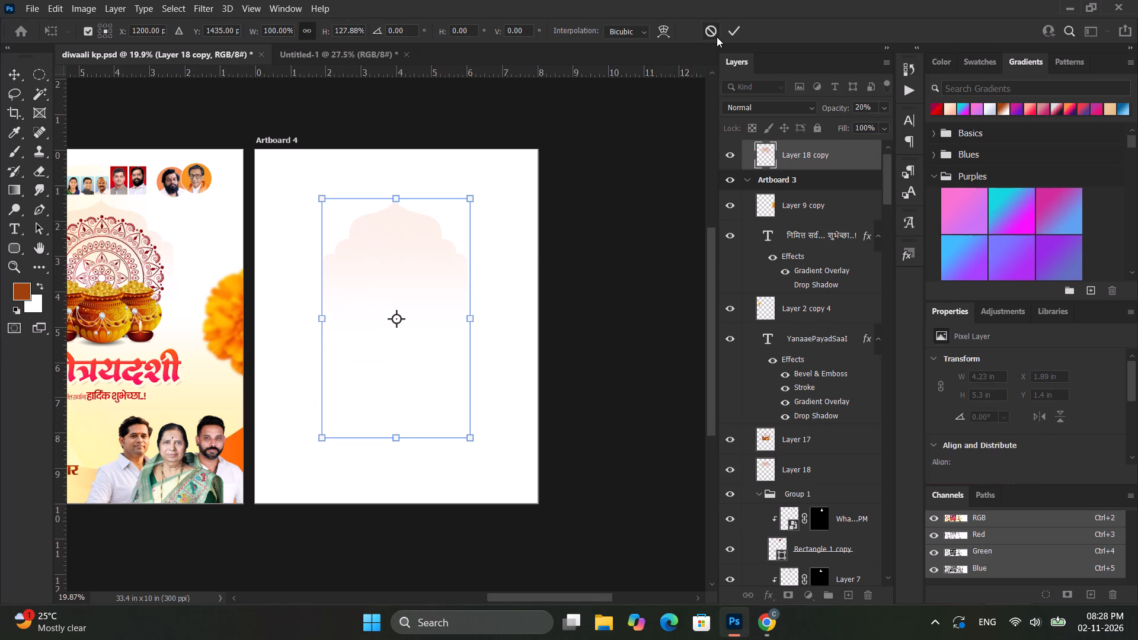
left_click(733, 31)
left_click(624, 186)
Move the arch on Artboard 4 down by about 0.3 in.
scroll(451, 236, "up", 4, "alt")
scroll(411, 239, "down", 1, "alt")
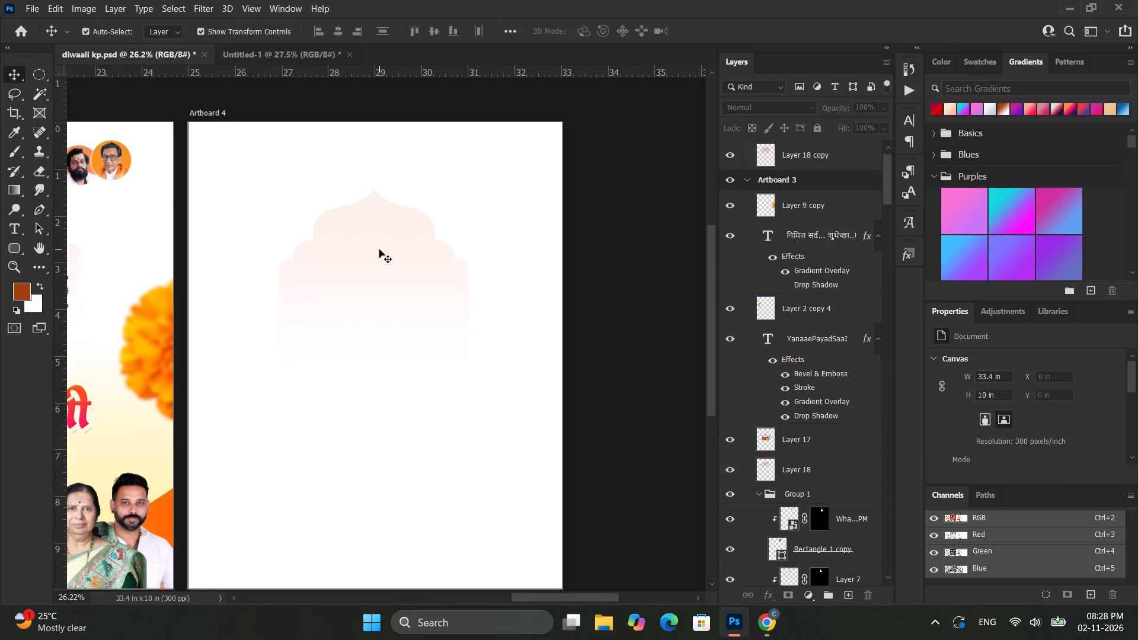
left_click(379, 249, "alt")
scroll(379, 249, "down", 5, "alt")
left_click_drag(389, 238, 388, 247, "shift")
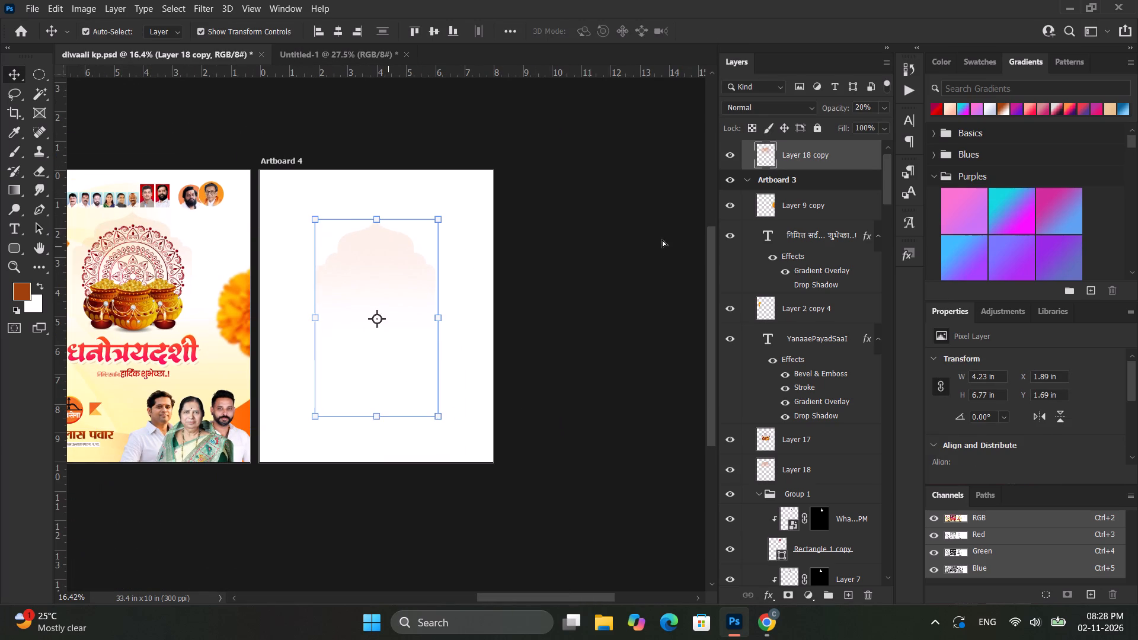
left_click(623, 238)
Add a Solid Color fill layer to Artboard 4 in a very pale cyan with hue 186°.
scroll(964, 395, "down", 8)
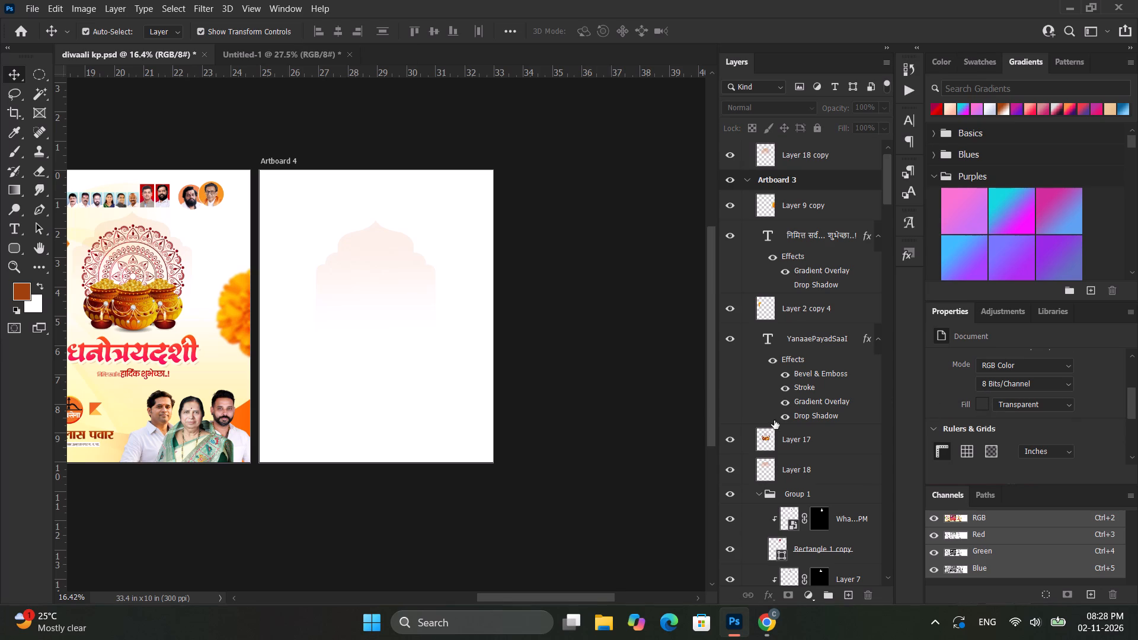
left_click(814, 164)
left_click(802, 591)
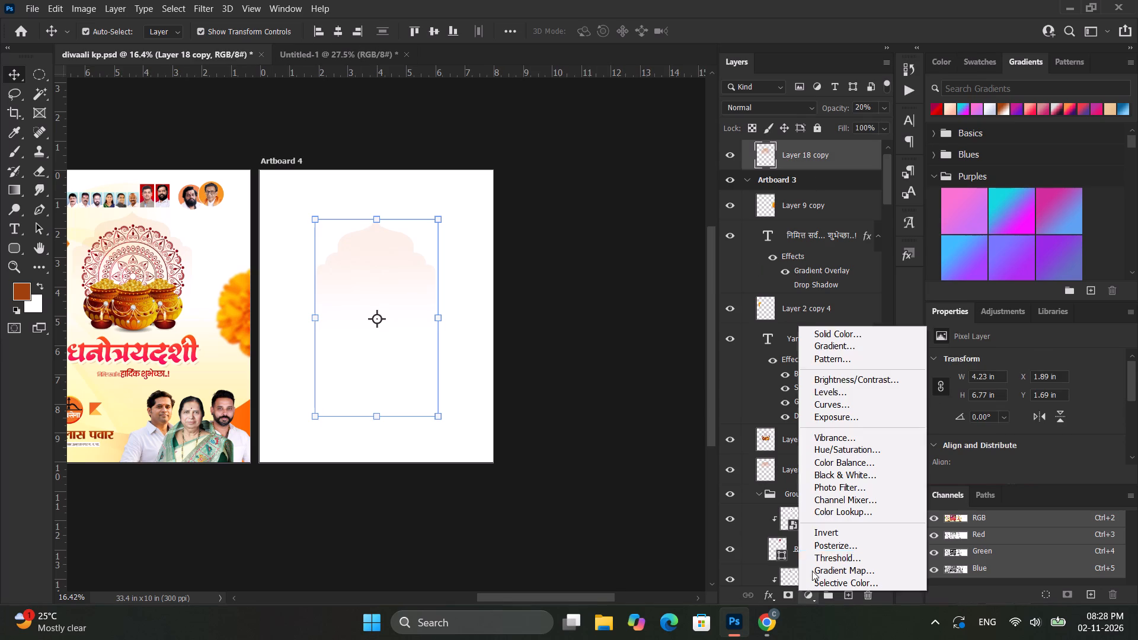
left_click(837, 327)
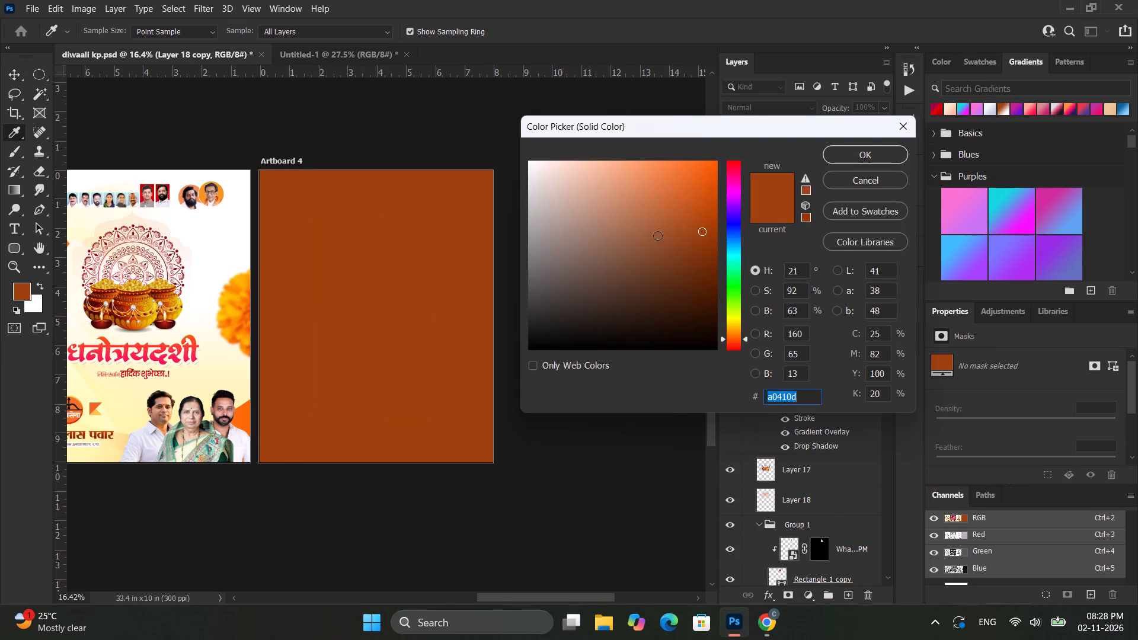
left_click_drag(673, 211, 596, 137)
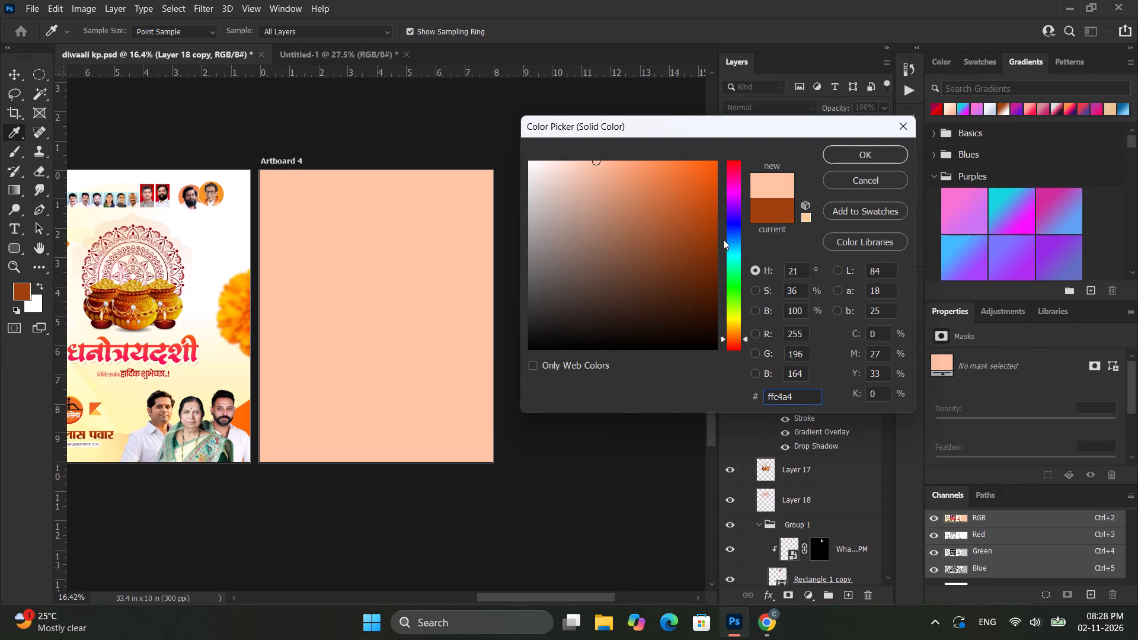
left_click_drag(725, 241, 727, 251)
left_click_drag(607, 181, 538, 126)
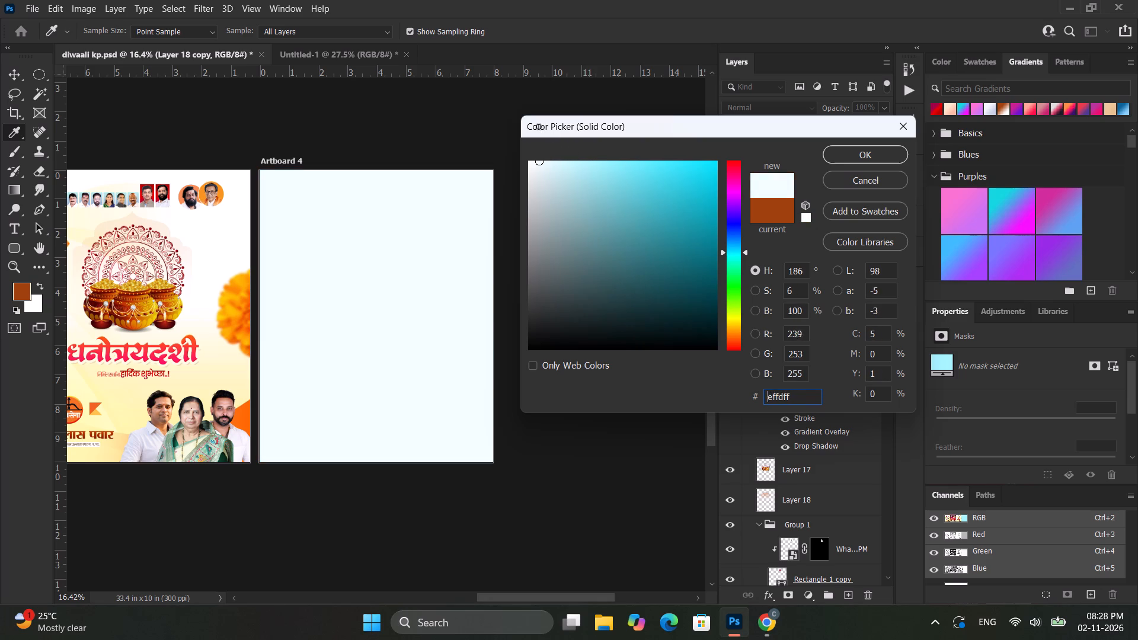
left_click_drag(538, 126, 542, 127)
left_click(856, 157)
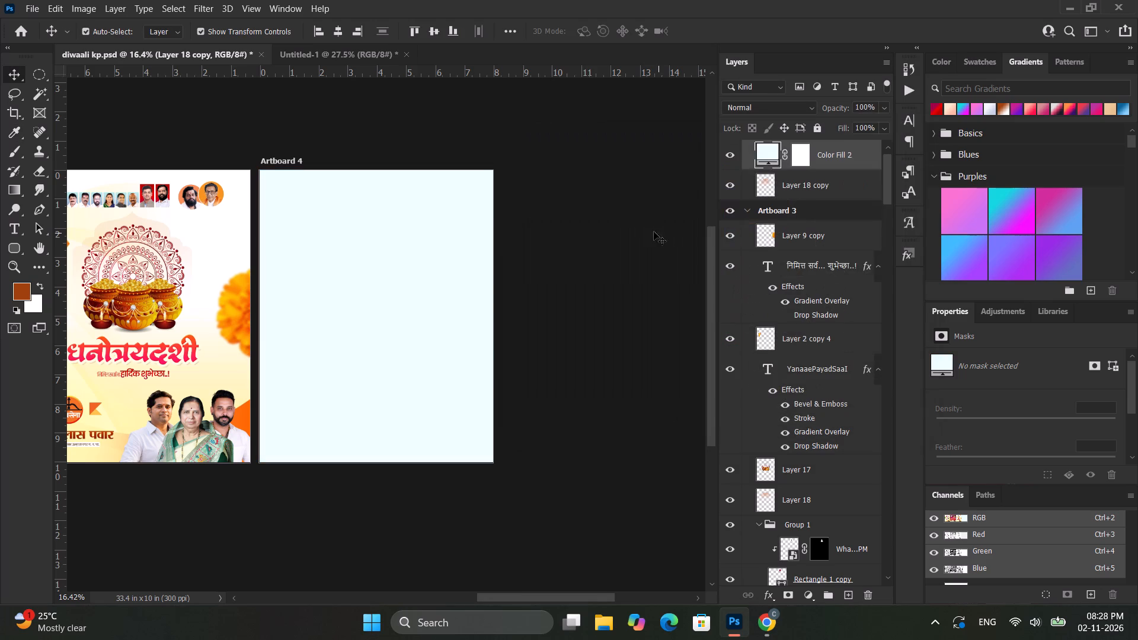
Place the pale cyan fill layer directly beneath the arch layer within Artboard 4.
left_click_drag(826, 161, 827, 201)
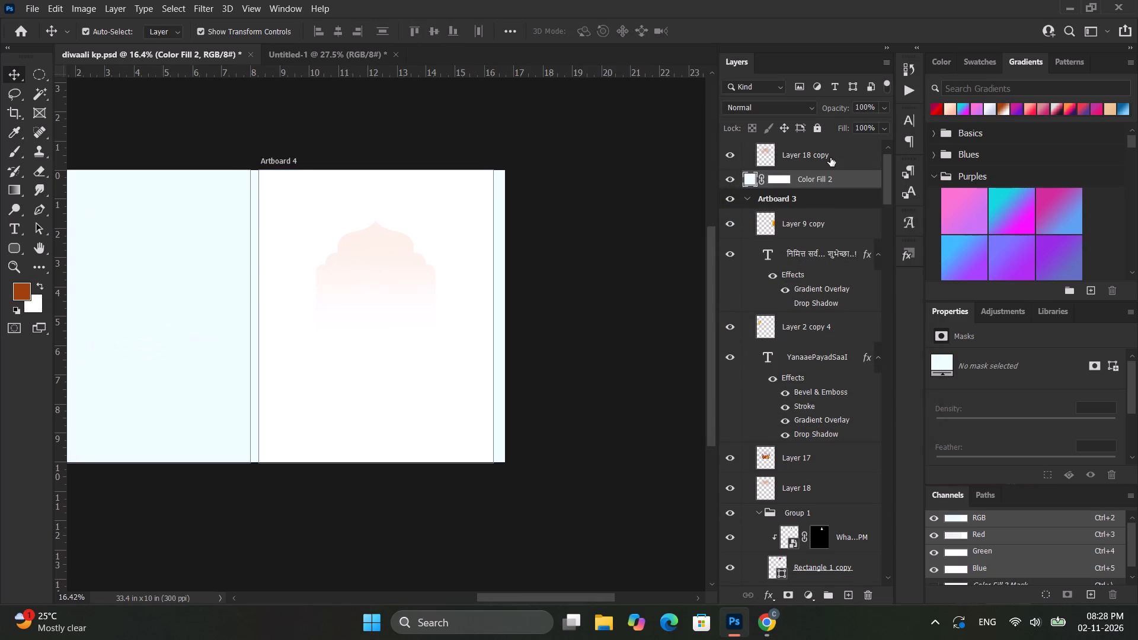
left_click(830, 158)
left_click_drag(830, 185, 831, 167)
Apply a Gradient Overlay to the Artboard 4 arch using the cyan-to-blue-violet preset from the Blues set.
left_click(823, 158)
right_click(823, 158)
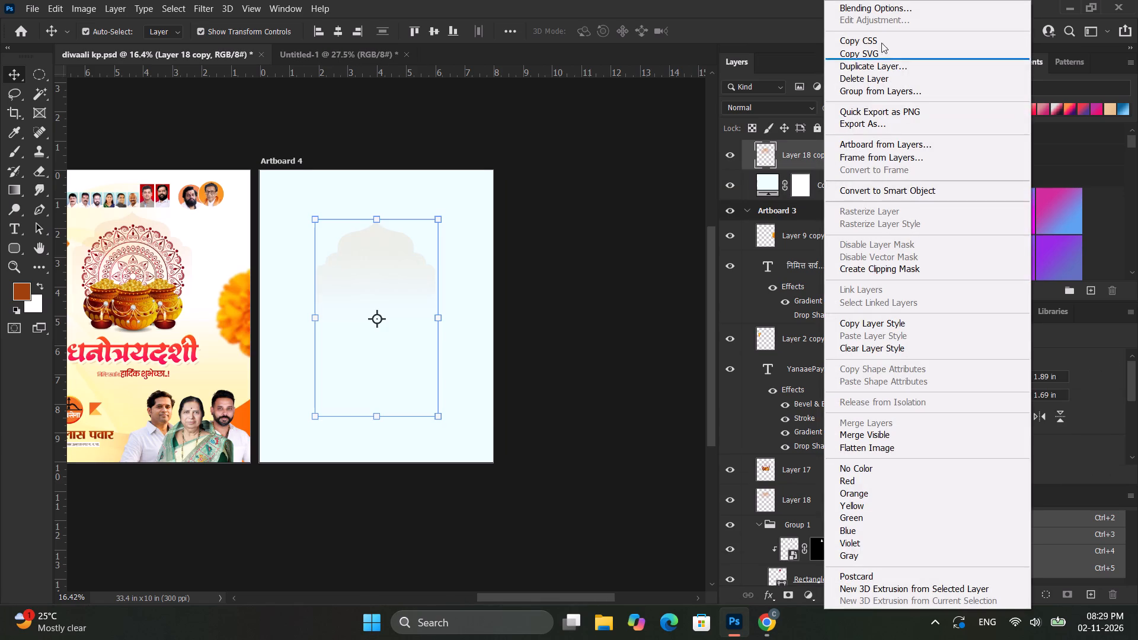
left_click(896, 11)
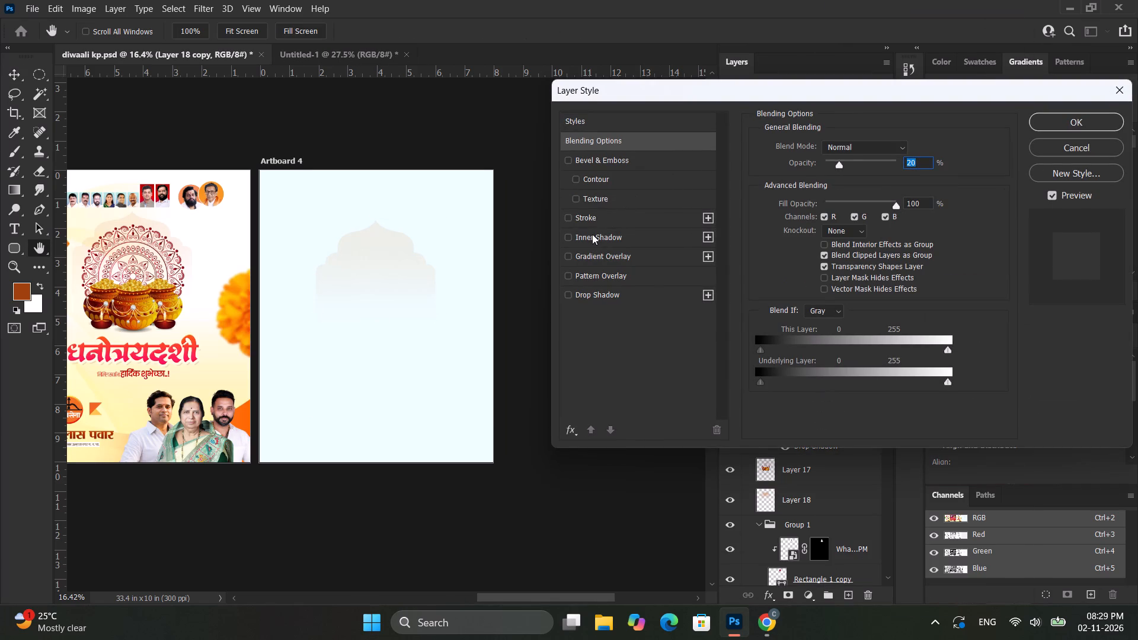
left_click(574, 261)
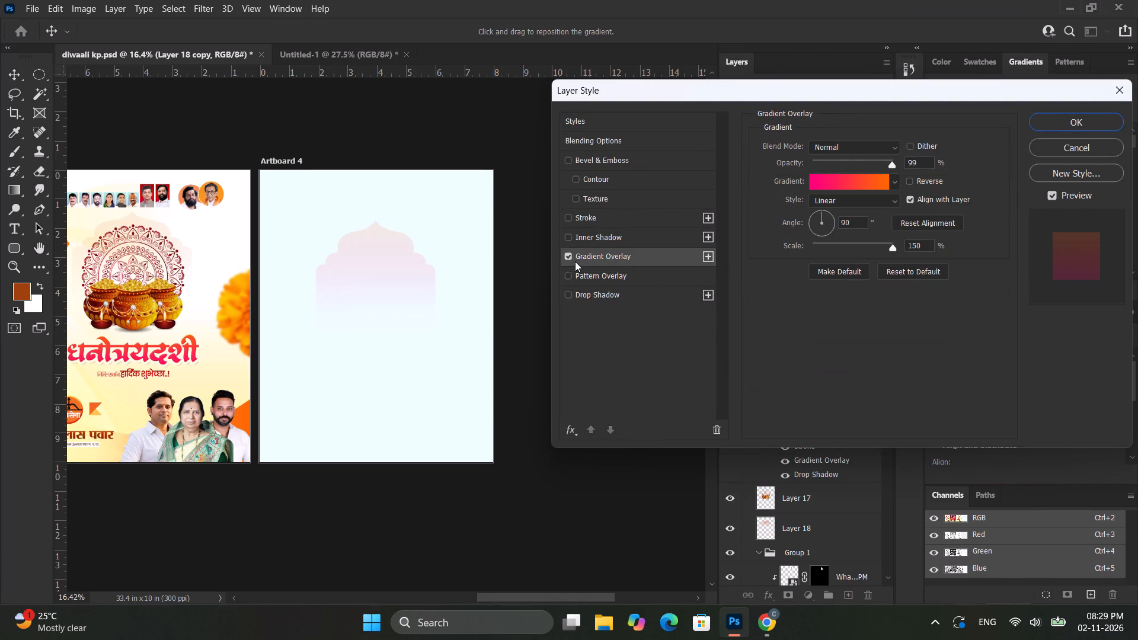
left_click(577, 261)
left_click(895, 184)
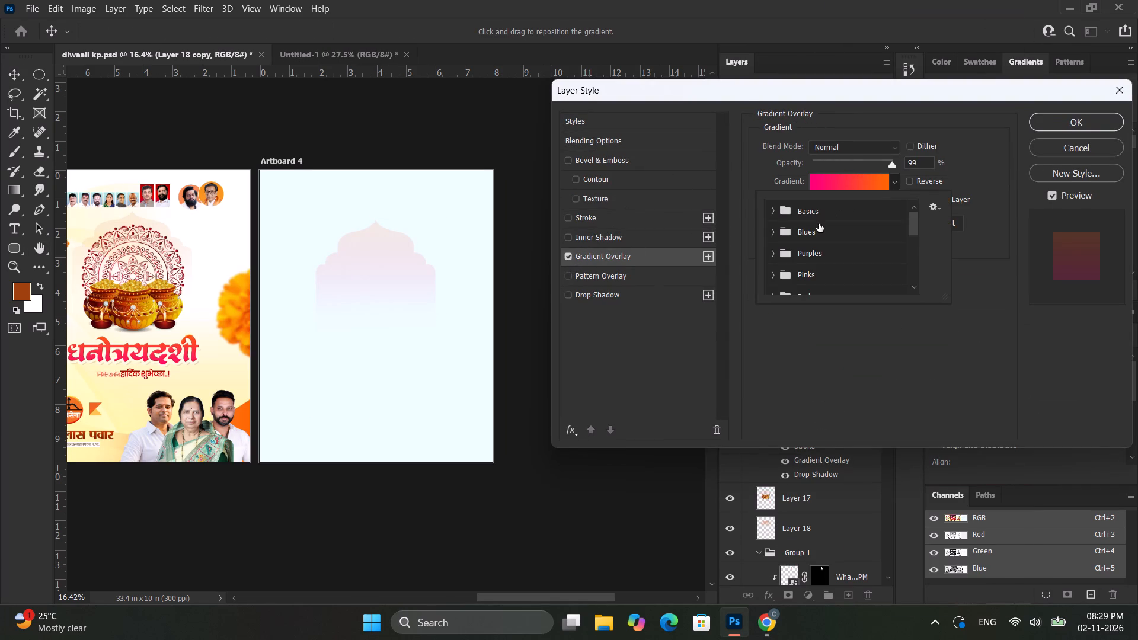
scroll(816, 225, "down", 1)
left_click(769, 215)
left_click(775, 217)
scroll(832, 237, "down", 4)
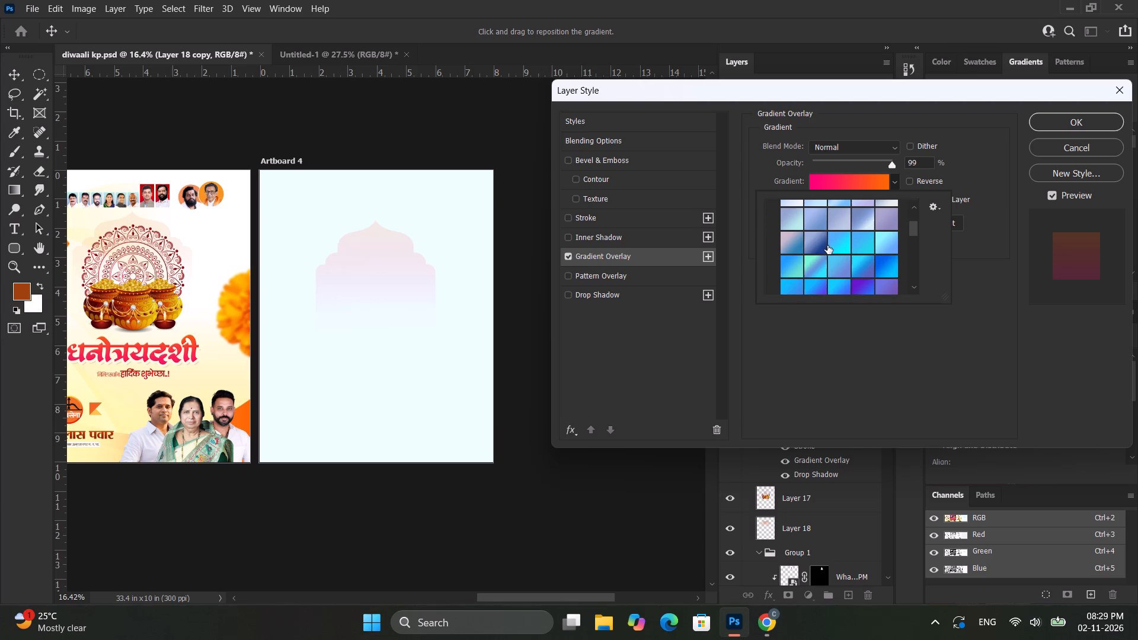
left_click(815, 247)
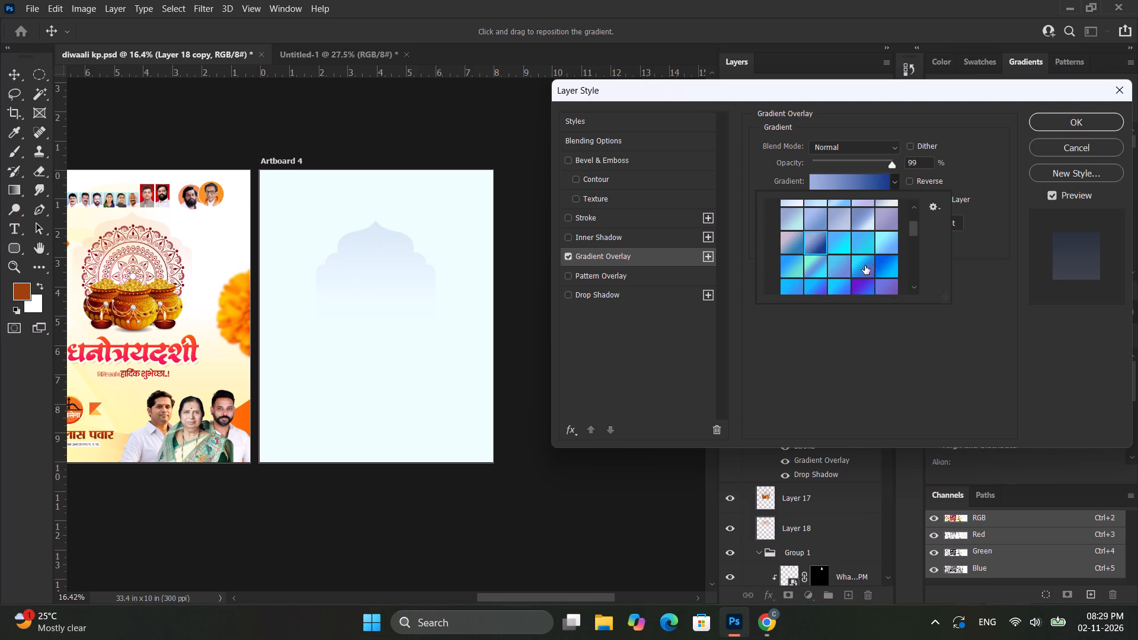
left_click(861, 267)
key("Return")
key("Return")
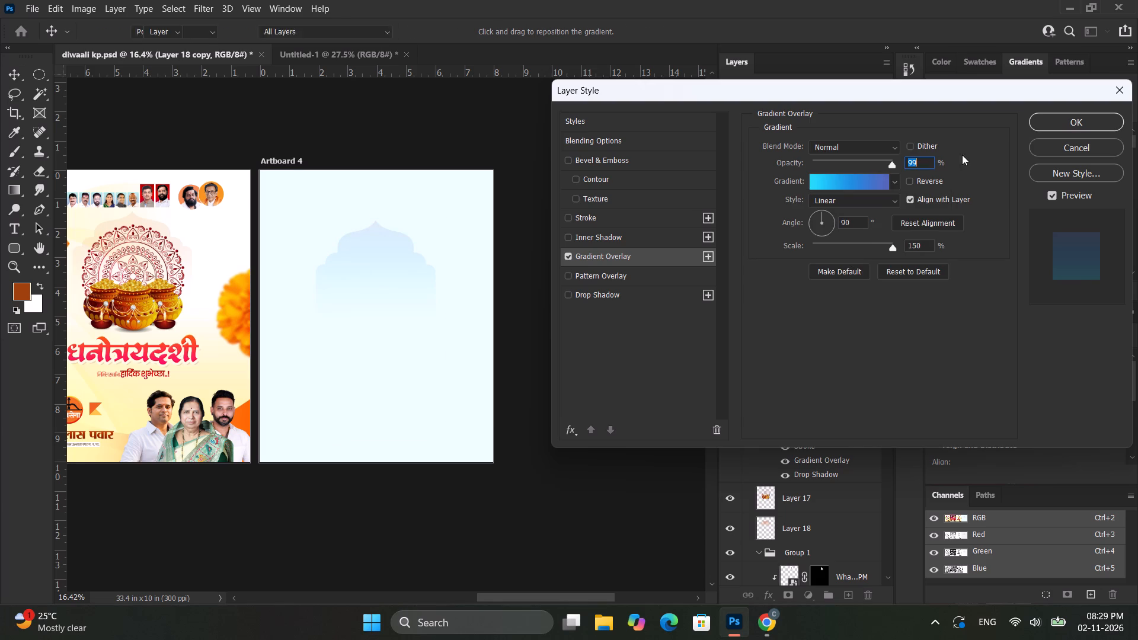
Set the Artboard 4 arch layer's opacity to 50%.
double_click(858, 103)
type("50")
key("Return")
left_click(584, 253)
scroll(405, 302, "up", 3, "alt")
left_click(360, 268)
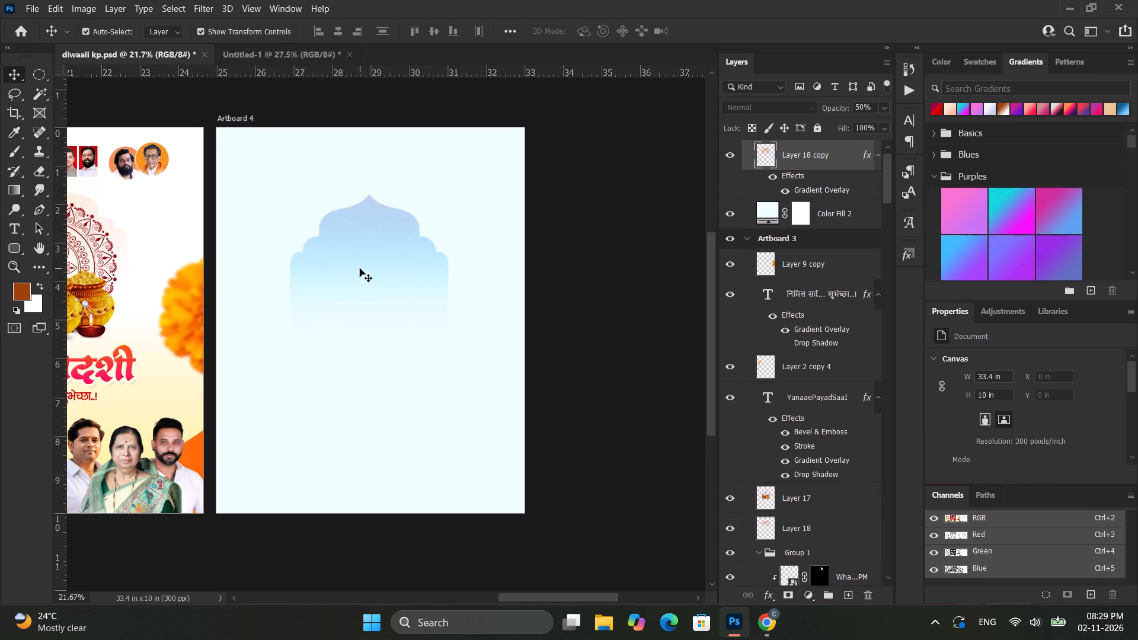
Scale the Artboard 4 arch up proportionally to about 157% and move it slightly upward.
left_click_drag(370, 454, 365, 526)
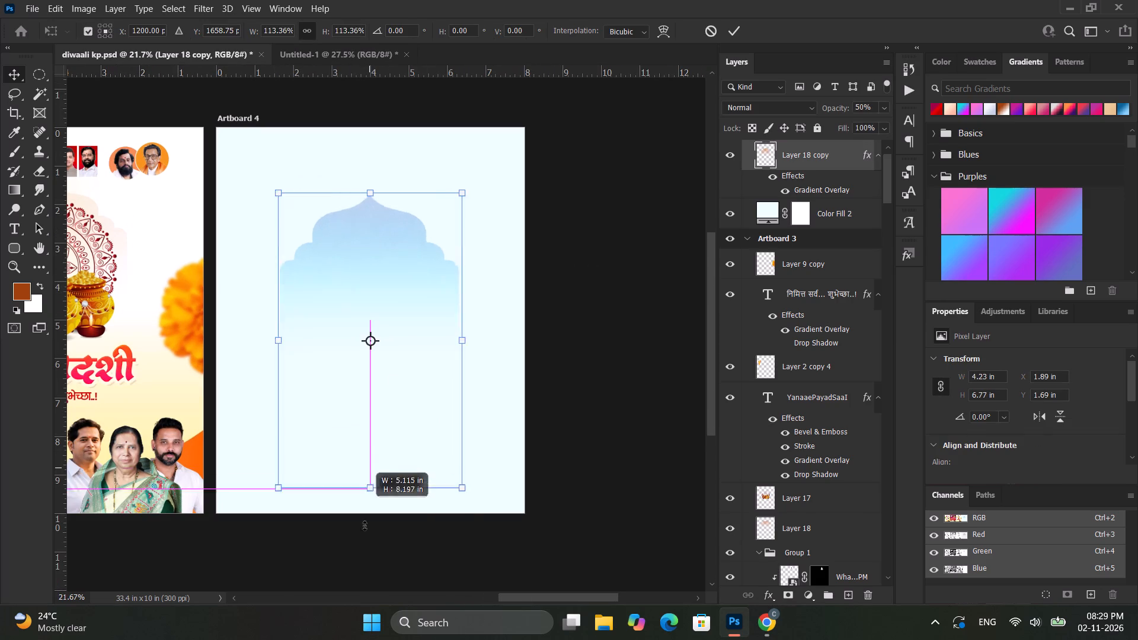
left_click_drag(365, 526, 369, 597)
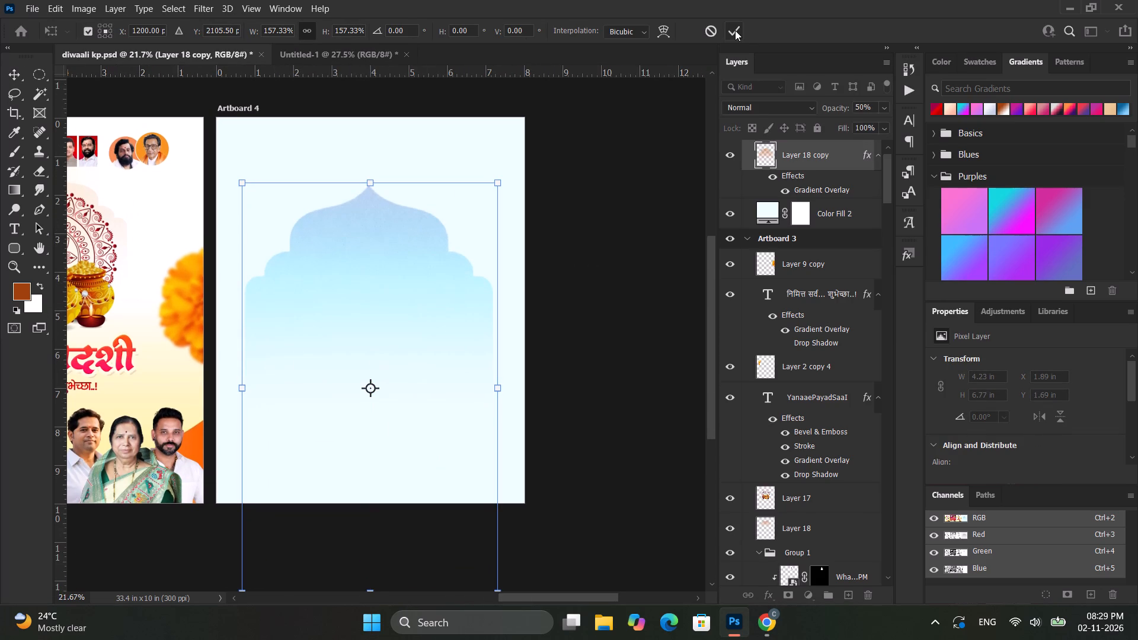
left_click(734, 31)
left_click_drag(424, 289, 421, 257, "shift")
left_click(588, 239)
Duplicate Artboard 3's Group 1 of leader portraits and place the copy at the top of Artboard 4's layer stack.
scroll(552, 248, "down", 4, "alt")
scroll(552, 248, "up", 7, "ctrl")
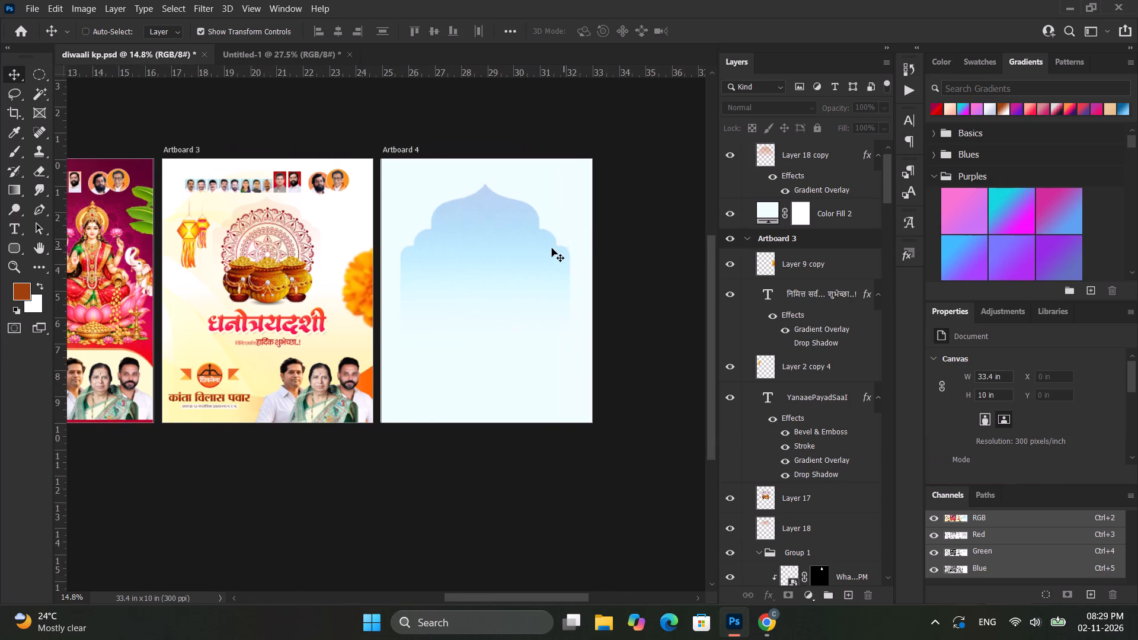
scroll(552, 248, "up", 2, "ctrl")
left_click(377, 190)
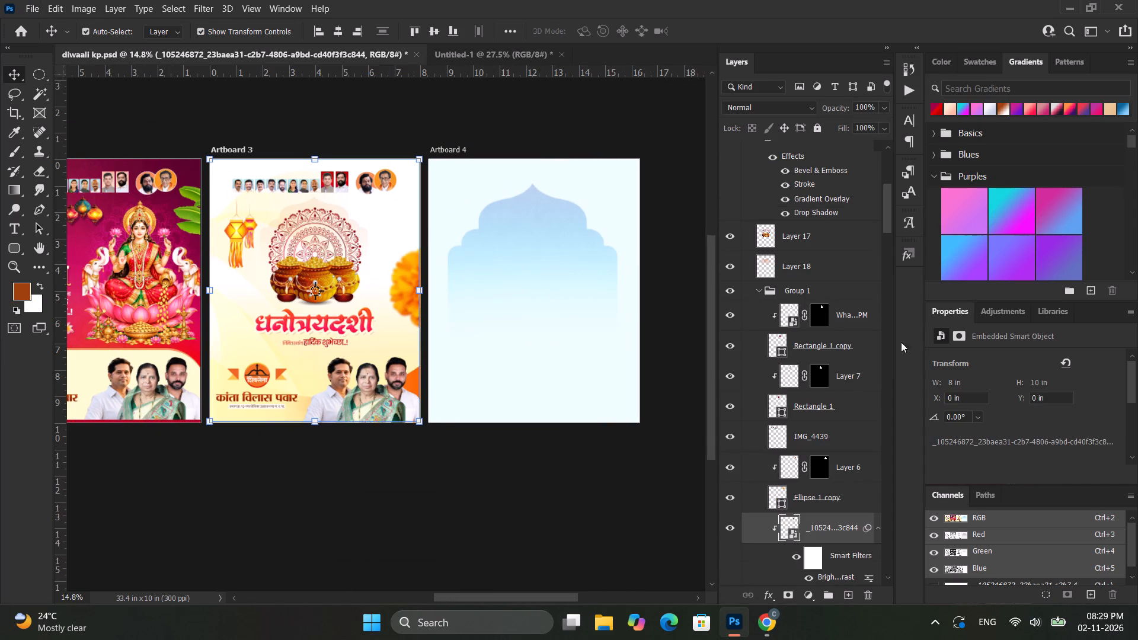
left_click(810, 287)
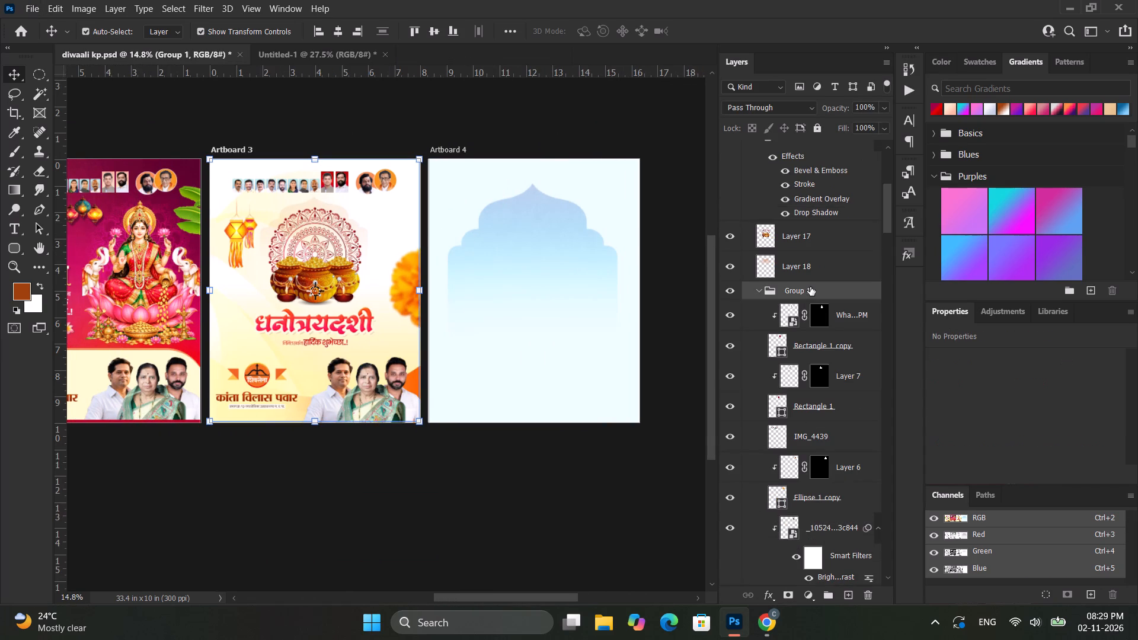
key("ctrl+j")
scroll(811, 294, "up", 4)
scroll(833, 337, "up", 3)
left_click_drag(833, 430, 819, 138)
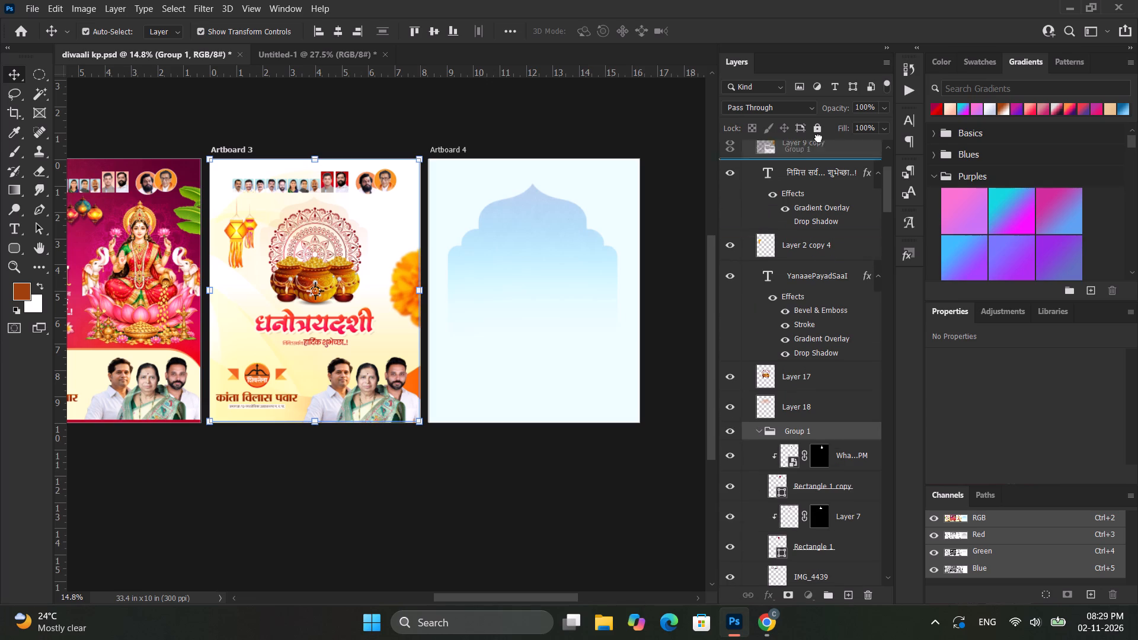
left_click_drag(819, 138, 812, 149)
left_click(544, 100)
Recolour the red backgrounds of the two rectangular portraits on Artboard 4 with the pink-to-violet gradient preset.
scroll(529, 210, "up", 1)
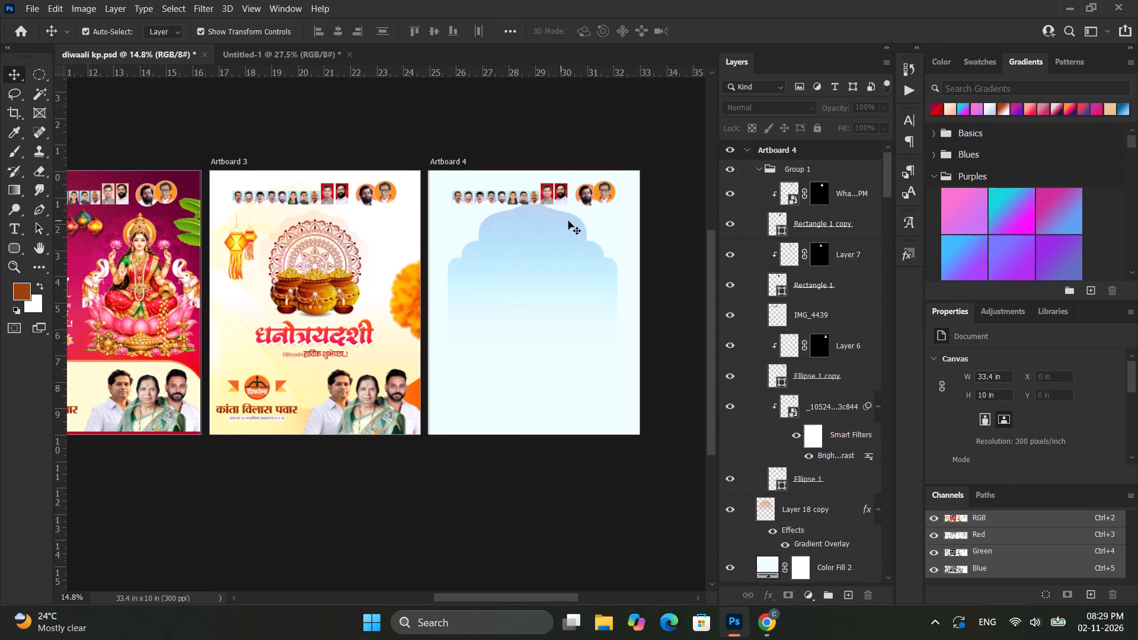
scroll(541, 196, "up", 18, "alt")
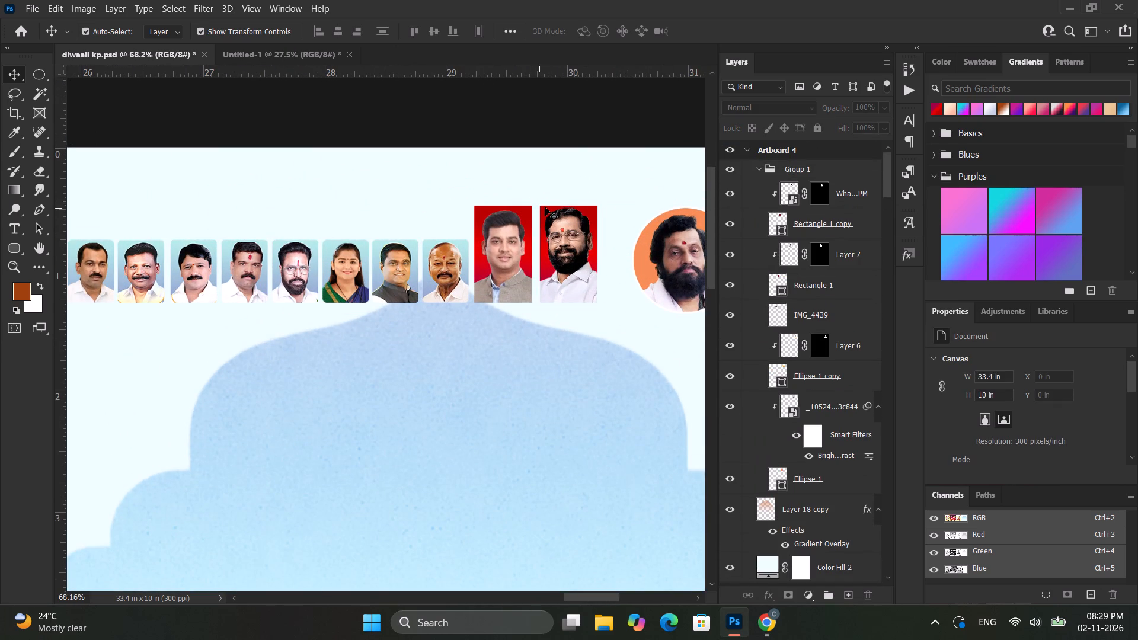
left_click(546, 206)
scroll(506, 215, "up", 10)
left_click(458, 231, "shift")
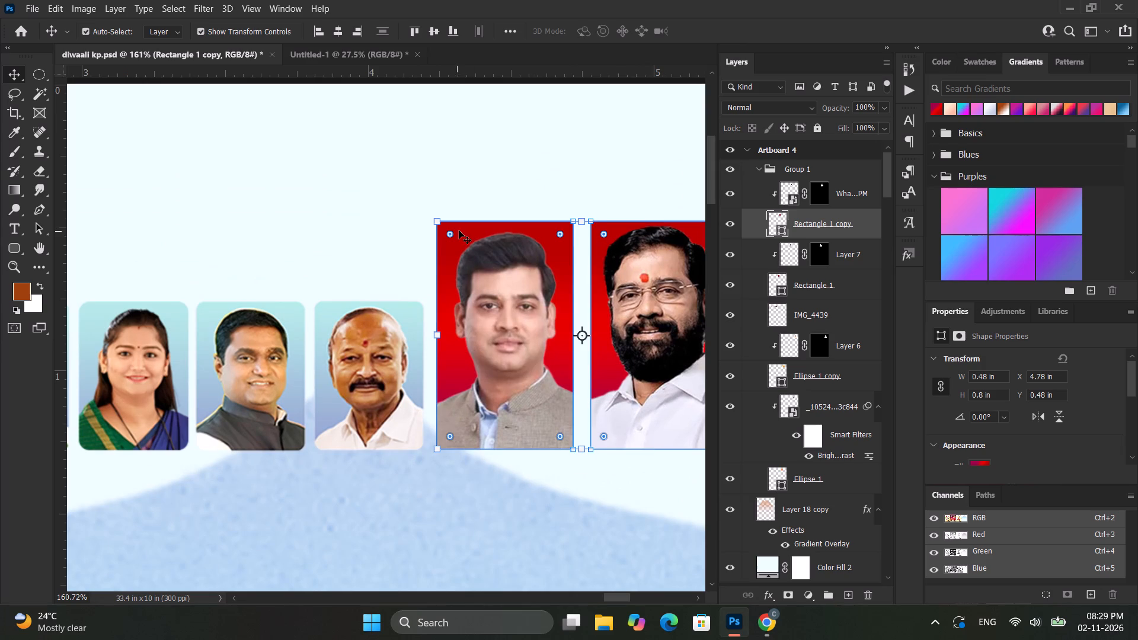
left_click(978, 108)
scroll(591, 191, "down", 12)
left_click(647, 95)
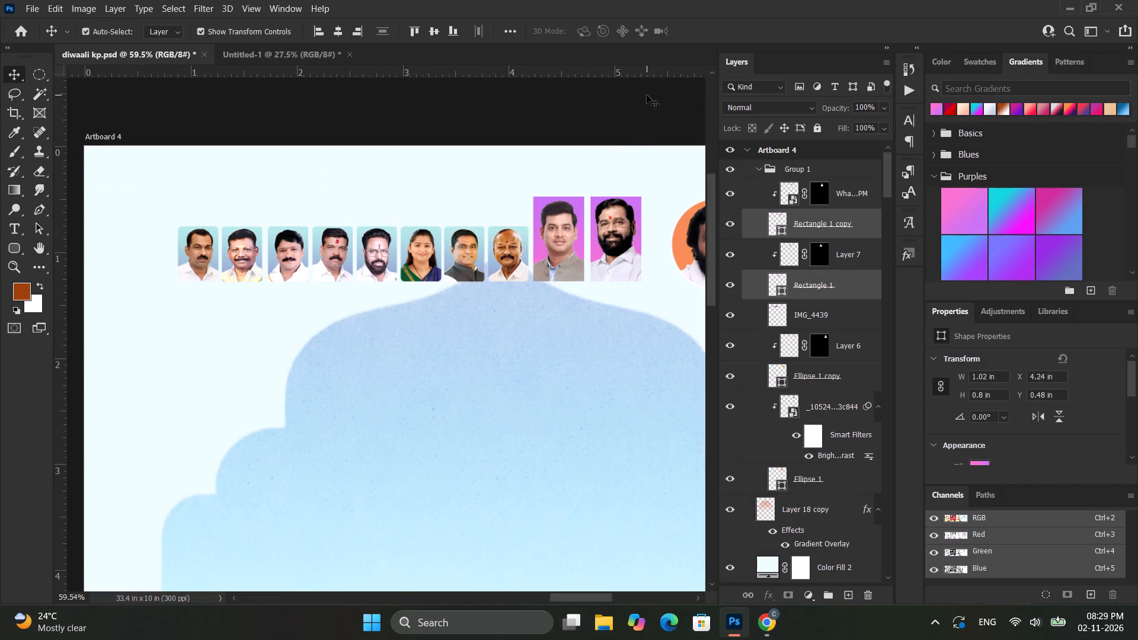
Move the Artboard 4 arch straight down about 0.45 in so its tip sits just below the portrait row.
scroll(631, 133, "down", 13, "alt")
left_click(519, 292)
left_click_drag(517, 270, 516, 304, "shift")
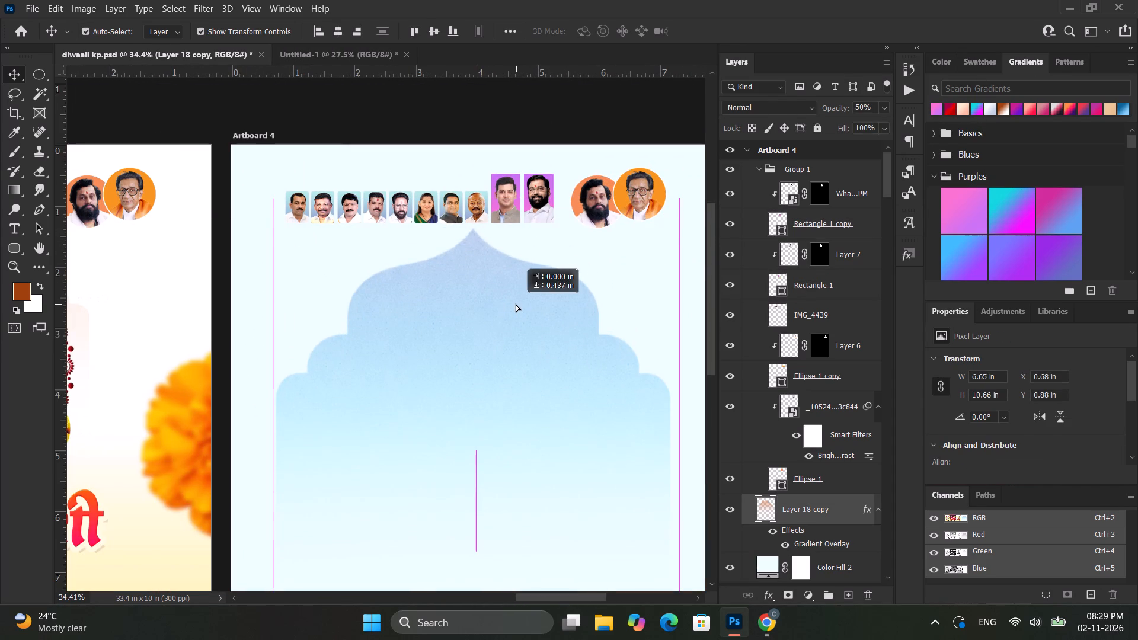
left_click_drag(516, 304, 514, 297, "shift")
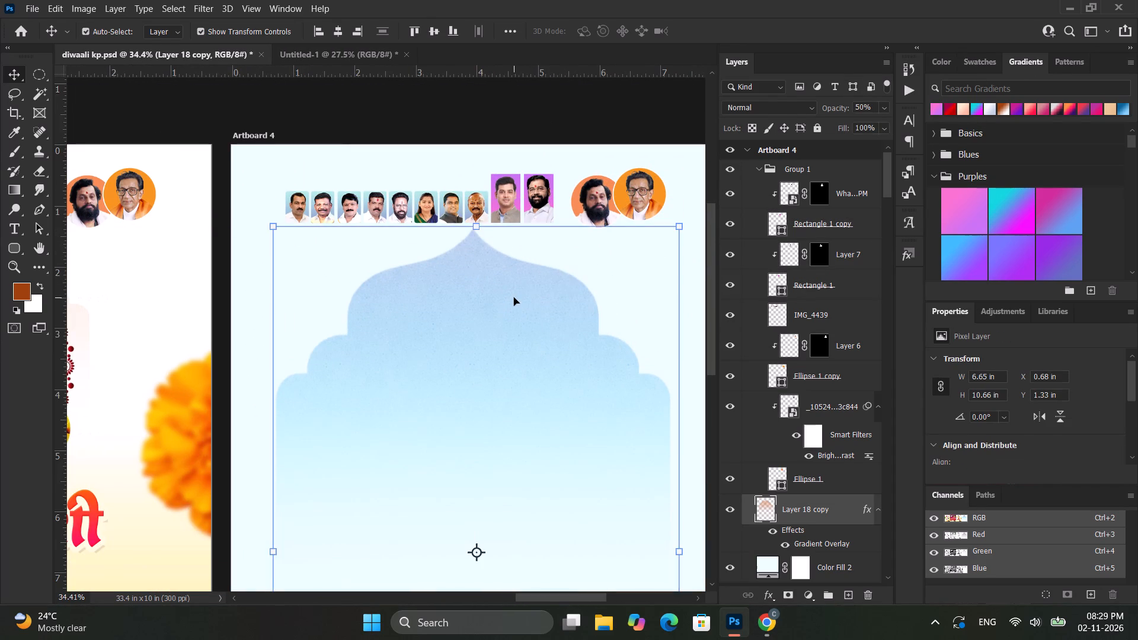
scroll(514, 297, "down", 7, "alt")
left_click(611, 159)
Duplicate Artboard 3's Group 2 with the party logo, name and bottom portraits, and place the copy at the top of Artboard 4.
scroll(596, 174, "down", 5)
scroll(410, 350, "down", 3, "alt")
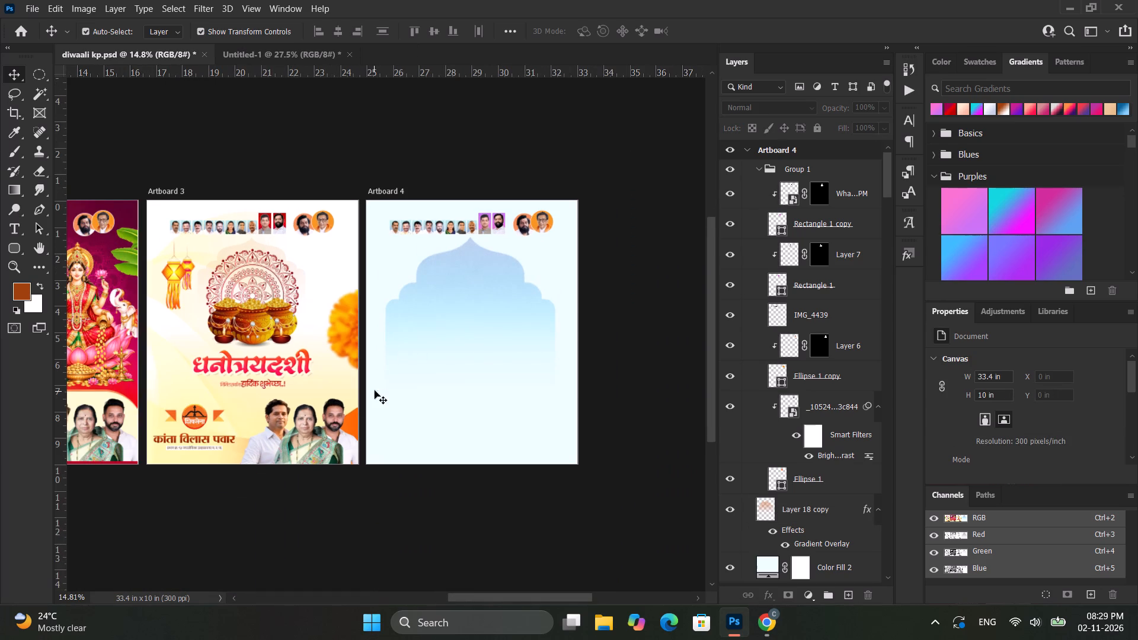
left_click(302, 423)
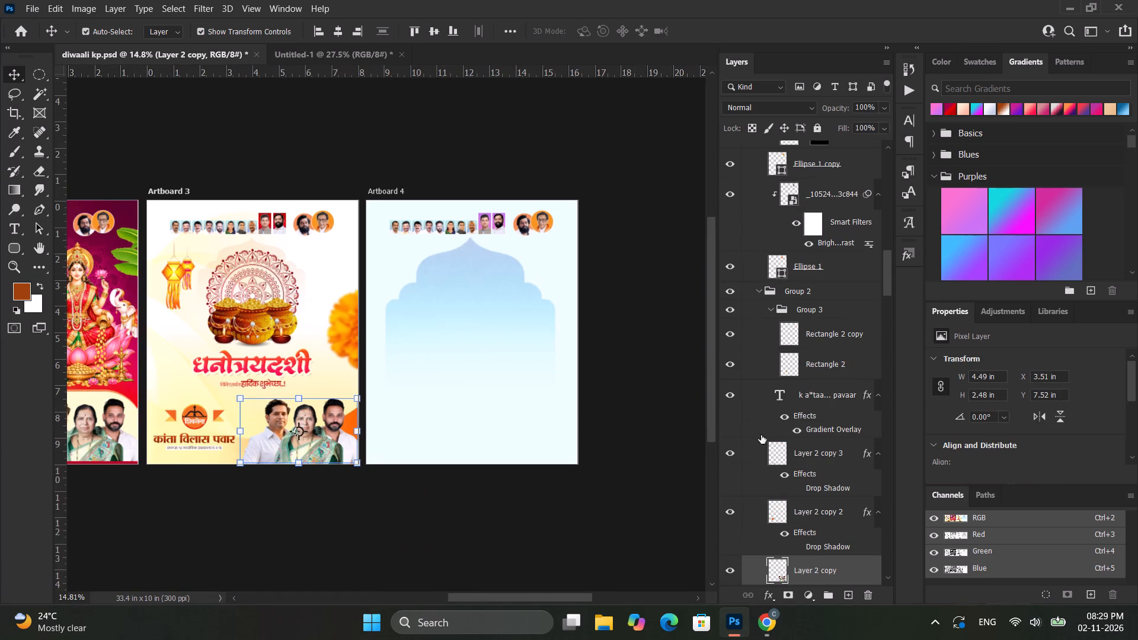
left_click(803, 295)
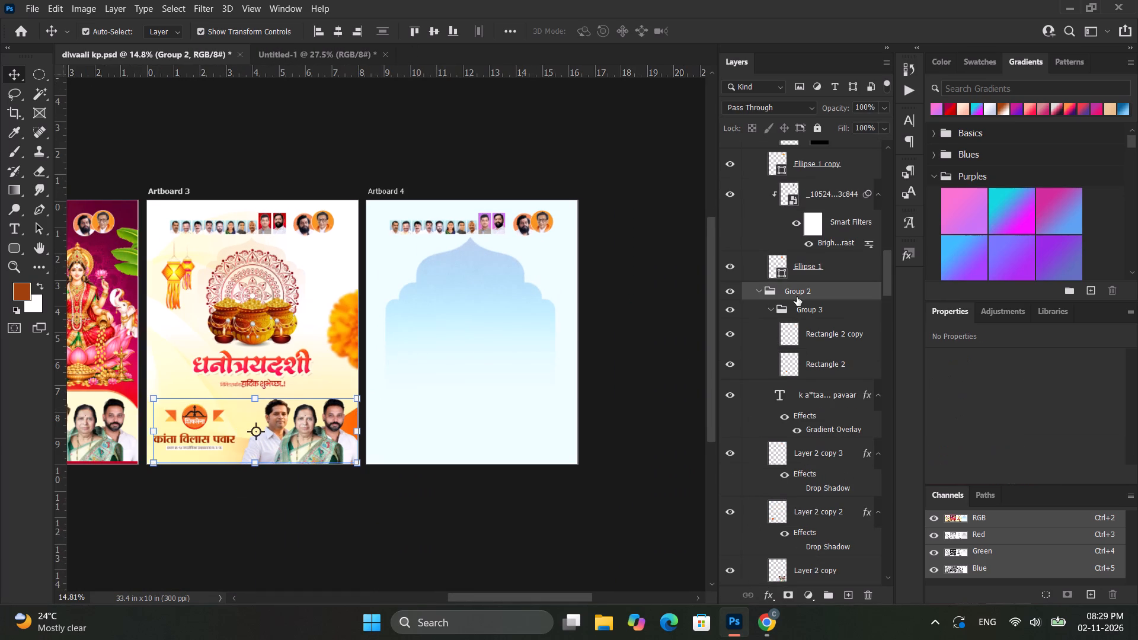
key("ctrl+j")
left_click_drag(826, 288, 830, 130)
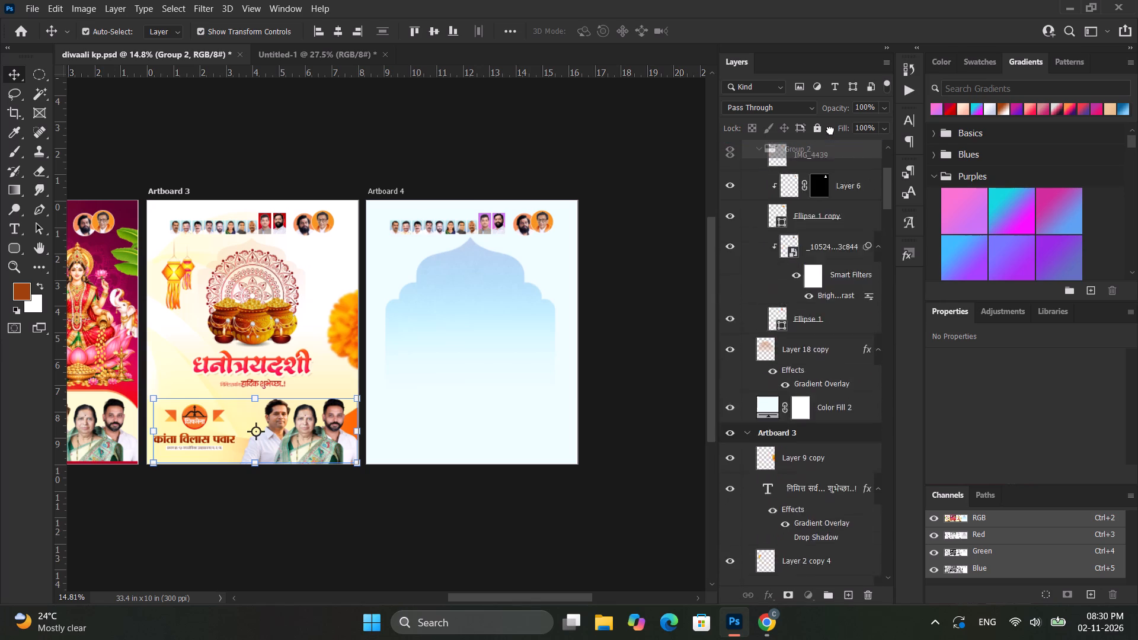
left_click_drag(830, 130, 826, 149)
left_click(656, 240)
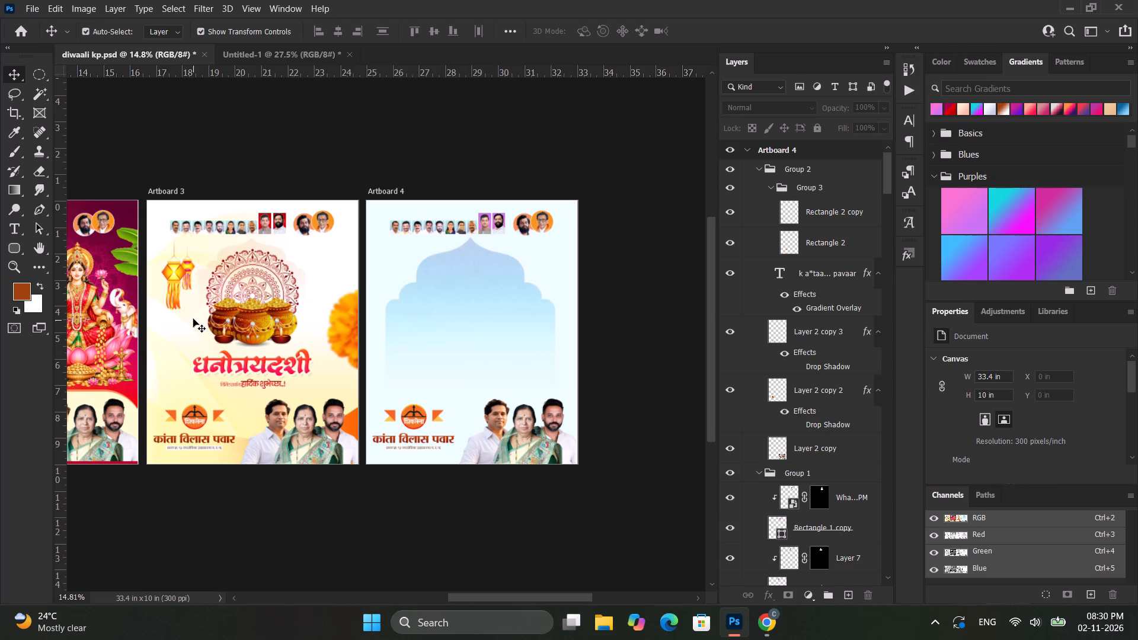
Examine Artboard 4's layout alongside the other posters.
scroll(193, 315, "up", 2, "alt")
scroll(193, 315, "down", 7, "ctrl")
scroll(268, 316, "down", 6, "alt")
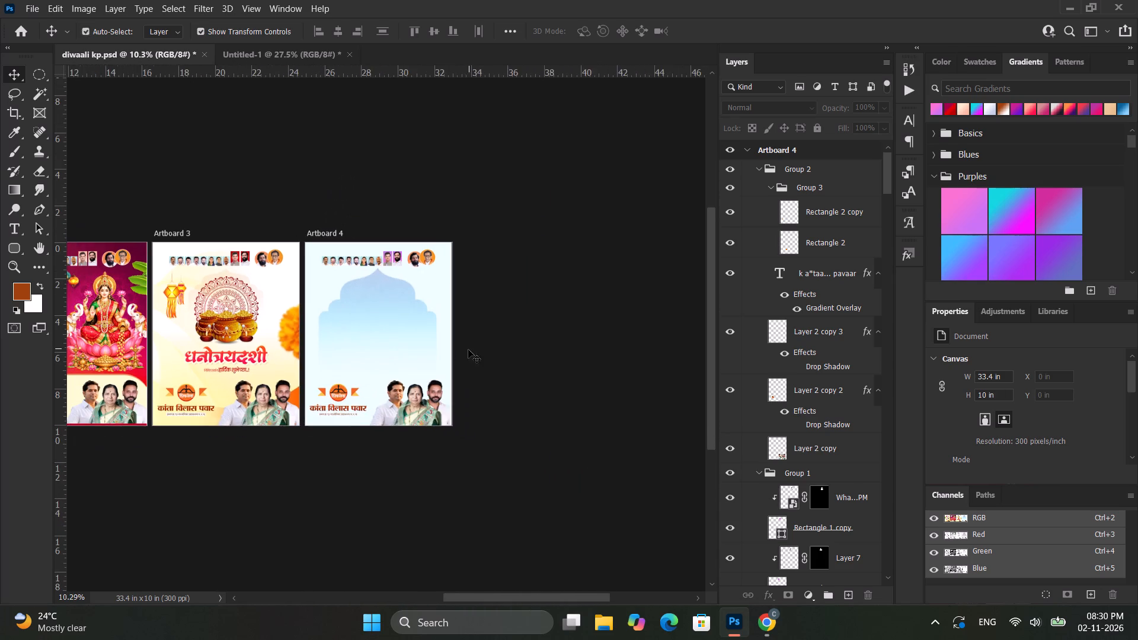
scroll(468, 350, "up", 12, "ctrl")
left_click(381, 457)
scroll(357, 446, "up", 13, "alt")
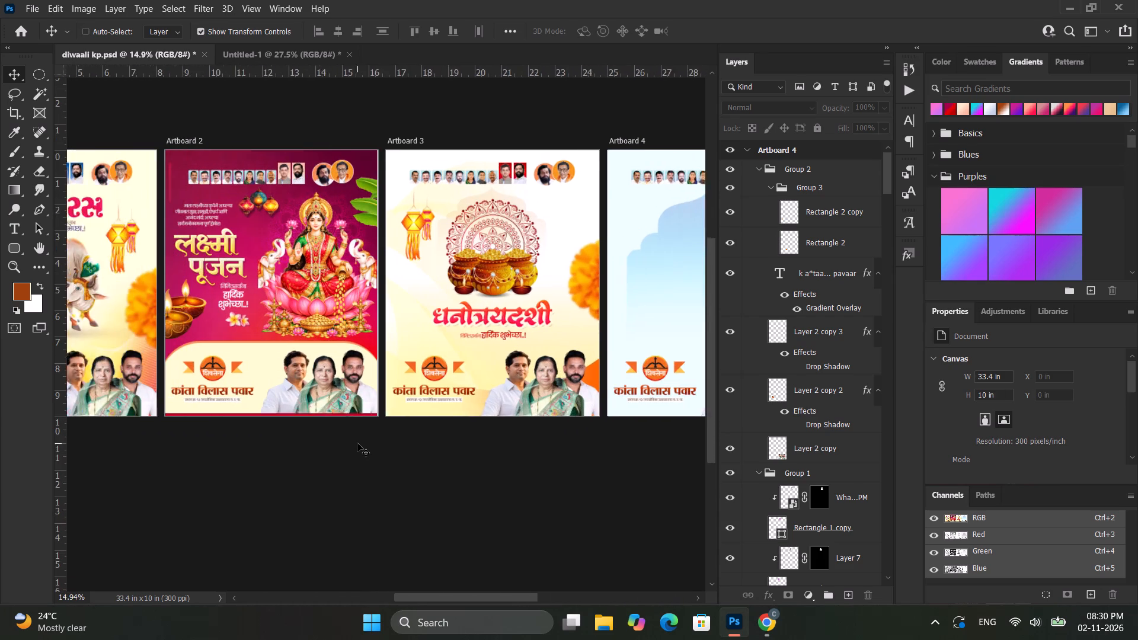
scroll(357, 443, "down", 6, "ctrl+alt")
scroll(357, 443, "up", 4, "ctrl")
scroll(357, 442, "down", 16, "ctrl")
scroll(539, 466, "up", 3, "alt")
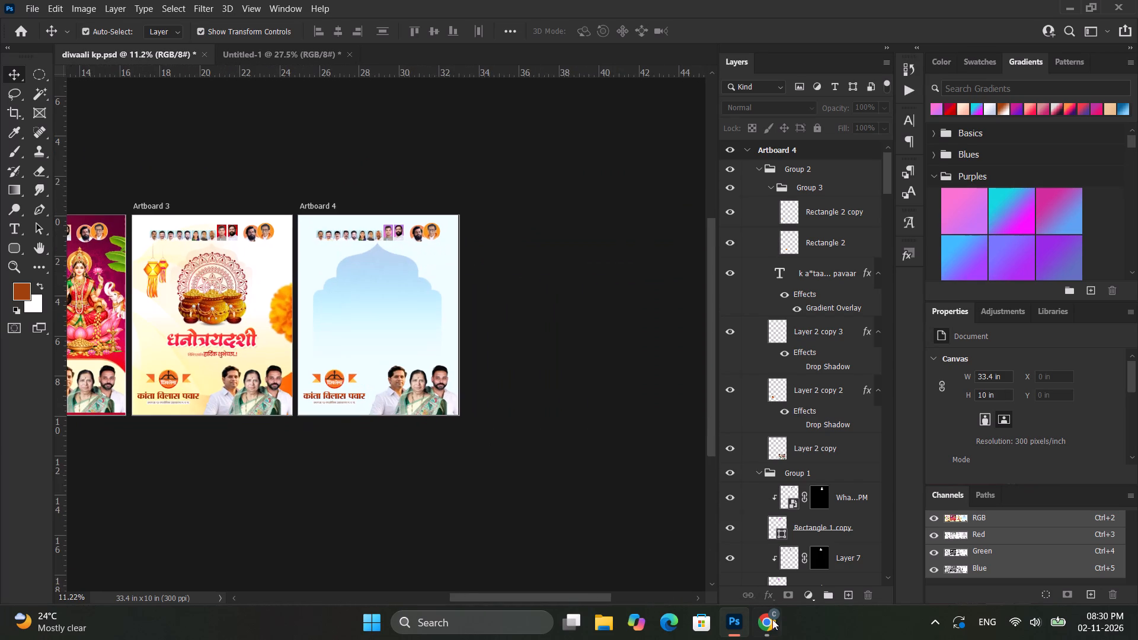
Switch to Chrome to check the Diwali design references on Pinterest, and return to Photoshop.
left_click(775, 627)
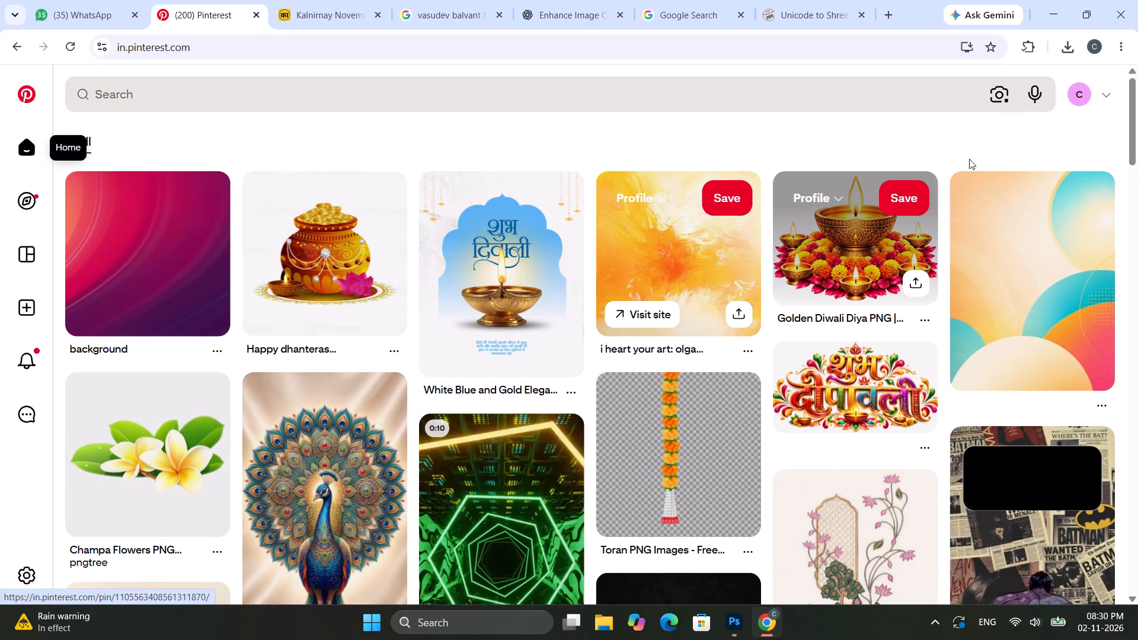
left_click(1051, 24)
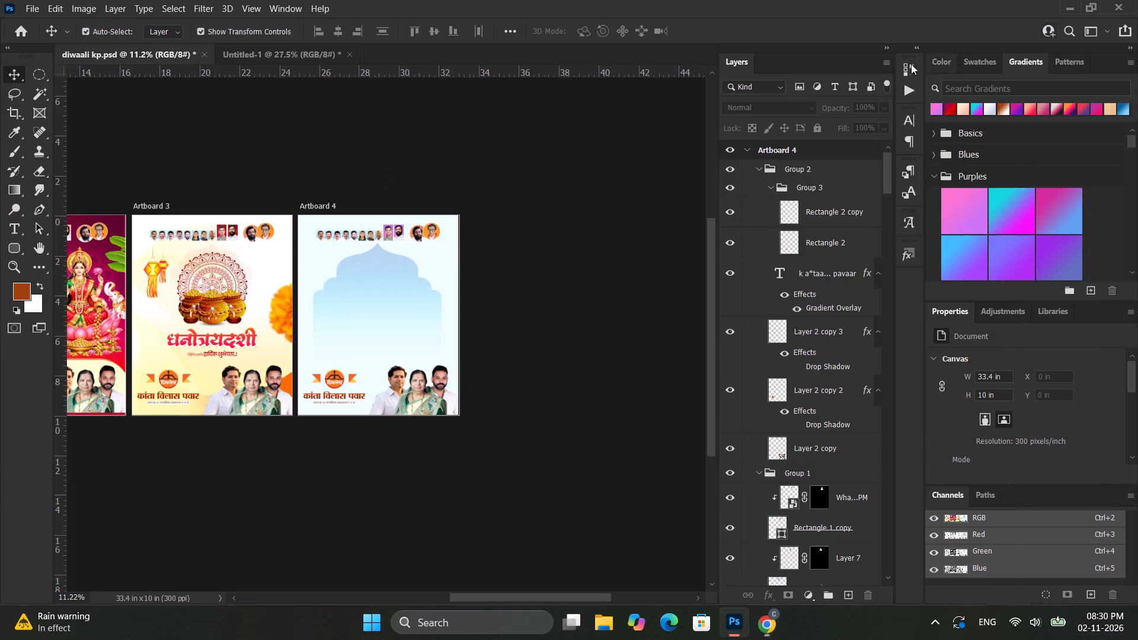
Start a text layer inside the Artboard 4 arch and set its font to Infinity-45 Regular.
scroll(373, 293, "up", 10, "alt")
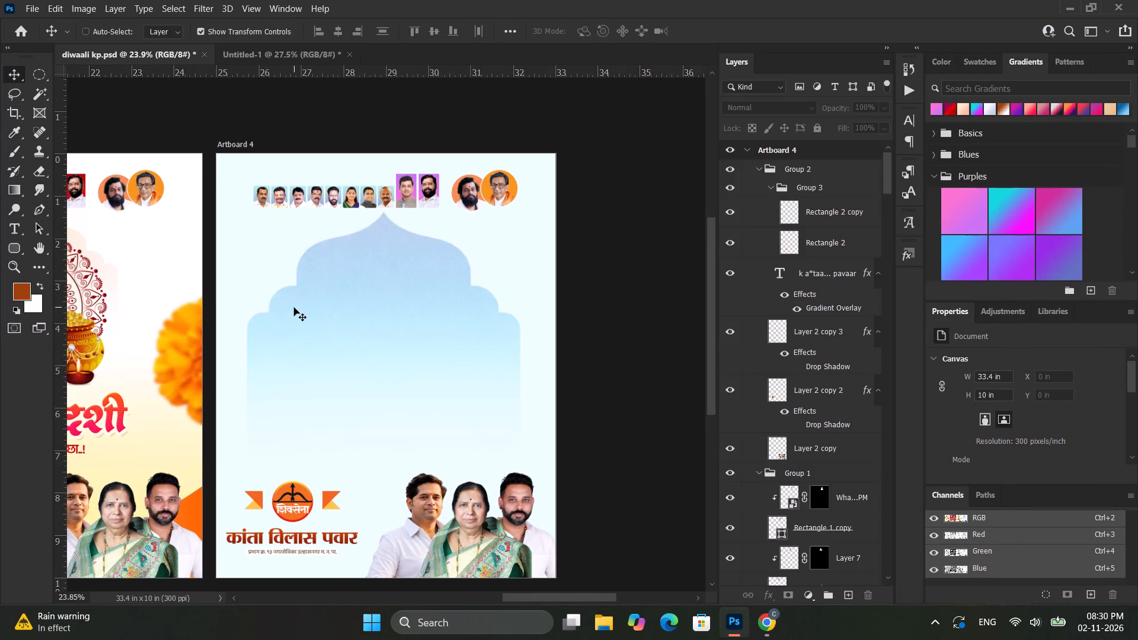
left_click(12, 229)
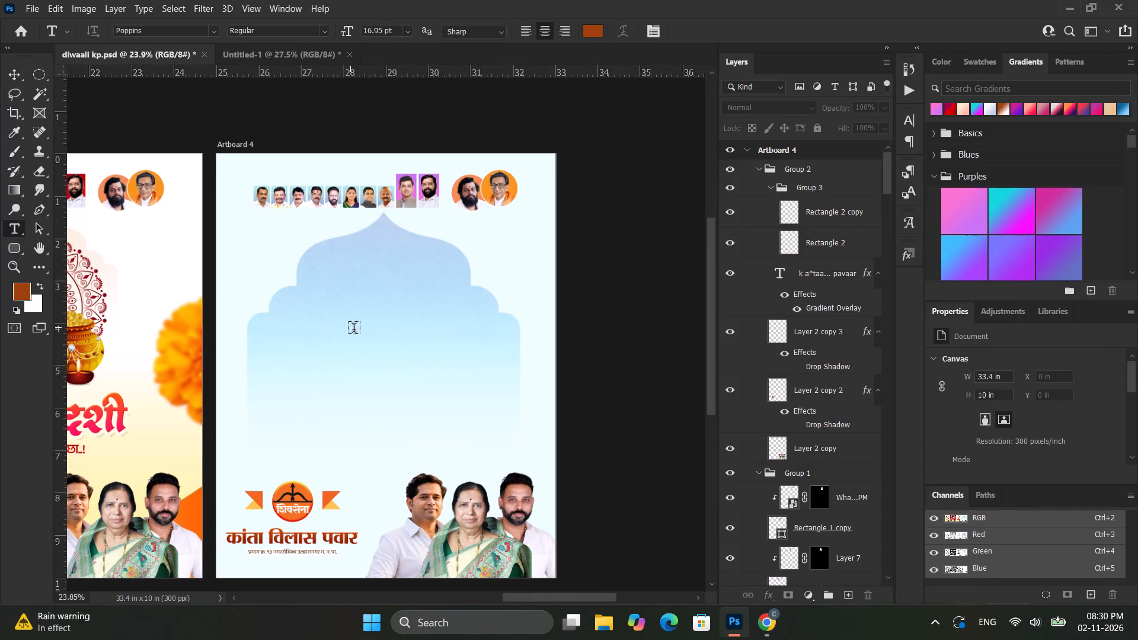
left_click(356, 329)
left_click(163, 33)
key("i")
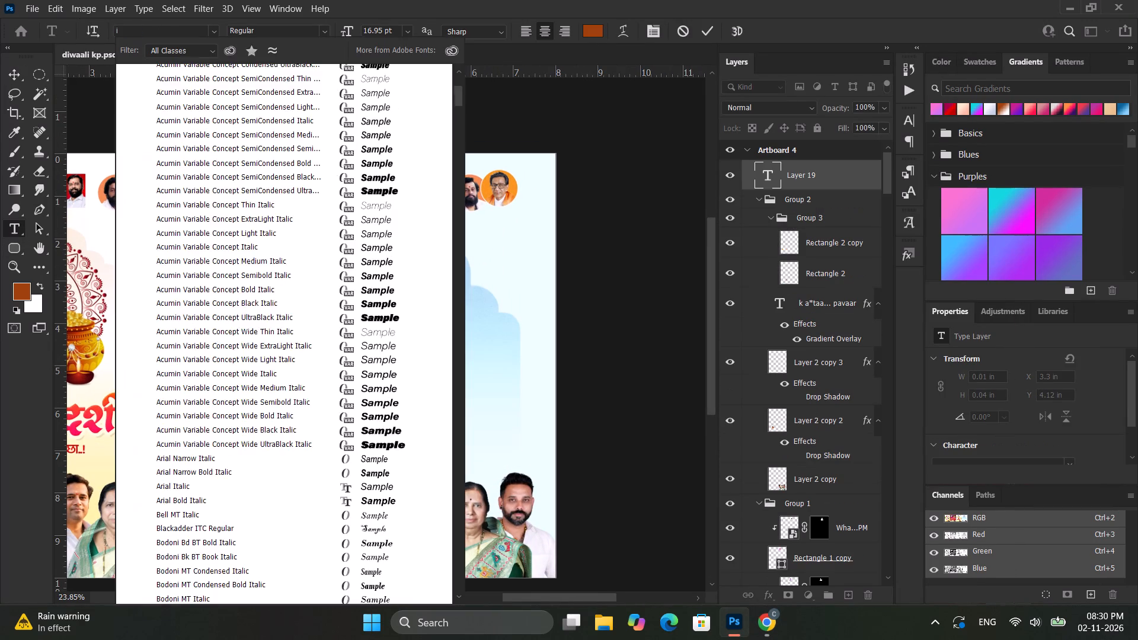
key("n")
key("f")
scroll(385, 494, "down", 4)
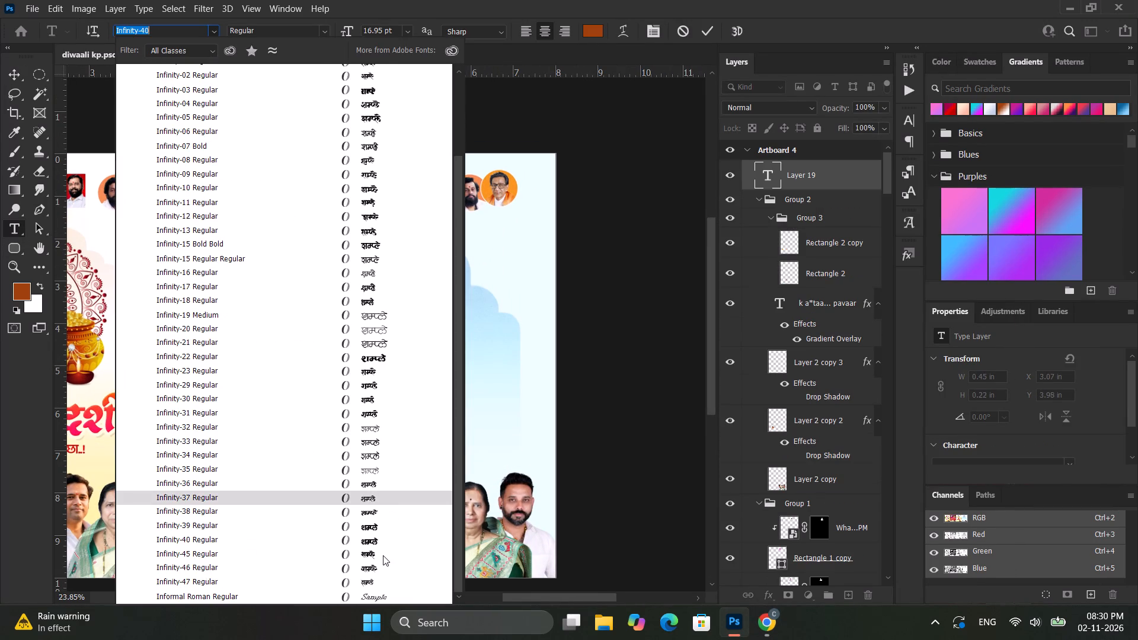
left_click(378, 553)
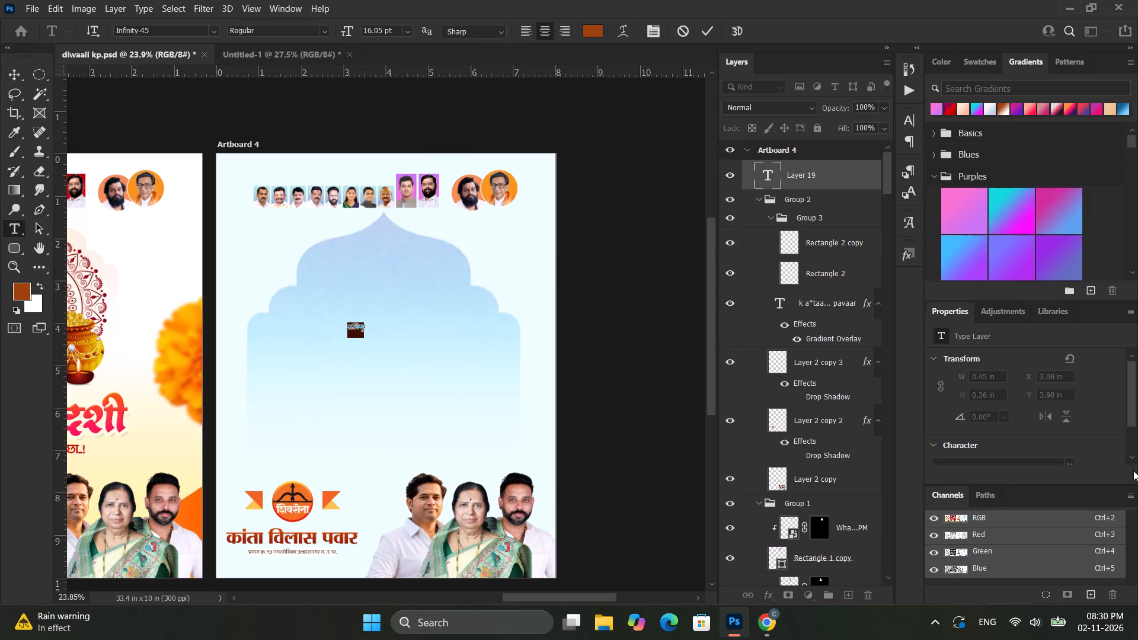
Set the new text layer's tracking to 0.
scroll(1008, 456, "down", 11)
scroll(943, 377, "up", 9)
left_click(934, 359)
scroll(1029, 427, "down", 6)
double_click(1043, 411)
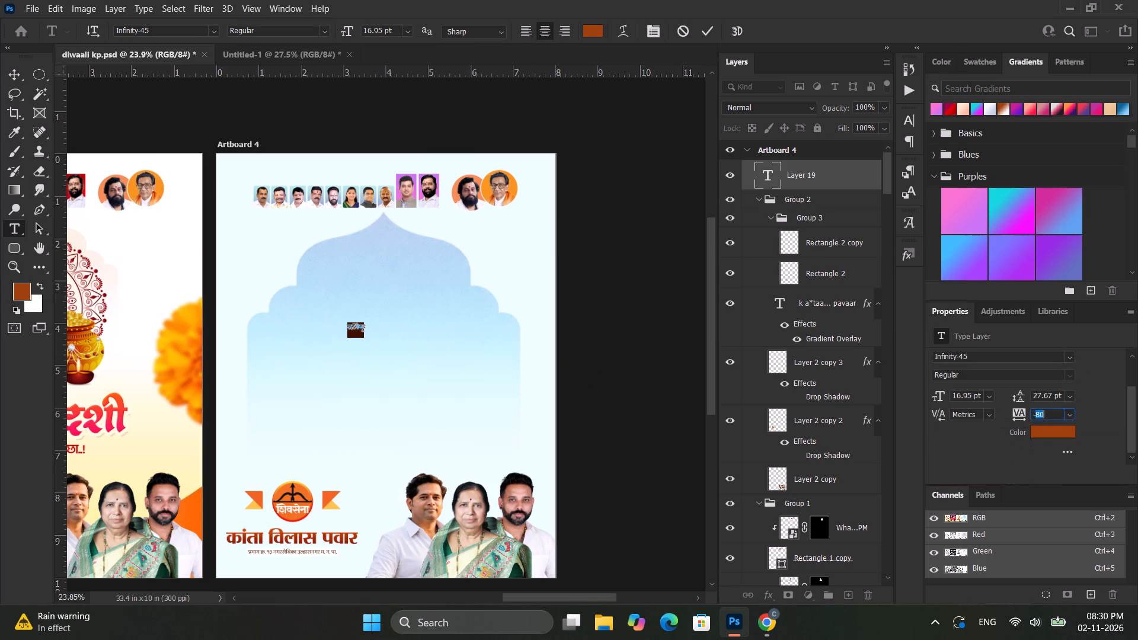
key("0")
key("Return")
Enter the word शुभ in the arch's text layer using the keystrokes "SauBa".
key("shift+s")
key("a")
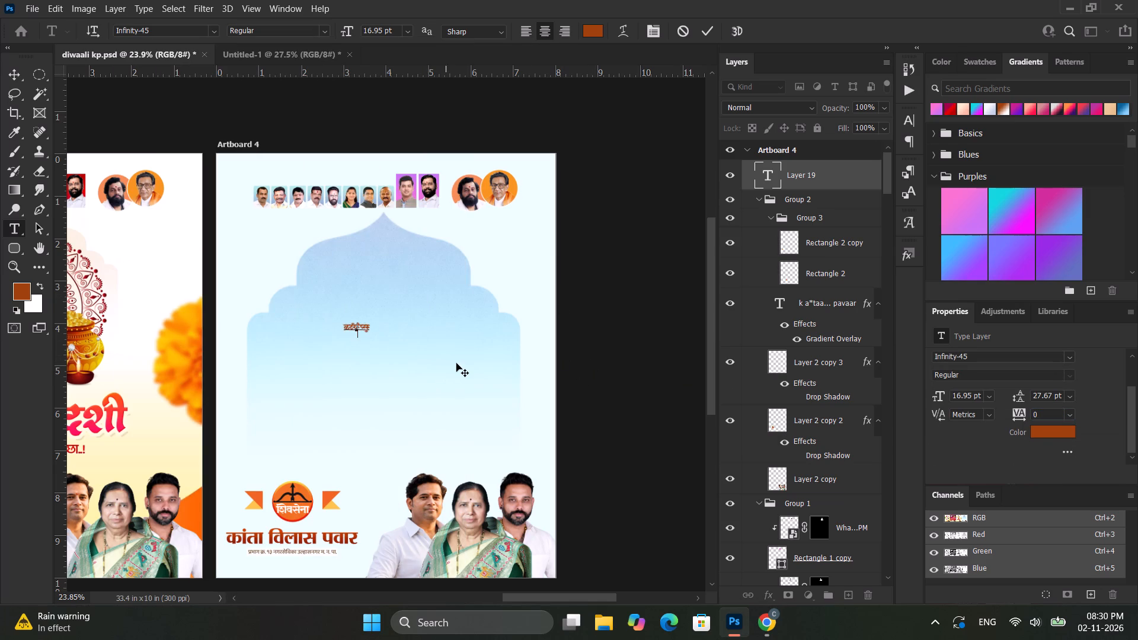
type("uBa")
Set the whole शुभ text to a font size of 103 pt.
key("ctrl+a")
left_click_drag(347, 30, 407, 38)
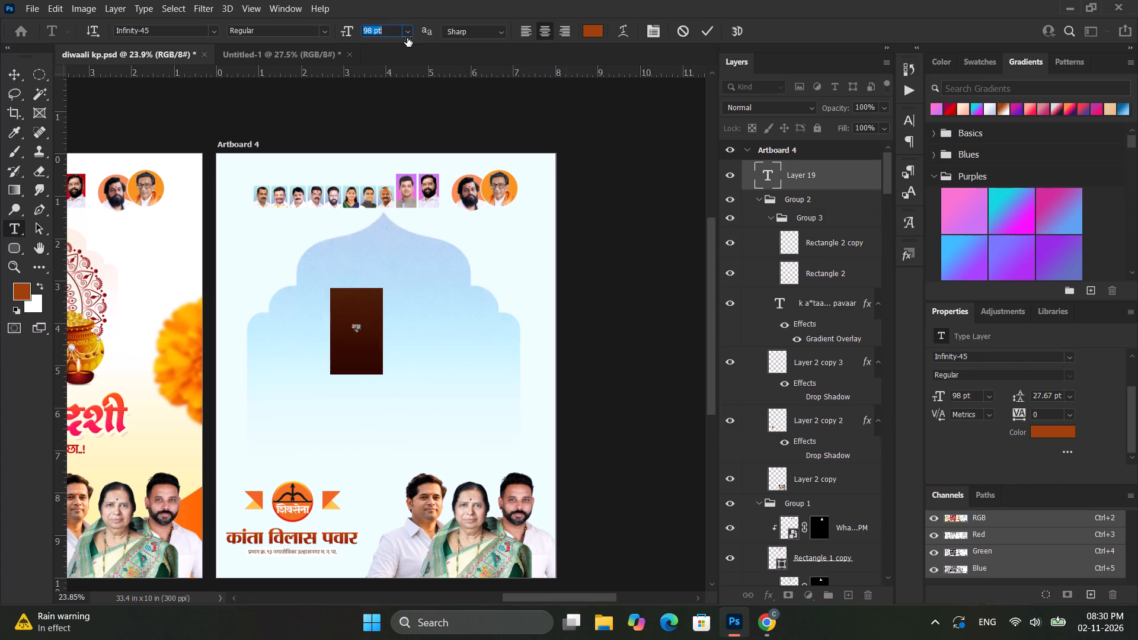
left_click_drag(407, 38, 411, 39)
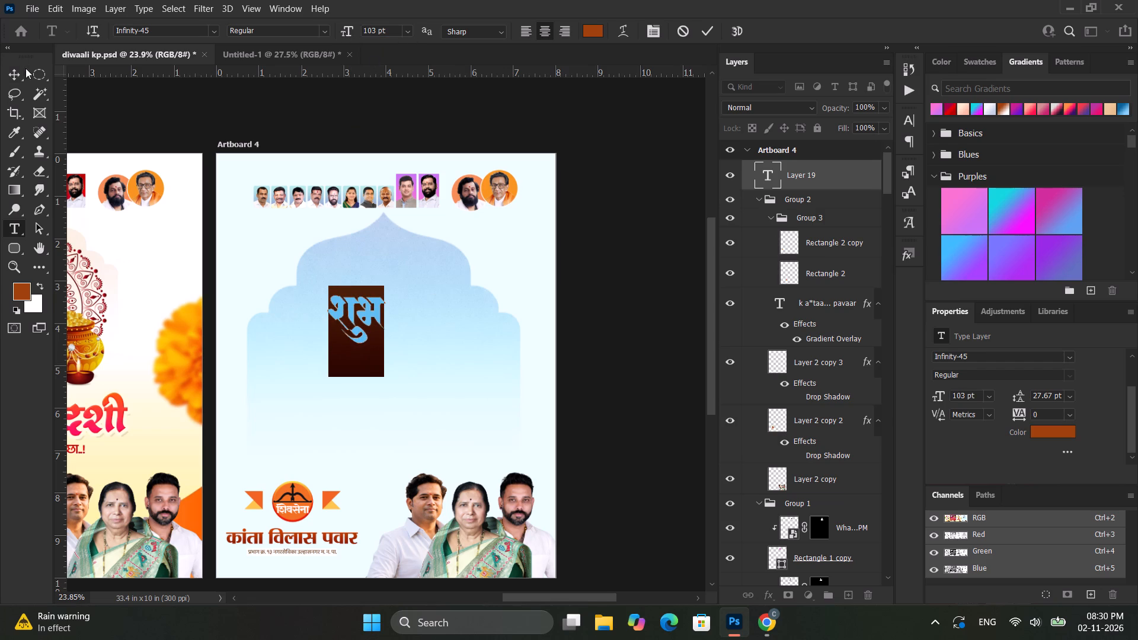
Finish editing the शुभ text and take a look at the open Pinterest page in Chrome.
left_click(13, 78)
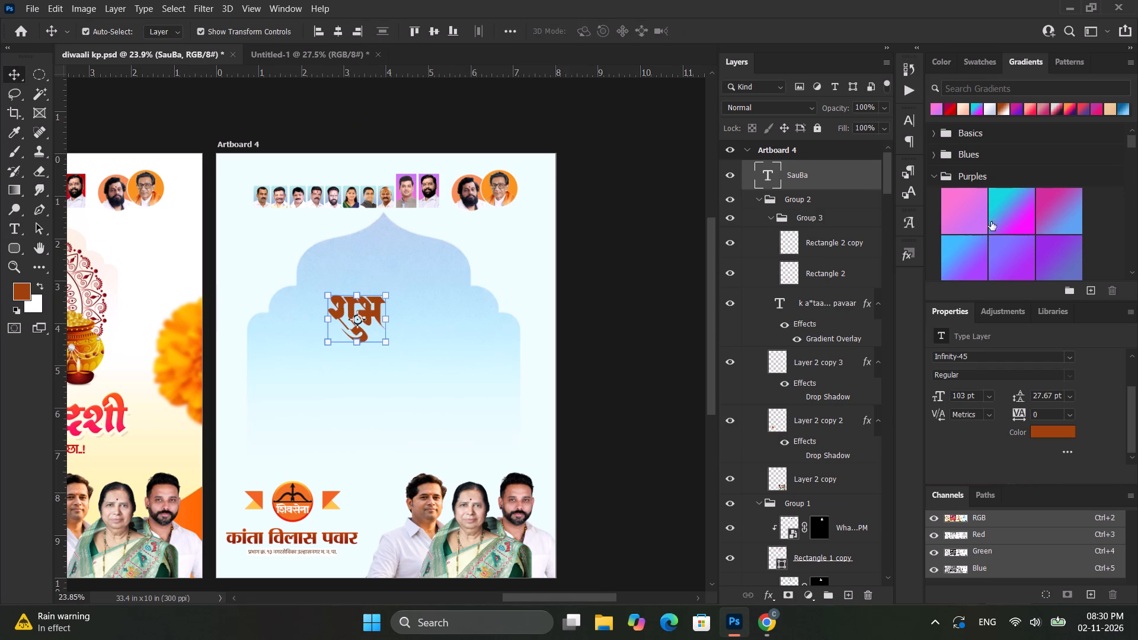
scroll(956, 188, "up", 4)
scroll(965, 120, "up", 1)
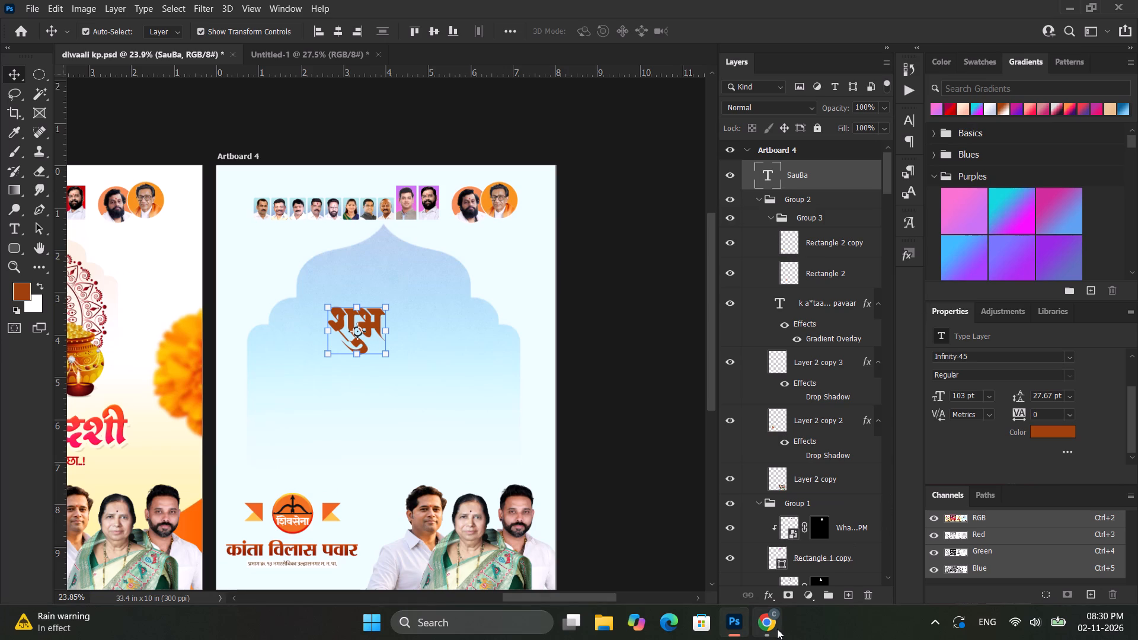
left_click(777, 629)
left_click(1047, 17)
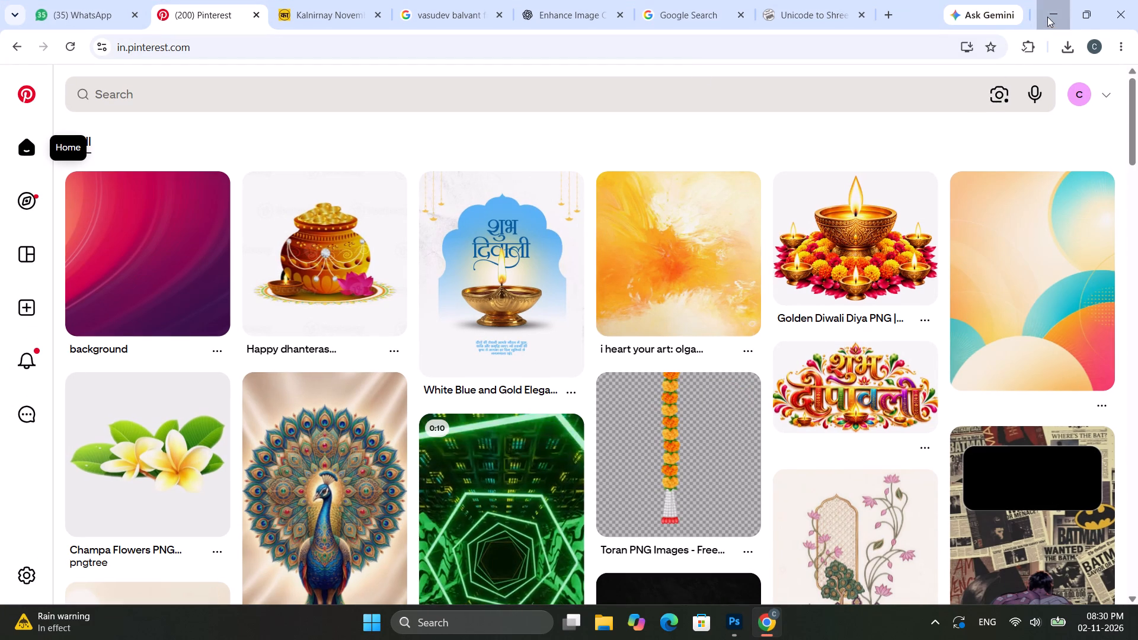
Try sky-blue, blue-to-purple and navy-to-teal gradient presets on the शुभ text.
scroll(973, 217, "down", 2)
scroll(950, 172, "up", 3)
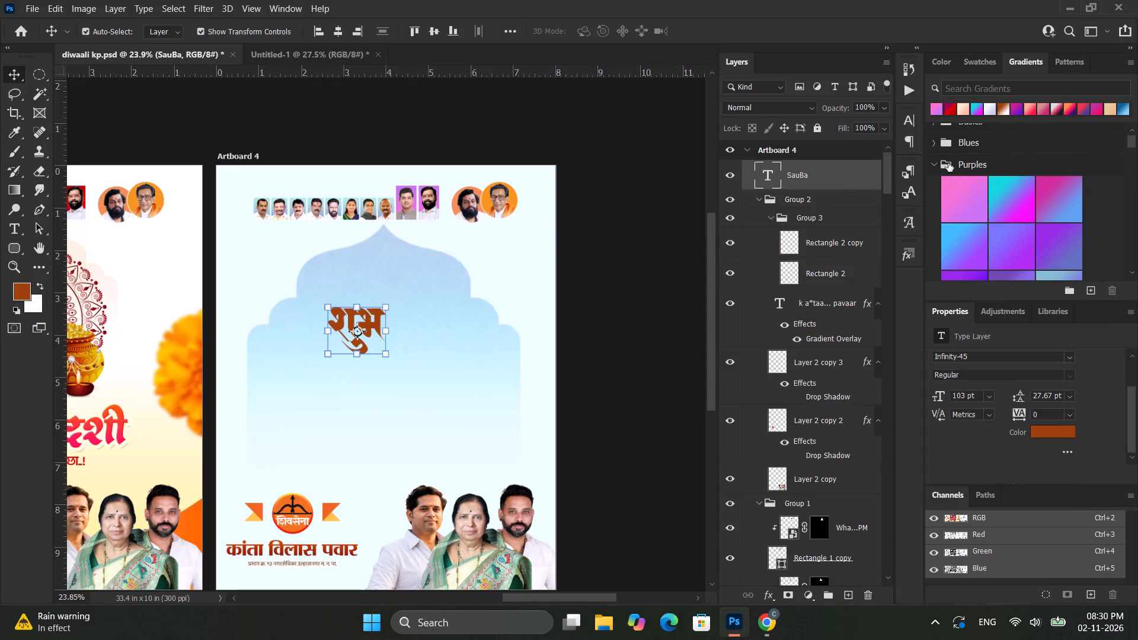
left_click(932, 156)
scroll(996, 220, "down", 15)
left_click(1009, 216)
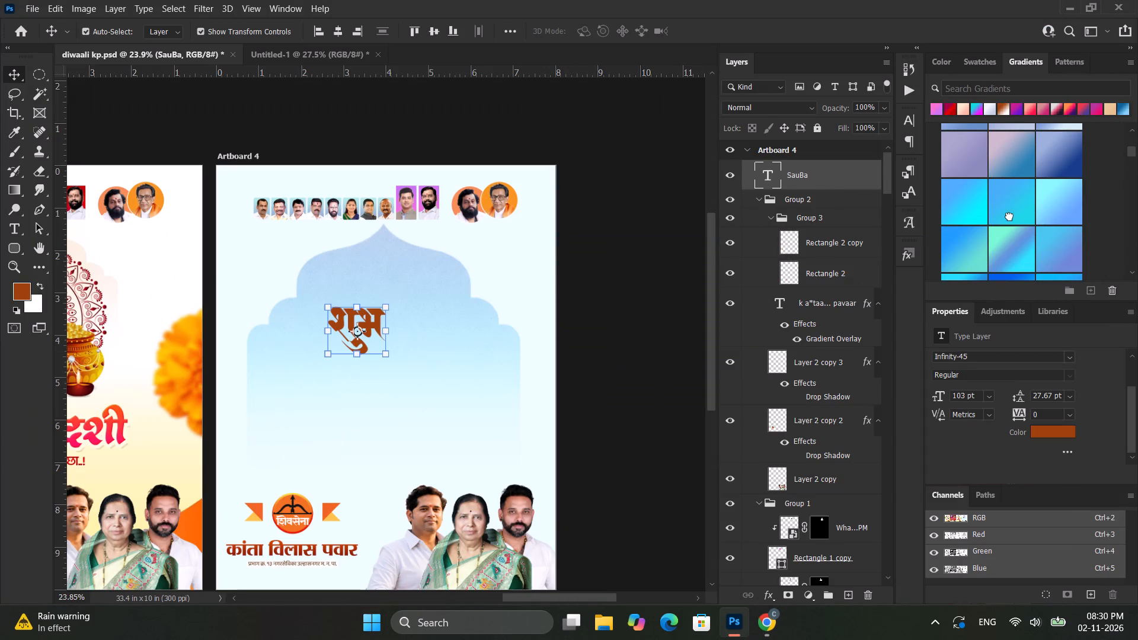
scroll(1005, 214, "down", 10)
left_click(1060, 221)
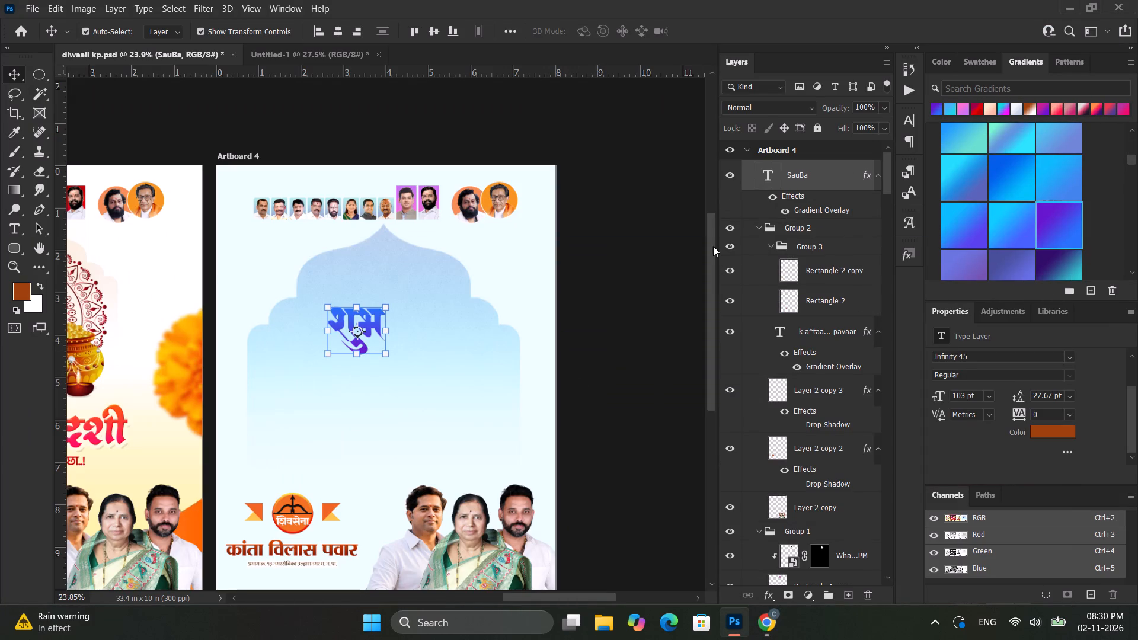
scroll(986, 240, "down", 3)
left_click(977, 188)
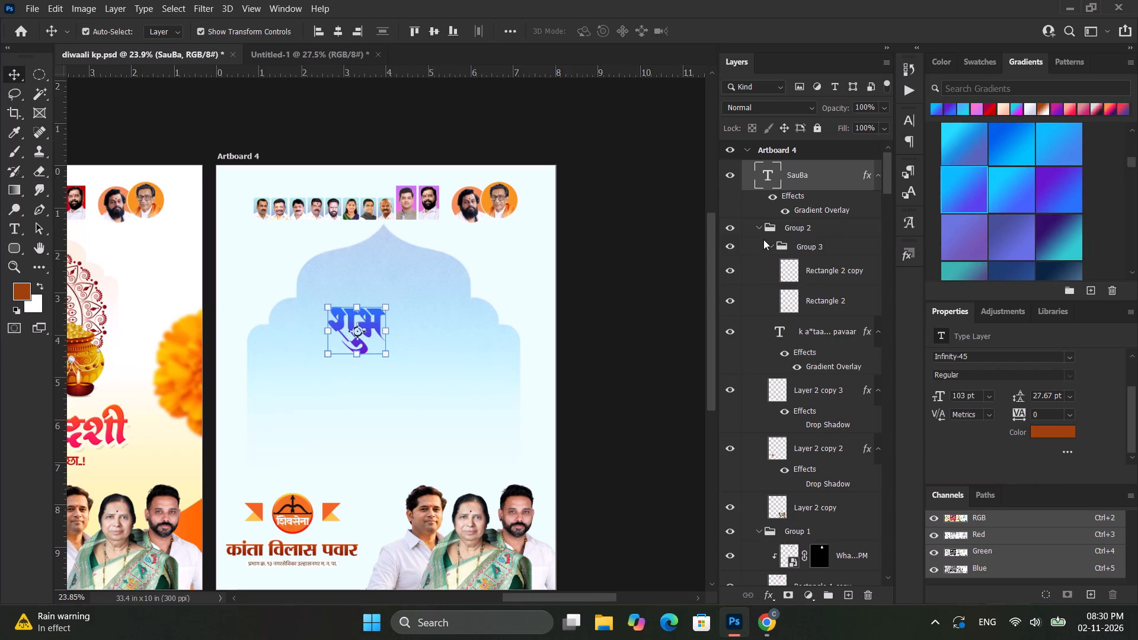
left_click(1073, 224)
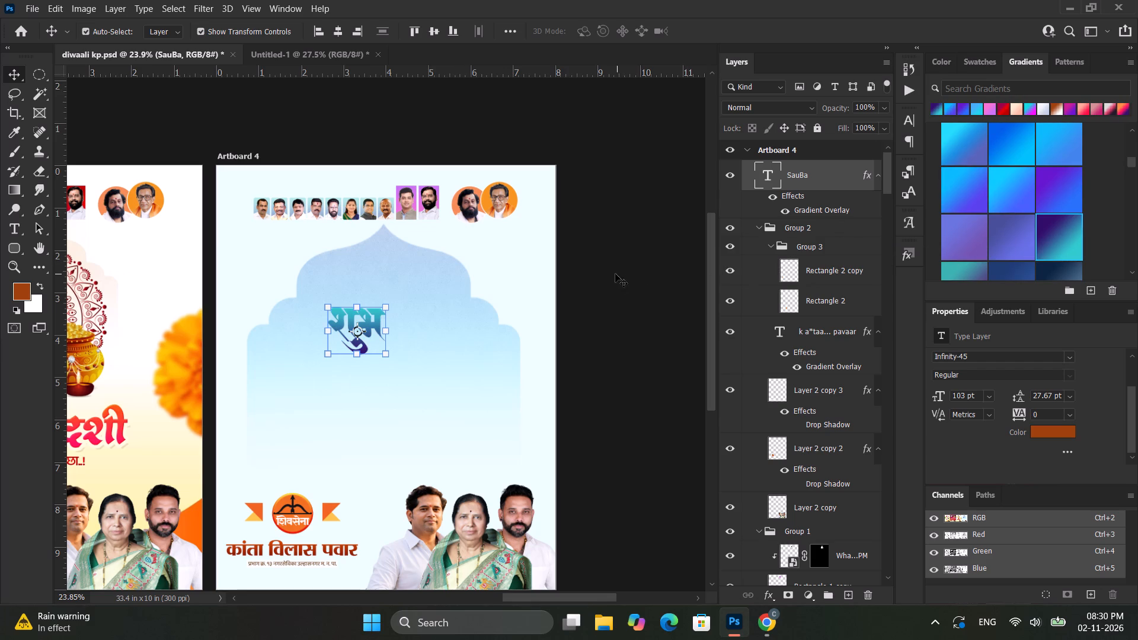
Apply the dark navy-blue gradient preset to the शुभ text.
scroll(972, 248, "down", 6)
left_click(1027, 204)
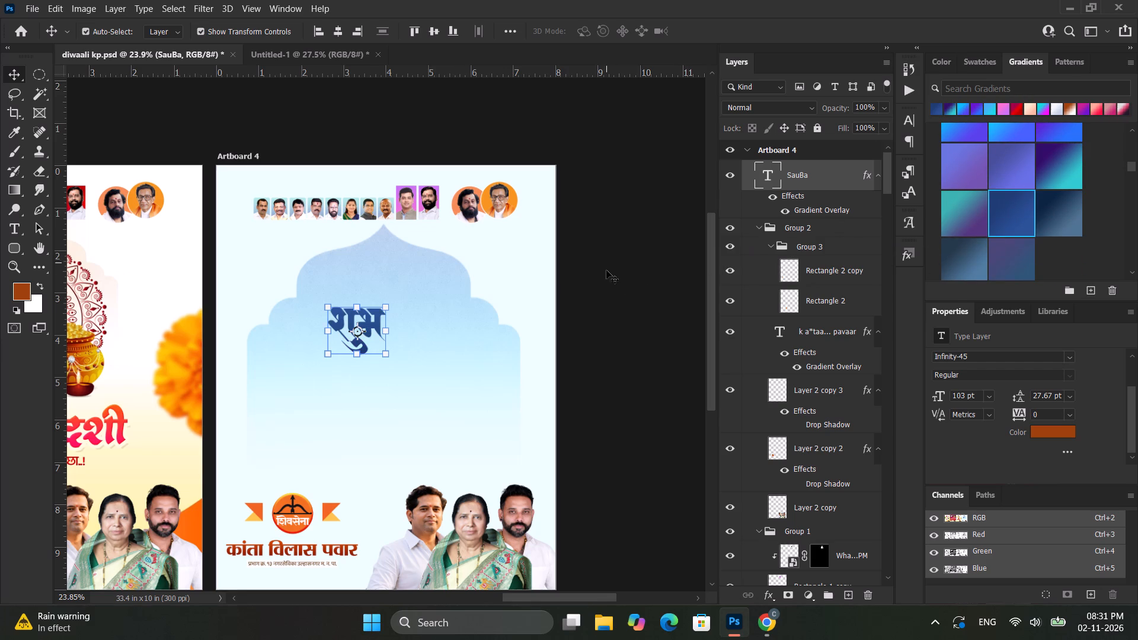
left_click(620, 283)
Centre the शुभ text horizontally on the artboard and raise it slightly, into the arch's upper part.
scroll(405, 341, "up", 5, "alt")
left_click(342, 315)
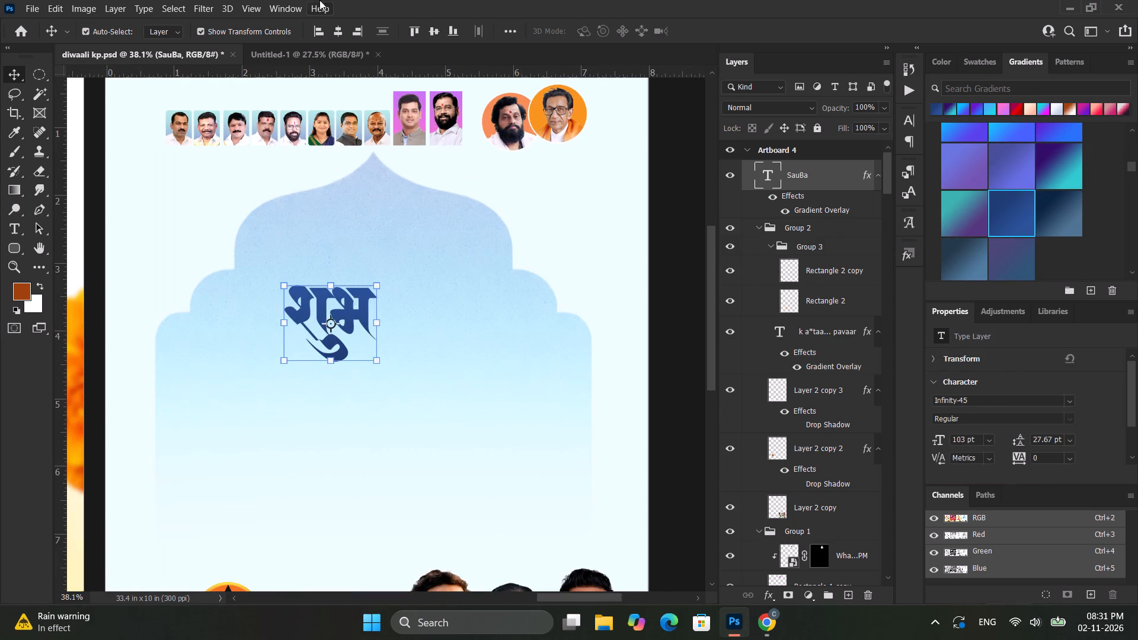
left_click(338, 34)
left_click_drag(389, 304, 389, 270, "shift")
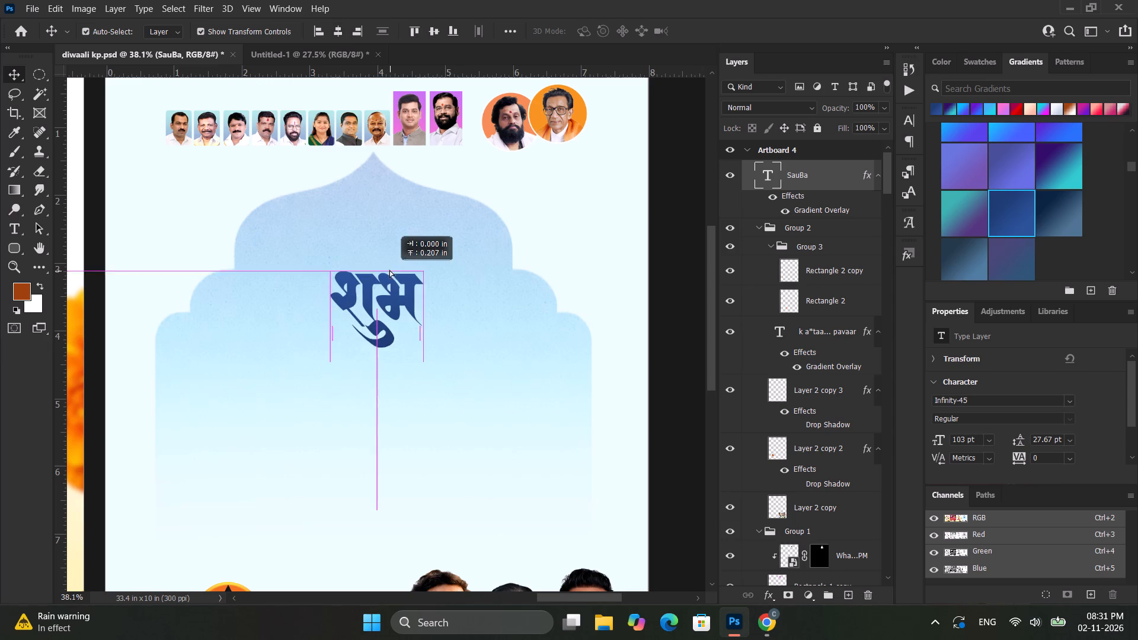
left_click_drag(389, 270, 389, 260, "shift")
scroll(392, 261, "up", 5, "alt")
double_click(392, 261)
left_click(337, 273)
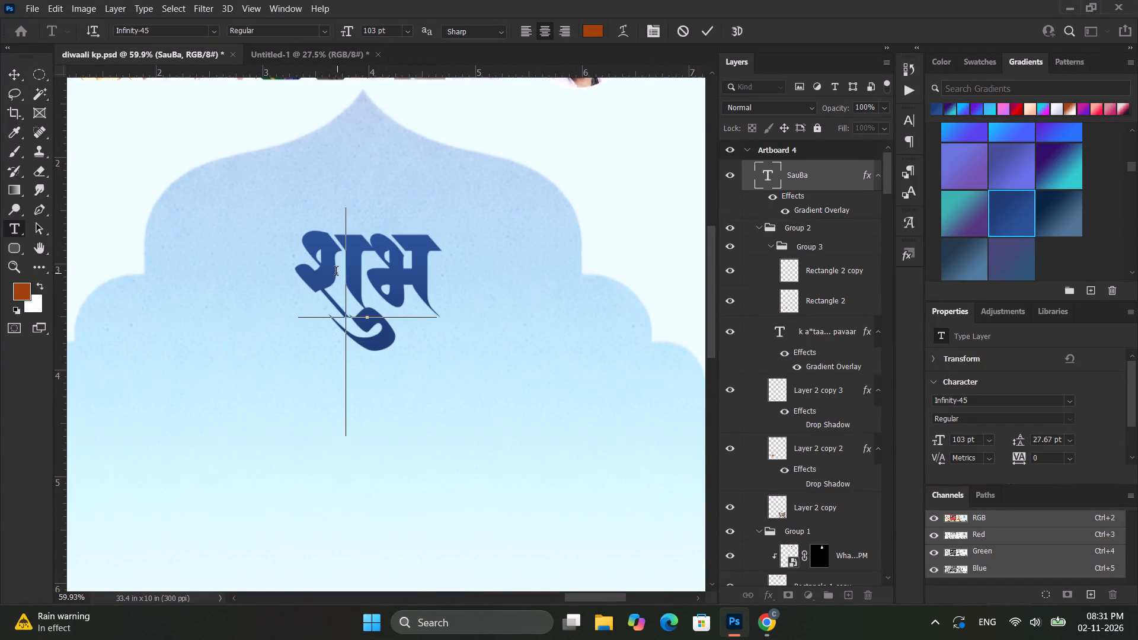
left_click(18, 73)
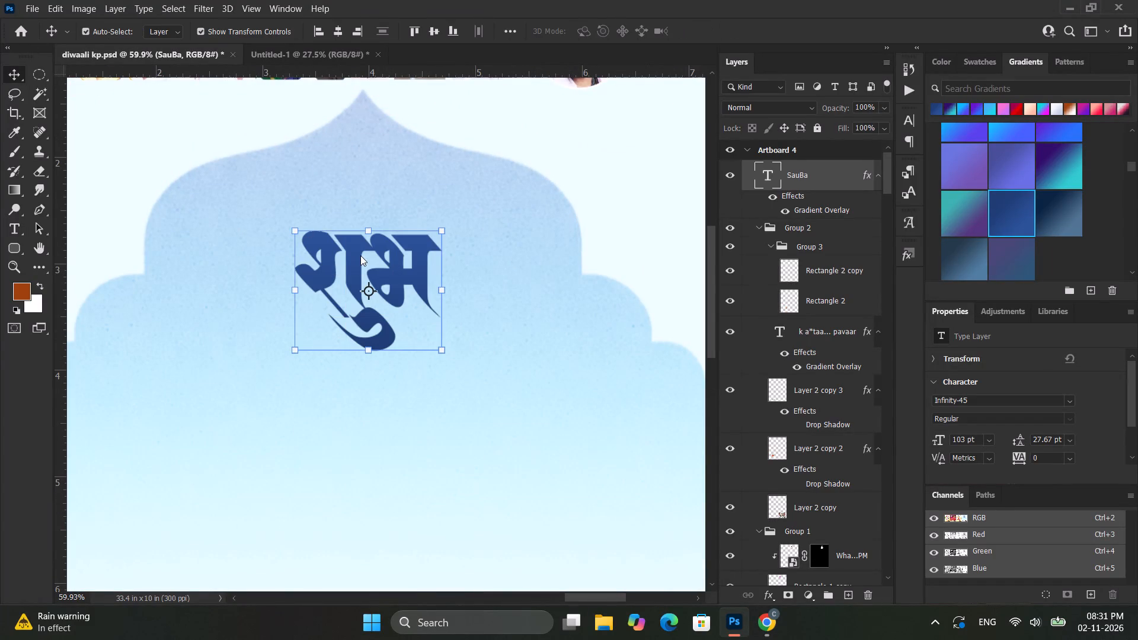
Duplicate the शुभ text directly below itself and retype the copy as दिपावली using the keystrokes "aidpaavalaaI".
left_click_drag(401, 258, 426, 391, "alt+shift")
double_click(414, 396)
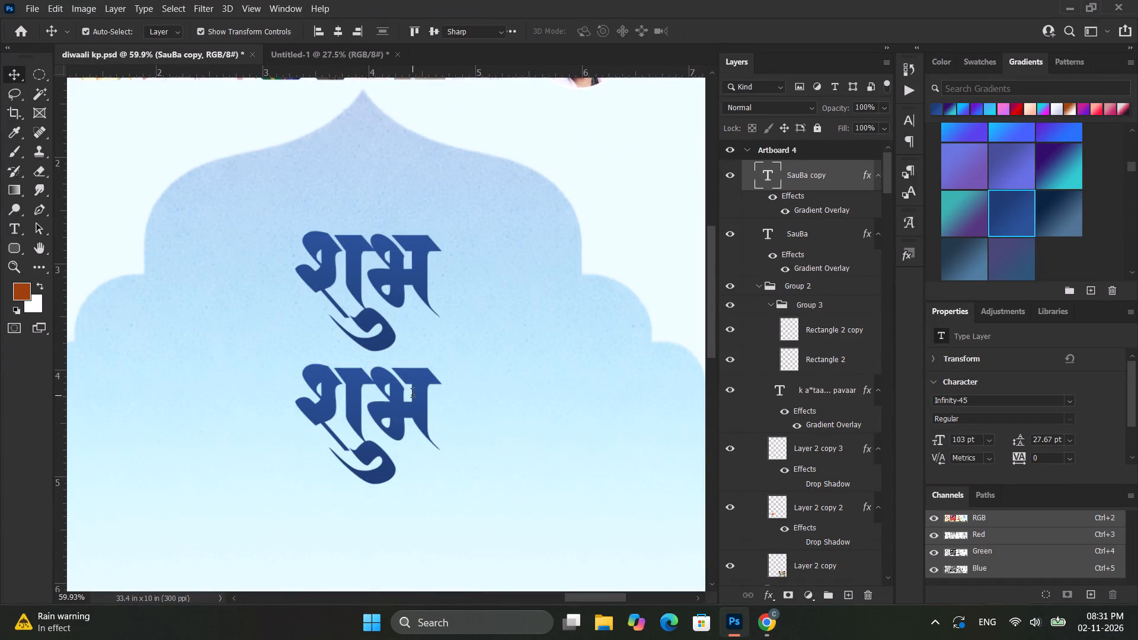
key("a")
key("i")
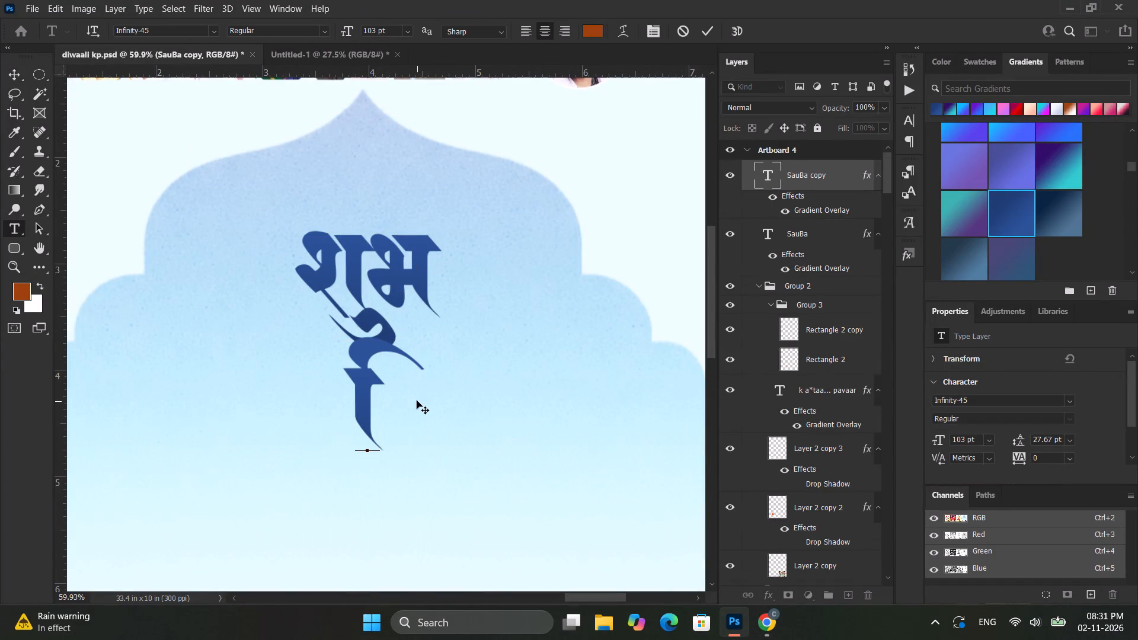
key("d")
type("paa")
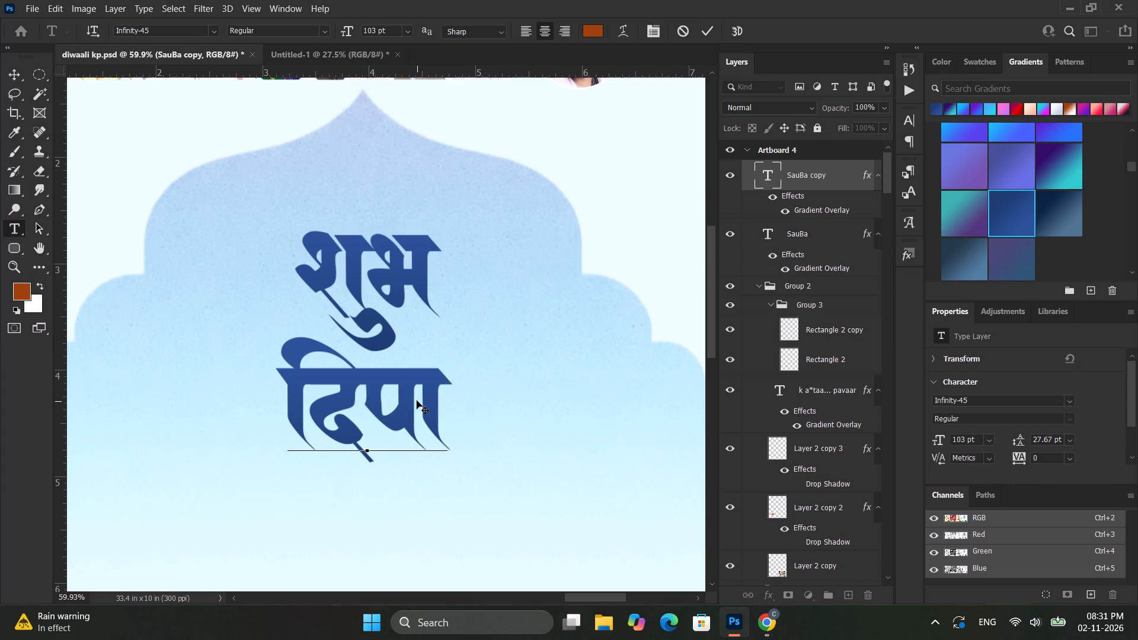
type("vaLaa")
key("BackSpace")
key("BackSpace")
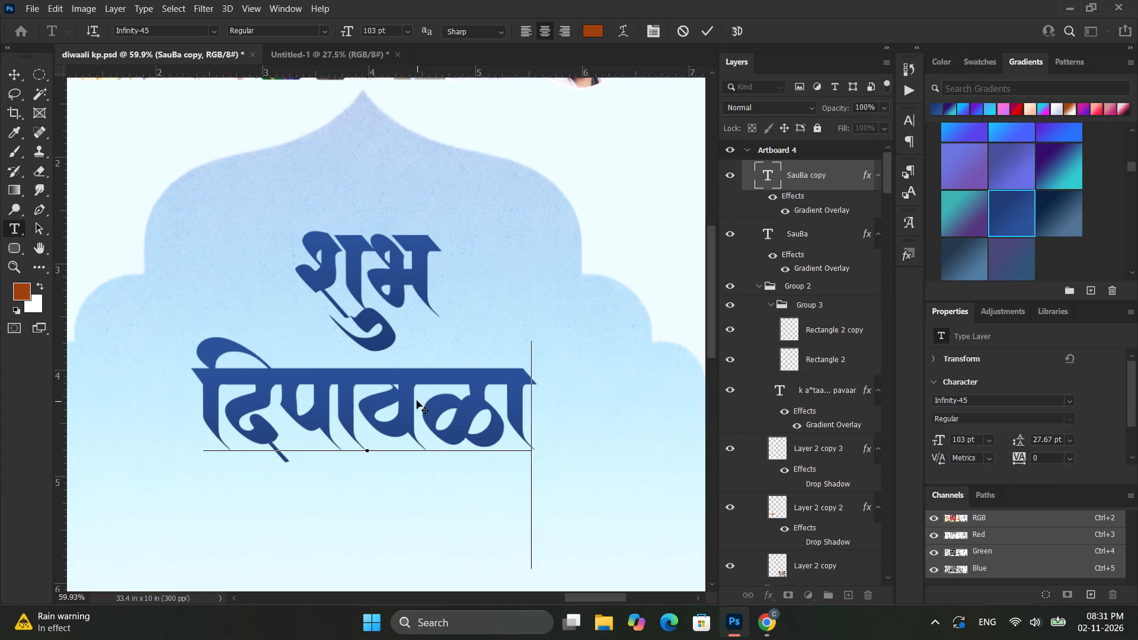
key("BackSpace")
type("laaI")
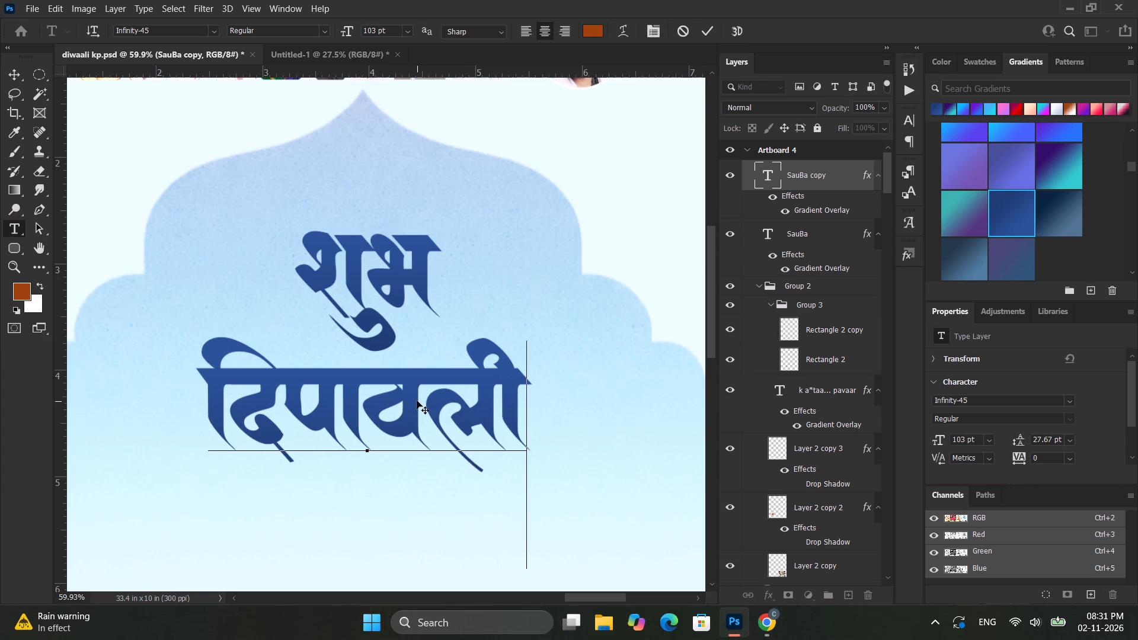
left_click(14, 79)
Move the दिपावली text up by about 0.2 in so it tucks under शुभ, and centre it horizontally on the artboard.
scroll(390, 355, "up", 3, "alt")
left_click_drag(408, 386, 409, 360, "shift")
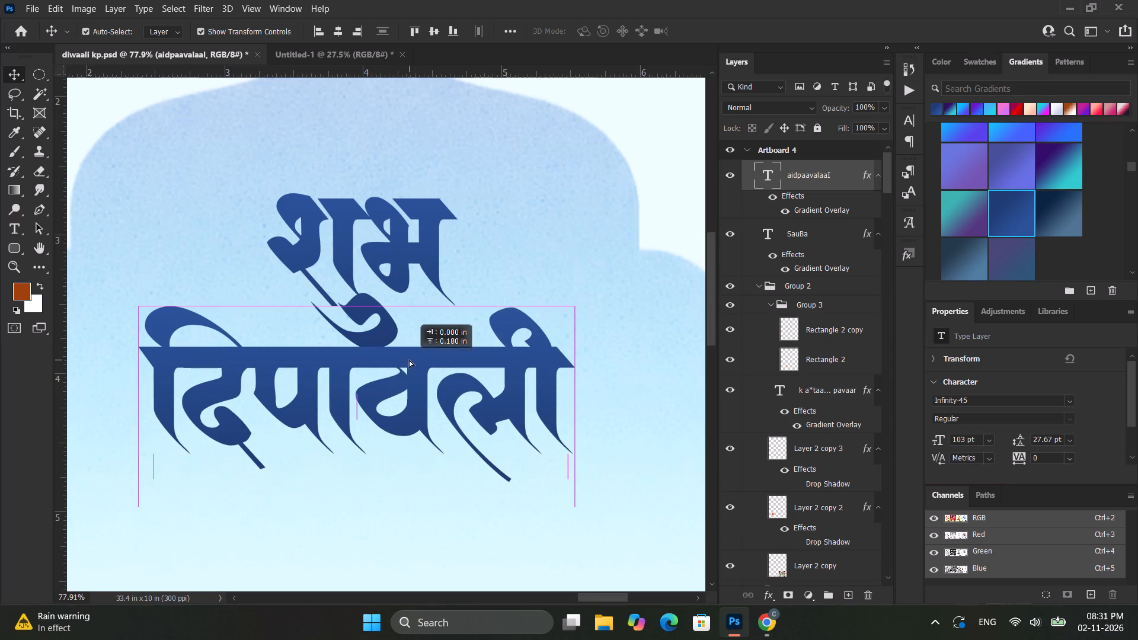
left_click_drag(409, 360, 420, 357, "shift")
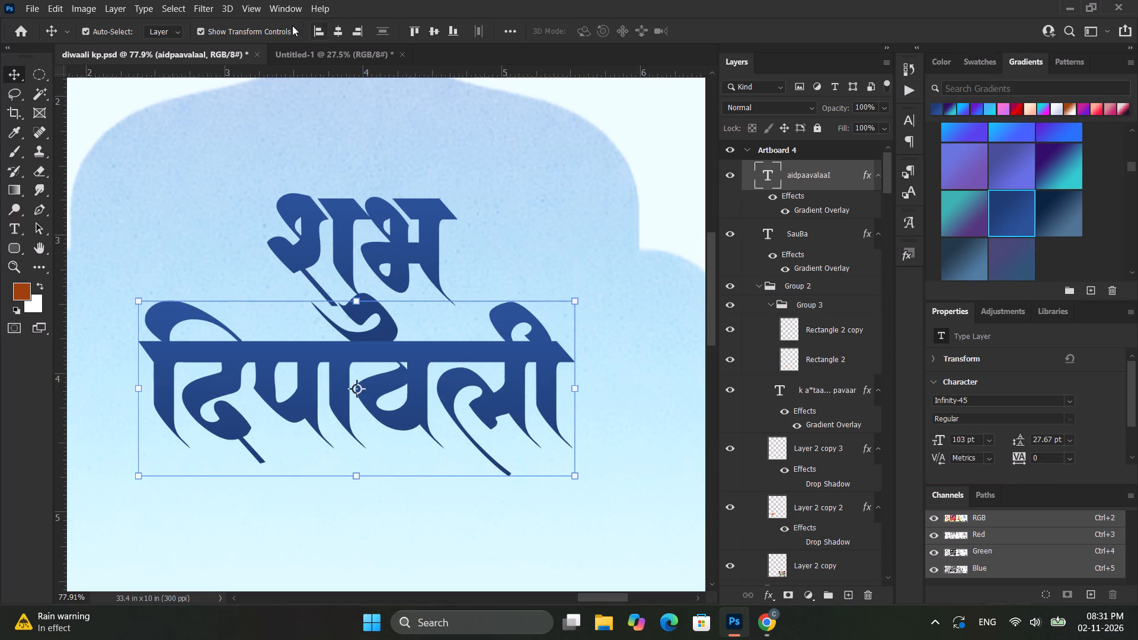
left_click(335, 32)
scroll(404, 182, "down", 11, "alt")
left_click(649, 267)
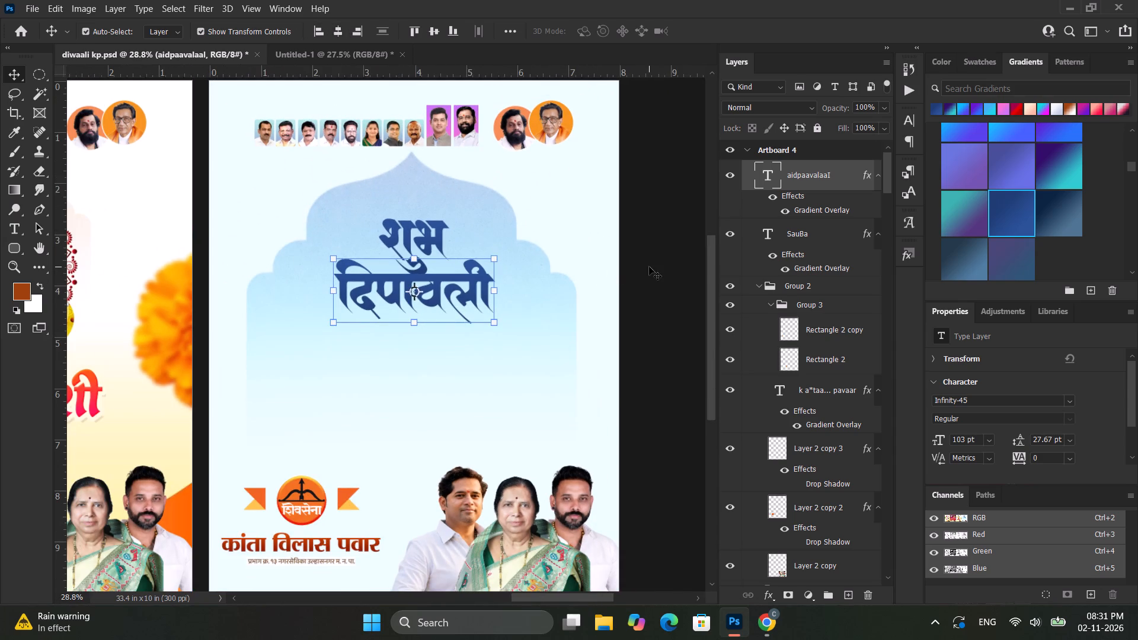
Replace the द in दिपावली with the Infinity-45 alternate glyph that has a curled swash below it.
scroll(528, 292, "down", 2, "alt")
scroll(438, 303, "up", 10, "alt")
left_click(450, 295)
double_click(321, 309)
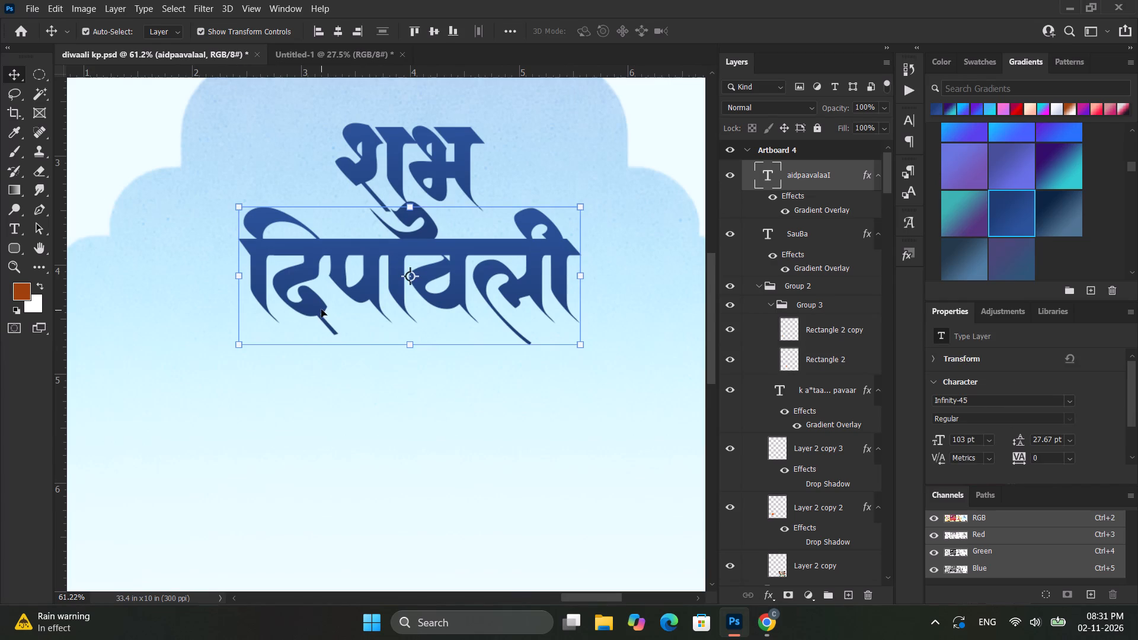
left_click(330, 283)
key("BackSpace")
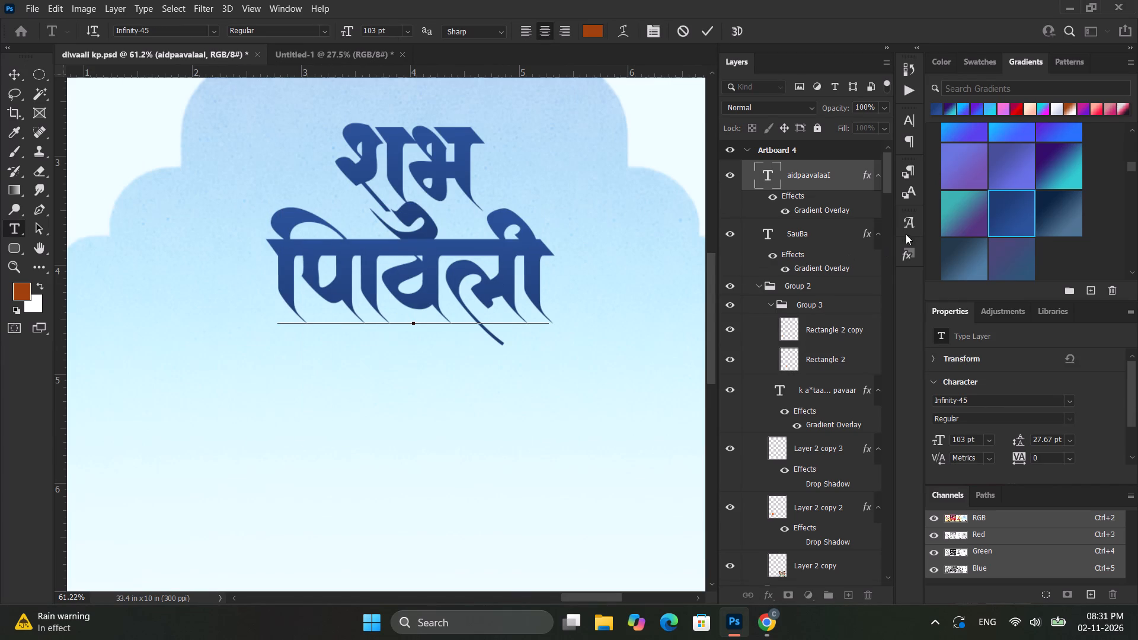
left_click(909, 223)
key("Right")
key("Left")
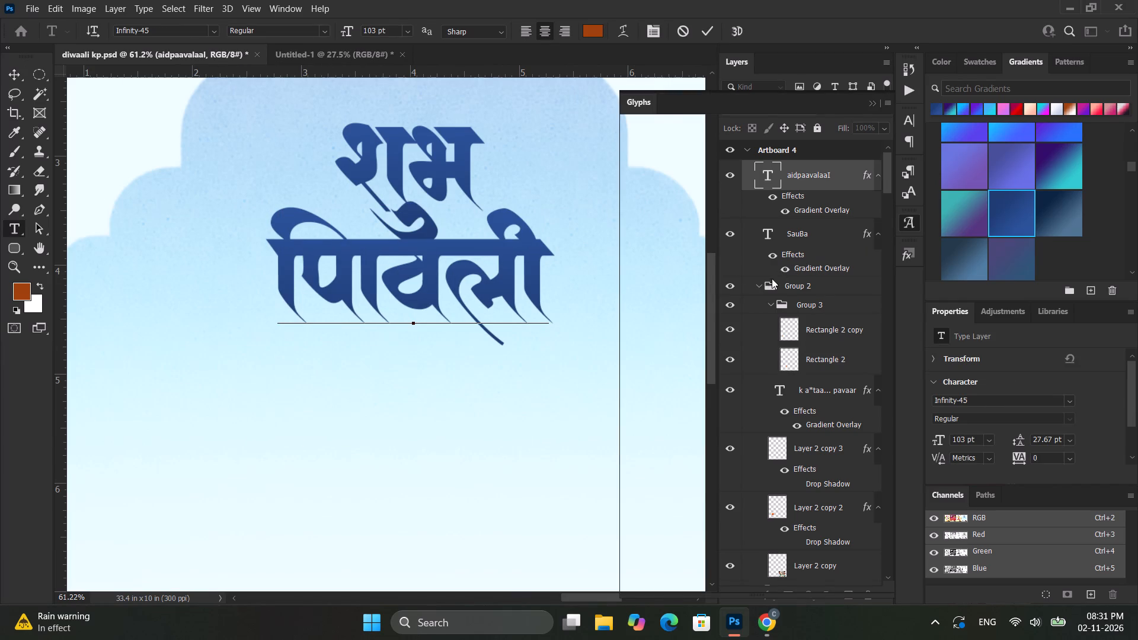
scroll(751, 328, "down", 8)
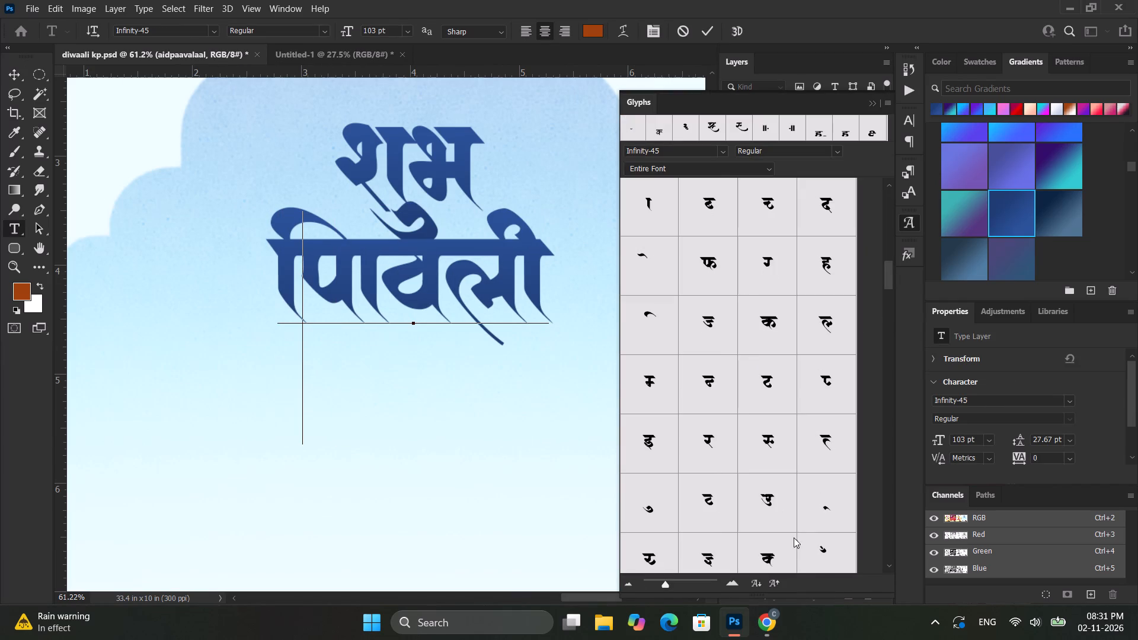
double_click(775, 581)
scroll(787, 516, "down", 5)
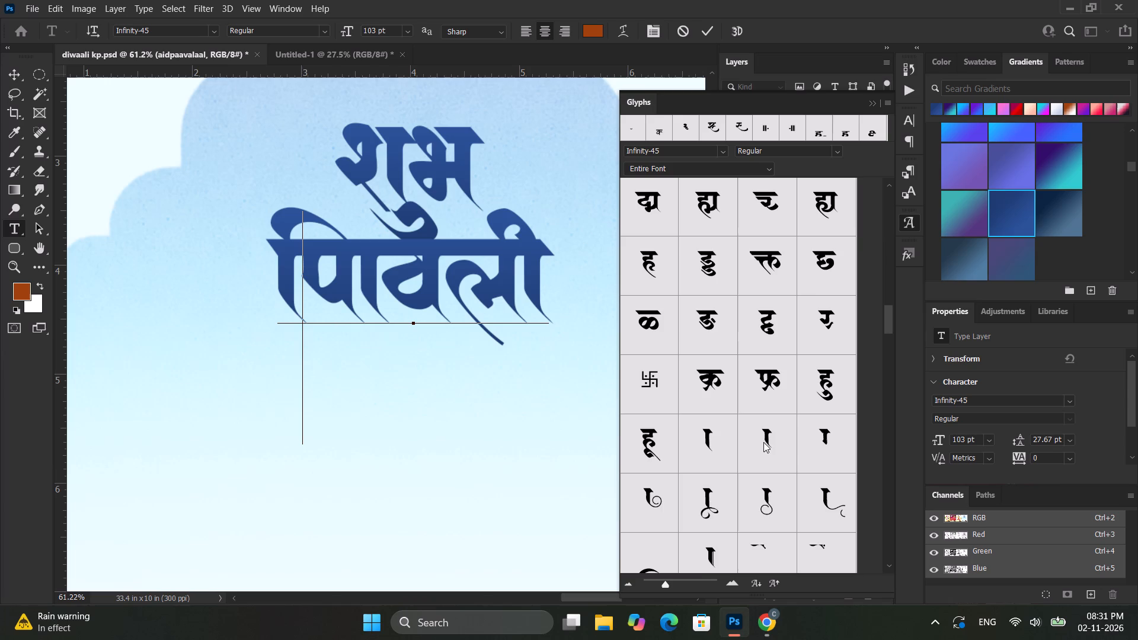
scroll(756, 424, "down", 4)
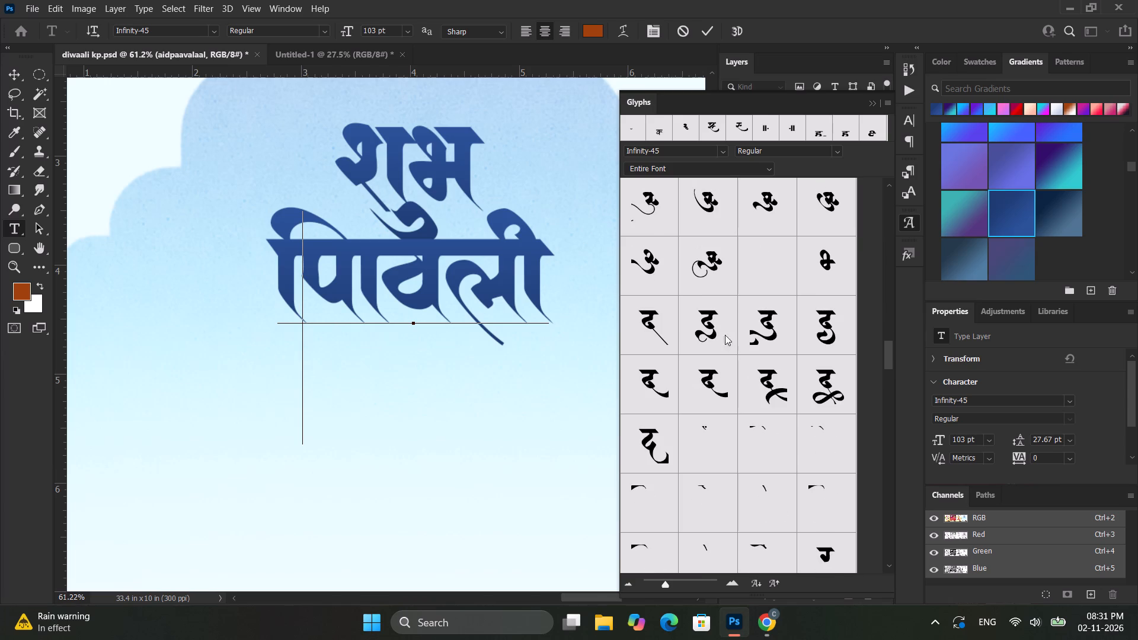
double_click(710, 327)
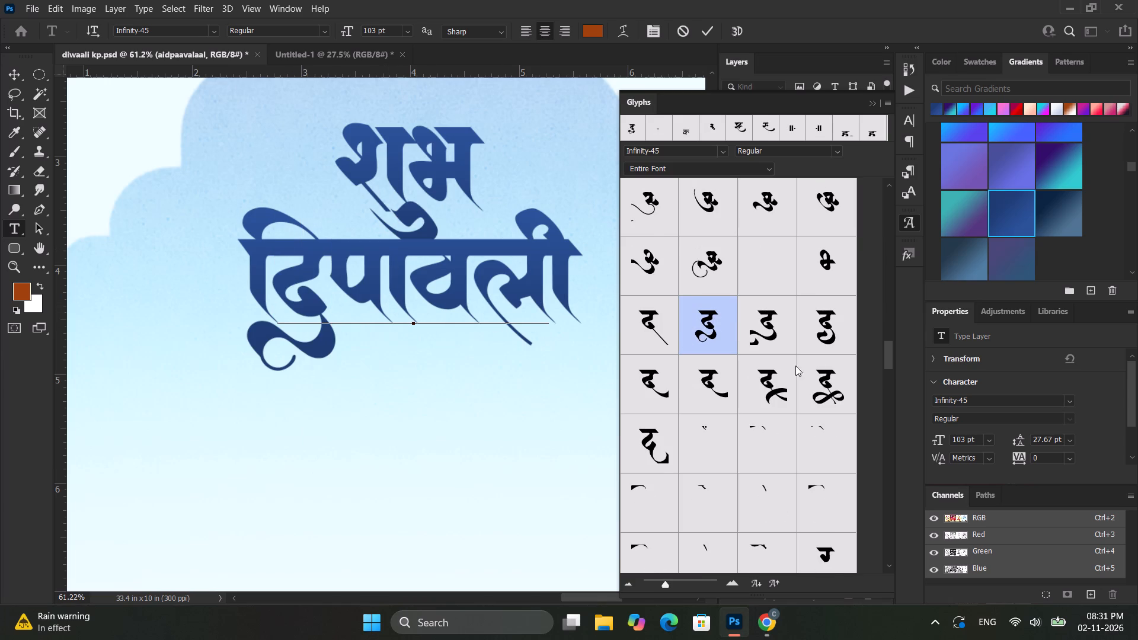
Replace the ल in दिपावली with the Infinity-45 alternate glyph whose tail sweeps in a broad curve beneath the letter.
scroll(749, 380, "down", 2)
scroll(749, 380, "up", 1)
scroll(727, 364, "down", 3)
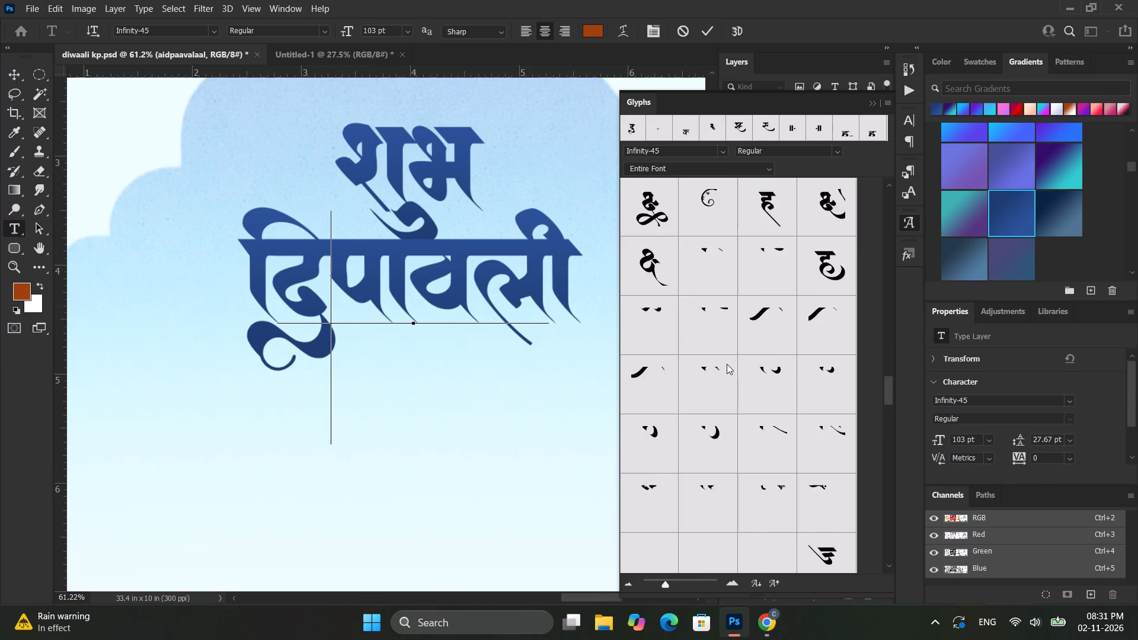
scroll(727, 364, "down", 2)
scroll(564, 301, "down", 1)
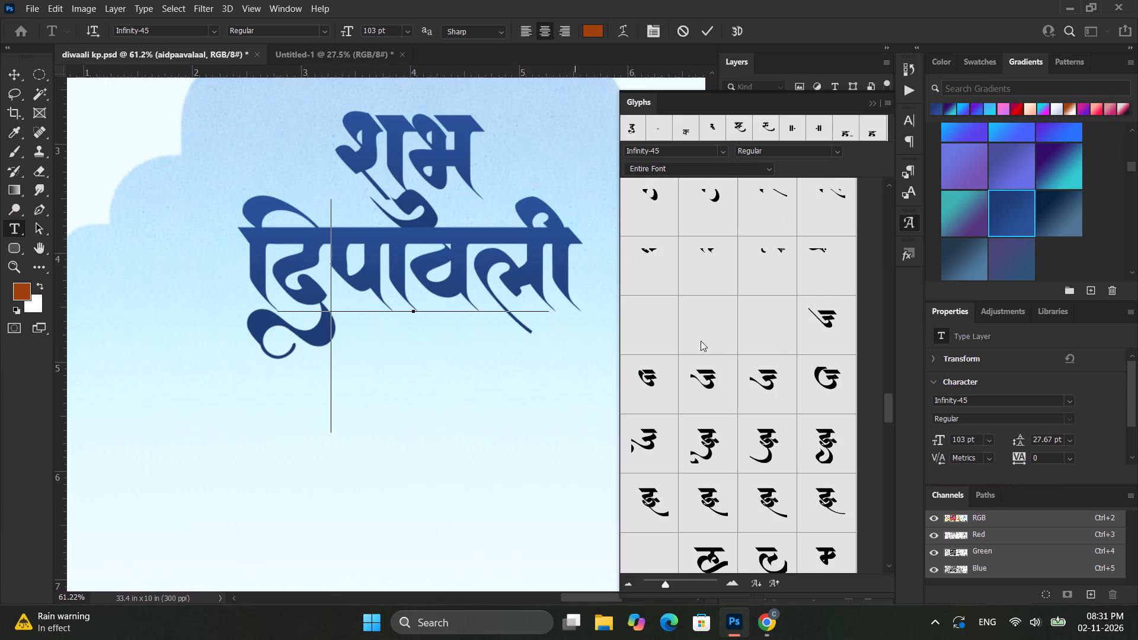
scroll(765, 345, "down", 3)
scroll(765, 348, "up", 2)
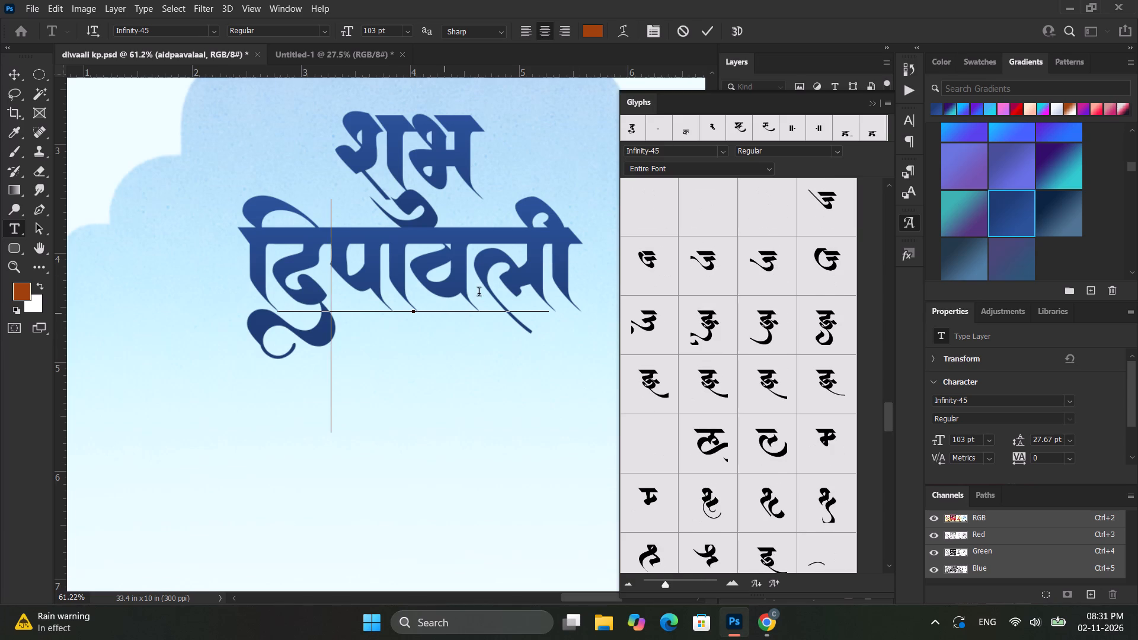
left_click(518, 270)
key("BackSpace")
scroll(705, 351, "down", 5)
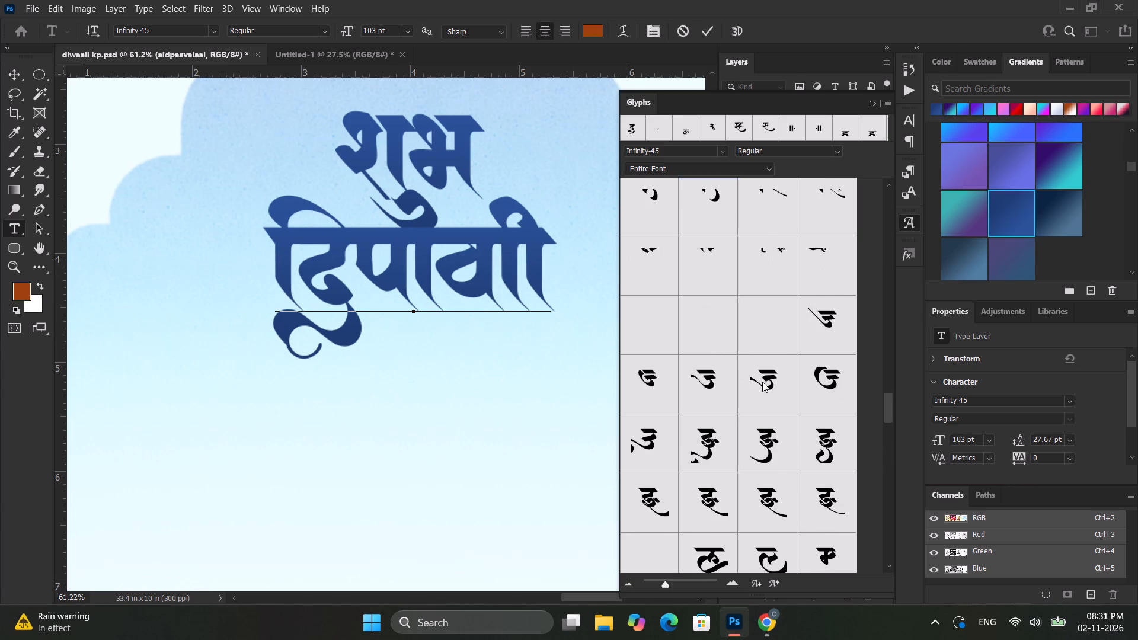
scroll(762, 382, "down", 1)
double_click(763, 458)
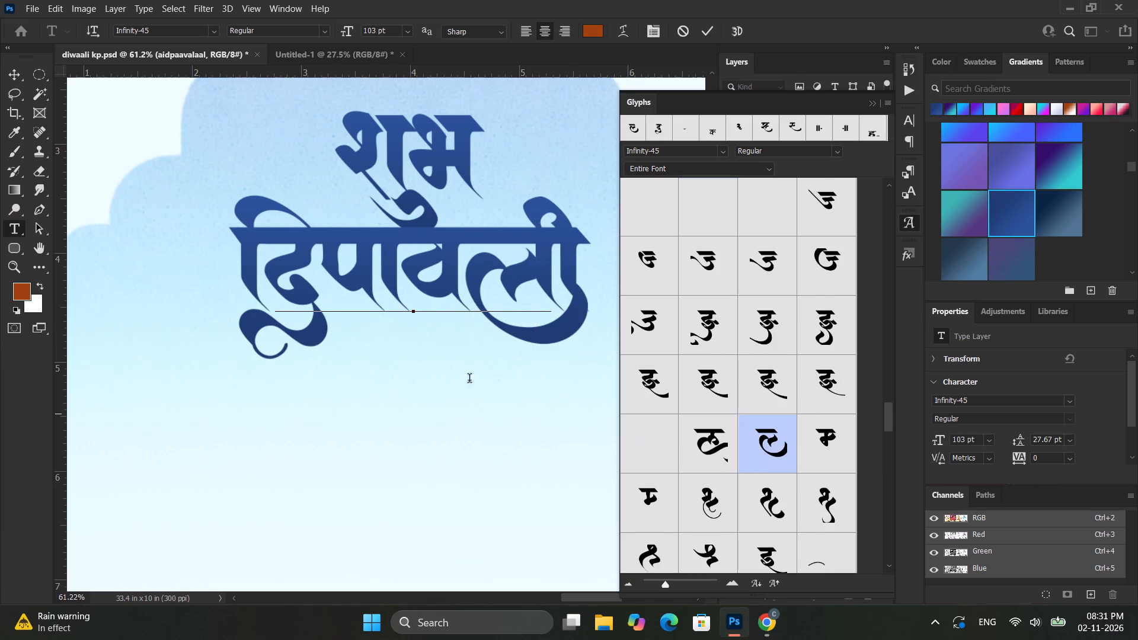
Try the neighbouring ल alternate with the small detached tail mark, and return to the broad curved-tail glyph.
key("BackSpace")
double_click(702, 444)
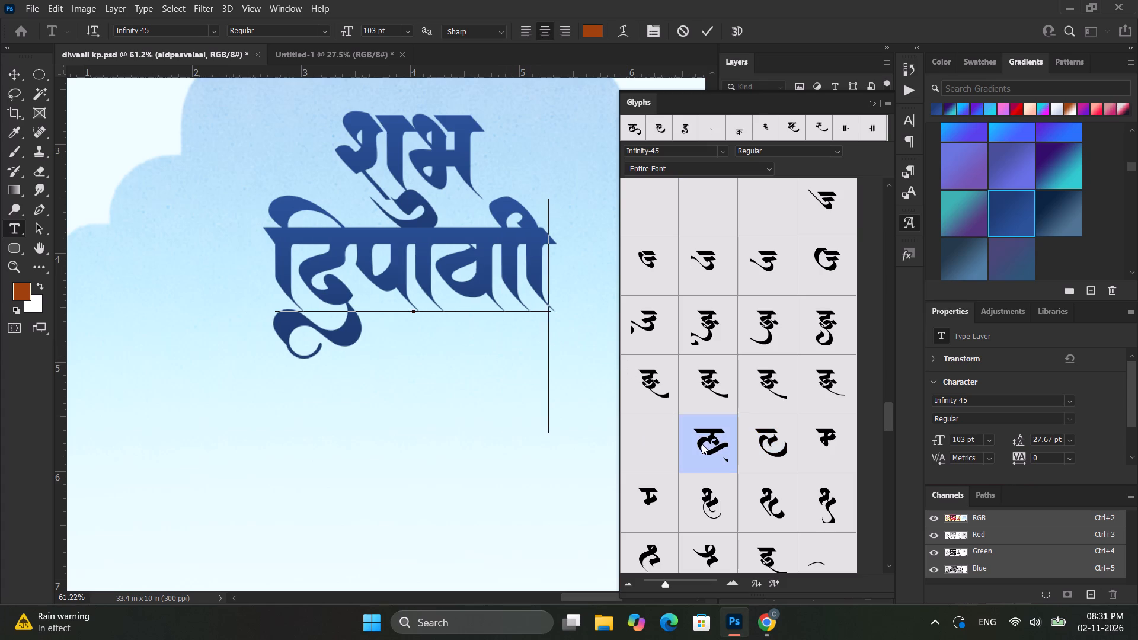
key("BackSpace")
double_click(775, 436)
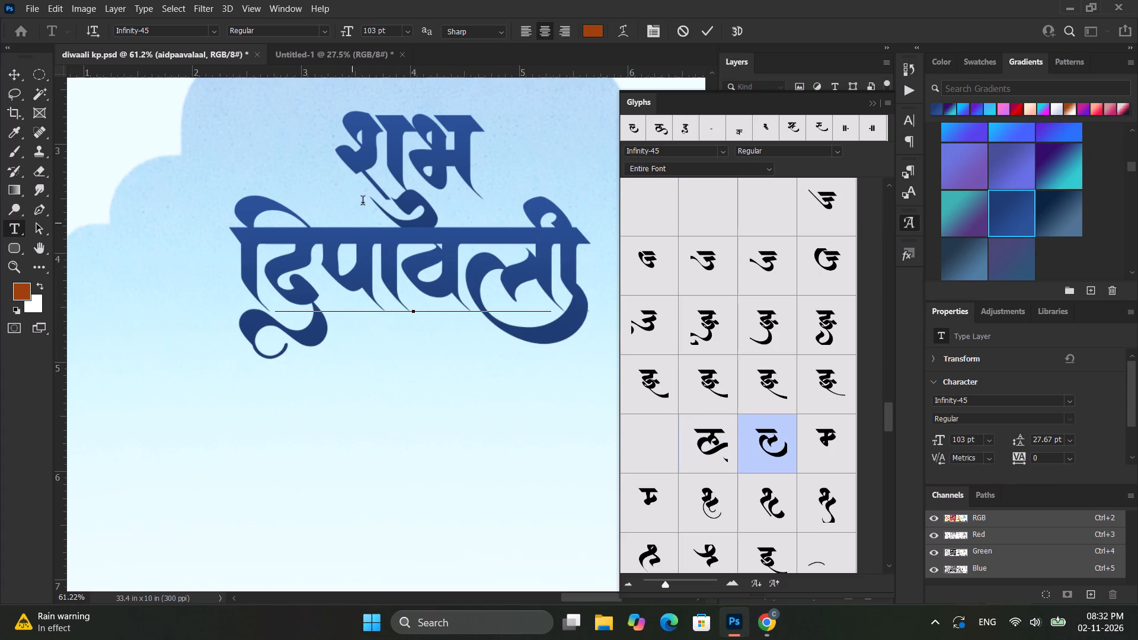
Replace the curved-tail ल alternate in दिपावली with the font's standard ल and finish editing the text.
scroll(587, 259, "down", 2)
scroll(747, 335, "down", 7)
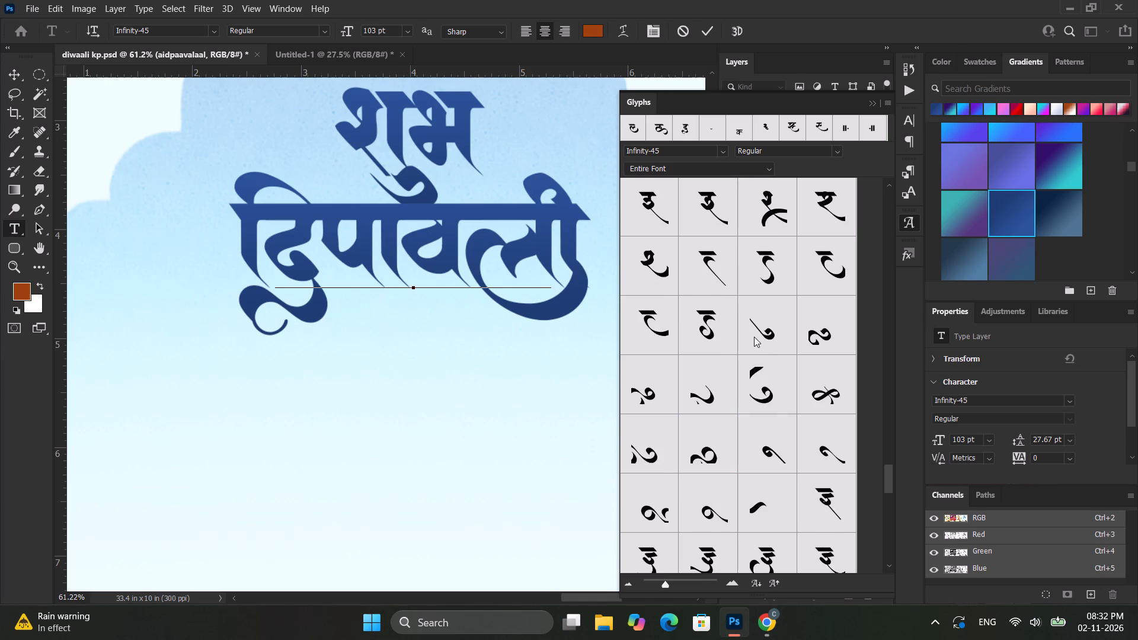
scroll(753, 334, "up", 1)
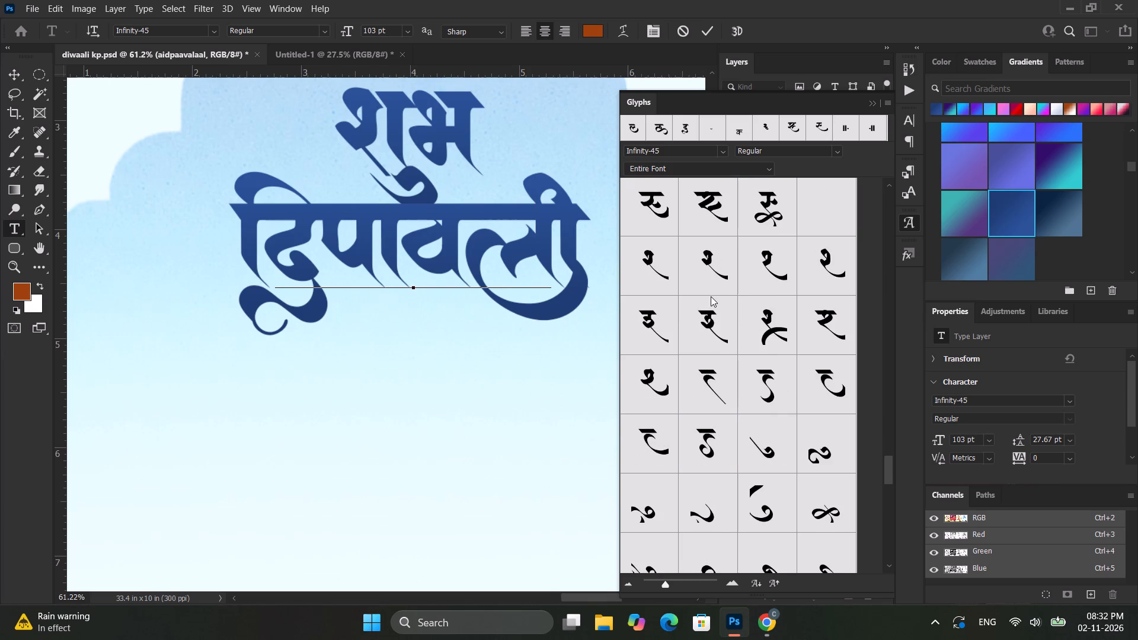
key("BackSpace")
key("l")
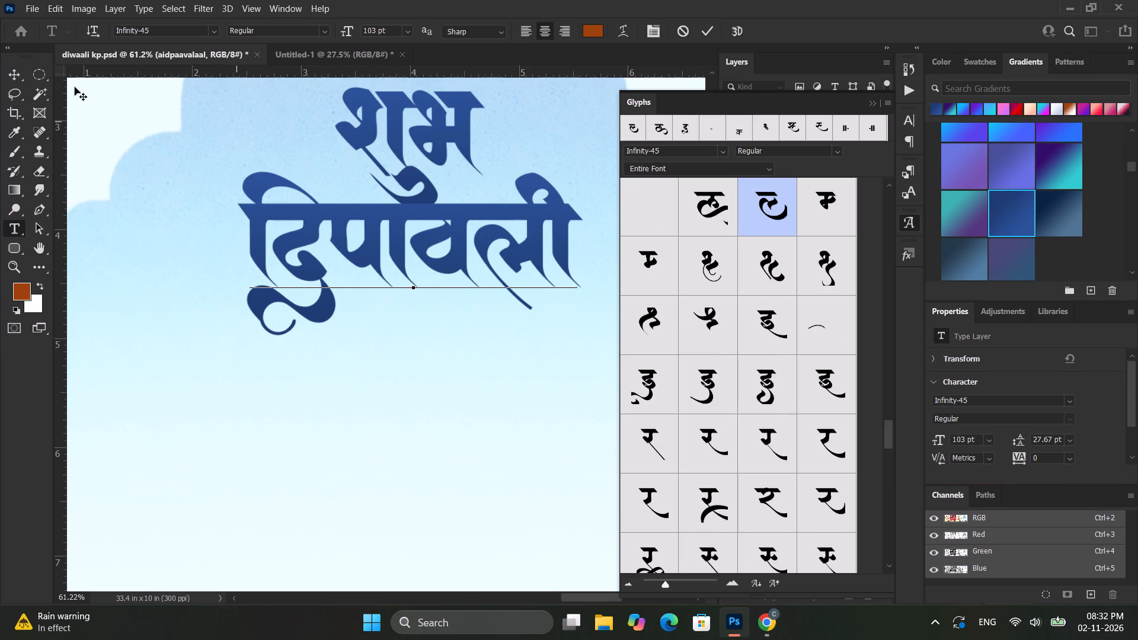
left_click(0, 72)
left_click(23, 76)
Centre the दिपावली text horizontally on the artboard and put the Glyphs panel away.
scroll(763, 384, "down", 6)
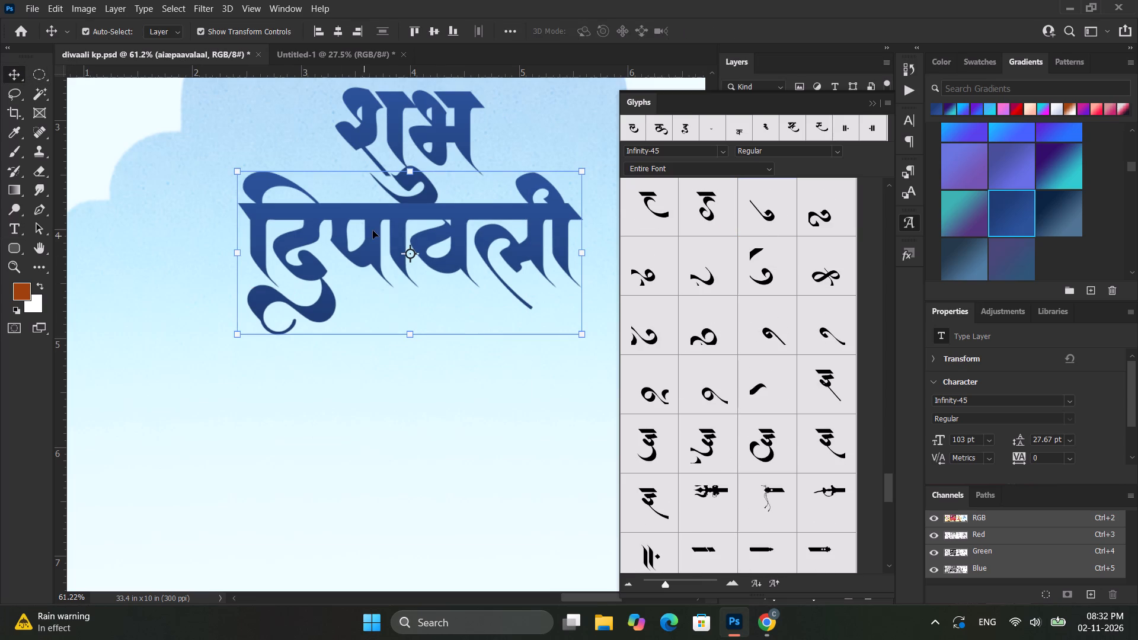
scroll(727, 401, "down", 1)
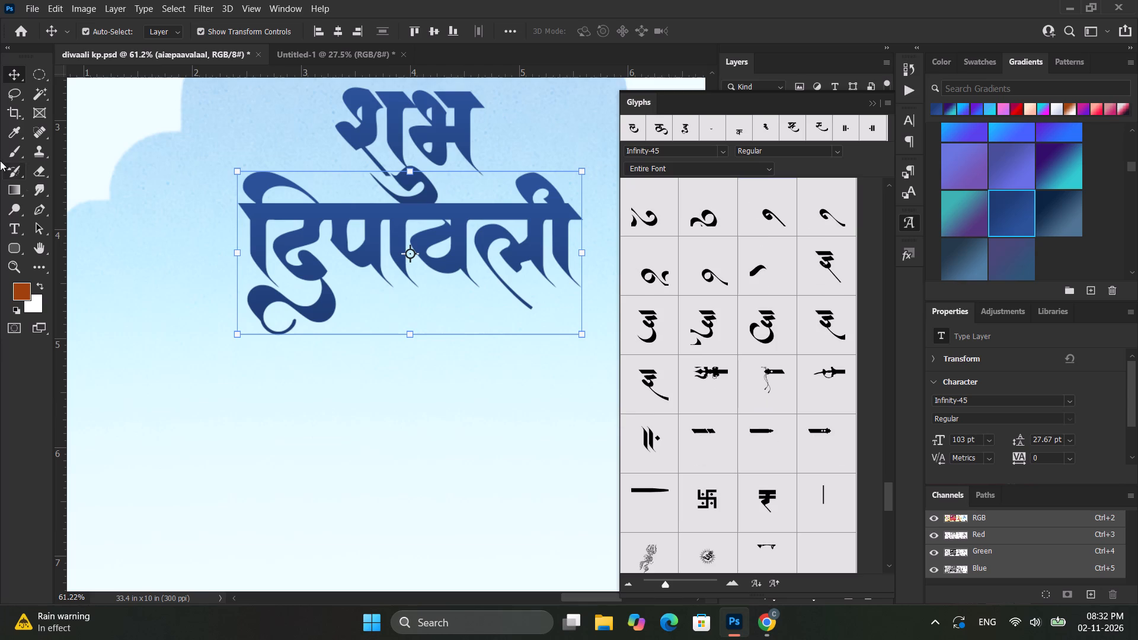
left_click(15, 76)
left_click(343, 27)
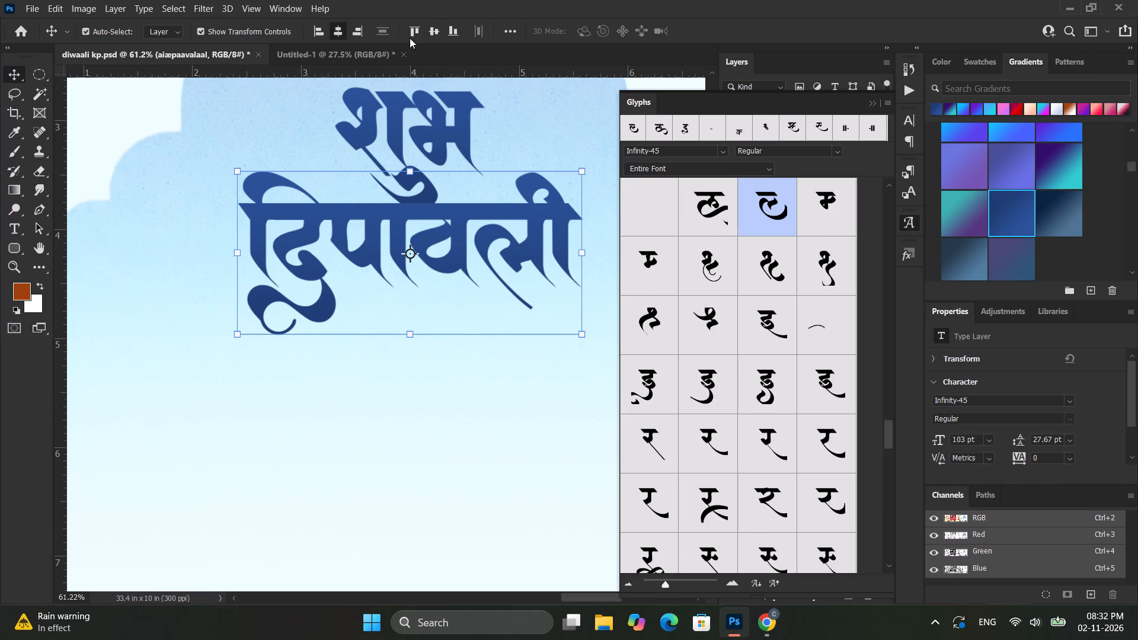
left_click(877, 105)
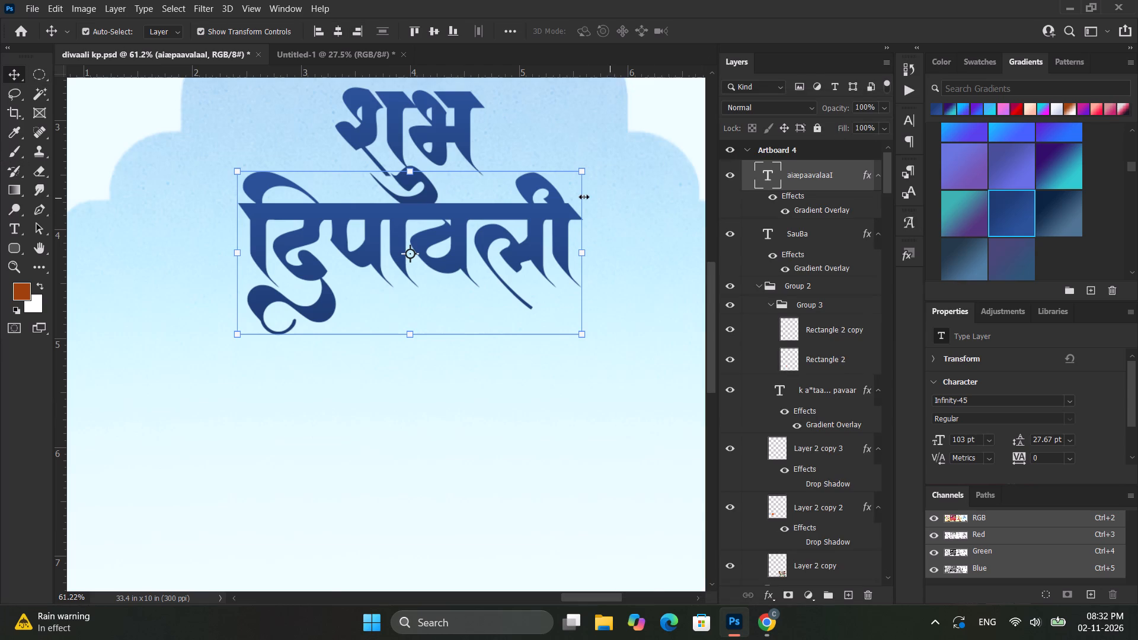
Scale the शुभ and दिपावली text layers down together to about 82%.
scroll(584, 197, "down", 6, "alt")
scroll(609, 189, "down", 3)
scroll(609, 189, "up", 9)
scroll(642, 198, "down", 6, "alt")
scroll(664, 204, "down", 5, "ctrl")
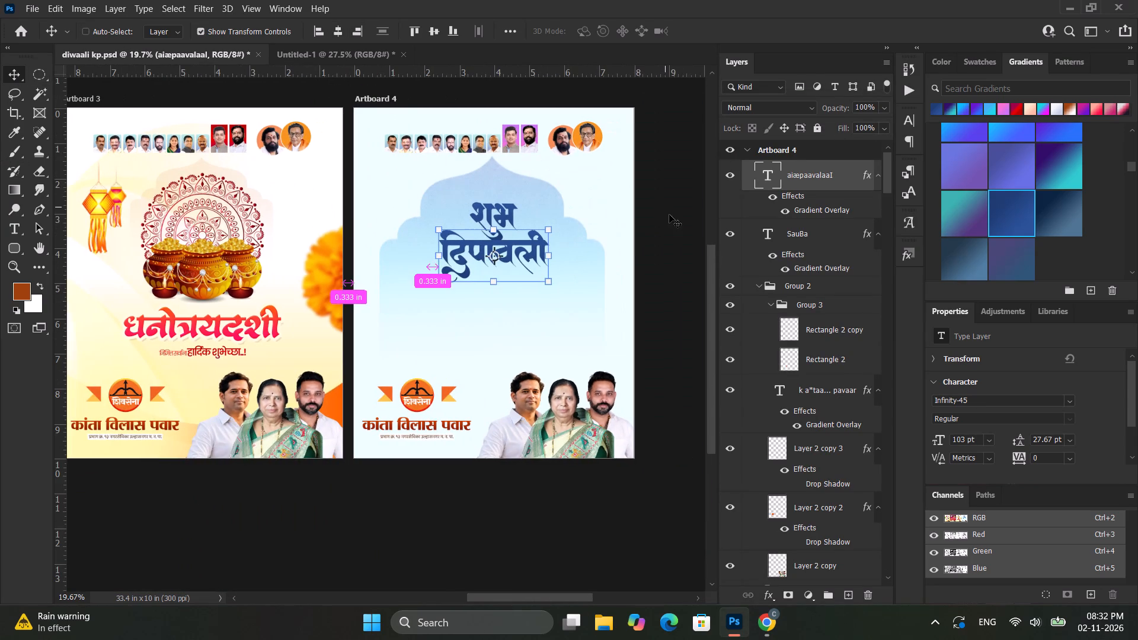
left_click(669, 215)
scroll(496, 255, "up", 4, "alt")
left_click(817, 193)
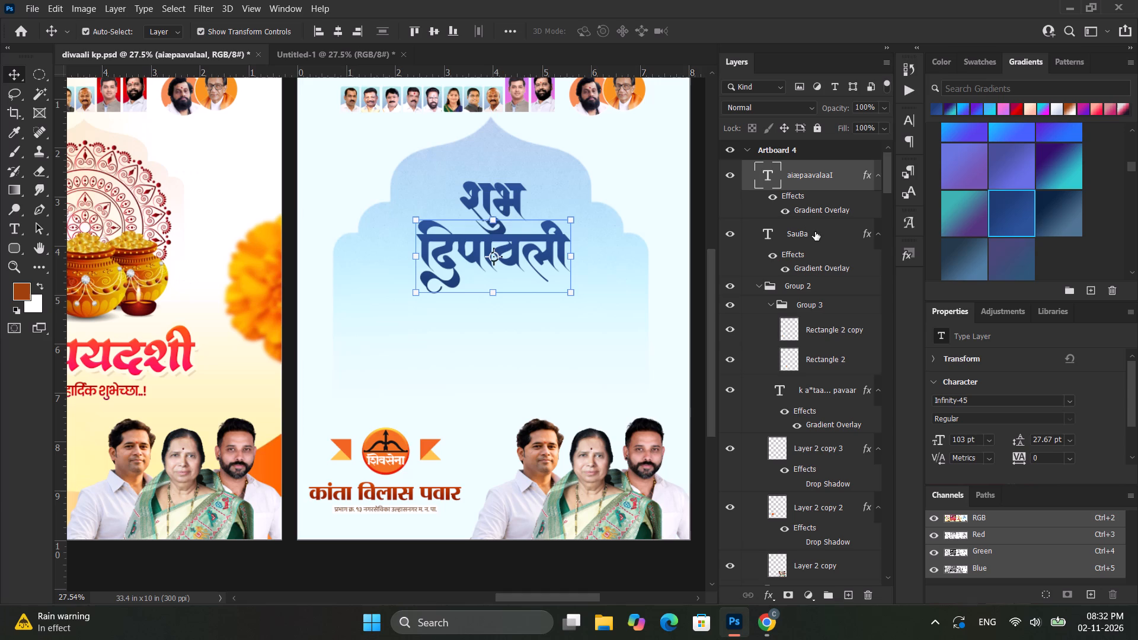
left_click(819, 236, "ctrl")
left_click_drag(490, 299, 491, 279)
left_click(733, 28)
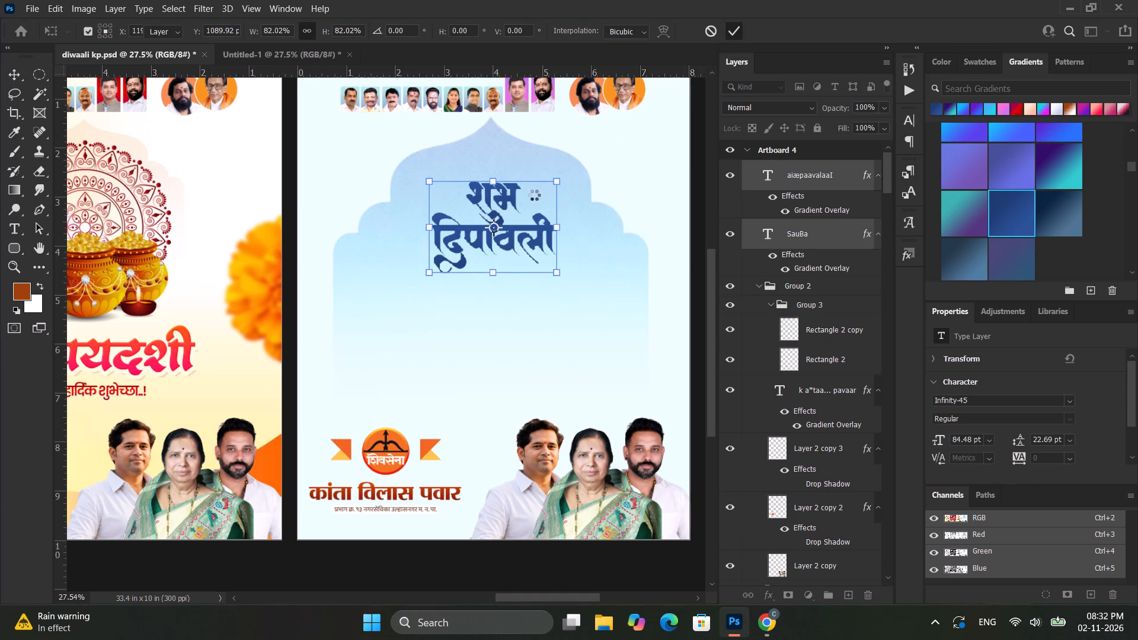
Move the two-line headline up about 0.25 in inside the arch and centre it horizontally.
left_click_drag(514, 197, 514, 184)
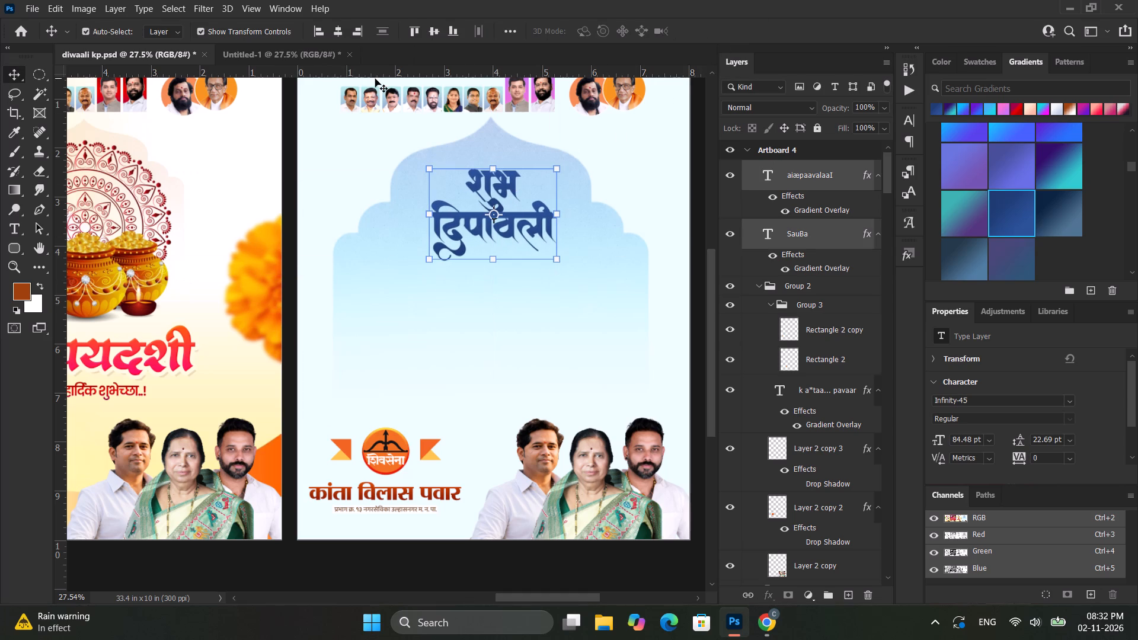
left_click(332, 34)
Examine the headline's size and placement in Artboard 4's arch, comparing it with the other posters.
left_click(689, 226)
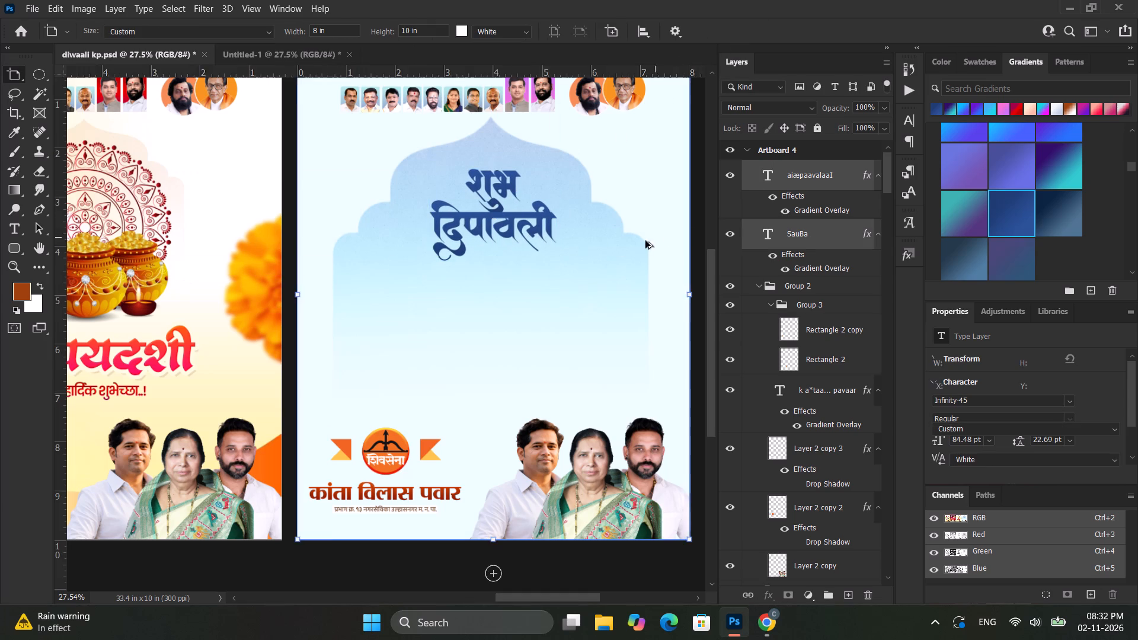
scroll(647, 239, "down", 10, "alt")
left_click(648, 248)
scroll(538, 241, "up", 4, "alt")
left_click(597, 244)
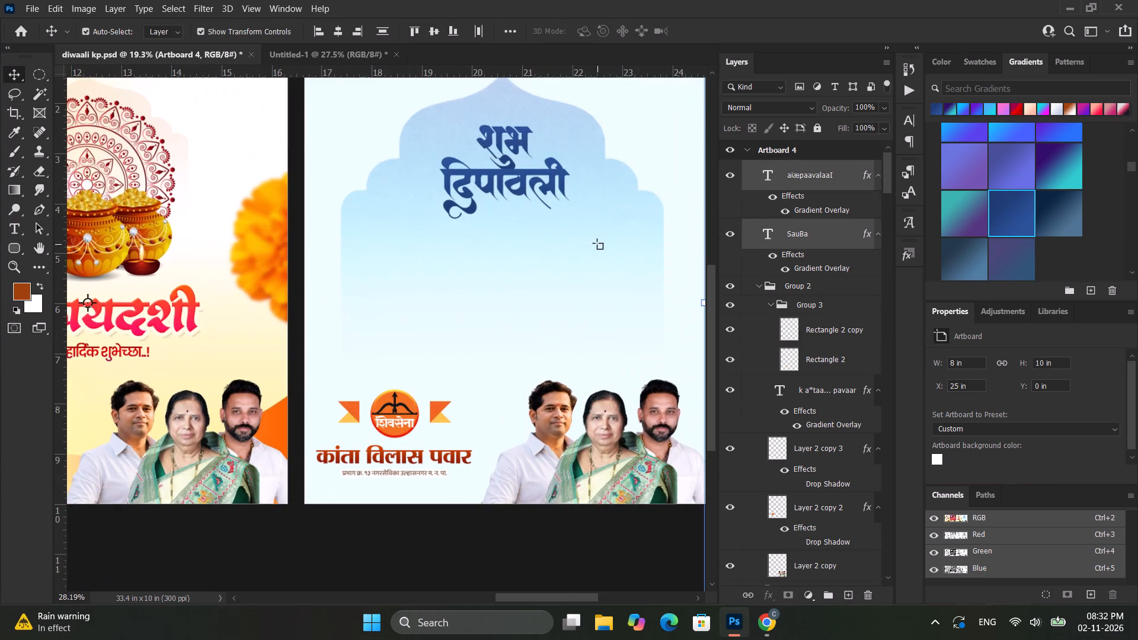
scroll(594, 242, "down", 11, "alt")
left_click(656, 304)
scroll(647, 299, "down", 5, "alt")
scroll(528, 293, "up", 4, "ctrl")
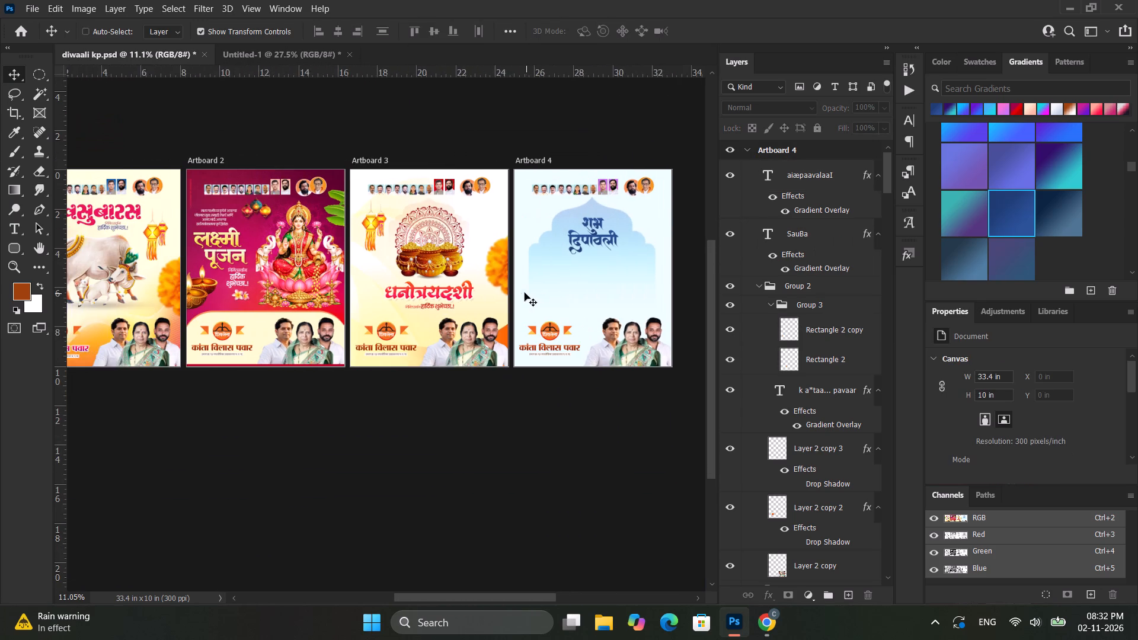
scroll(525, 293, "up", 8, "ctrl")
scroll(519, 295, "down", 3, "alt")
scroll(518, 295, "up", 3, "alt")
scroll(518, 295, "down", 11, "ctrl")
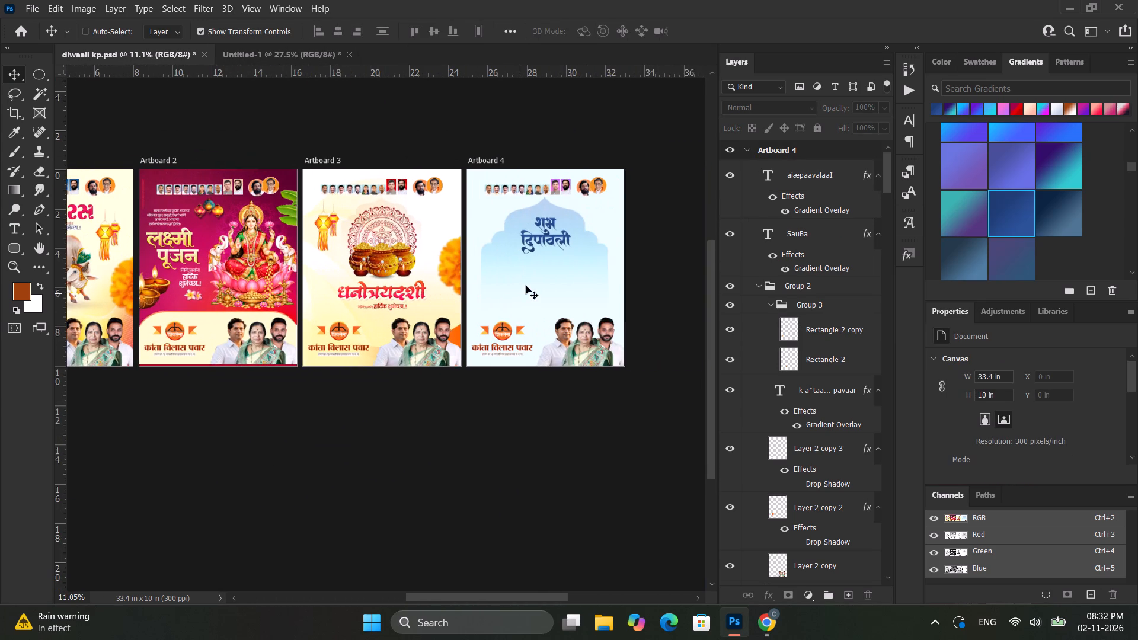
scroll(526, 286, "down", 2, "ctrl")
scroll(526, 282, "up", 12)
scroll(525, 280, "down", 4, "ctrl")
scroll(468, 260, "up", 3, "ctrl")
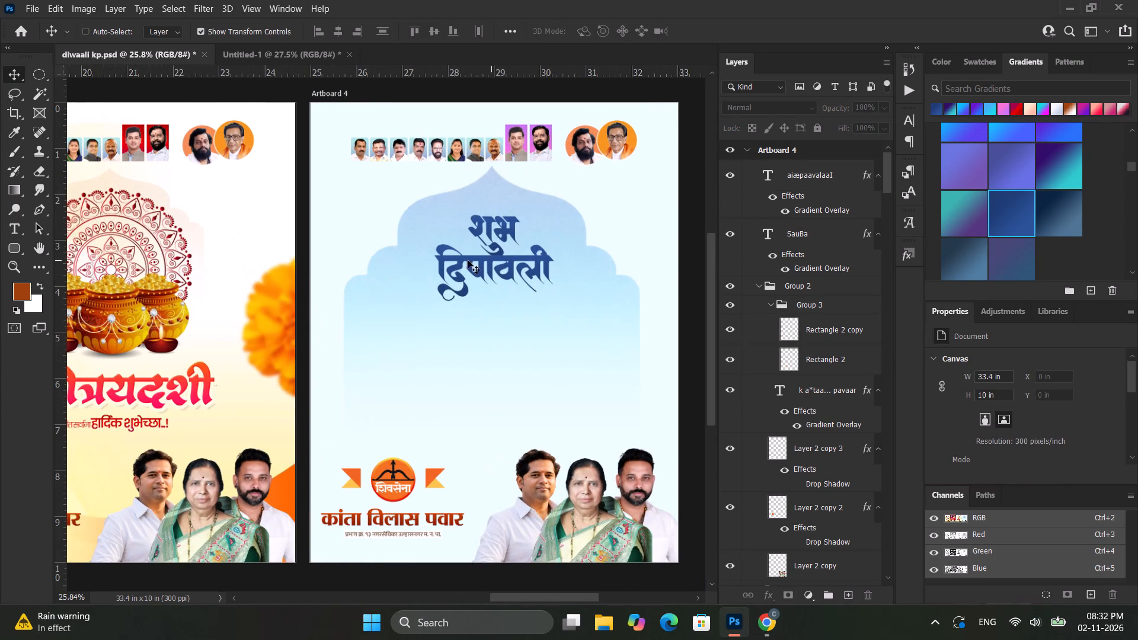
scroll(490, 279, "down", 2, "alt")
scroll(507, 270, "up", 11, "alt")
scroll(527, 258, "down", 3)
scroll(527, 258, "up", 5)
Reorder the दिपावली text layer so it sits directly beneath the शुभ layer.
scroll(526, 258, "up", 3)
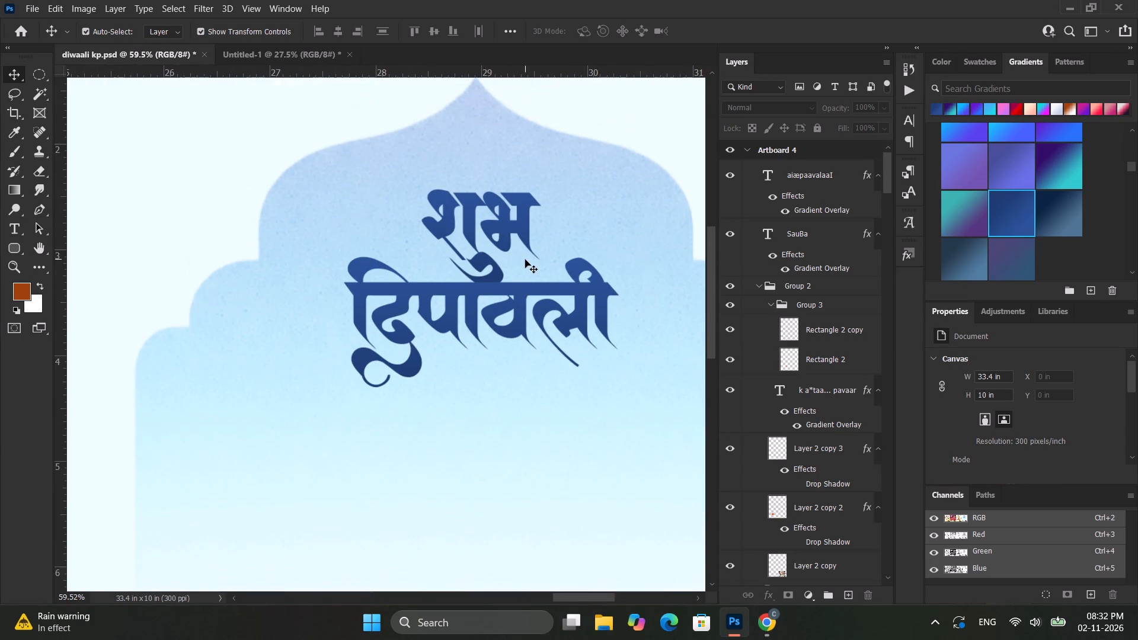
scroll(525, 260, "up", 6)
scroll(519, 273, "up", 3, "alt")
left_click(562, 389)
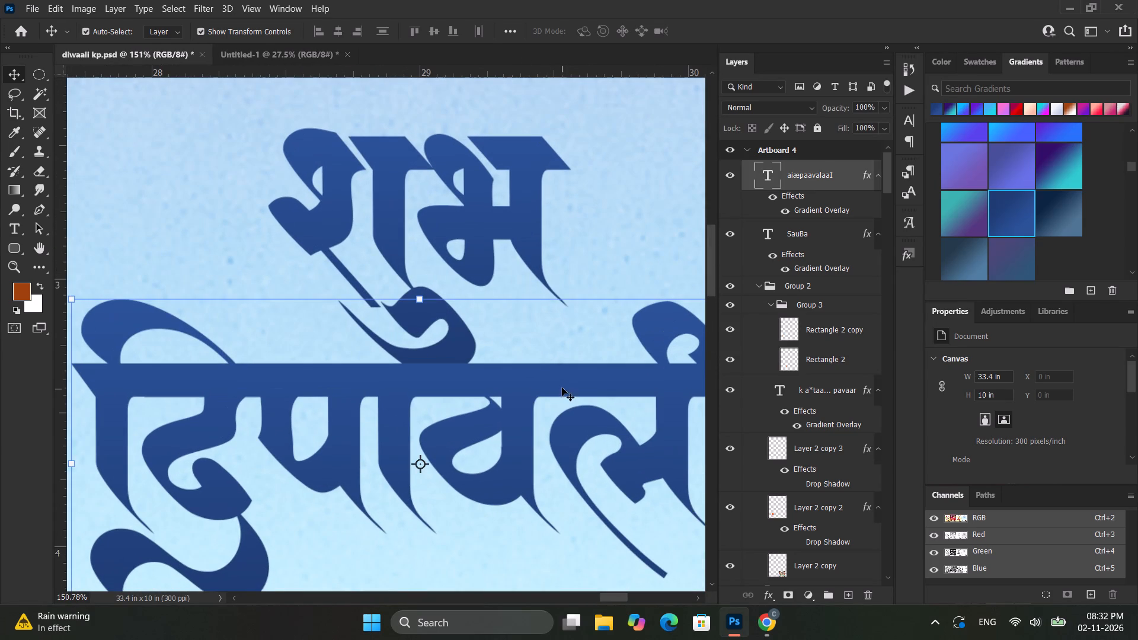
left_click_drag(825, 187, 829, 260)
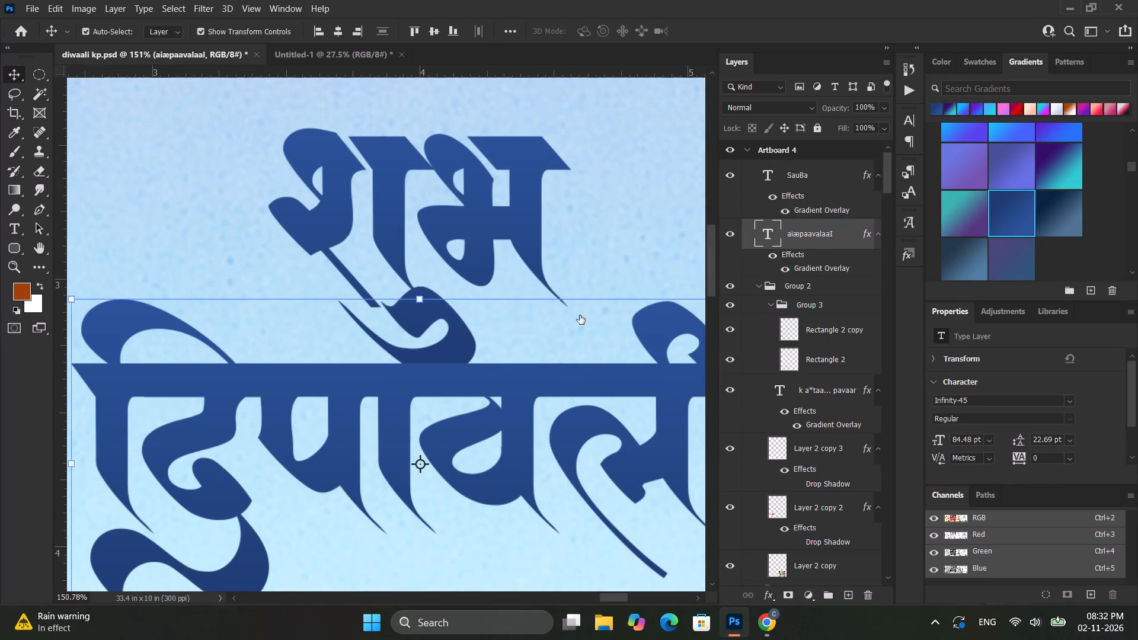
Nudge the दिपावली text up about 0.02 in so its top bar overlaps the flourish beneath शुभ.
left_click(504, 391)
left_click_drag(529, 377, 529, 355, "shift")
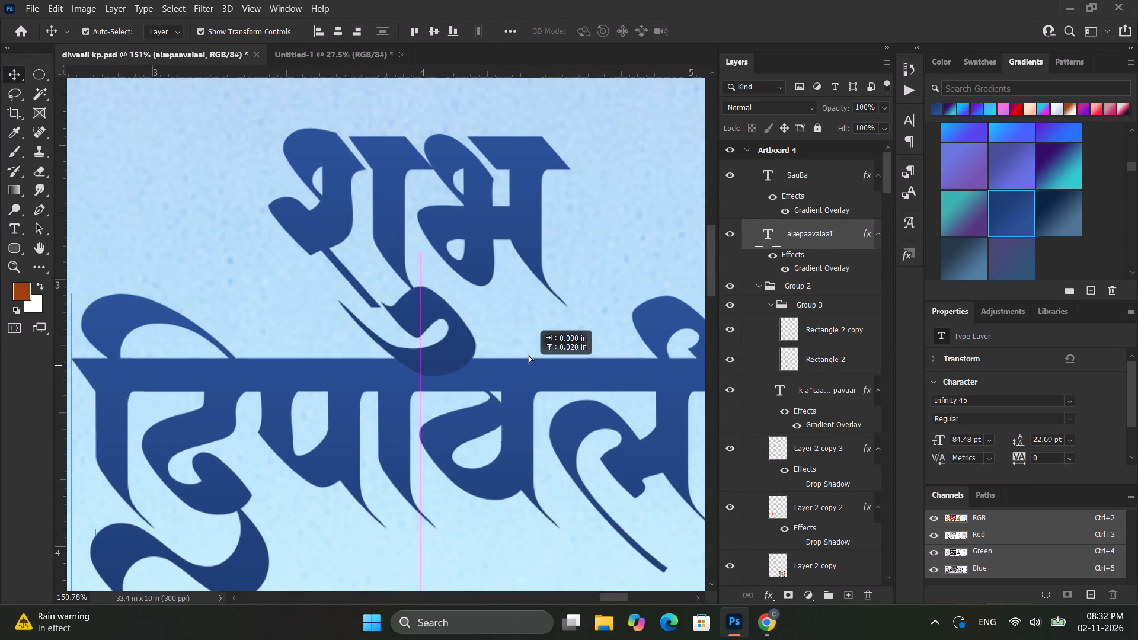
left_click_drag(529, 355, 527, 367, "shift")
Examine the adjusted headline at poster size and close up, alongside the neighbouring artboards.
scroll(525, 363, "down", 12, "alt")
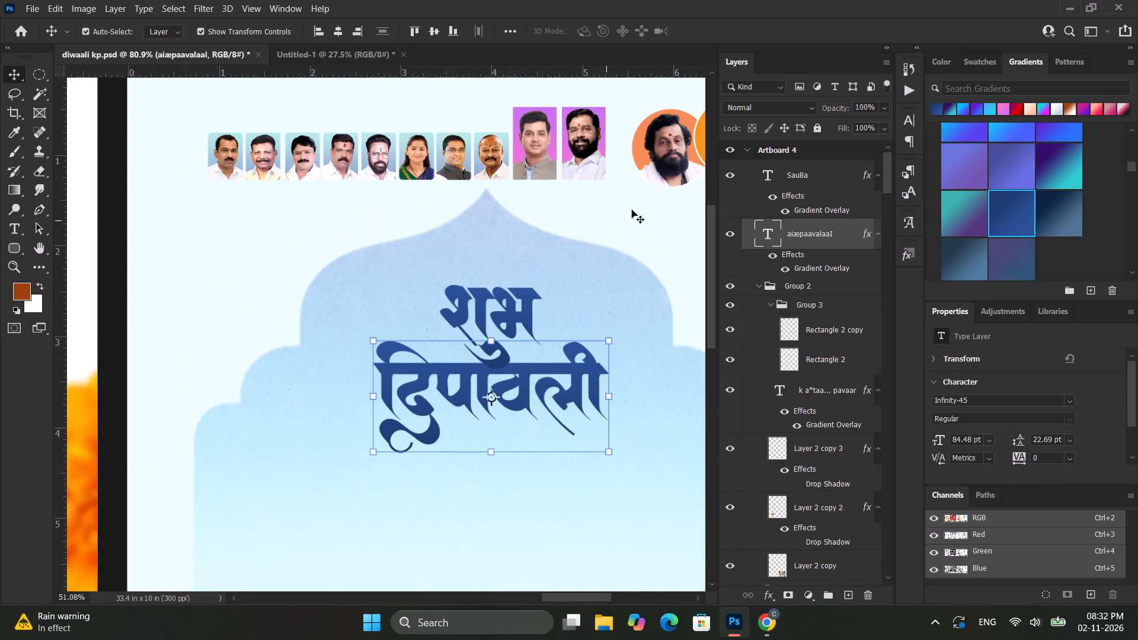
left_click(658, 232)
scroll(647, 233, "down", 12, "alt")
left_click(581, 136)
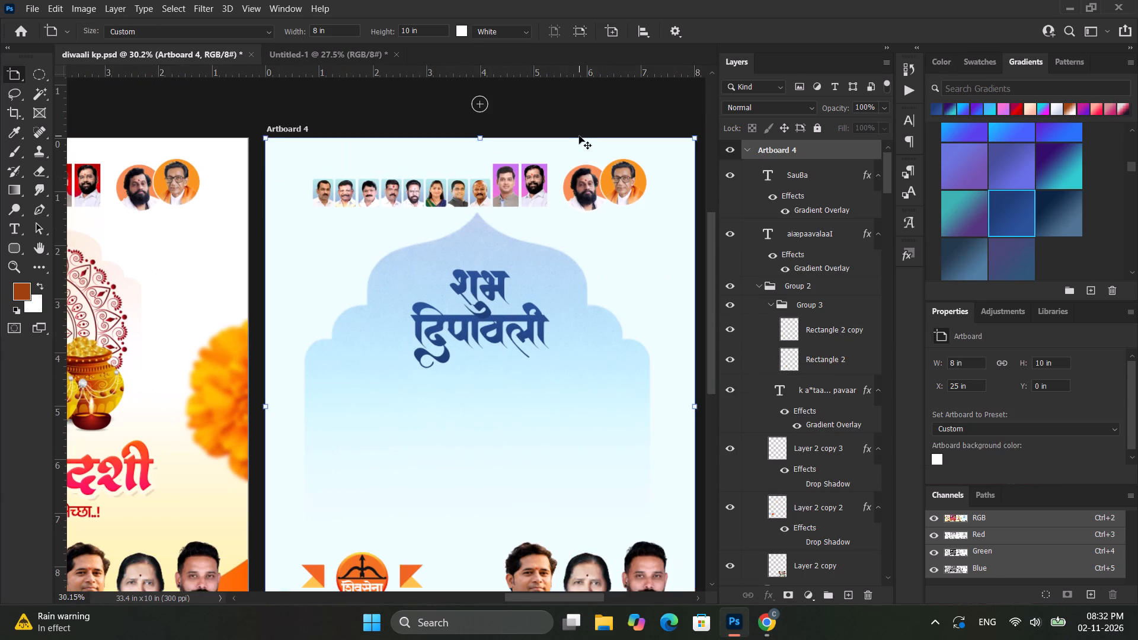
scroll(576, 143, "down", 5, "alt")
left_click(640, 120)
left_click(640, 112)
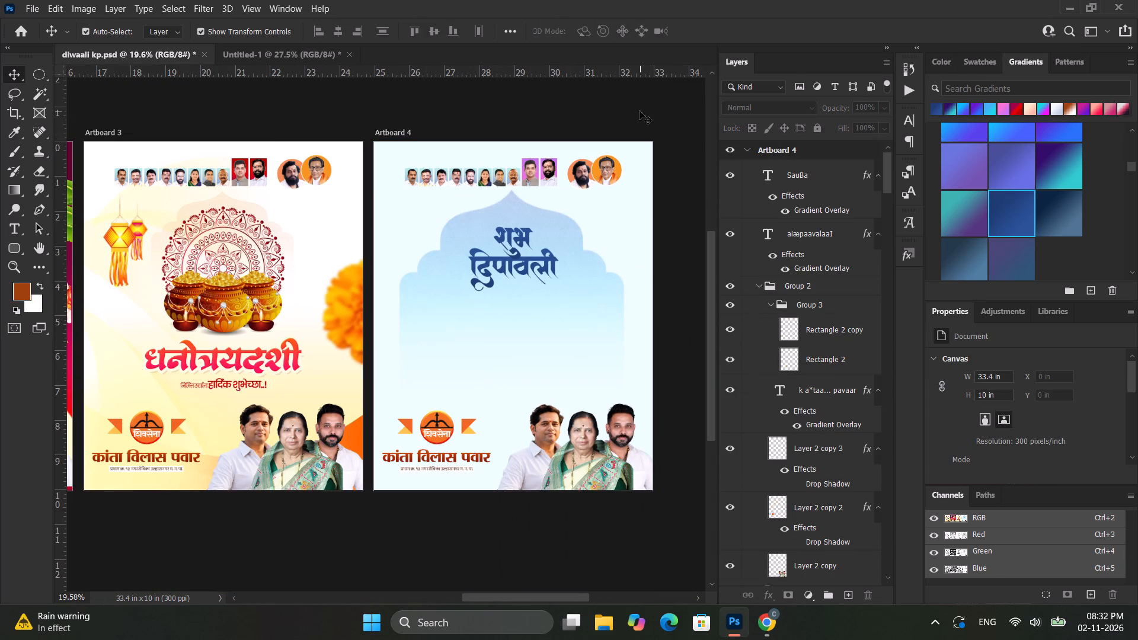
scroll(518, 220, "up", 3, "alt")
scroll(516, 215, "down", 3, "alt")
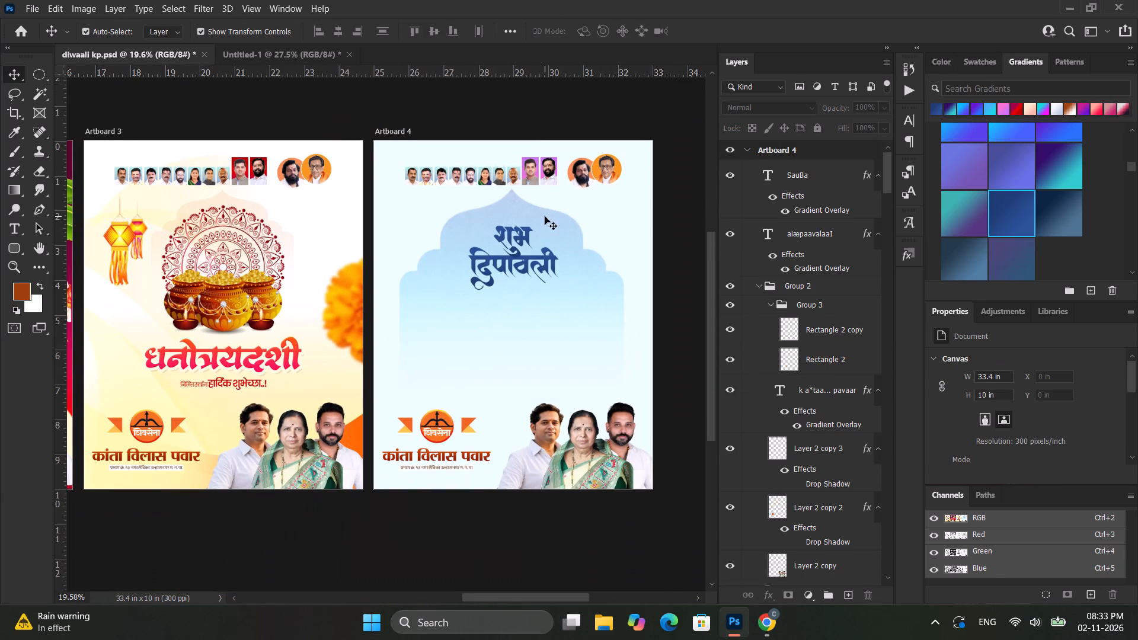
scroll(553, 213, "down", 1, "alt")
scroll(554, 213, "down", 3, "ctrl")
scroll(485, 242, "down", 3, "alt")
scroll(481, 245, "up", 3, "ctrl")
scroll(474, 244, "up", 2, "ctrl+alt")
scroll(473, 243, "down", 5, "alt")
scroll(469, 242, "up", 3, "ctrl+alt")
scroll(469, 242, "up", 1, "ctrl")
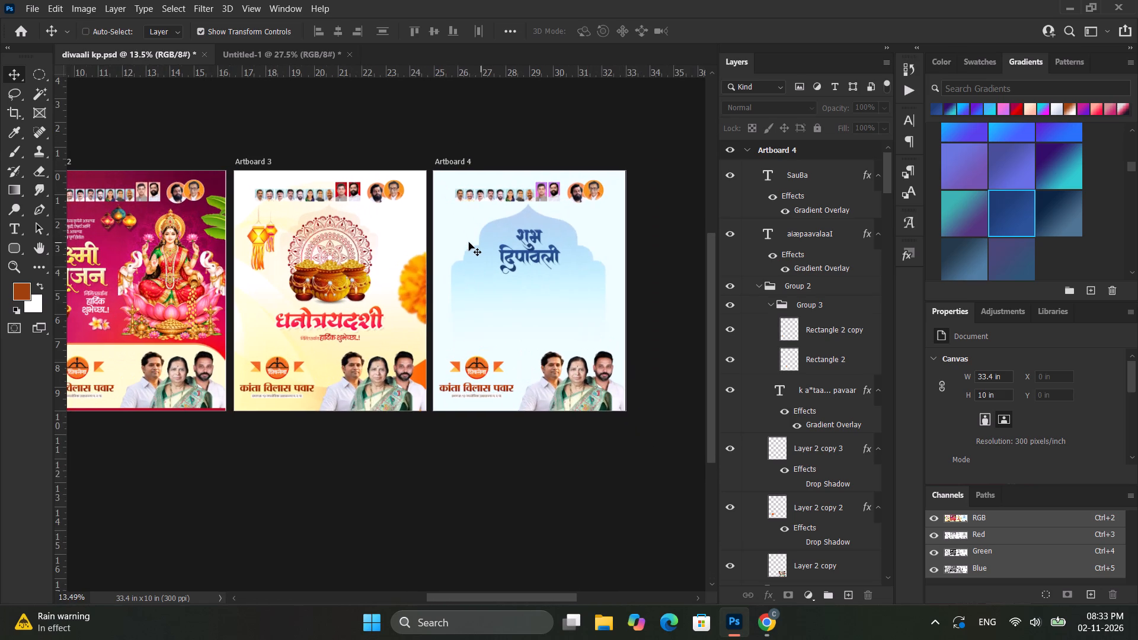
scroll(469, 242, "up", 5, "ctrl")
scroll(469, 242, "down", 9, "ctrl")
left_click(629, 260)
scroll(525, 246, "up", 14, "alt")
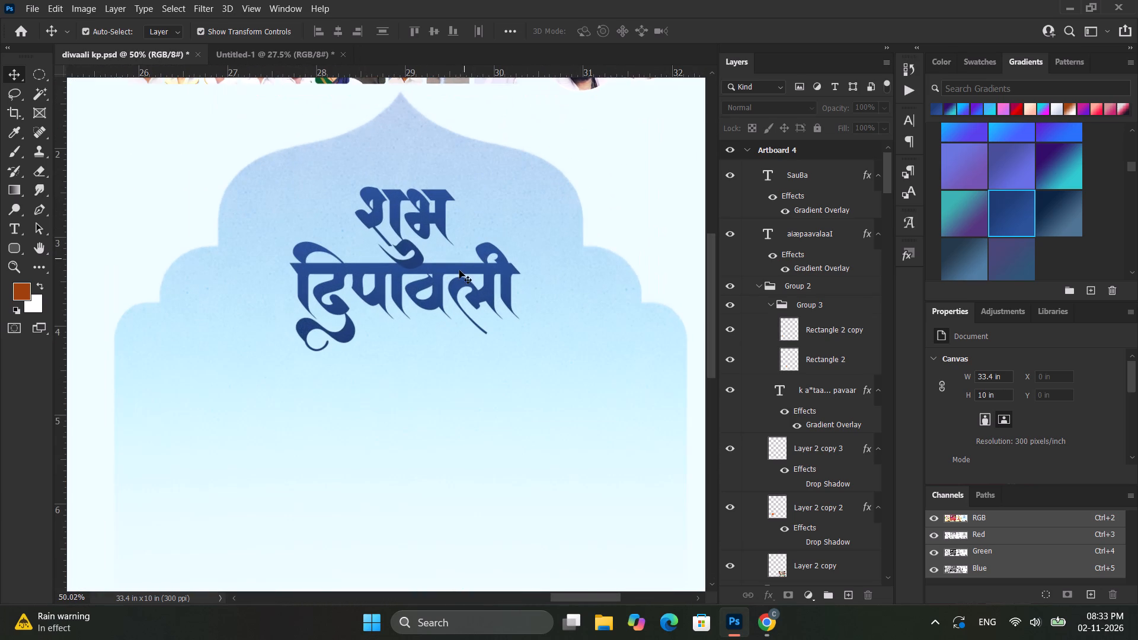
scroll(453, 274, "up", 5, "alt")
scroll(453, 274, "down", 4, "alt")
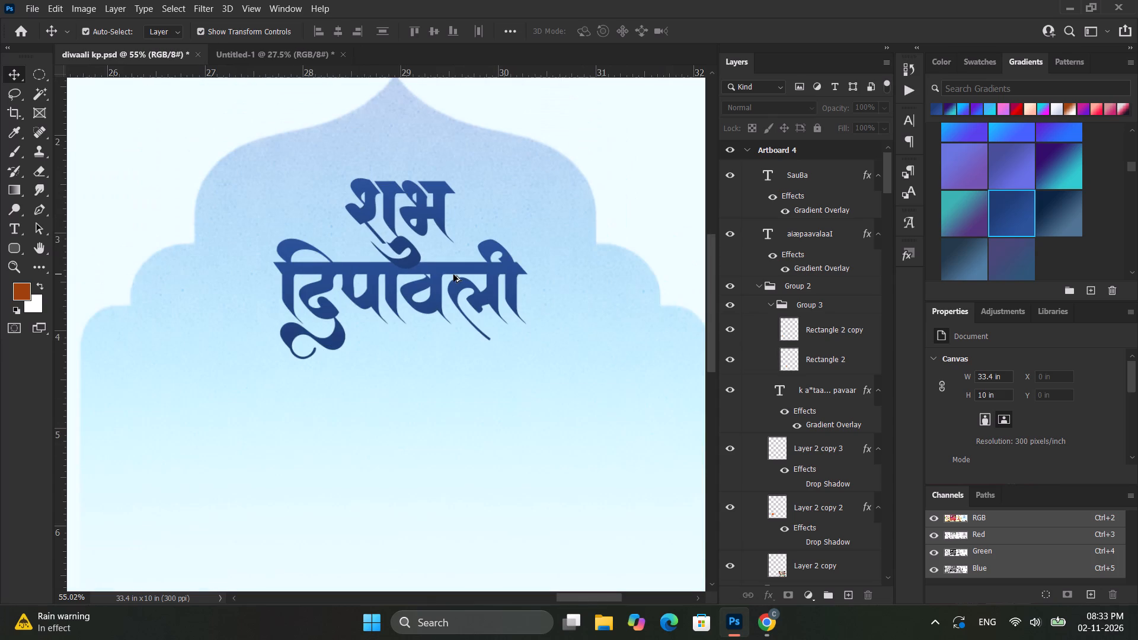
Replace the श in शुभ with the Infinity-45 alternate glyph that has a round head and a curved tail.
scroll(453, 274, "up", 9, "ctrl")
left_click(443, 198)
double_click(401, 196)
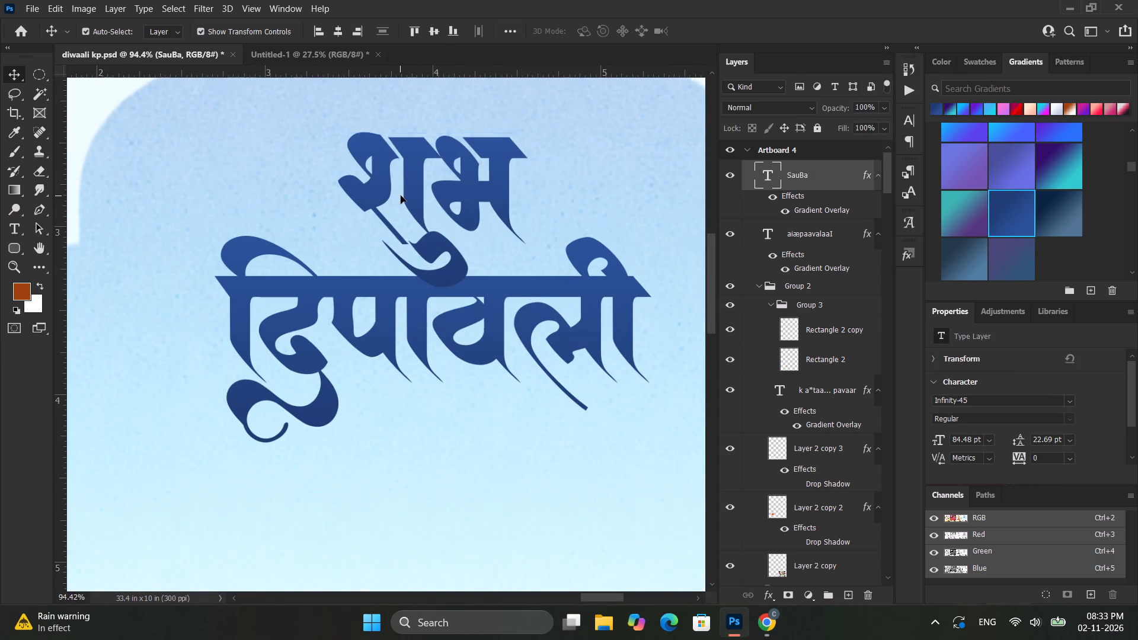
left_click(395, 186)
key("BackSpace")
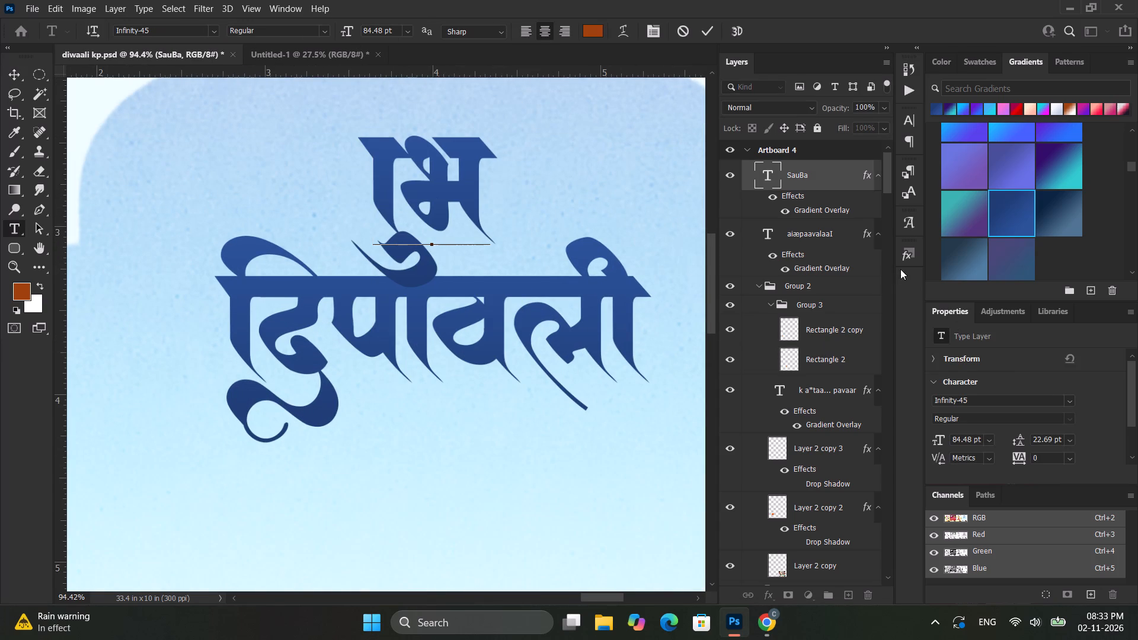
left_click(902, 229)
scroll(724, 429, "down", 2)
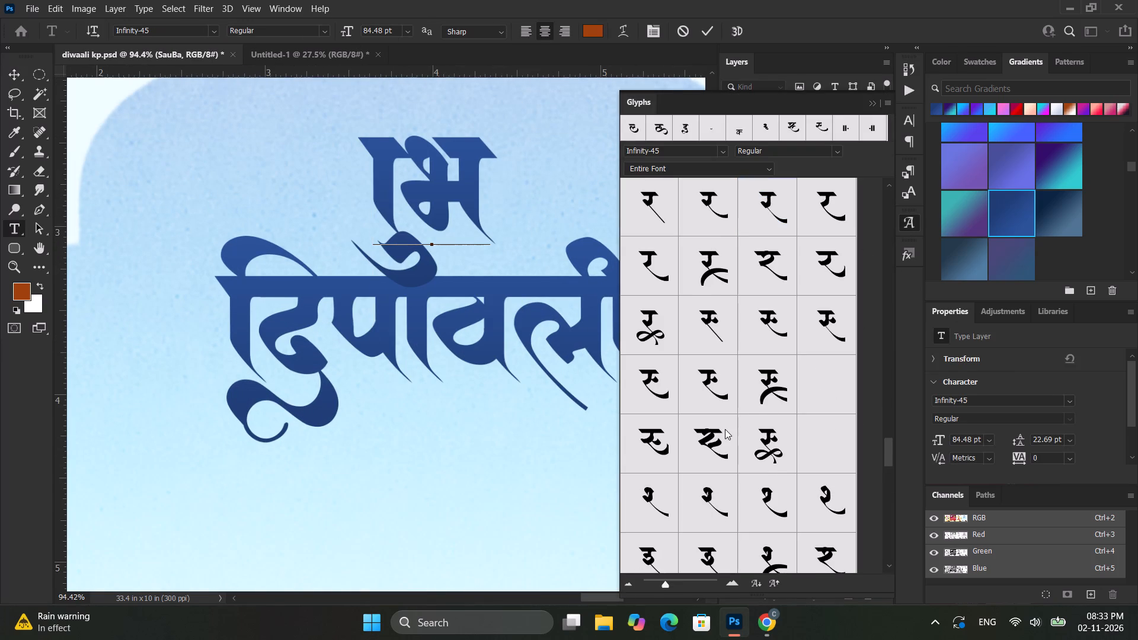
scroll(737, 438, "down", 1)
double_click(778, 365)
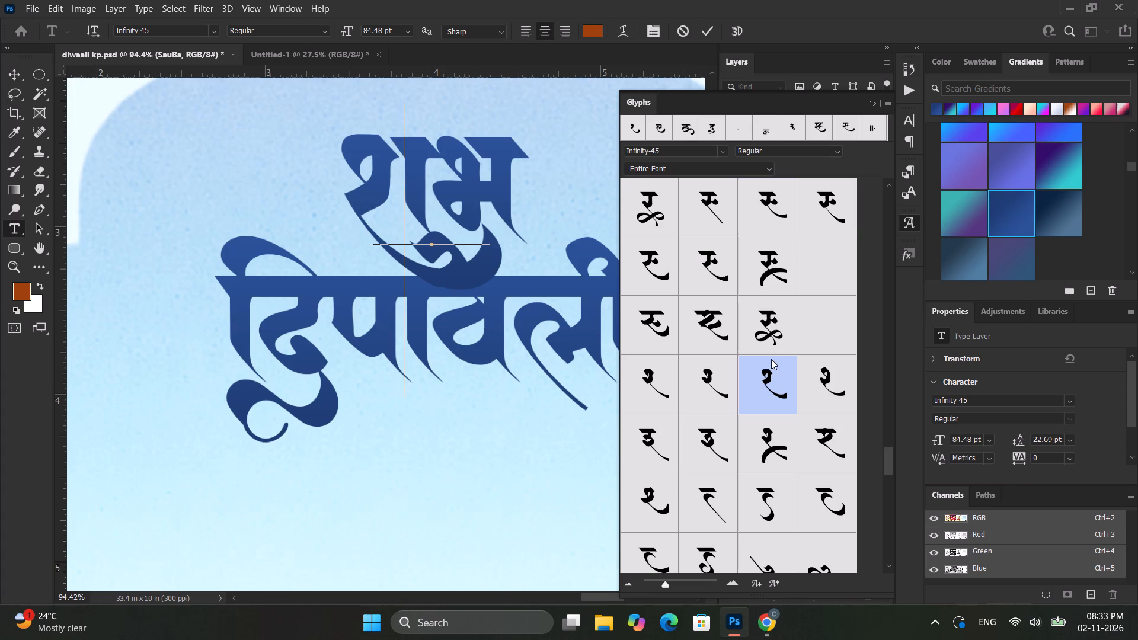
Try other Infinity-45 alternates for the श in शुभ and settle on the font's standard typed श.
key("BackSpace")
double_click(705, 459)
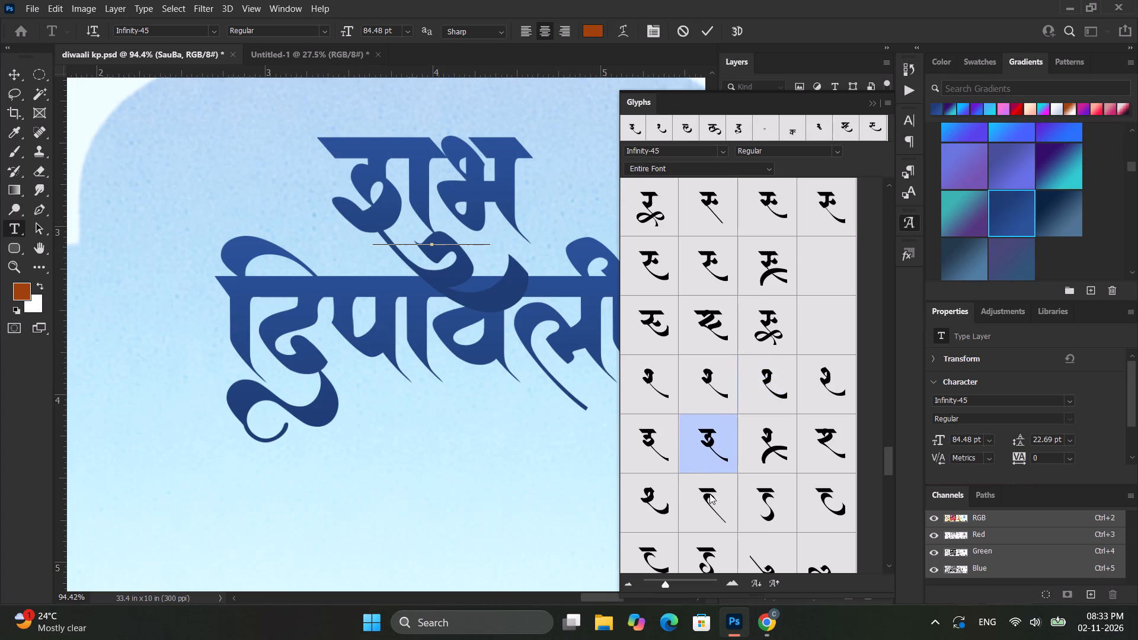
key("BackSpace")
double_click(817, 393)
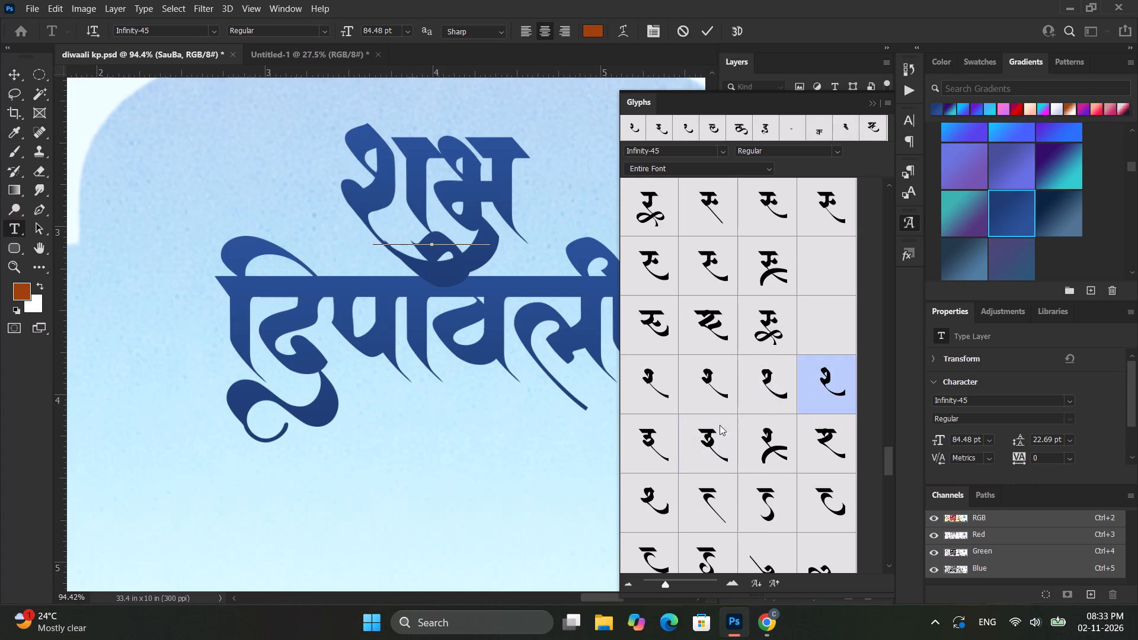
key("BackSpace")
double_click(640, 452)
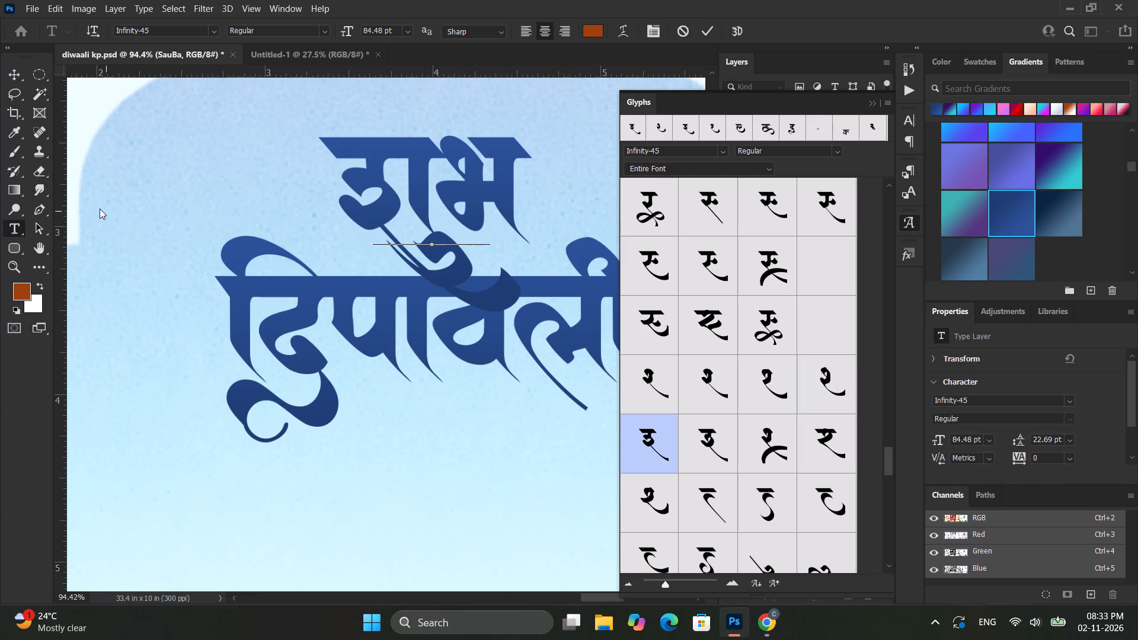
key("BackSpace")
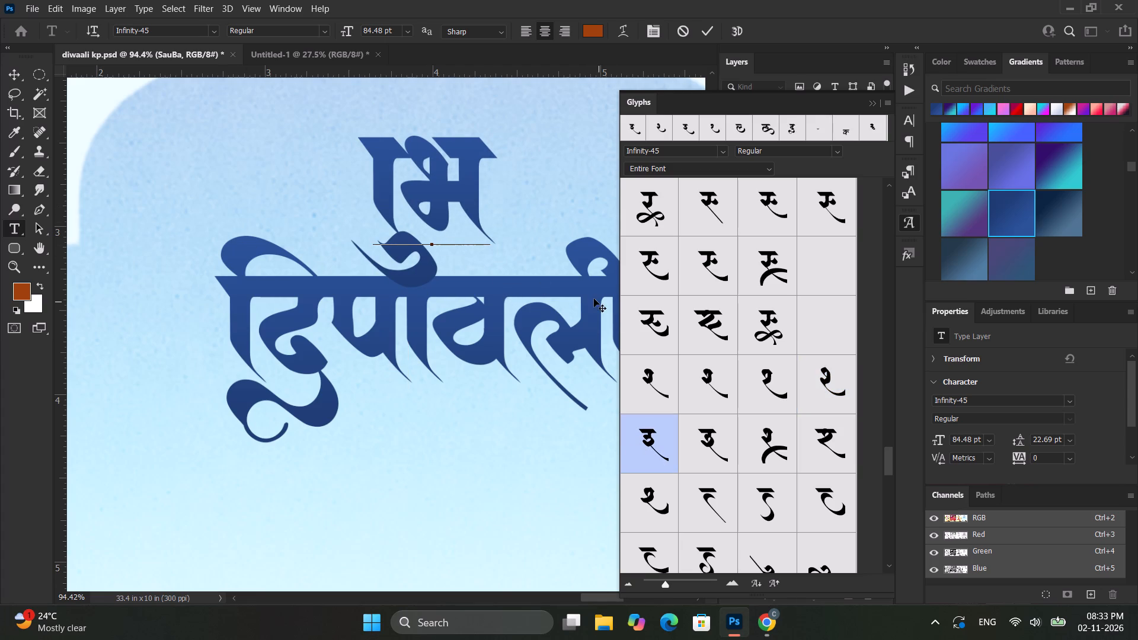
key("shift+s")
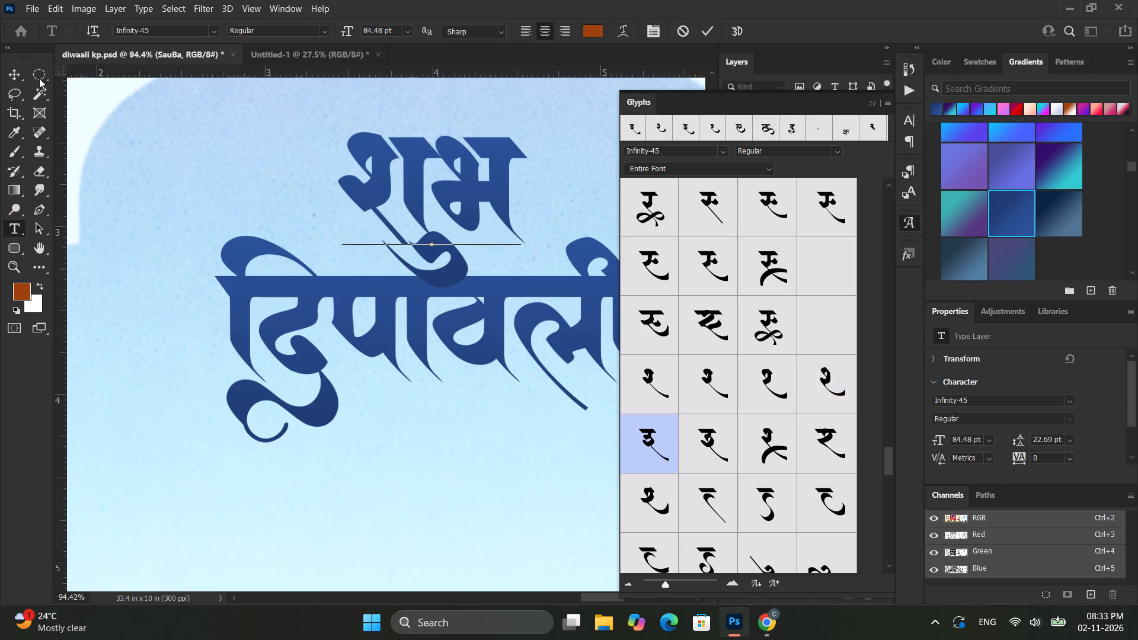
Replace the ु under शुभ with a swirling Infinity-45 alternate glyph, trying several, and put the Glyphs panel away.
scroll(772, 456, "down", 3)
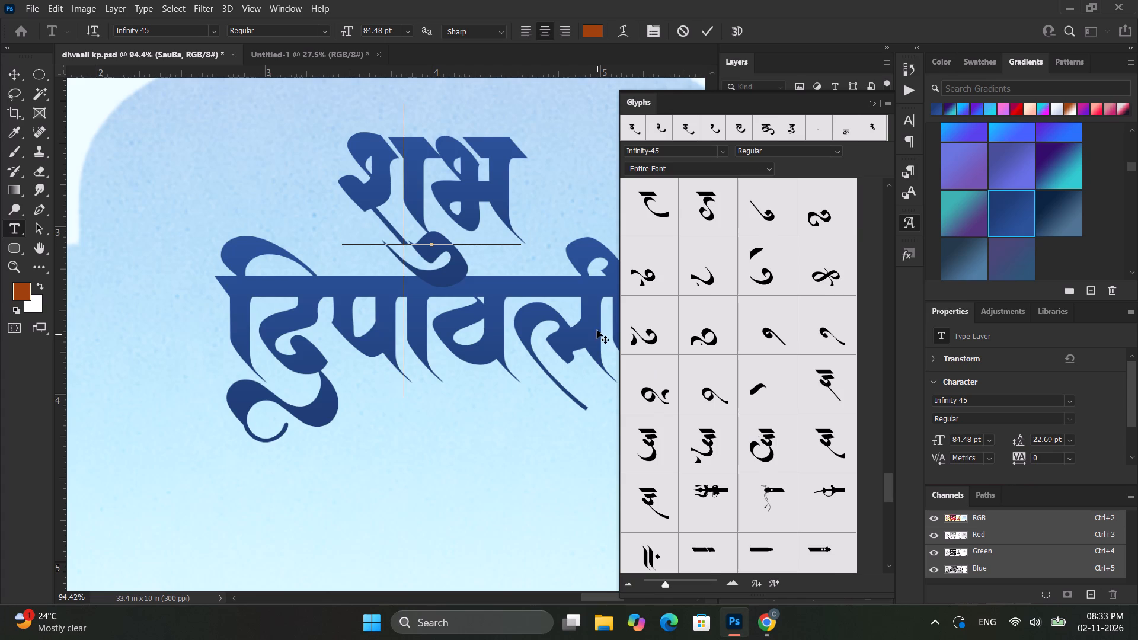
key("Right")
key("BackSpace")
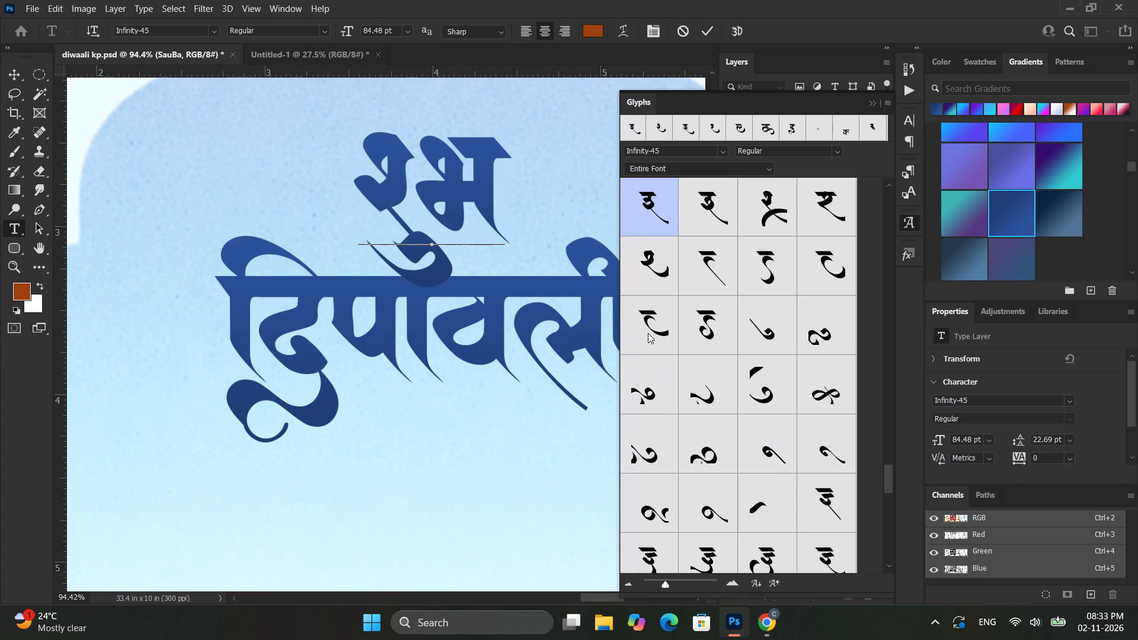
key("a")
key("Right")
key("BackSpace")
double_click(700, 384)
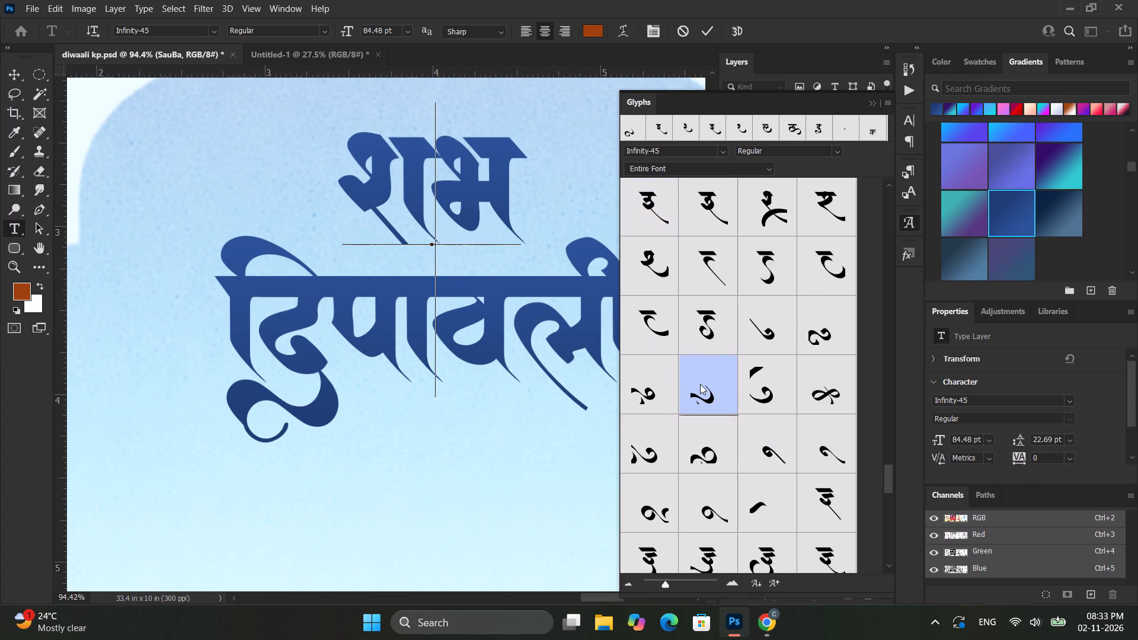
key("BackSpace")
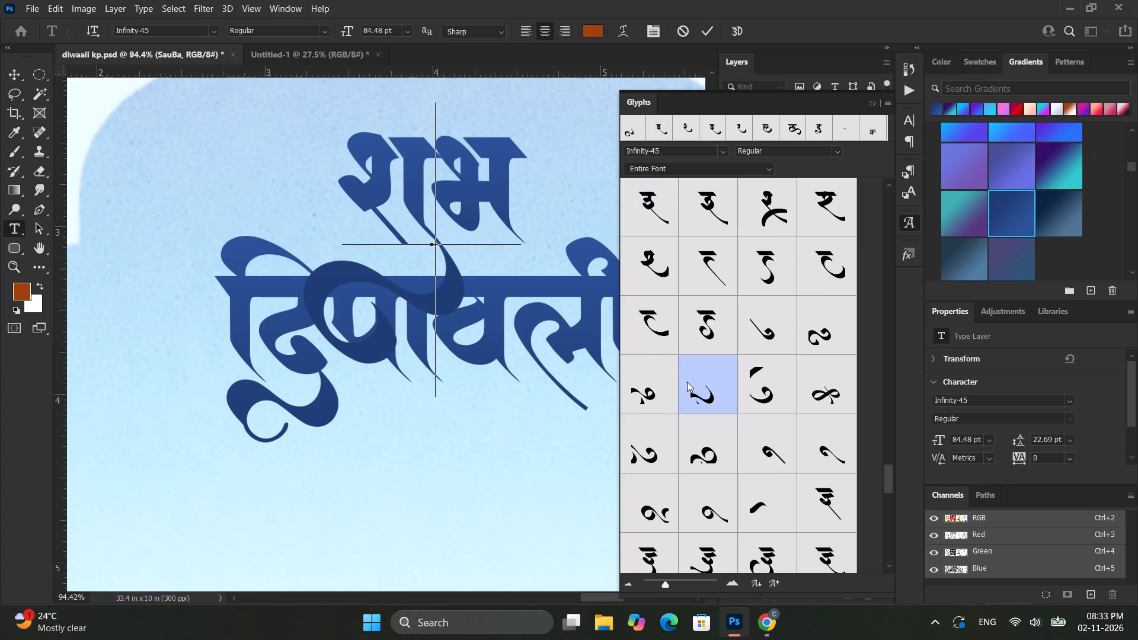
double_click(652, 382)
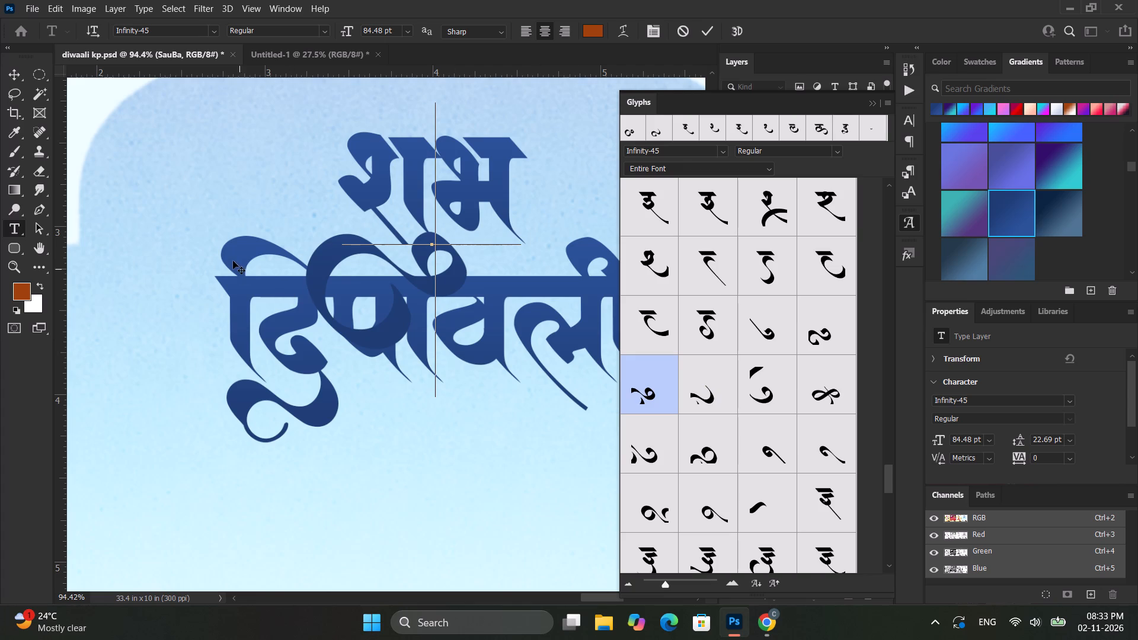
key("BackSpace")
double_click(819, 325)
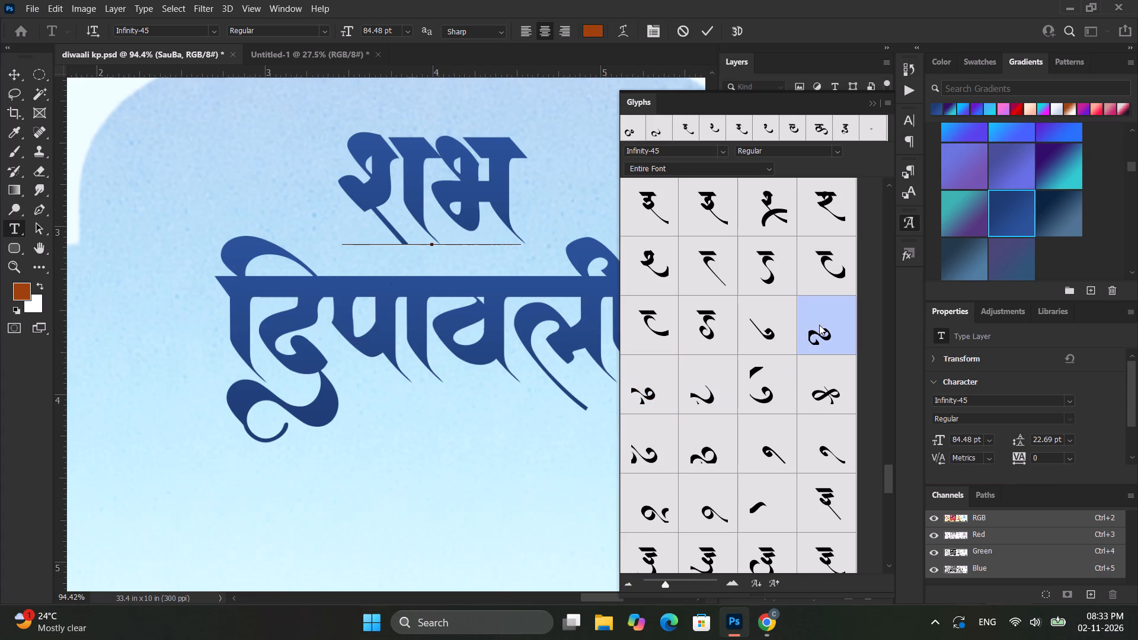
left_click(11, 81)
scroll(468, 357, "down", 11, "alt")
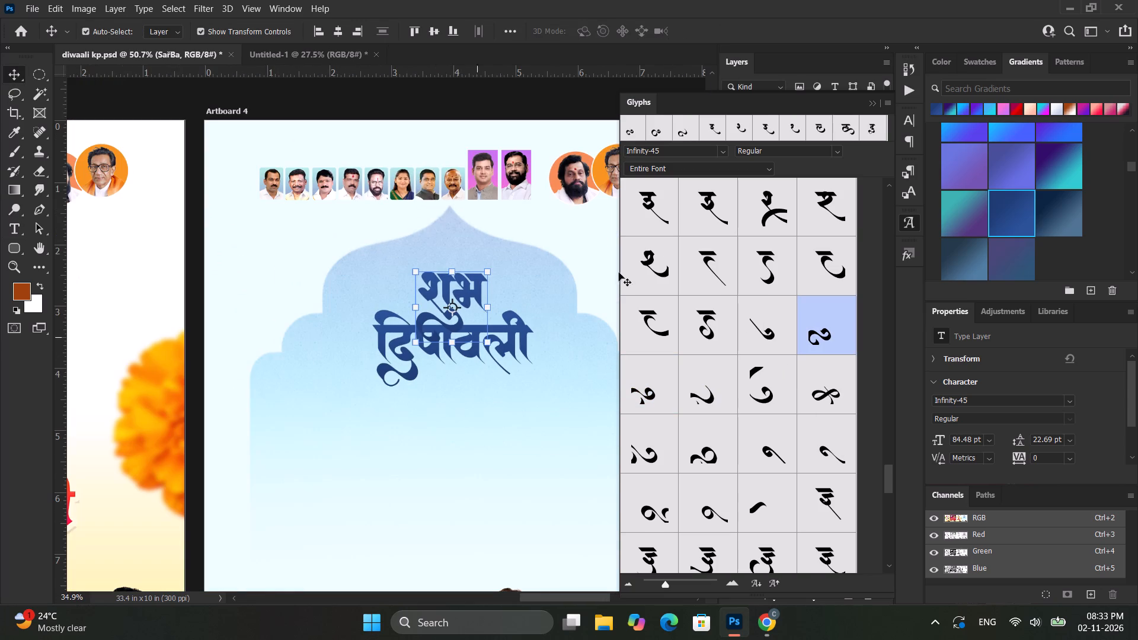
left_click(867, 104)
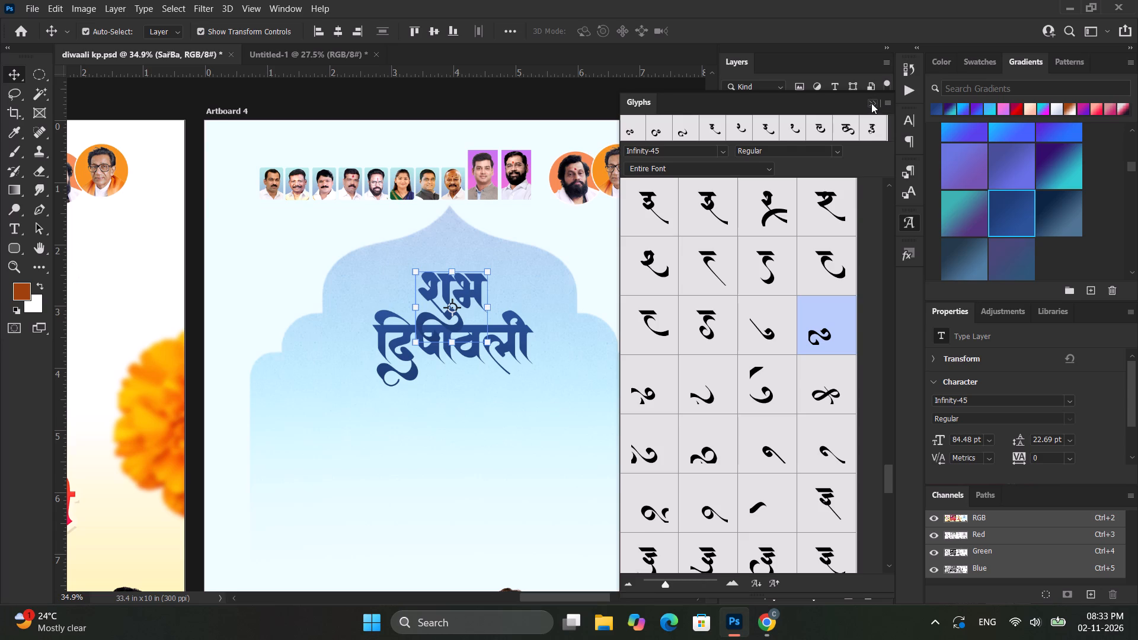
left_click(871, 103)
scroll(558, 287, "down", 9, "alt")
left_click(681, 258)
scroll(395, 322, "up", 7, "alt")
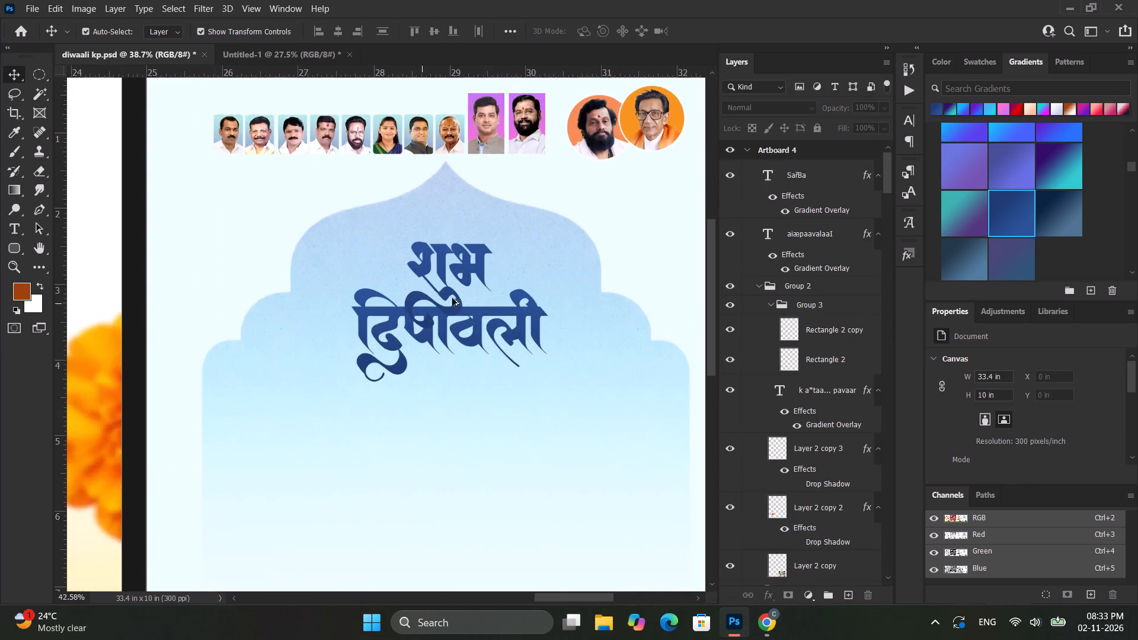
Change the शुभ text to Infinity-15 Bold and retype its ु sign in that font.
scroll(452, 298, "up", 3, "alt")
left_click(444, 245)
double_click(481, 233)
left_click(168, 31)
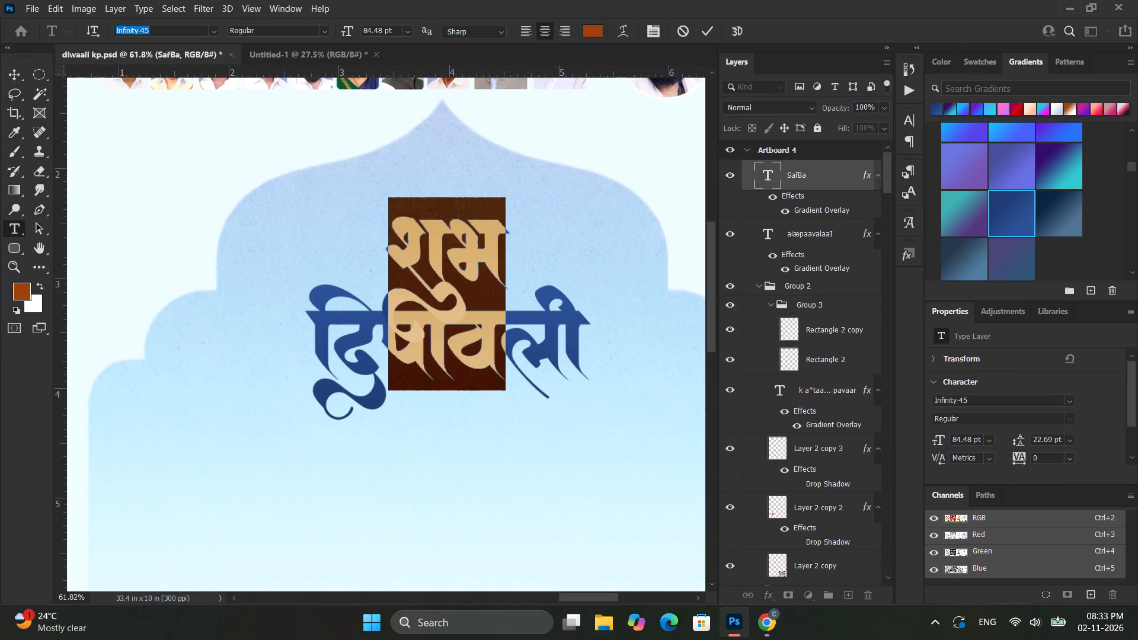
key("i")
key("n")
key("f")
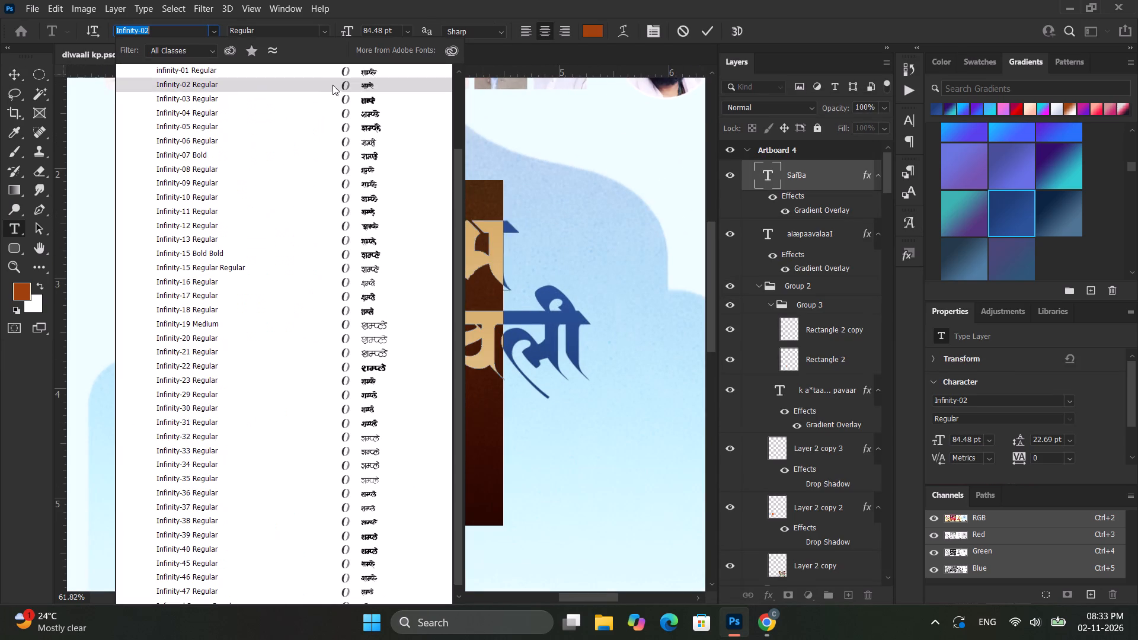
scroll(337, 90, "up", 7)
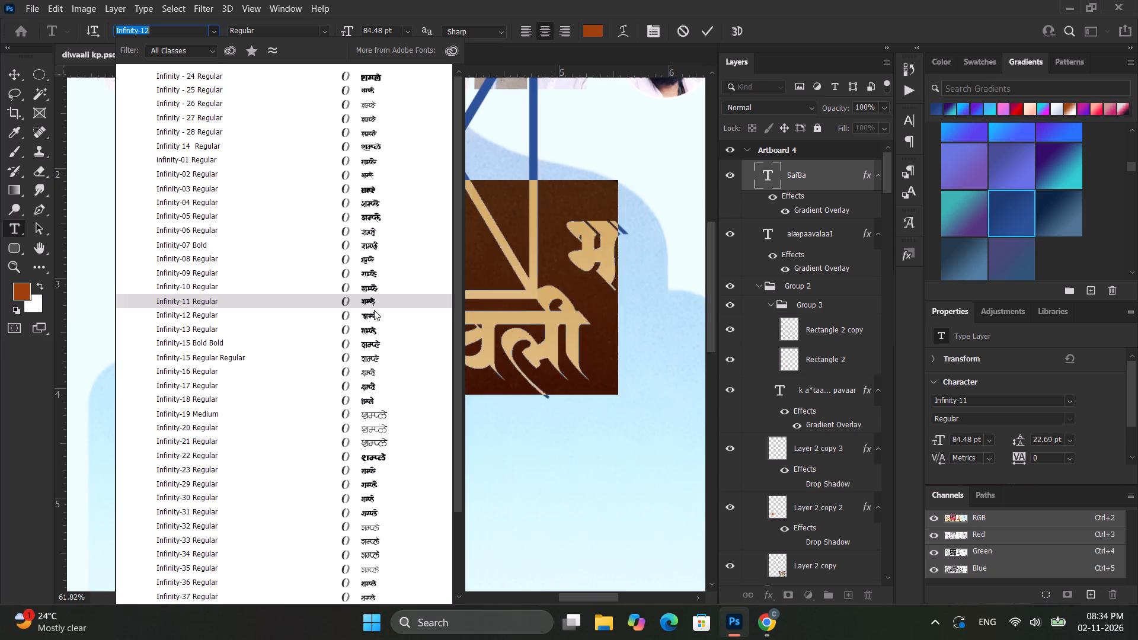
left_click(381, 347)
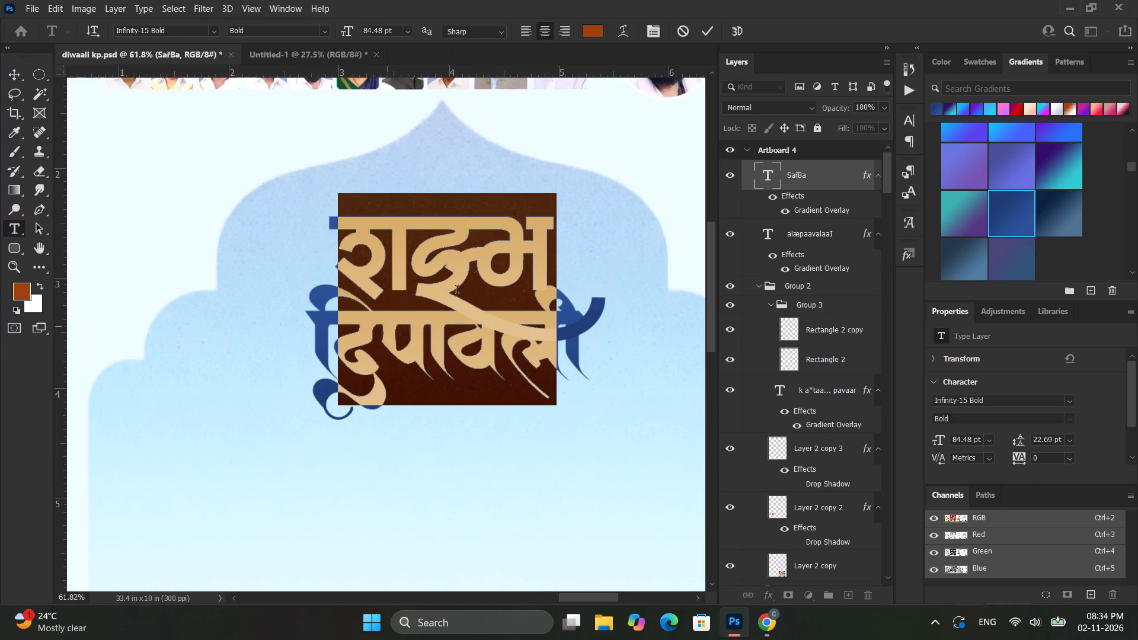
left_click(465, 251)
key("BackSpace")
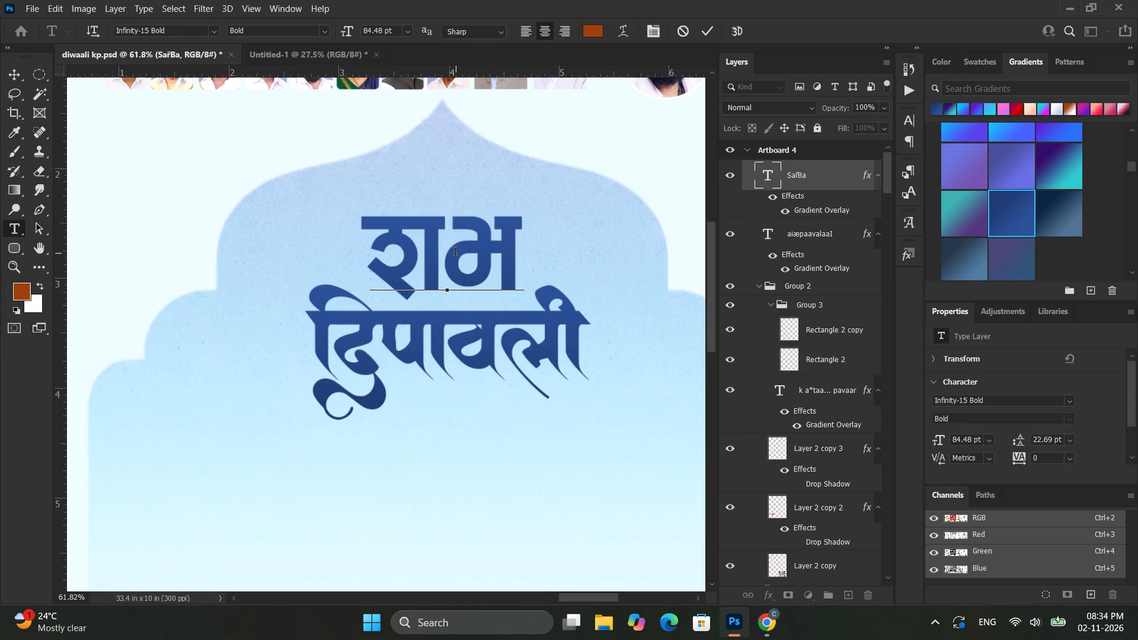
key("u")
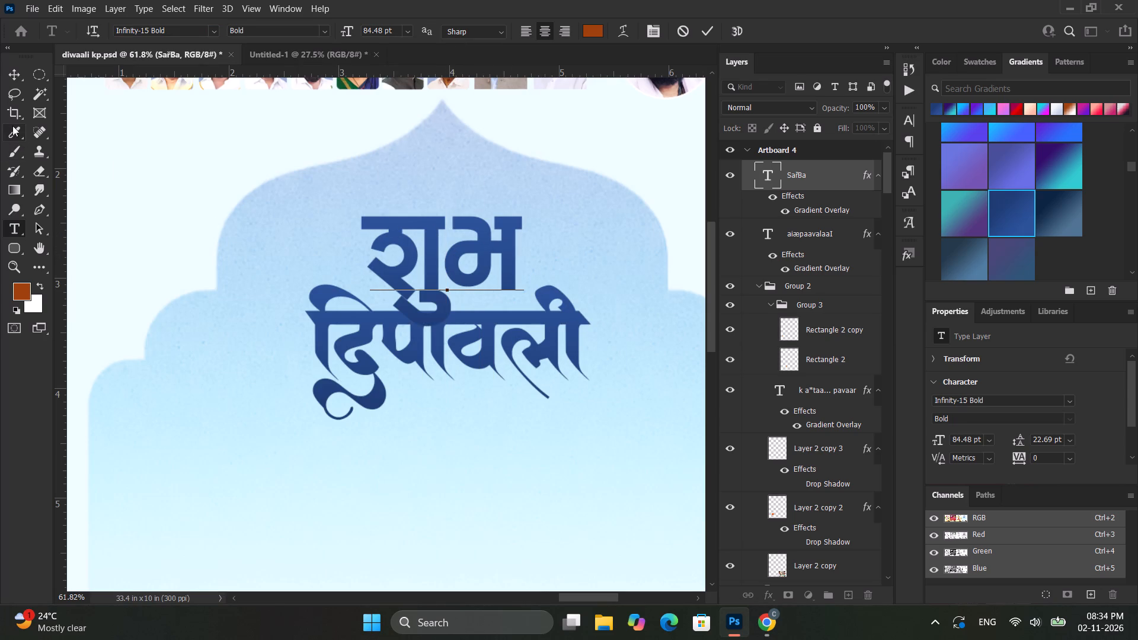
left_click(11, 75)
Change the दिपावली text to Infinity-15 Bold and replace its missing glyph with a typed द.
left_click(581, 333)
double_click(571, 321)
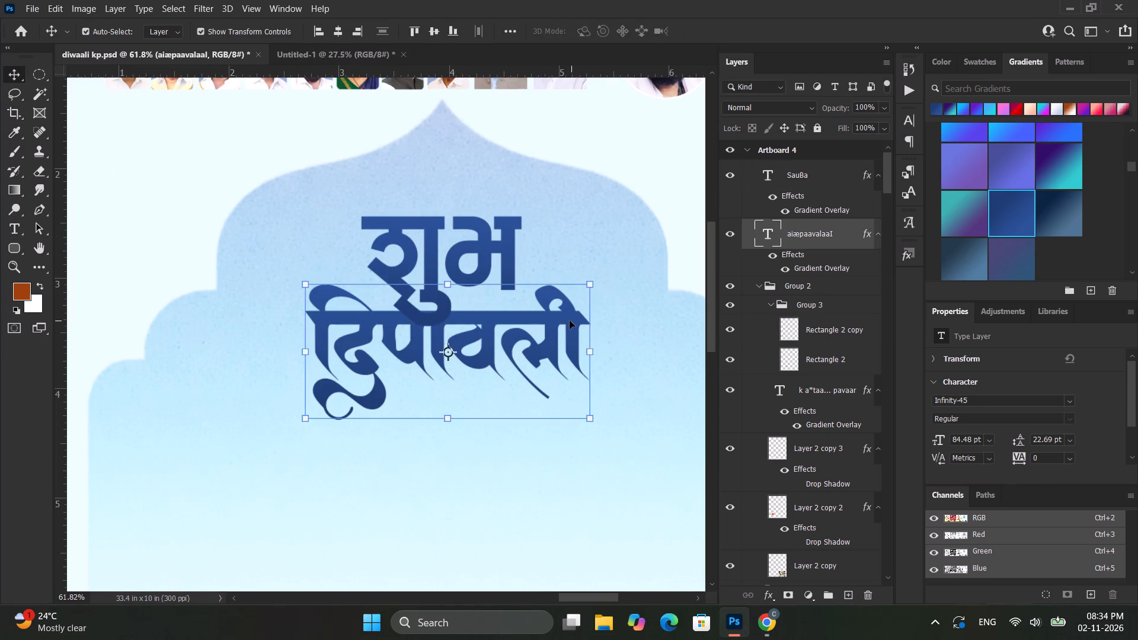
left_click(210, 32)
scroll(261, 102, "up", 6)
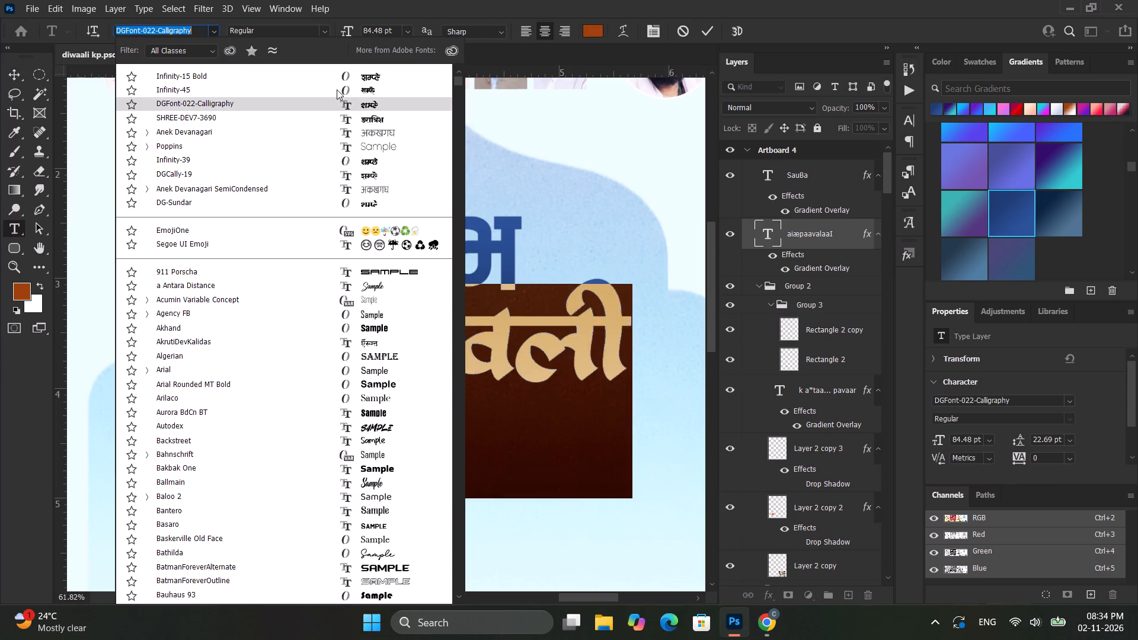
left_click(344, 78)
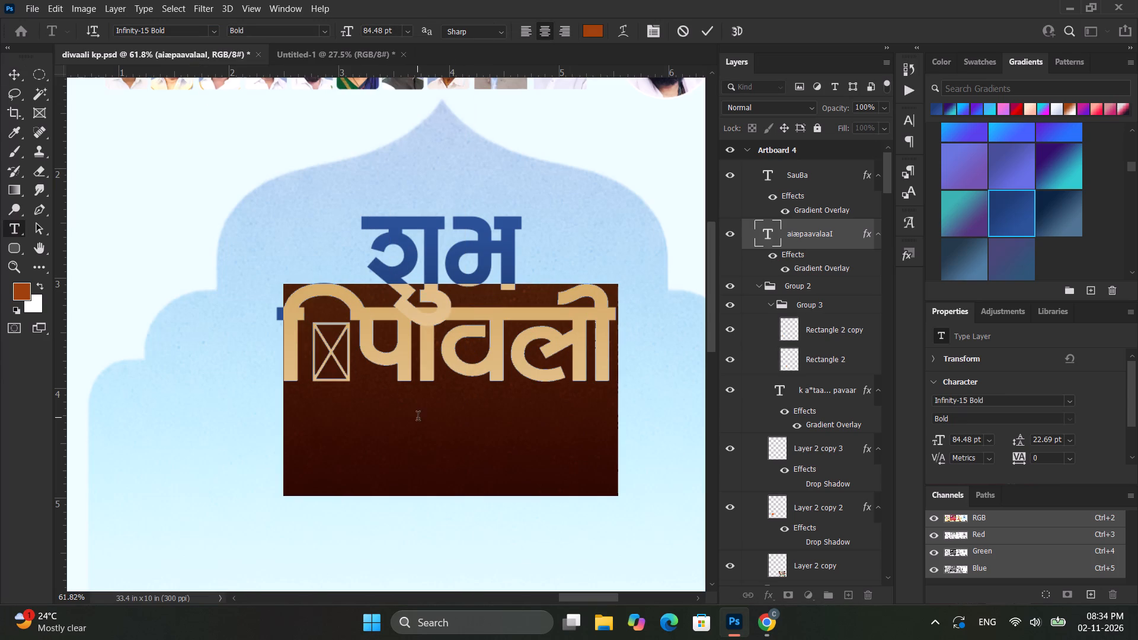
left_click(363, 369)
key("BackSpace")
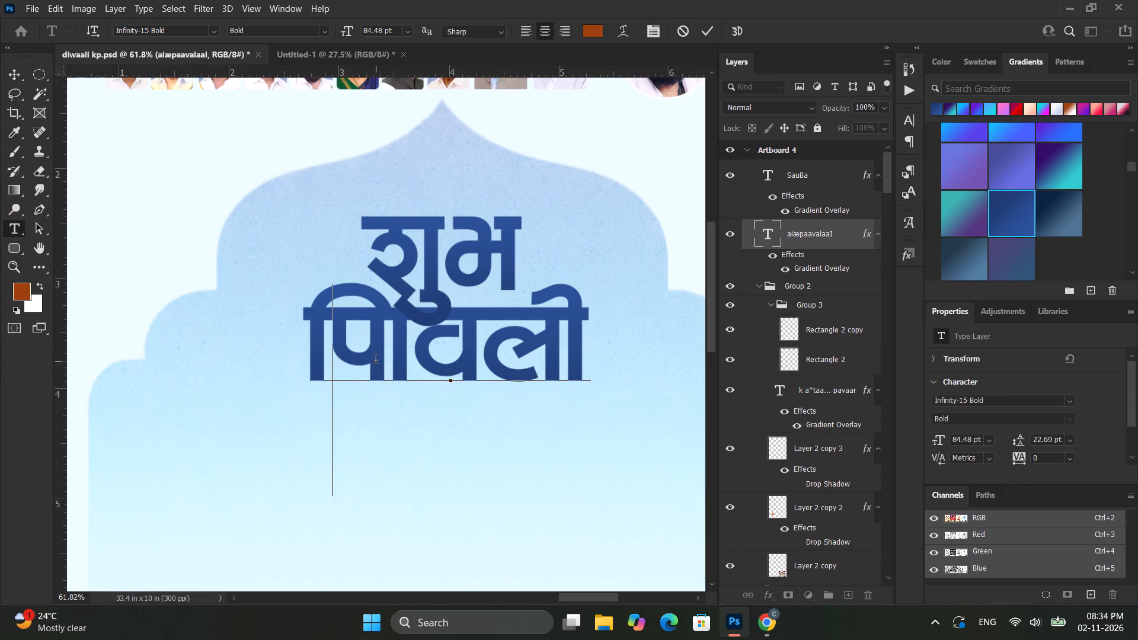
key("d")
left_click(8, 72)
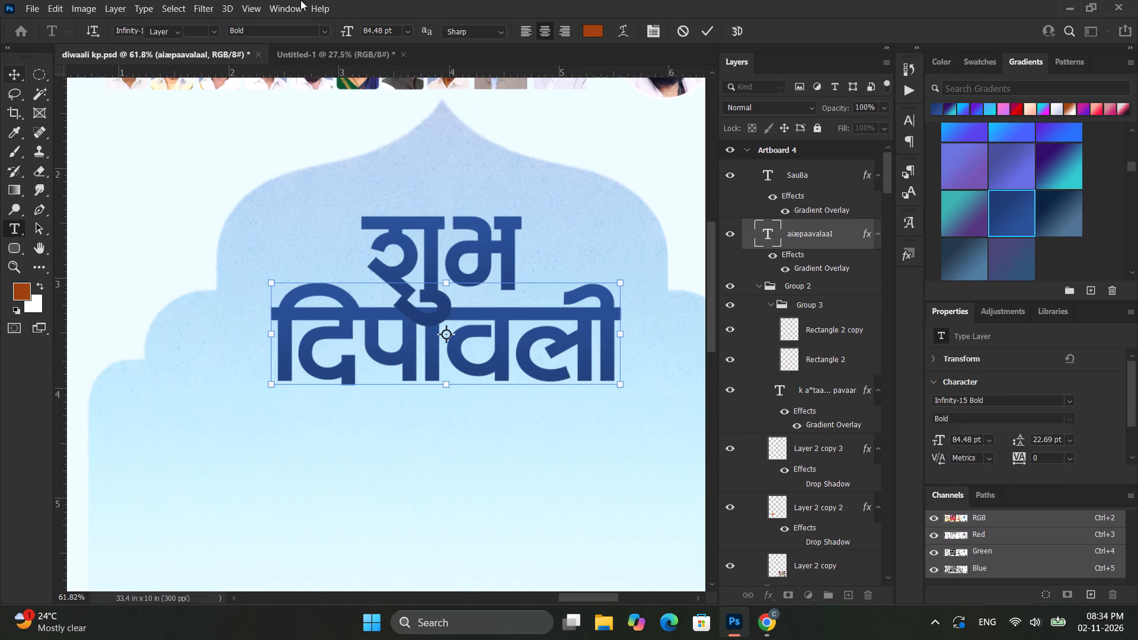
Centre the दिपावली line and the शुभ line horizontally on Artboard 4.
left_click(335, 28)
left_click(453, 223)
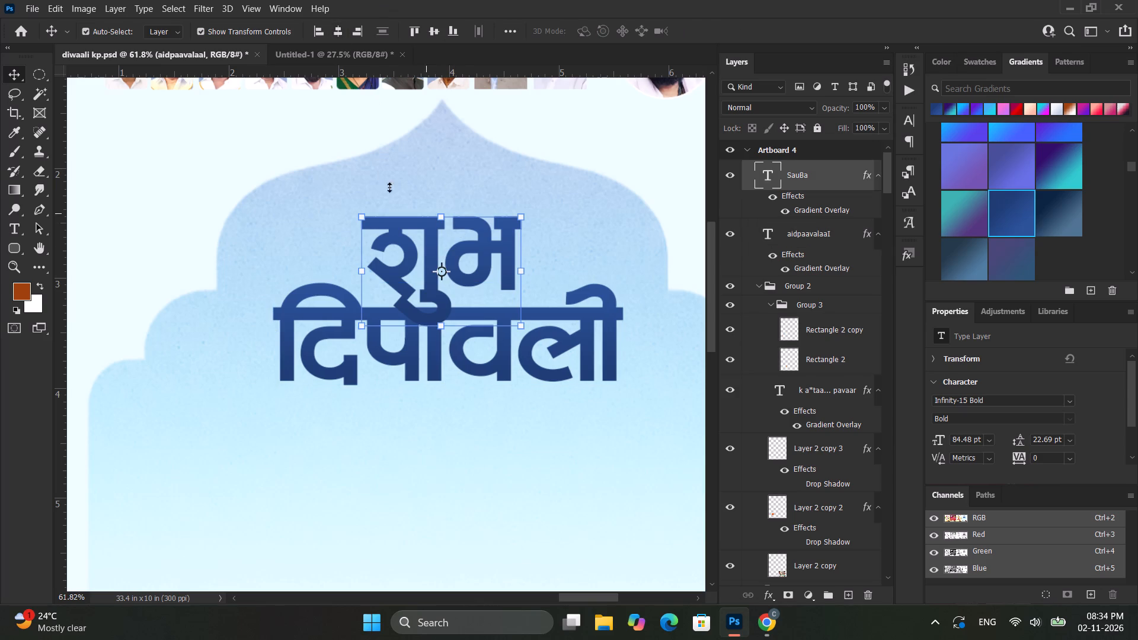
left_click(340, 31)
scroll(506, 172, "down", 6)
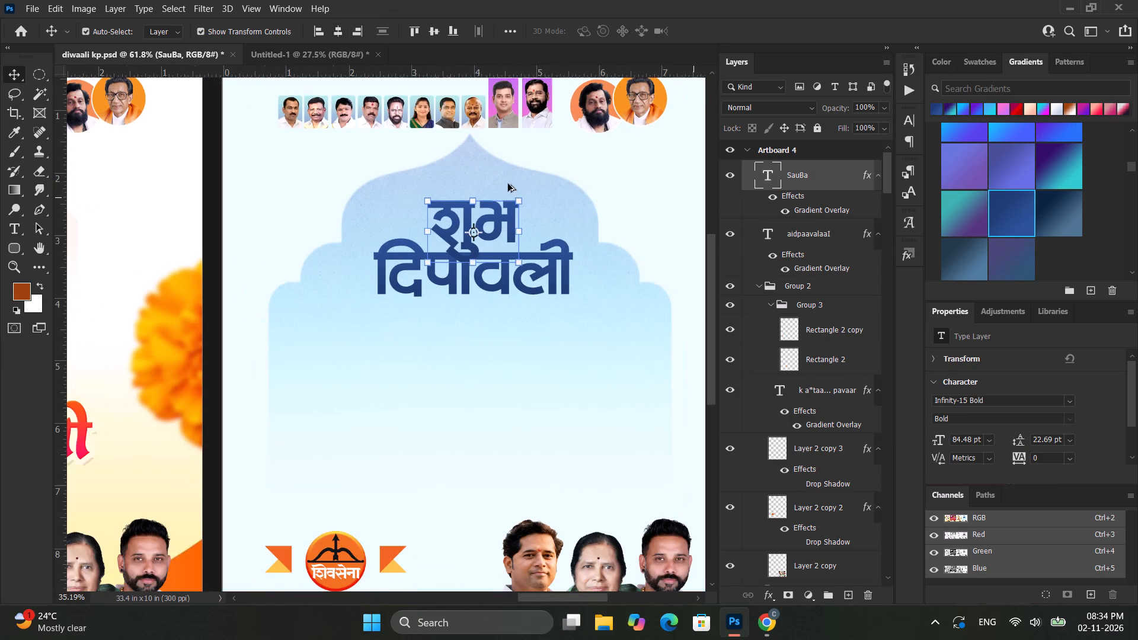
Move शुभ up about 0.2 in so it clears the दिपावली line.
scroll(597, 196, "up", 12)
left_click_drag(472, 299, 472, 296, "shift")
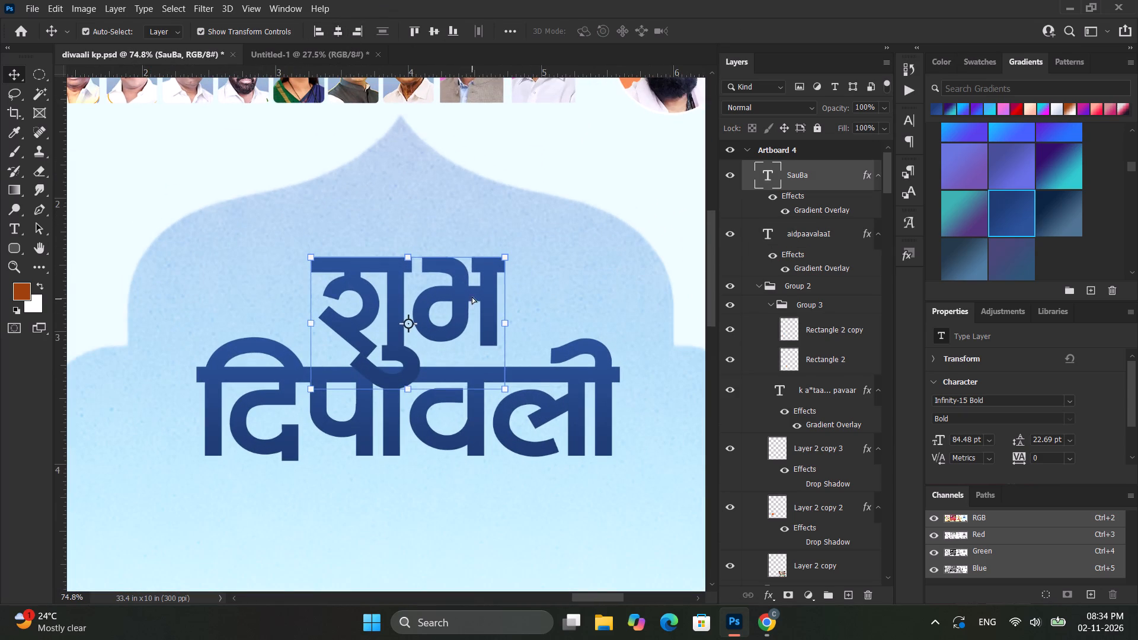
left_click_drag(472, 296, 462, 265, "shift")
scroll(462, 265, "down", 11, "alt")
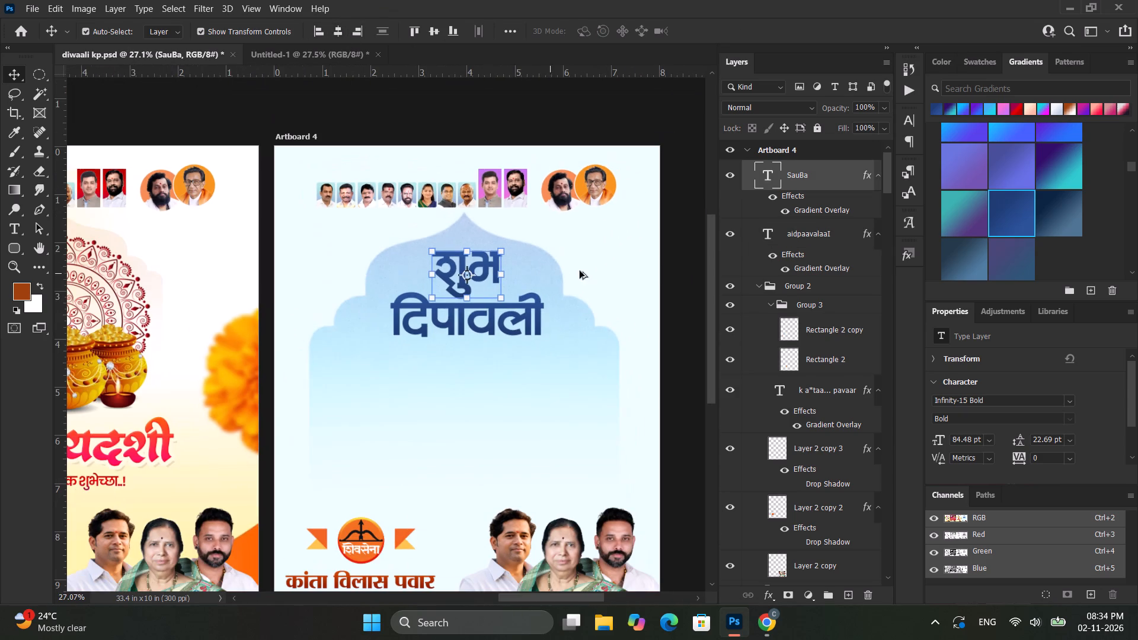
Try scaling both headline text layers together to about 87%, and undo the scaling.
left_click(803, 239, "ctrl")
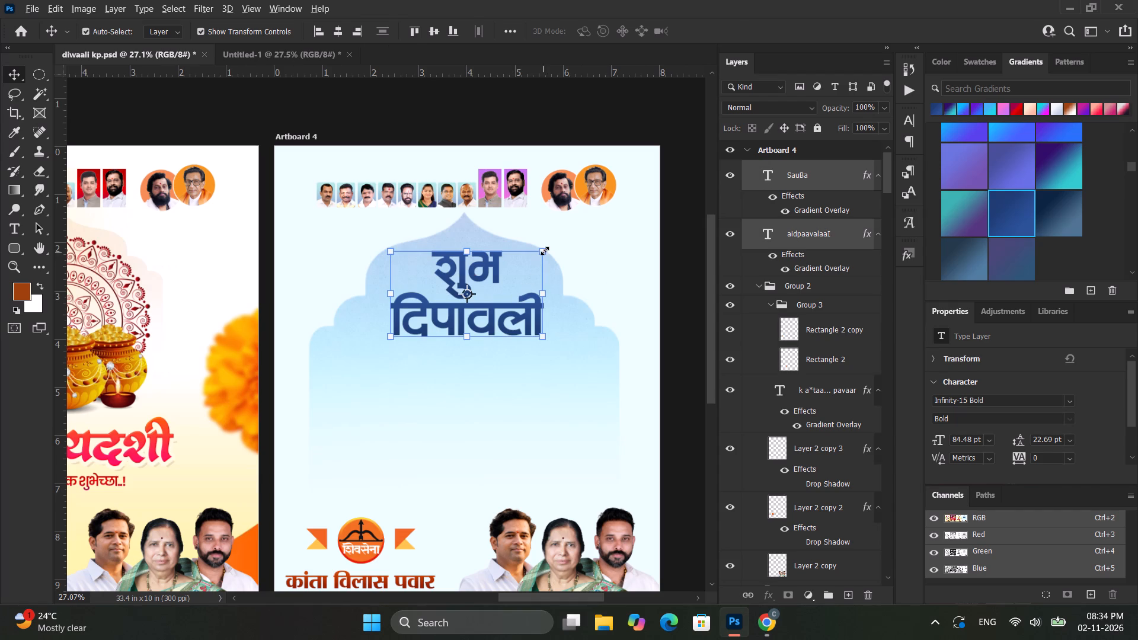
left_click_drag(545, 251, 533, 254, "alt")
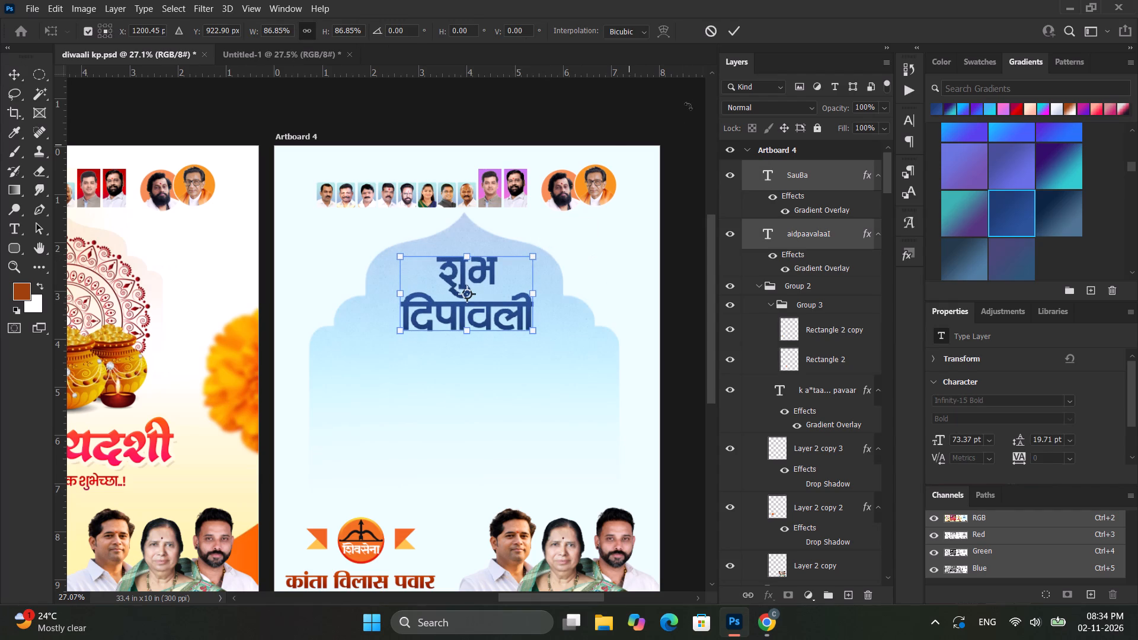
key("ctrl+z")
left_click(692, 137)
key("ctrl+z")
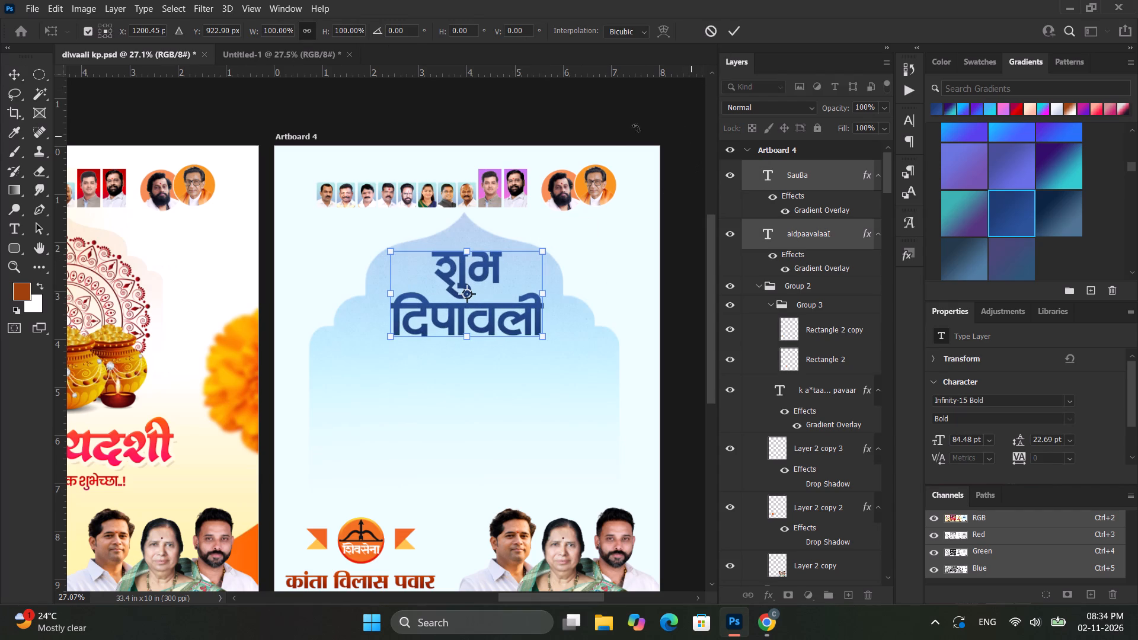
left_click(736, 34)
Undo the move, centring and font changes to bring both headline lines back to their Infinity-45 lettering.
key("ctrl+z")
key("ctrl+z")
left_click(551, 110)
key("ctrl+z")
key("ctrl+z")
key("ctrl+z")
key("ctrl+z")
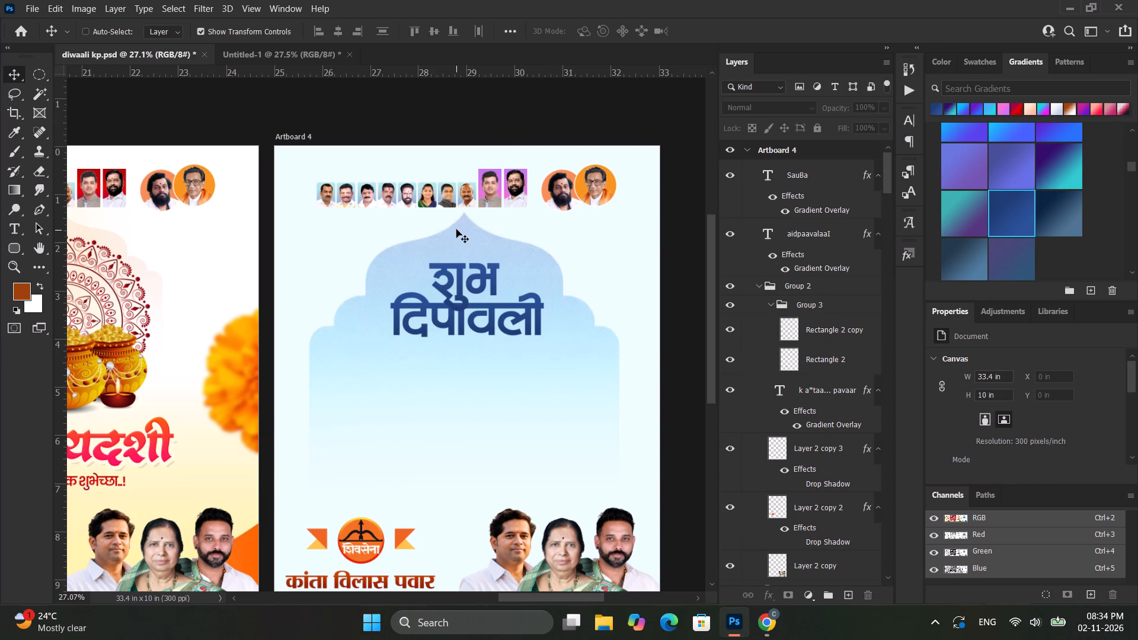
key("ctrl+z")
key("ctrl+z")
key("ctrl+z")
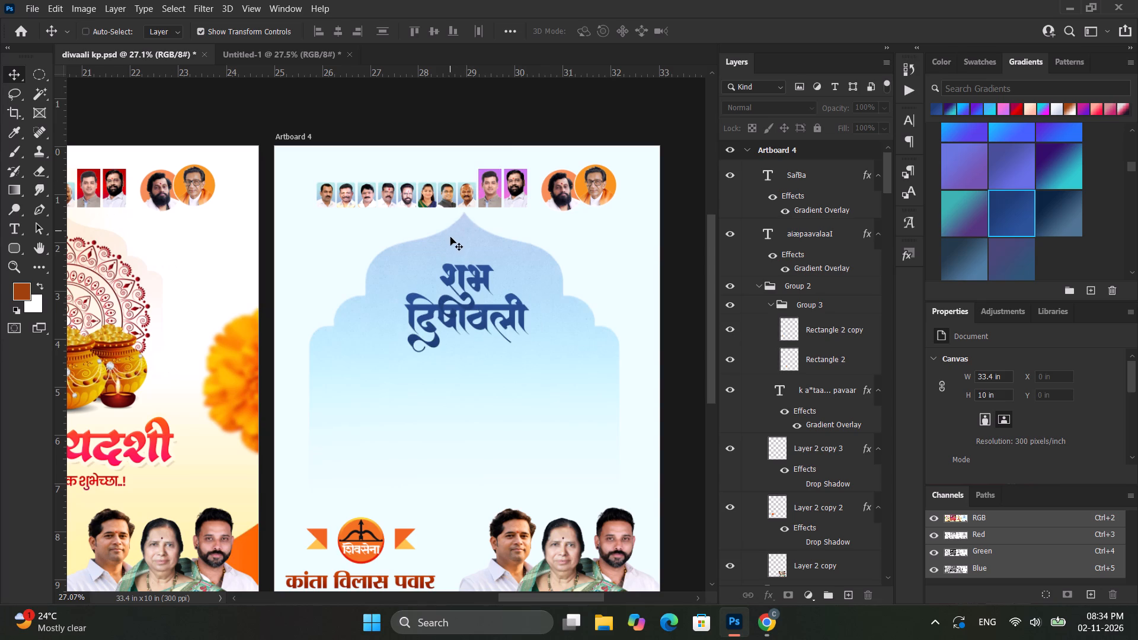
Undo the last glyph edit in the शुभ text line.
key("ctrl+z")
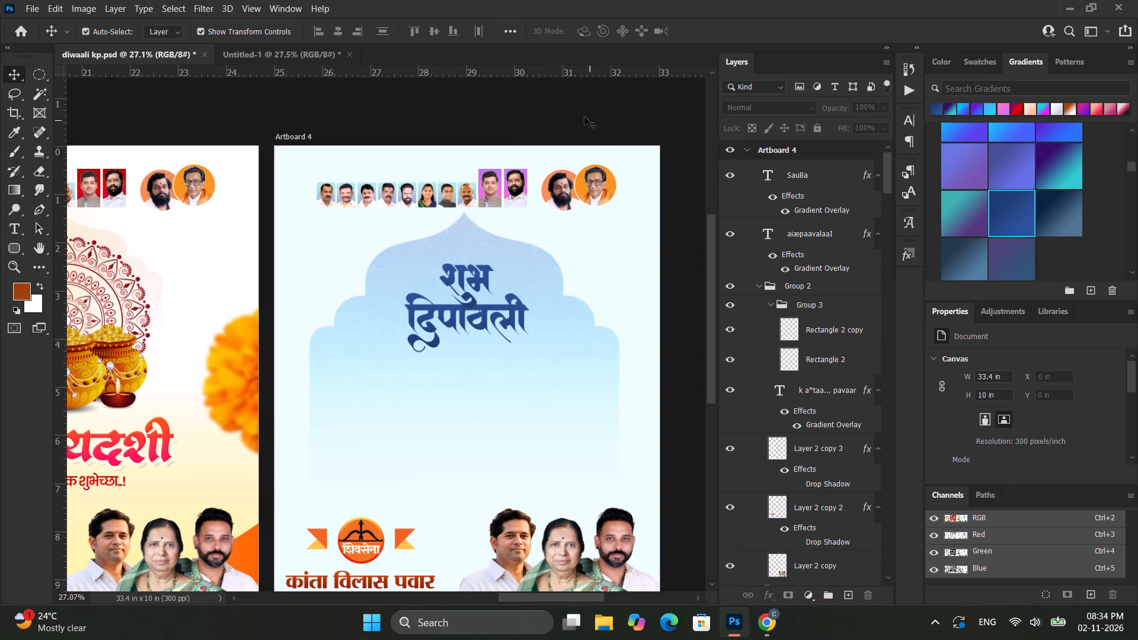
left_click(577, 108)
Set the शुभ headline line on Artboard 4 in the Infinity-31 font.
scroll(447, 251, "up", 9, "alt")
left_click(482, 287)
double_click(514, 279)
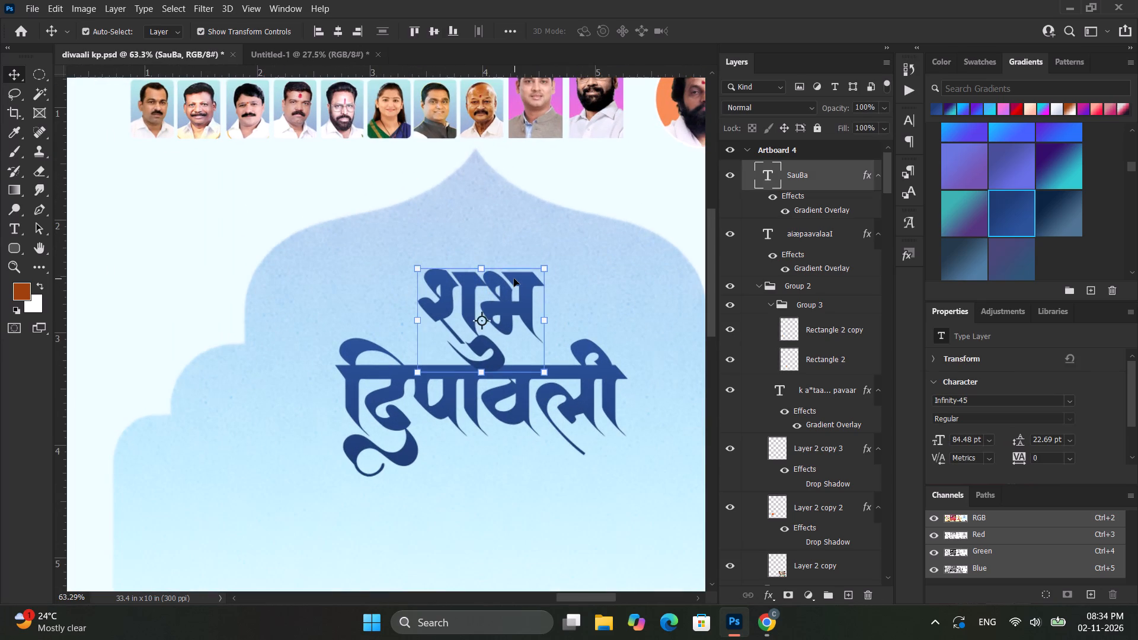
left_click(169, 30)
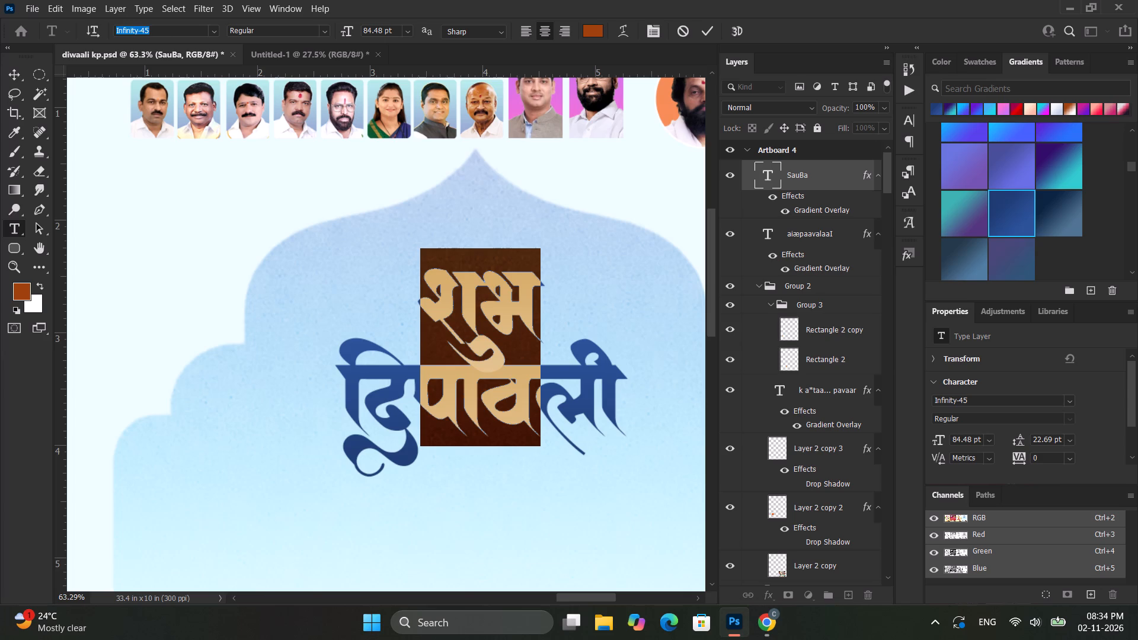
key("i")
key("n")
key("f")
scroll(180, 309, "down", 5)
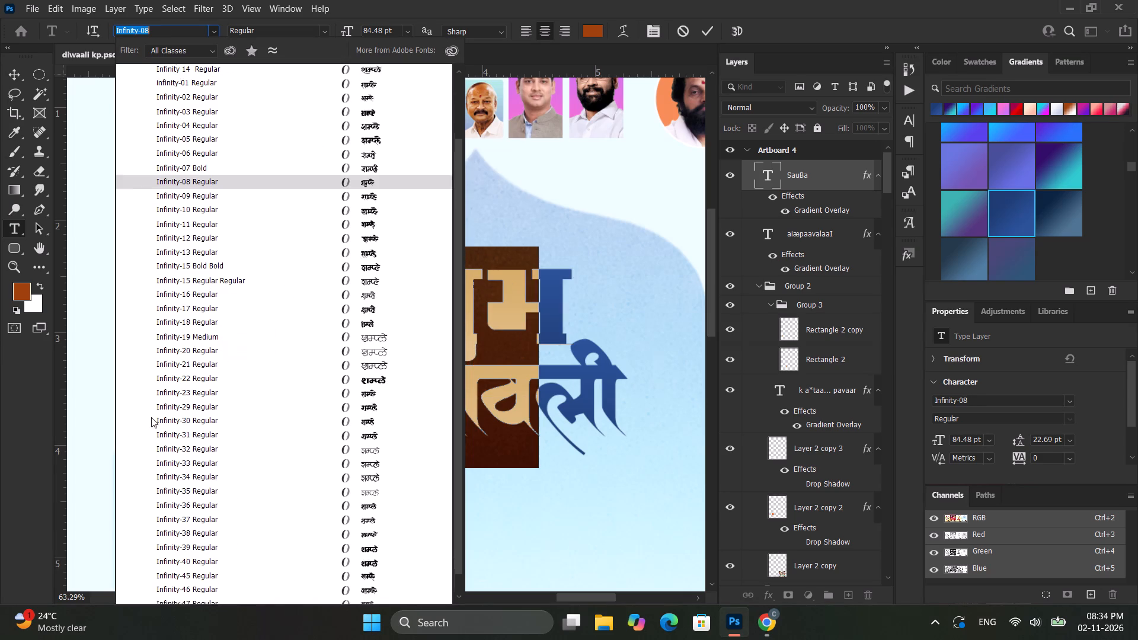
scroll(151, 417, "down", 6)
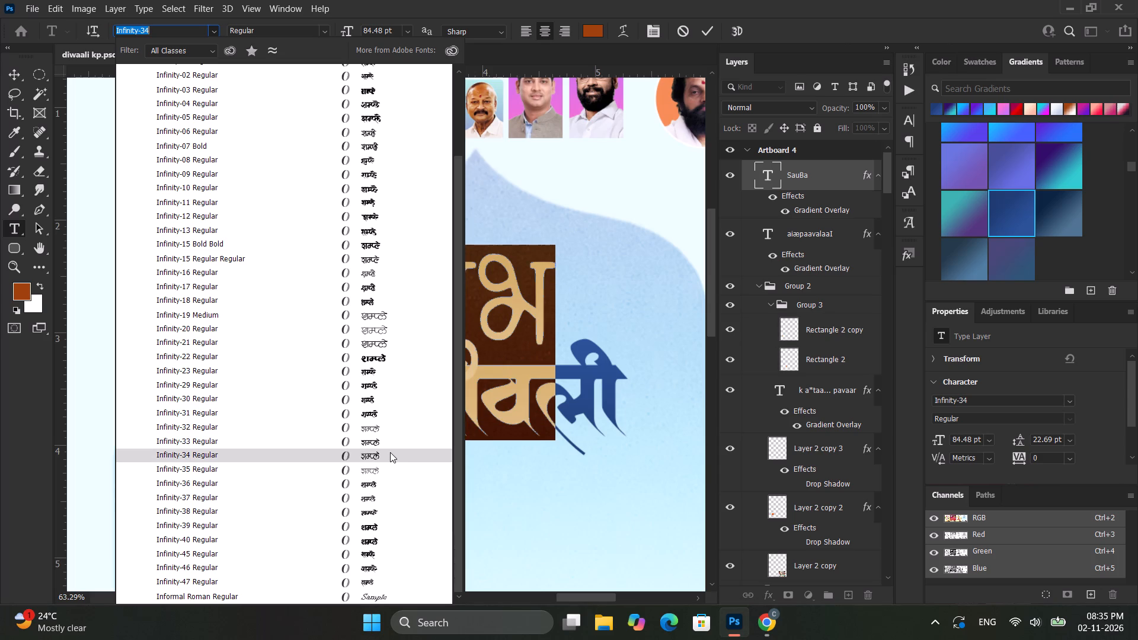
left_click(393, 420)
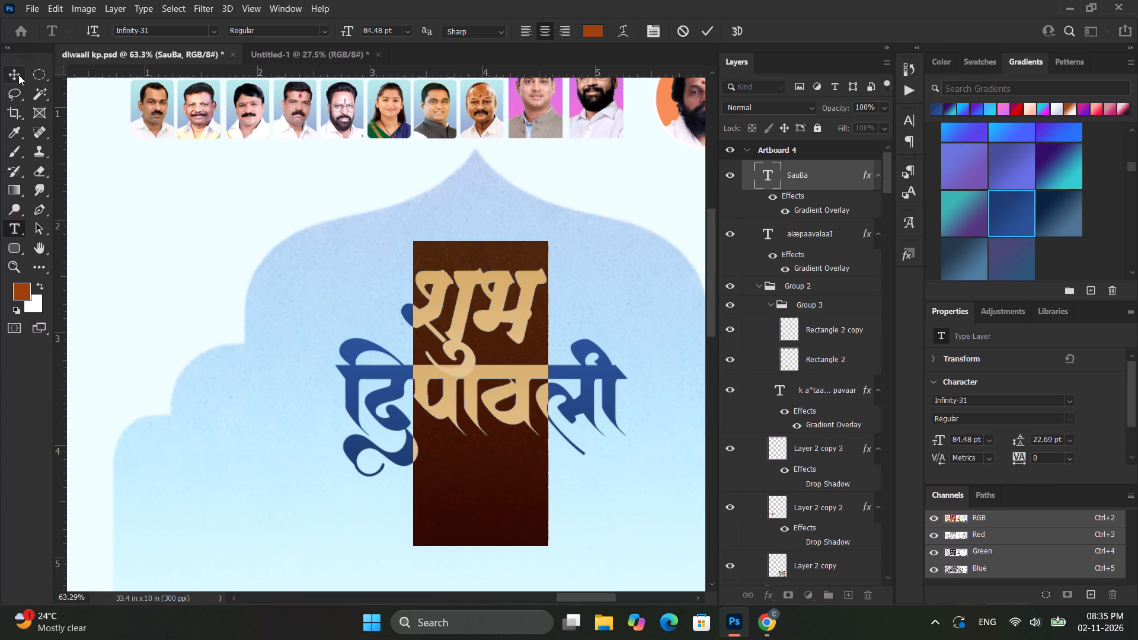
left_click(15, 76)
Set the दिपावली headline line in the same Infinity-31 font.
left_click(608, 403)
double_click(597, 391)
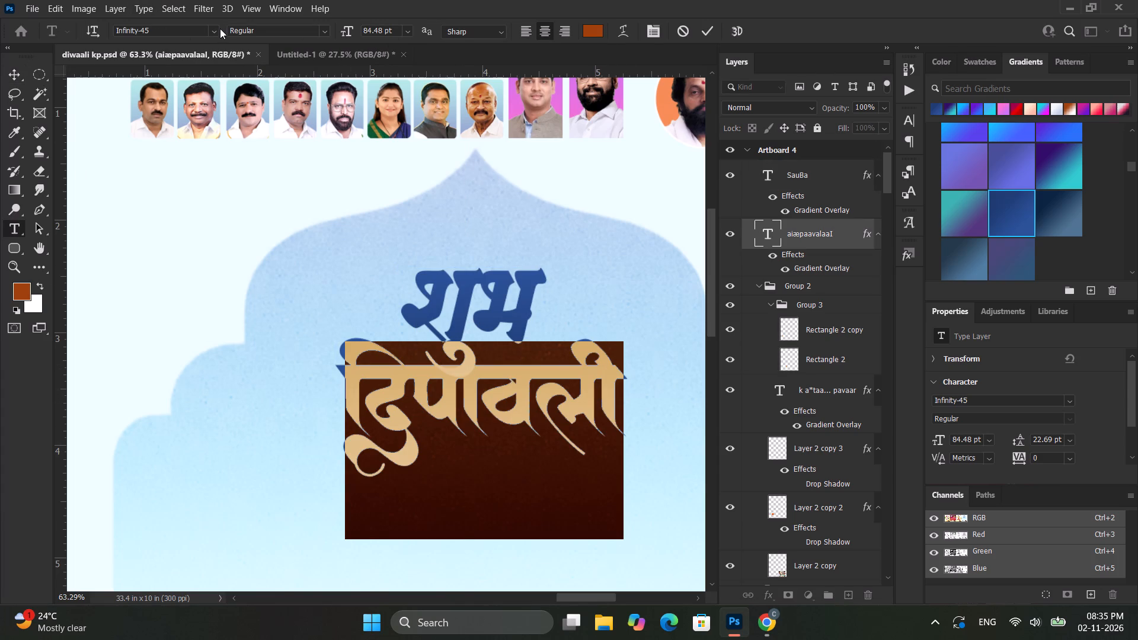
left_click(220, 28)
scroll(210, 103, "up", 5)
left_click(236, 76)
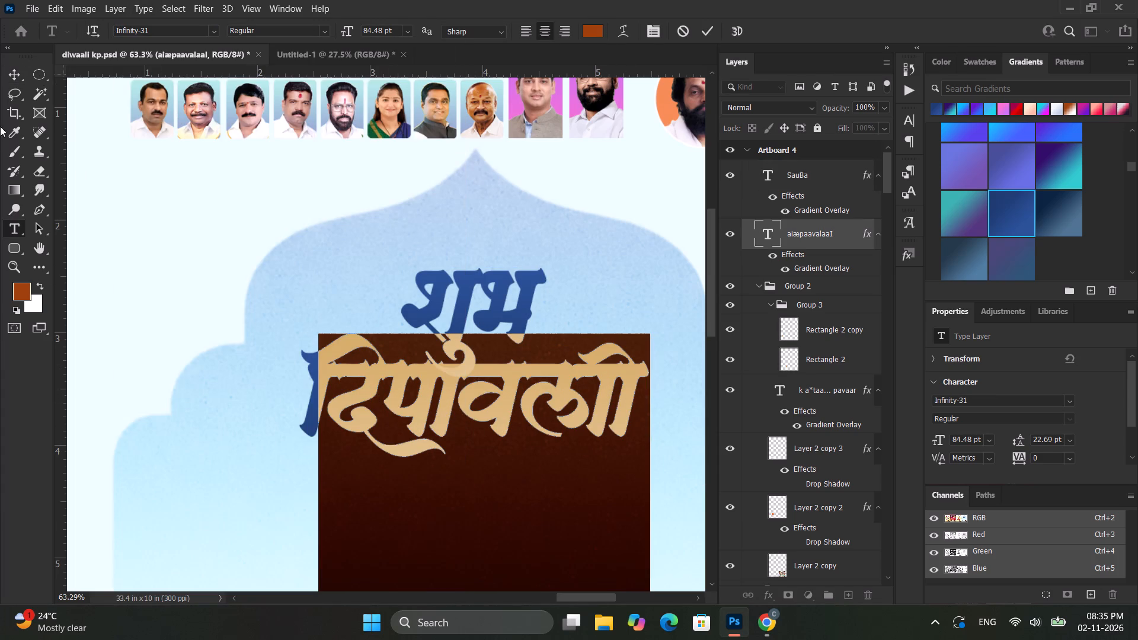
left_click(16, 74)
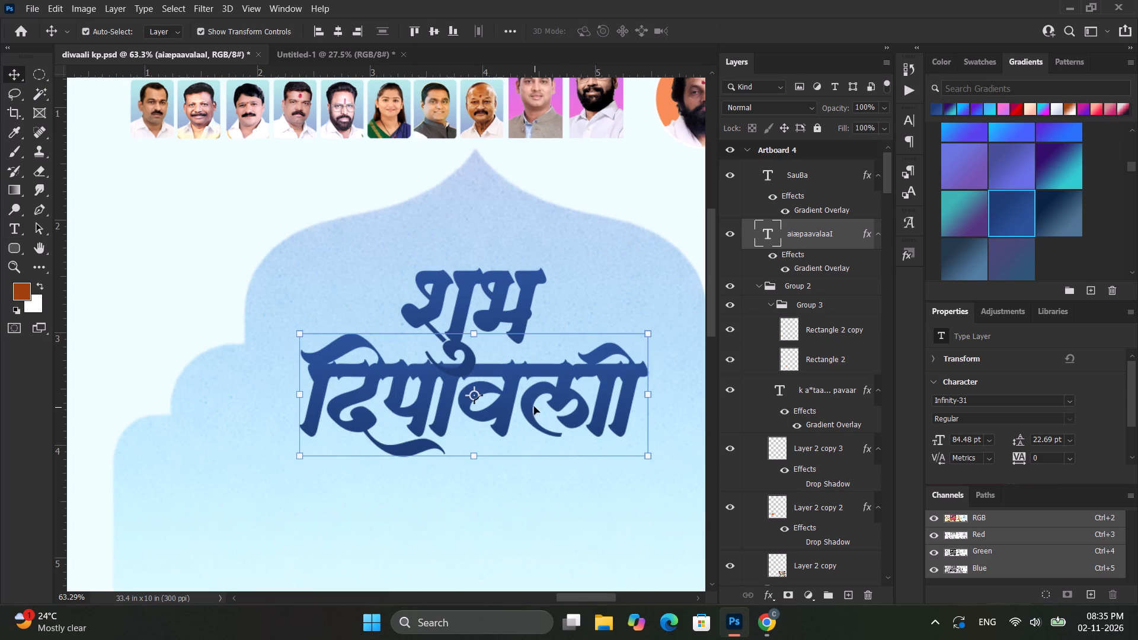
In दिपावली, replace the broad ल glyph with the one for "l" and delete the extra vertical stroke after it.
double_click(620, 387)
left_click(612, 390)
key("BackSpace")
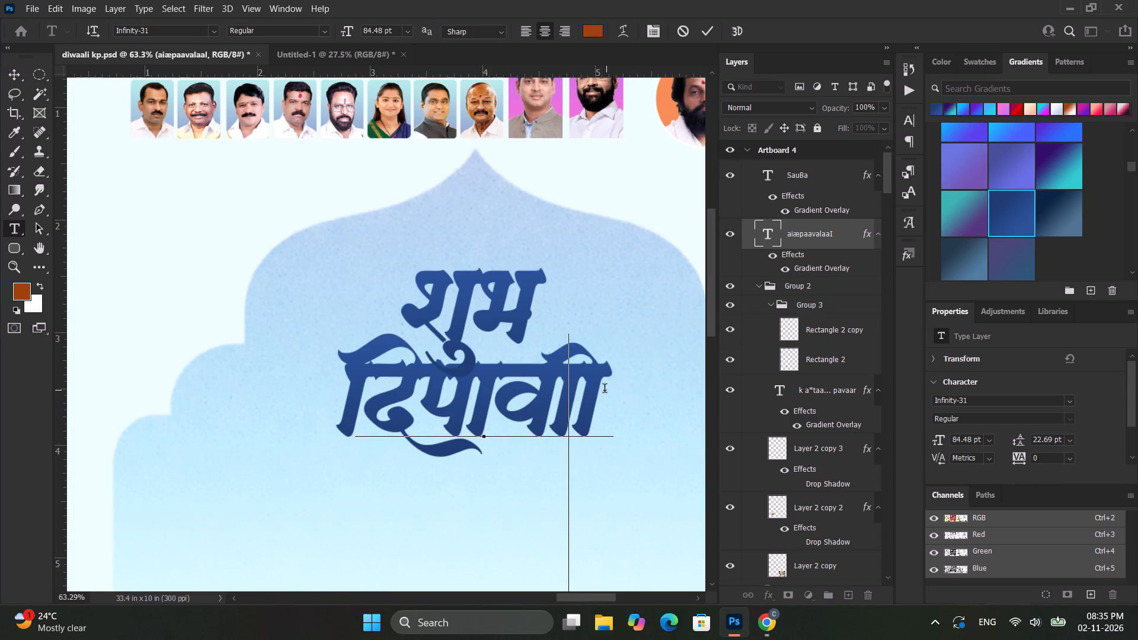
key("l")
key("Right")
key("BackSpace")
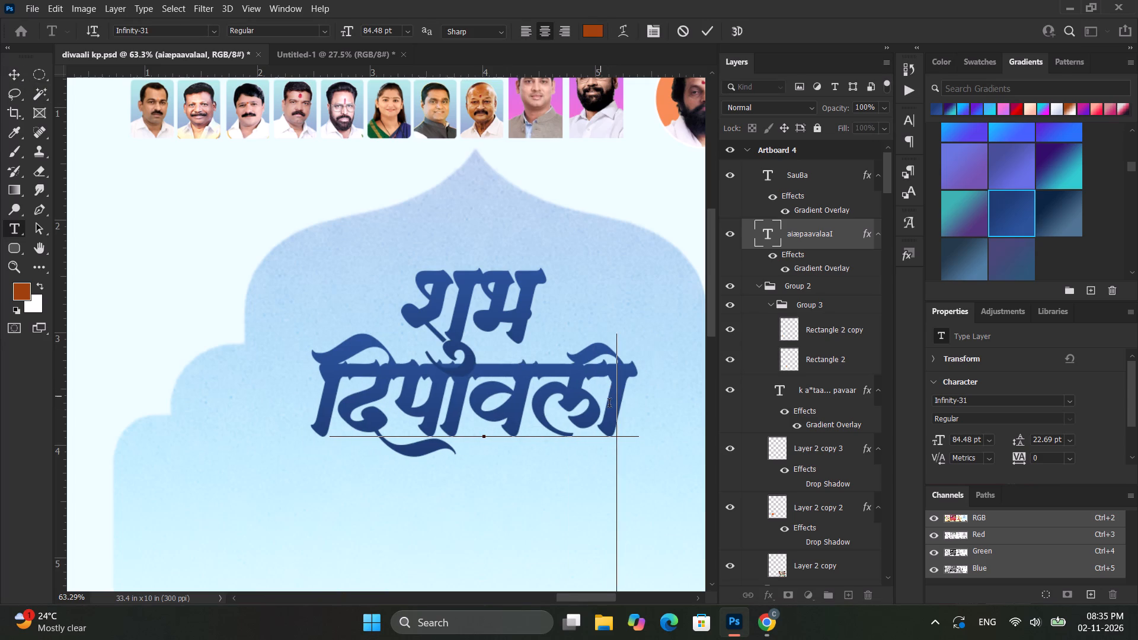
left_click(15, 73)
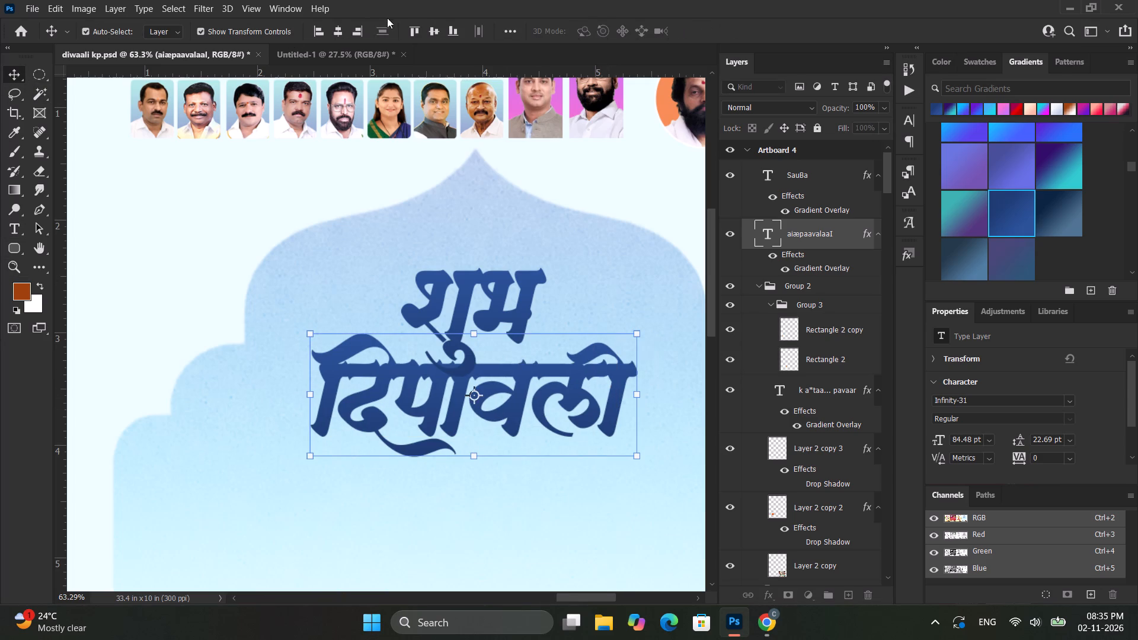
Centre the दिपावली line and the शुभ line horizontally on Artboard 4.
left_click(342, 34)
scroll(519, 357, "down", 4, "alt")
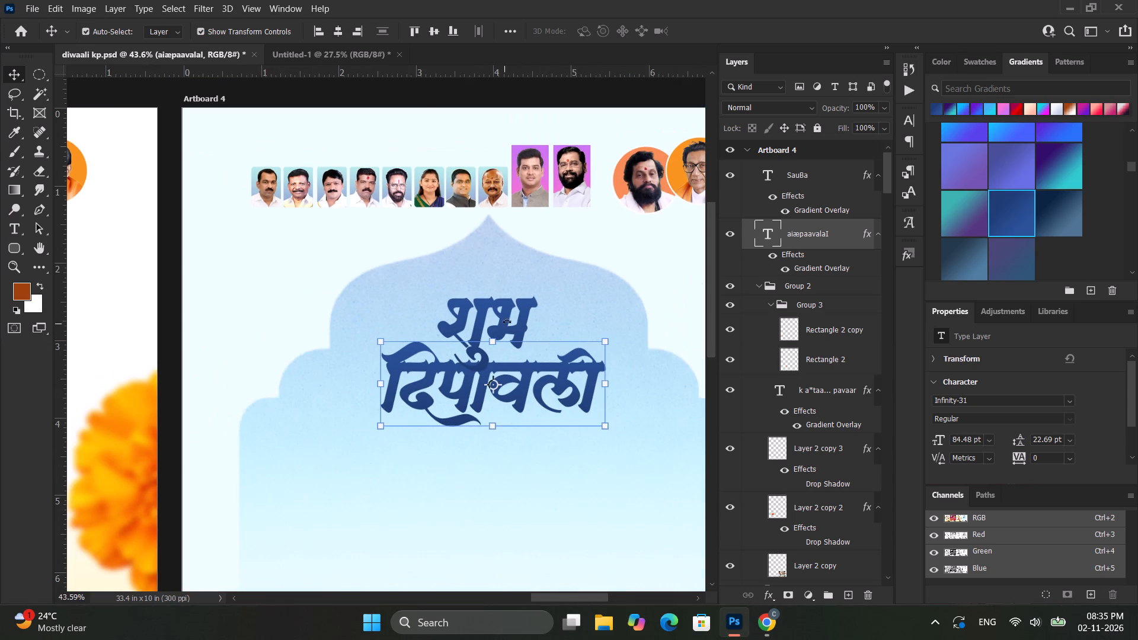
left_click(504, 313)
left_click(332, 27)
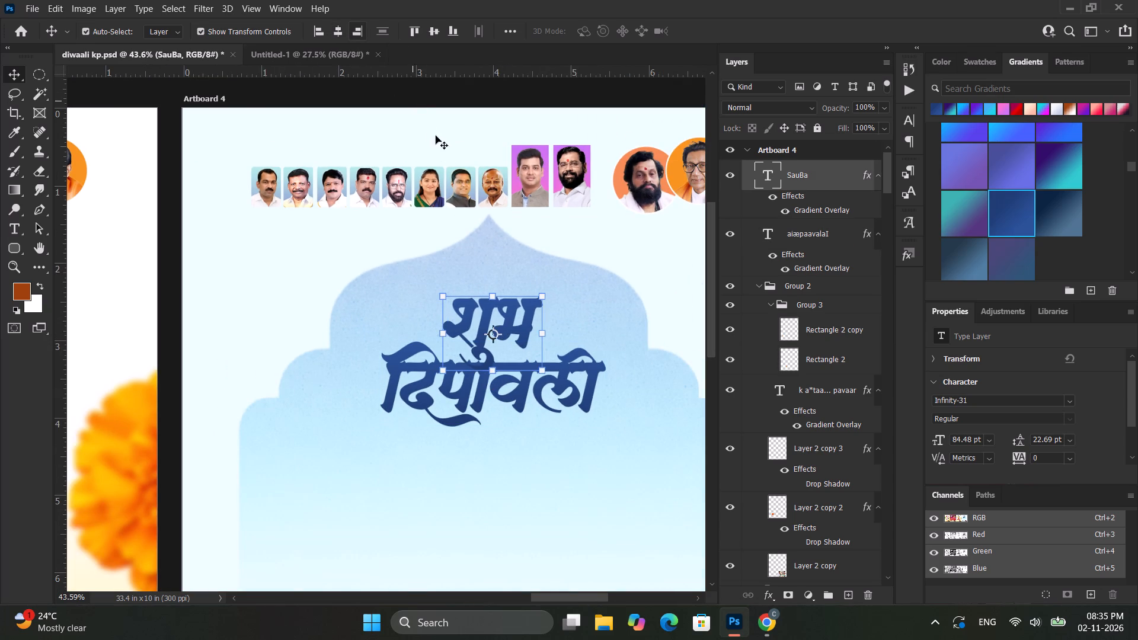
scroll(449, 169, "down", 7, "alt")
scroll(526, 186, "down", 4, "alt")
left_click(650, 159)
scroll(522, 245, "up", 9, "alt")
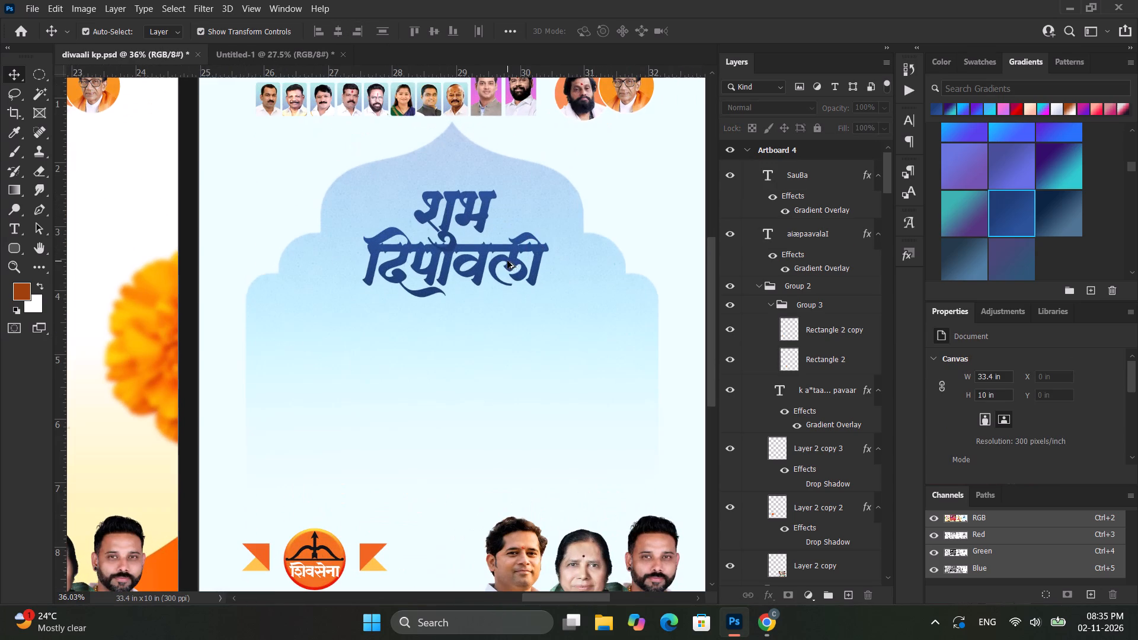
Nudge the दिपावली line slightly down to give it more room below शुभ.
left_click(507, 261)
key("shift+Down")
key("shift+Down")
key("shift+Up")
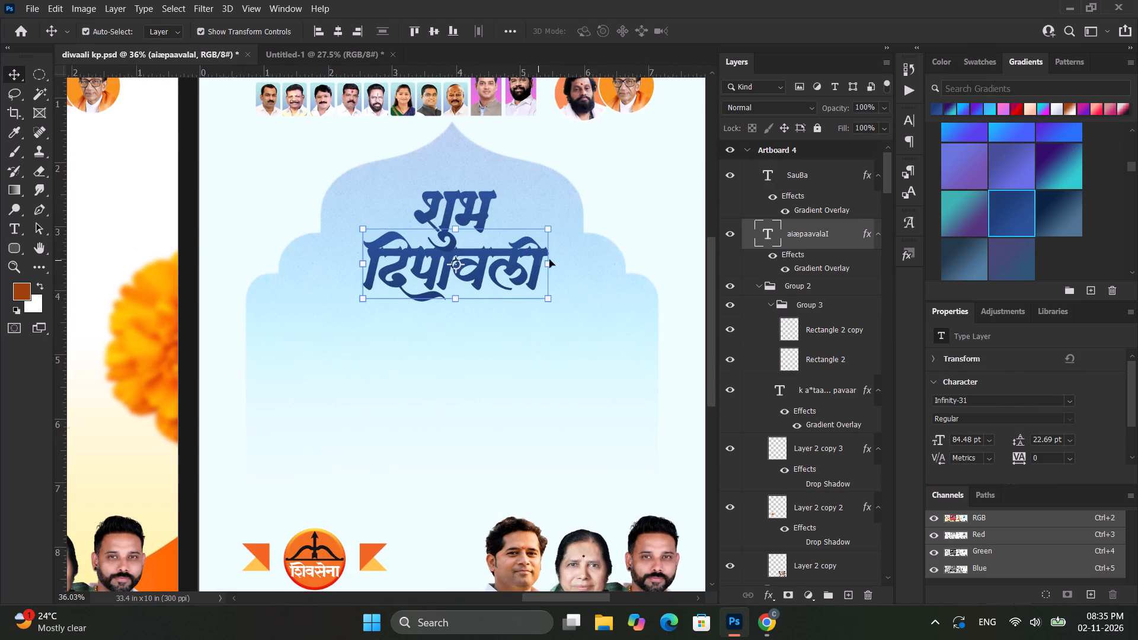
Review Artboard 4 and compare it with the शुभ दिवाली reference design on Chrome's Pinterest page.
scroll(678, 255, "down", 11, "alt")
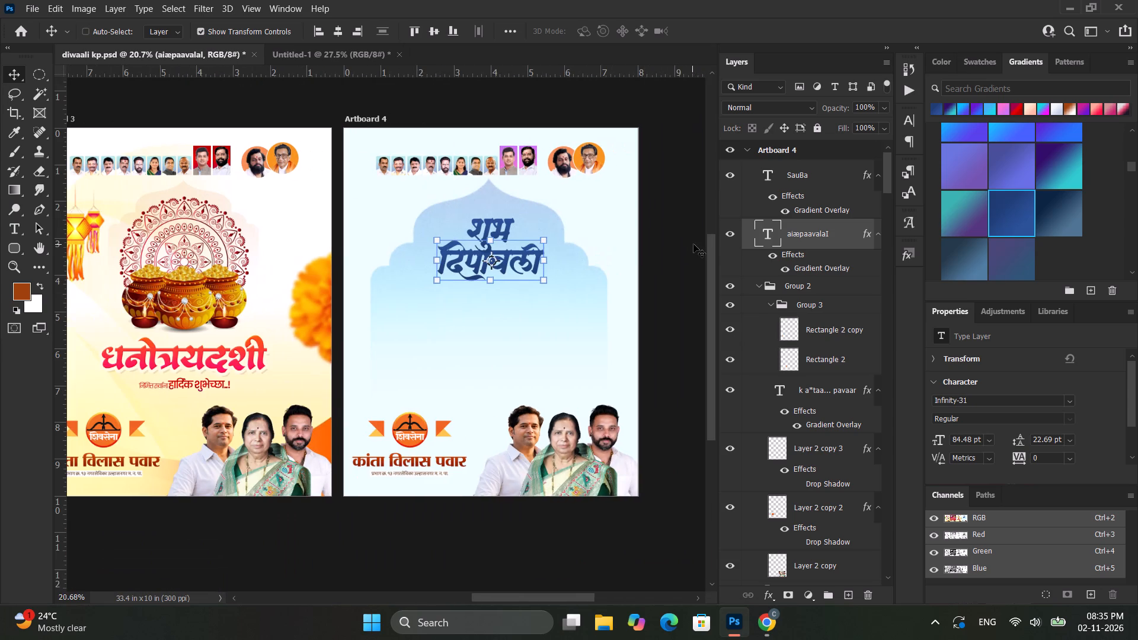
left_click(693, 244)
scroll(612, 260, "up", 2, "alt")
scroll(613, 260, "down", 4, "ctrl")
left_click(783, 624)
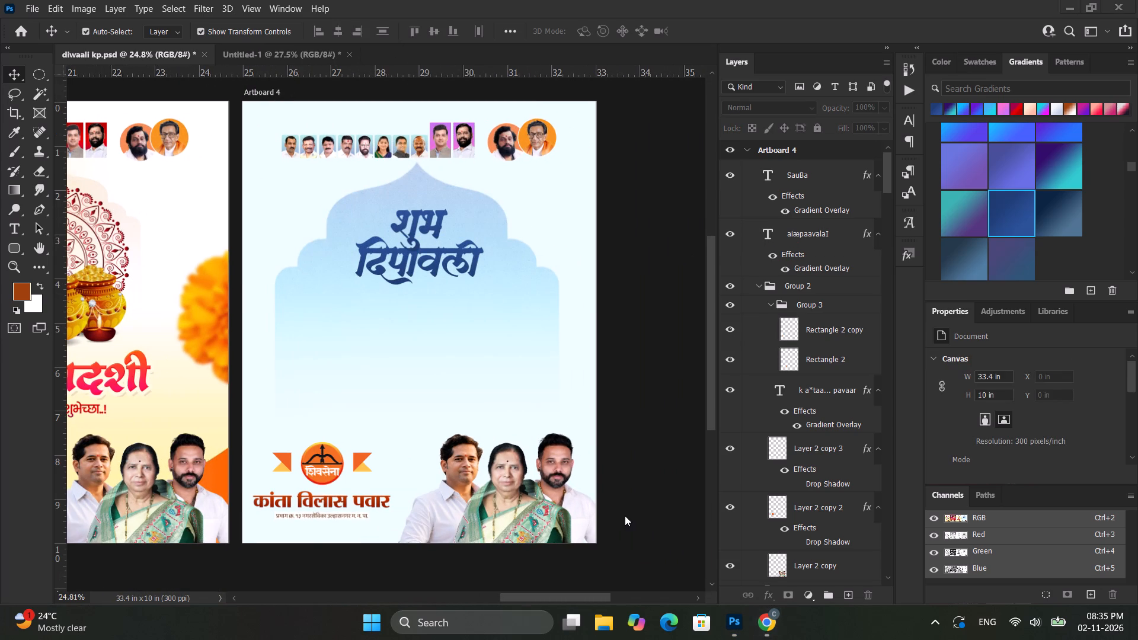
left_click(762, 626)
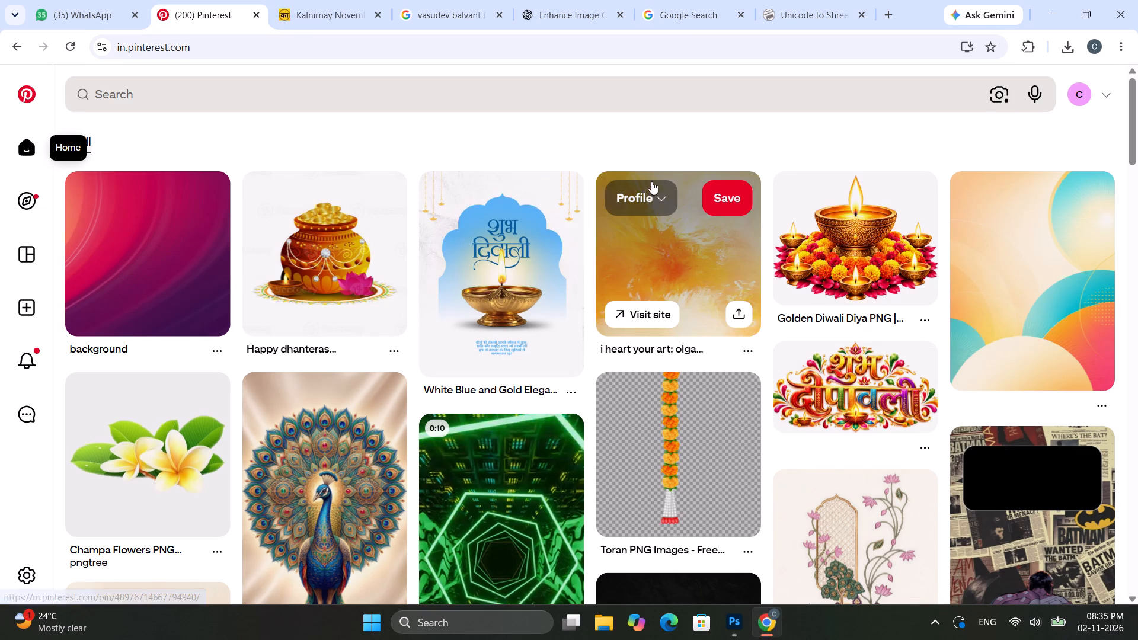
left_click(1050, 15)
Change Artboard 4's background Color Fill 2 layer to white (ffffff).
scroll(920, 386, "down", 5)
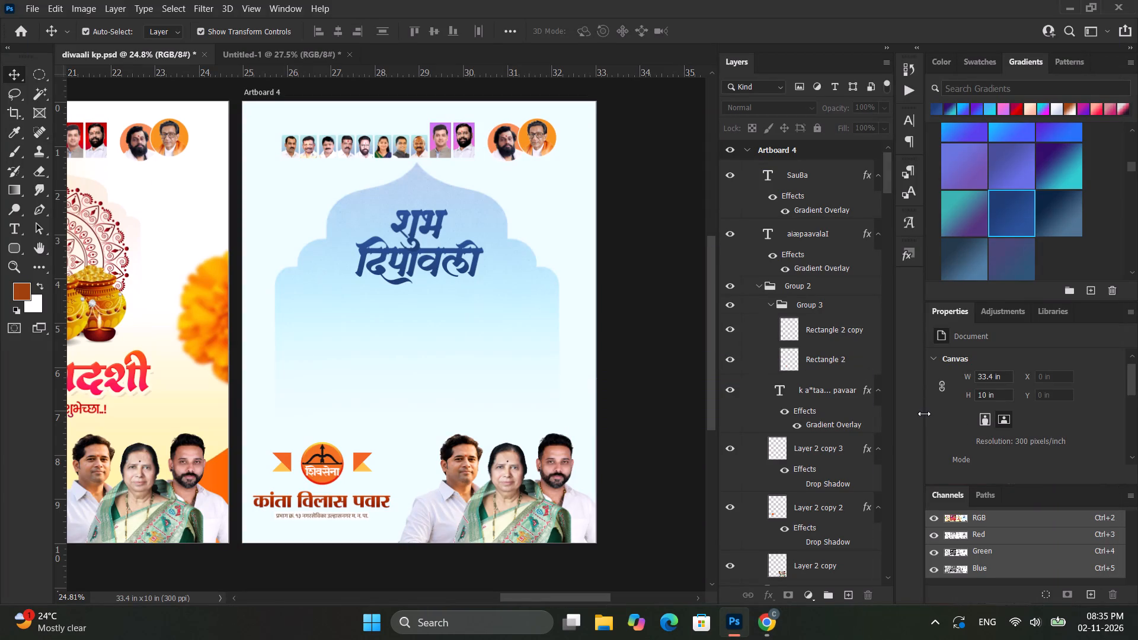
scroll(992, 424, "down", 8)
scroll(839, 262, "down", 4)
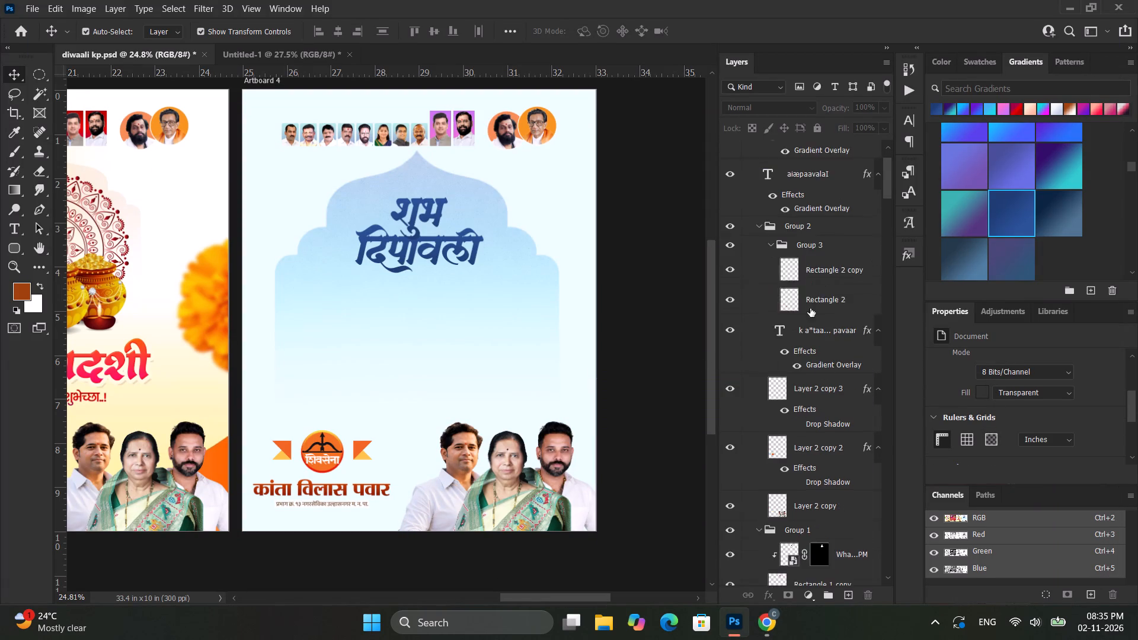
scroll(810, 308, "down", 3)
scroll(793, 492, "down", 18)
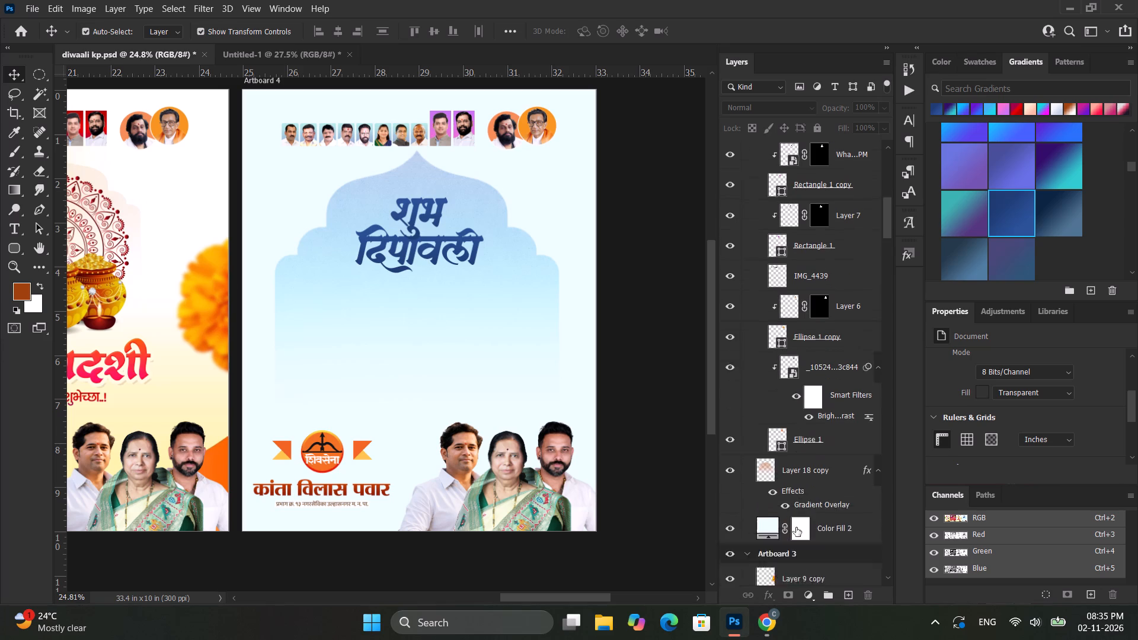
scroll(796, 527, "down", 2)
double_click(768, 454)
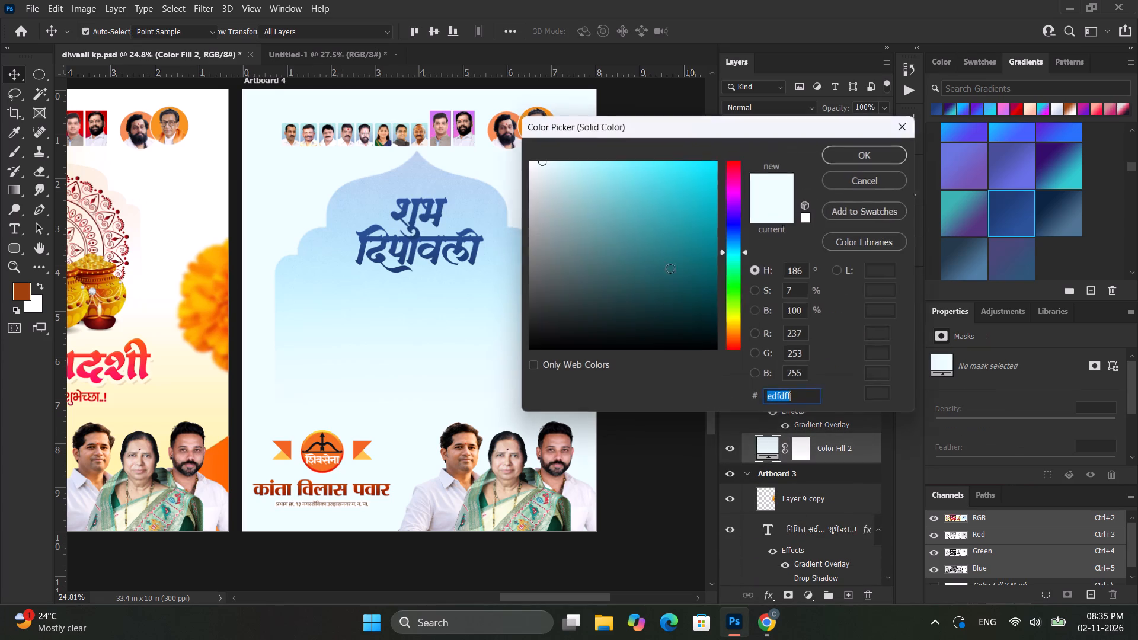
left_click_drag(538, 164, 510, 144)
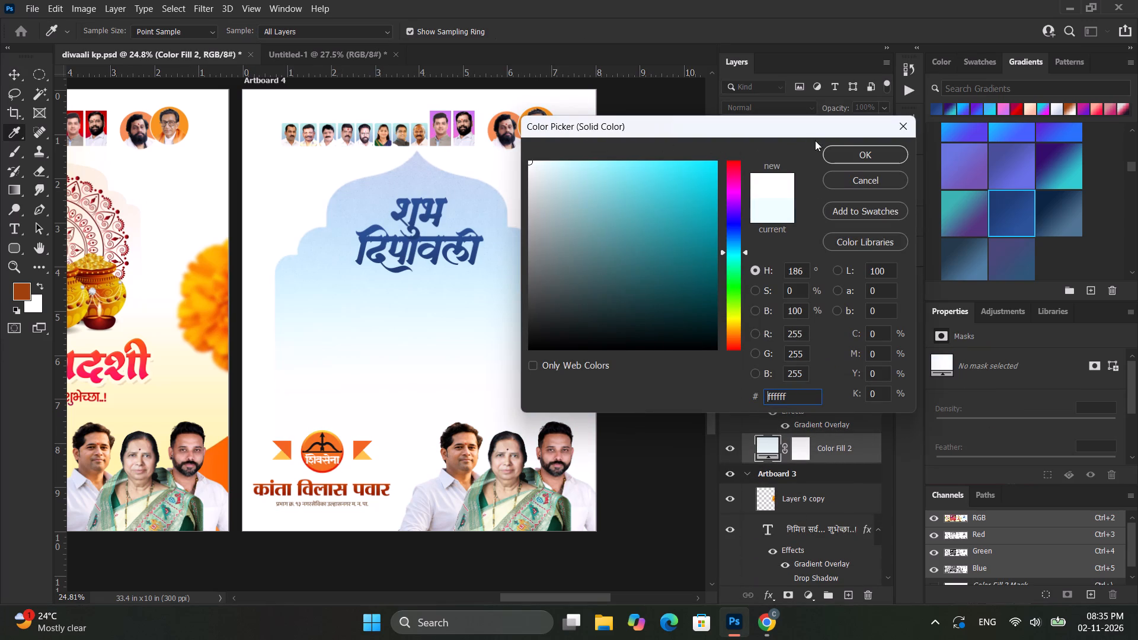
left_click(867, 155)
left_click(651, 201)
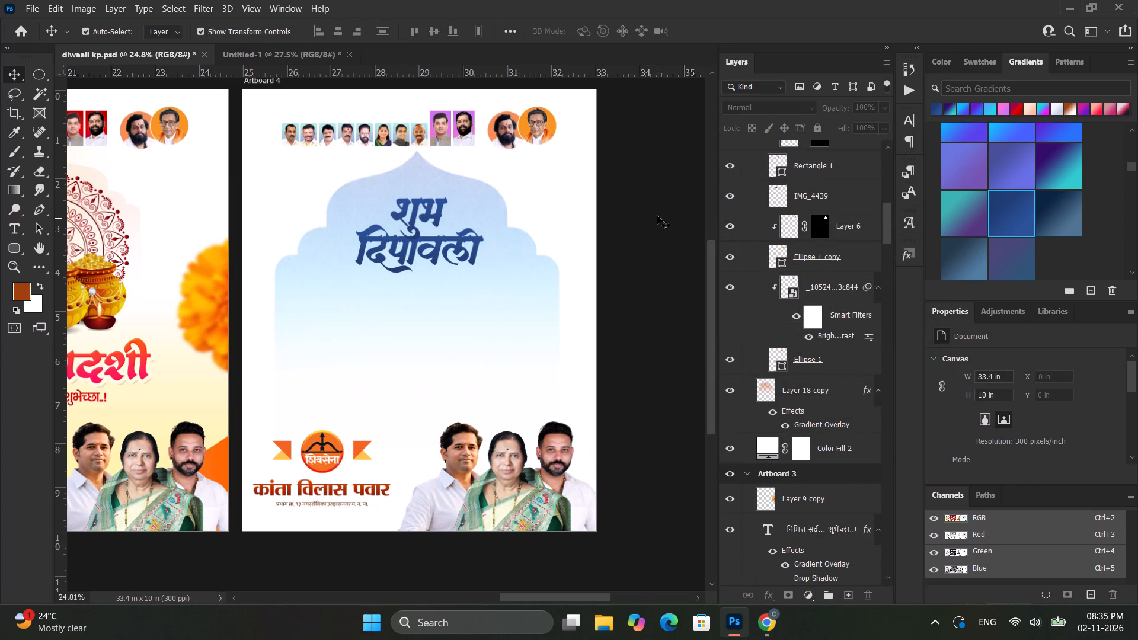
left_click(657, 216)
Duplicate the pair of hanging lanterns from Artboard 3 onto Artboard 4, beside the arch at about X 0.53 in, Y 1.47 in.
scroll(510, 244, "up", 1)
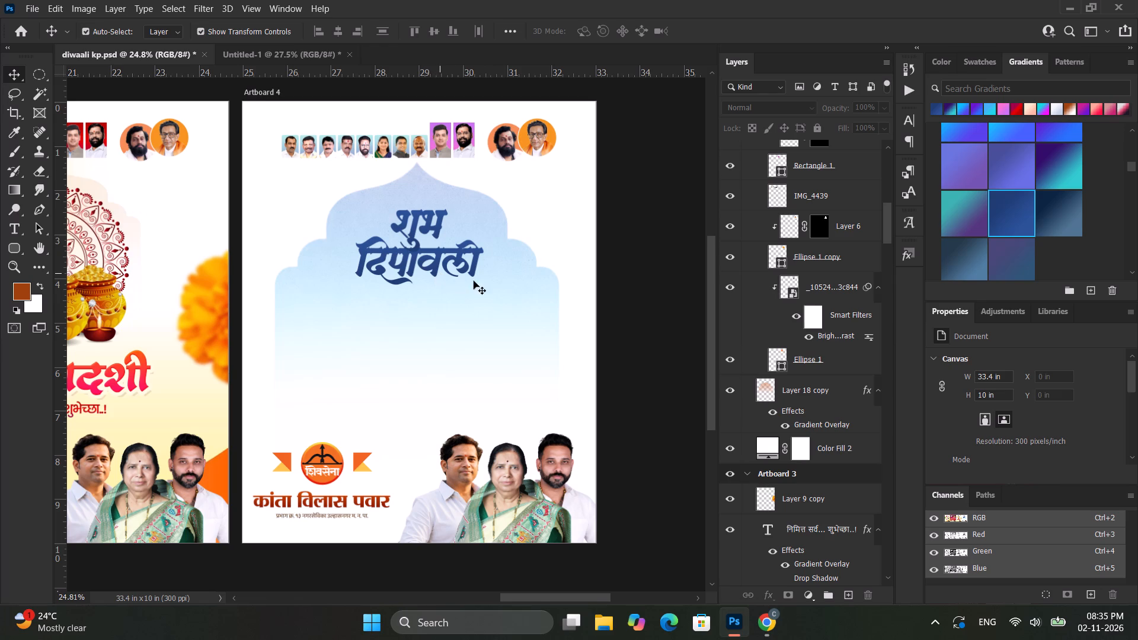
scroll(498, 311, "down", 3)
scroll(495, 318, "down", 5, "alt")
scroll(515, 319, "up", 9, "ctrl")
scroll(565, 269, "up", 2, "ctrl")
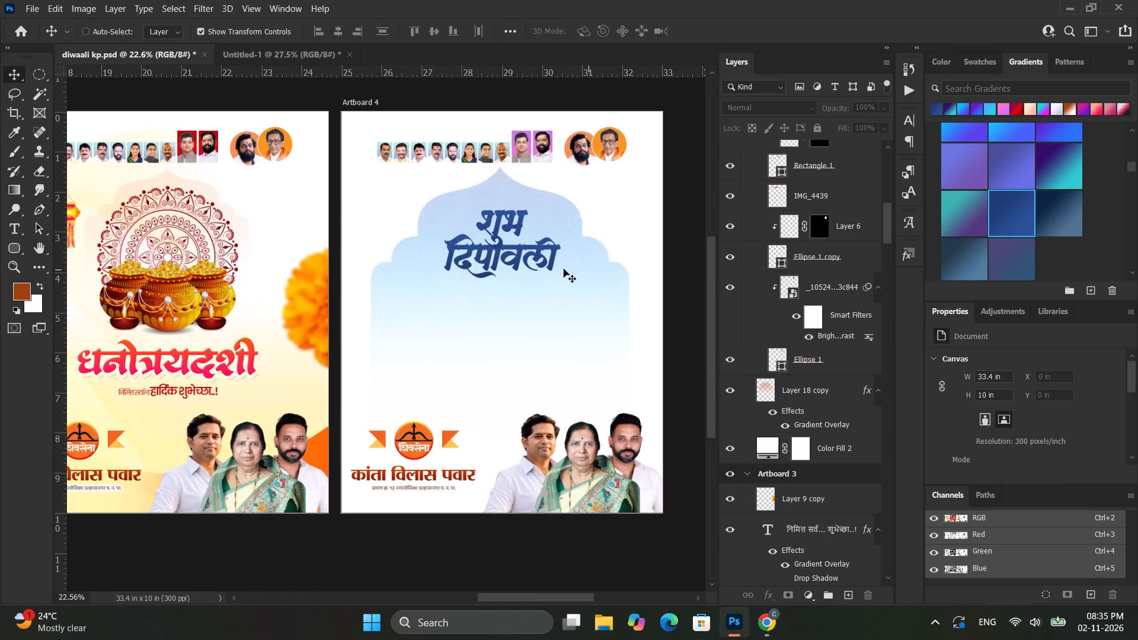
scroll(564, 269, "up", 6, "ctrl")
scroll(446, 265, "up", 4, "ctrl")
left_click(179, 215)
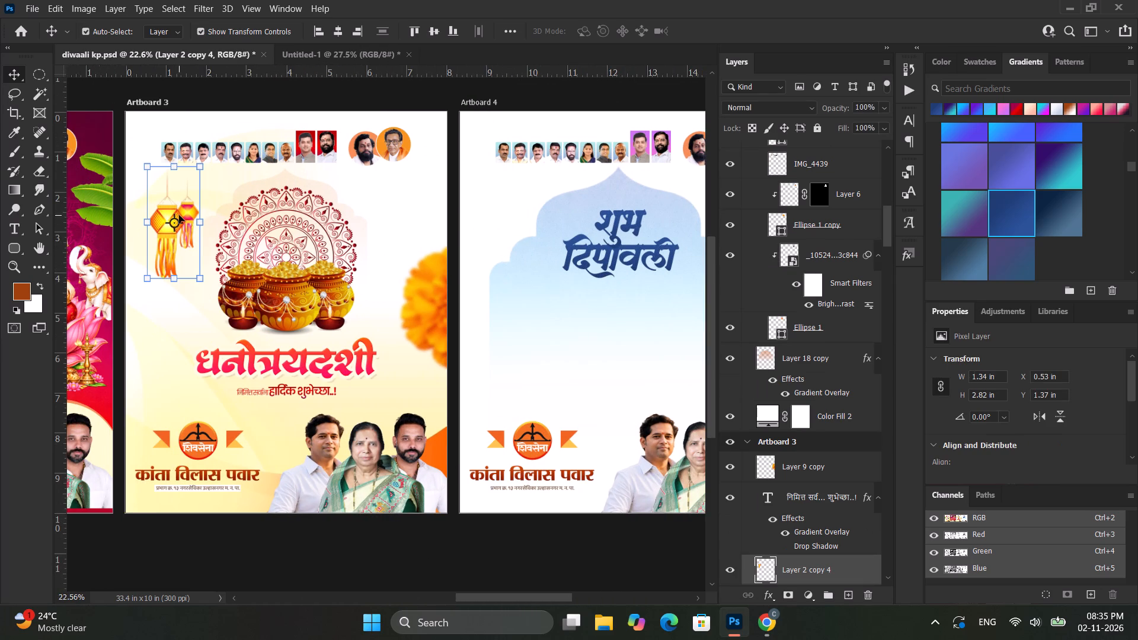
left_click_drag(161, 212, 498, 220, "alt")
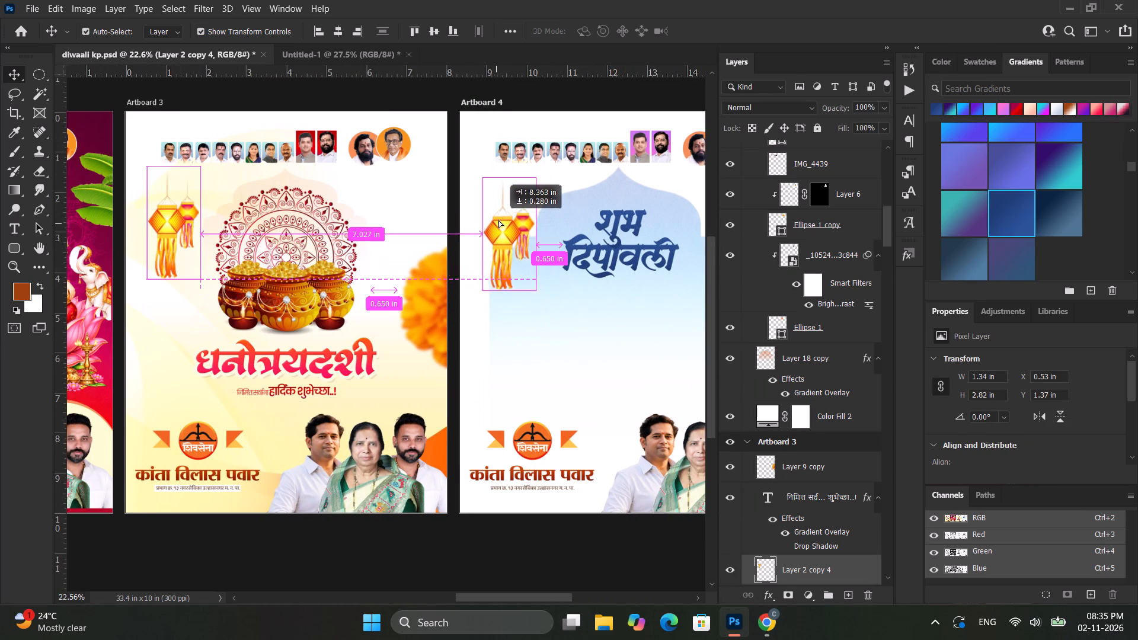
left_click_drag(498, 220, 494, 216, "alt")
scroll(498, 223, "down", 10, "alt")
left_click(675, 225)
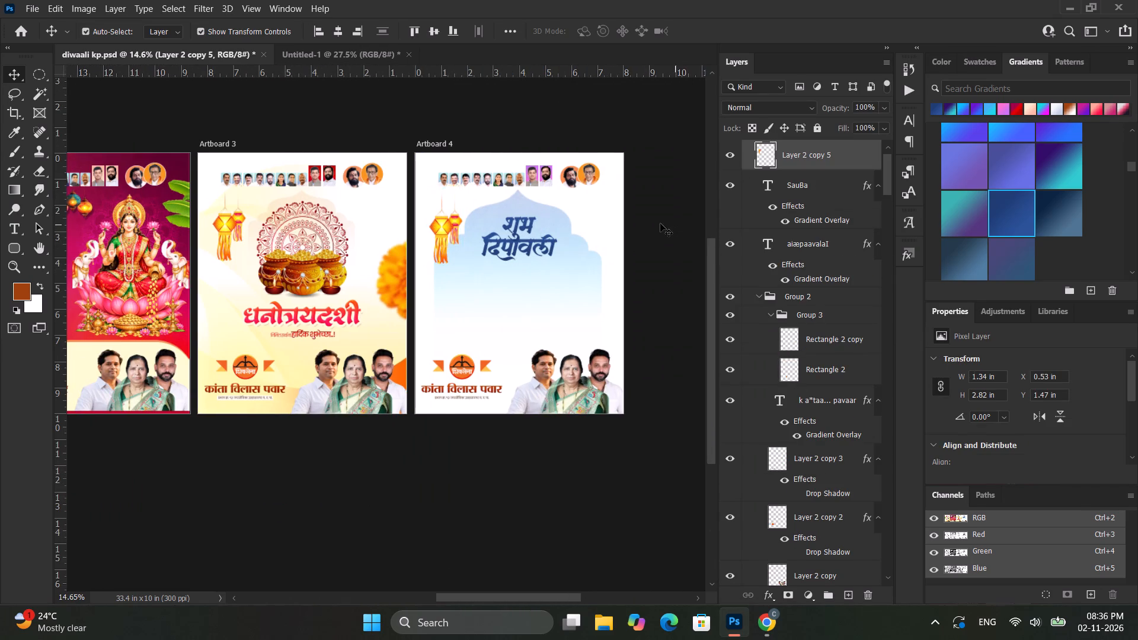
scroll(561, 231, "up", 3, "alt")
scroll(561, 231, "down", 5, "ctrl")
Move the copied lantern pair to just below the दिपावली line, about 2 in lower, and centre it horizontally on Artboard 4.
left_click(349, 222)
scroll(353, 222, "up", 4, "alt")
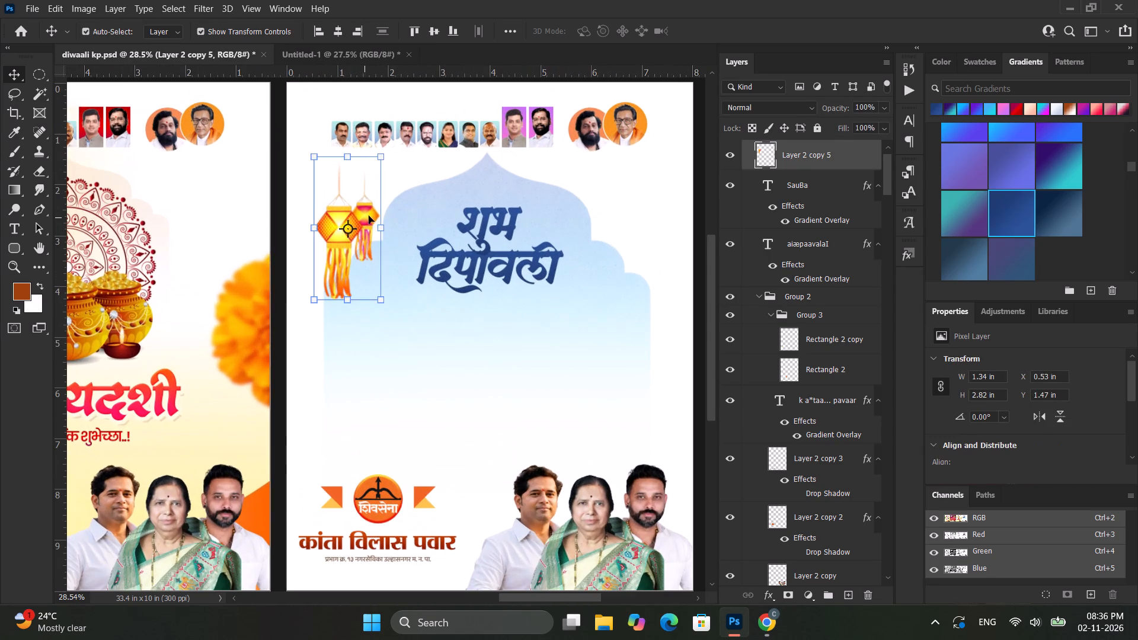
left_click_drag(370, 215, 528, 322)
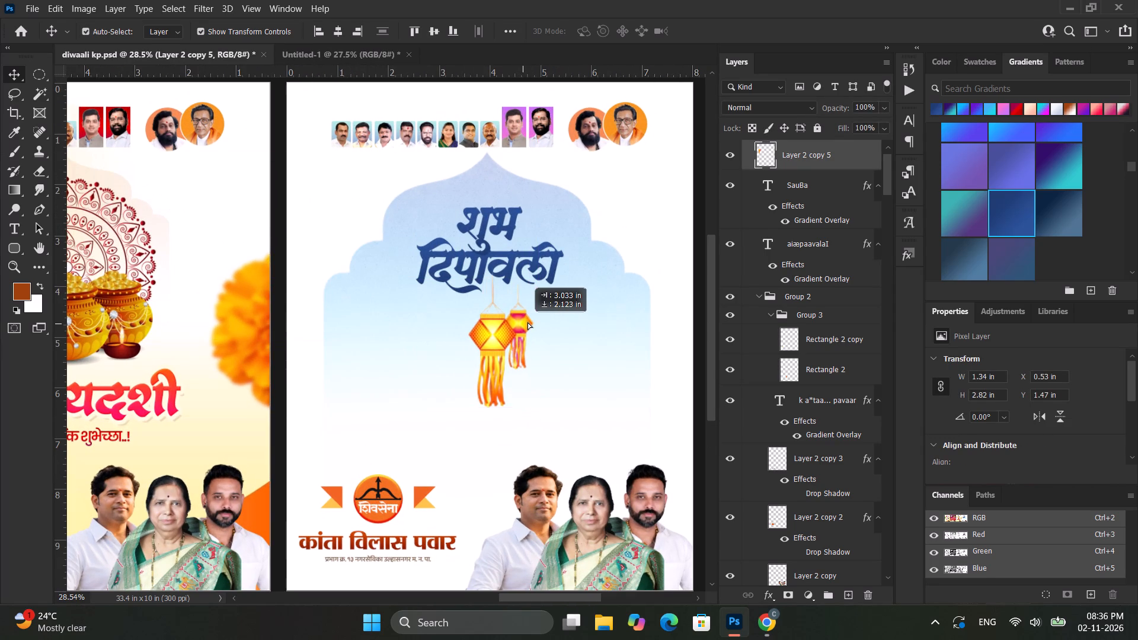
left_click_drag(528, 322, 523, 318)
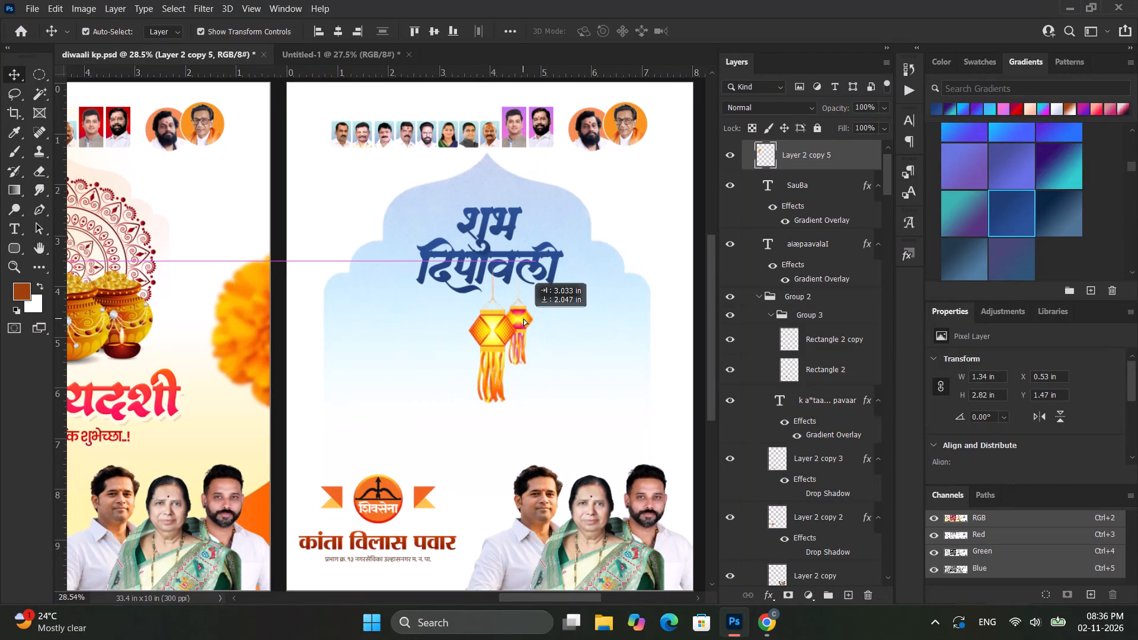
left_click_drag(523, 318, 519, 318)
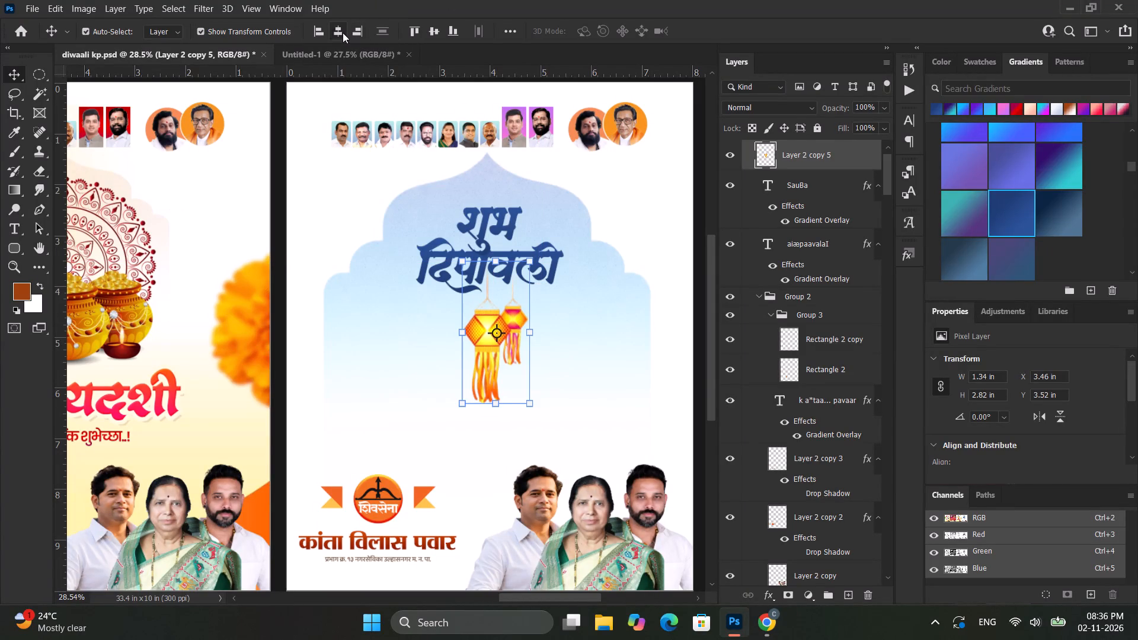
left_click(343, 33)
scroll(517, 282, "down", 3, "alt")
left_click(674, 319)
scroll(662, 314, "up", 2, "alt")
scroll(650, 306, "down", 4, "ctrl")
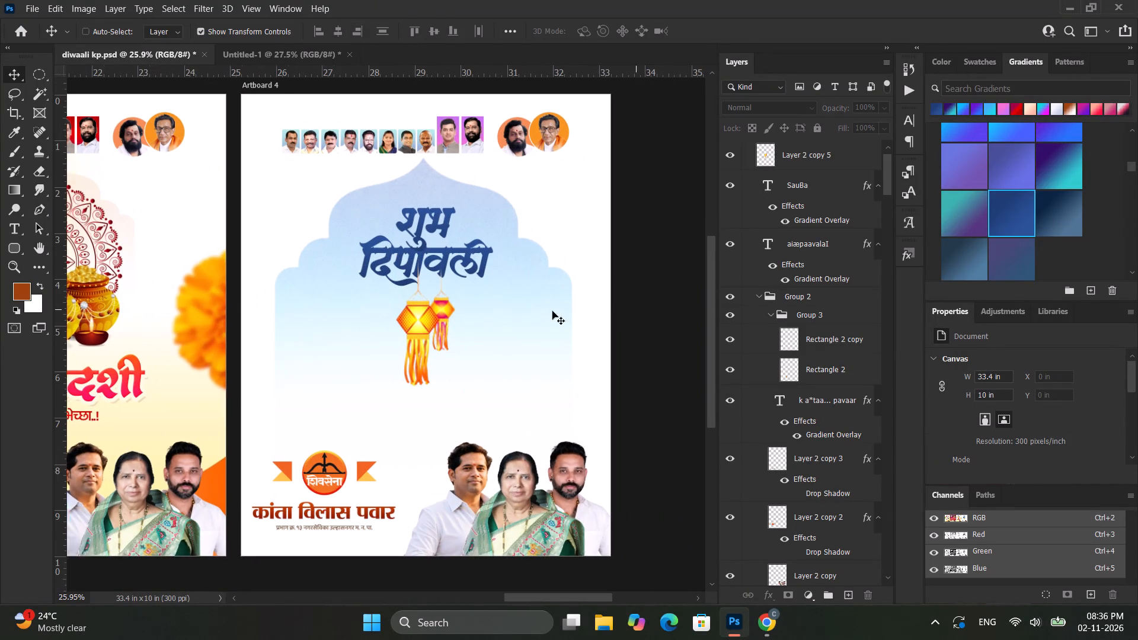
Delete the hanging lantern pair below the दिपावली line on Artboard 4.
scroll(477, 315, "up", 2)
scroll(474, 325, "down", 3)
scroll(455, 337, "up", 4, "alt")
left_click(411, 292)
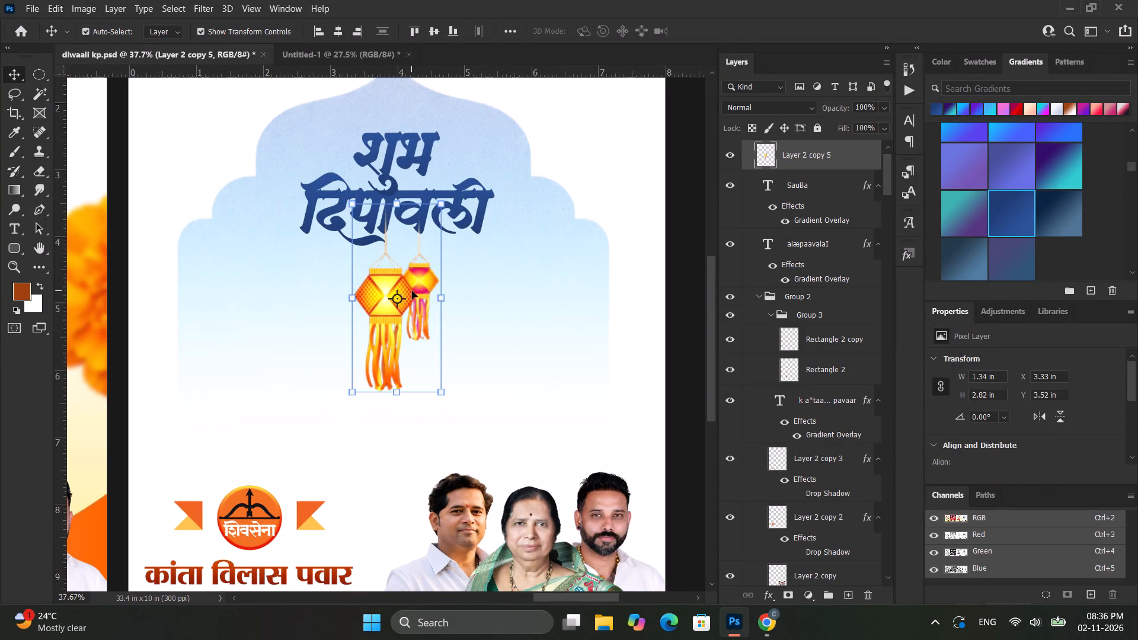
key("Delete")
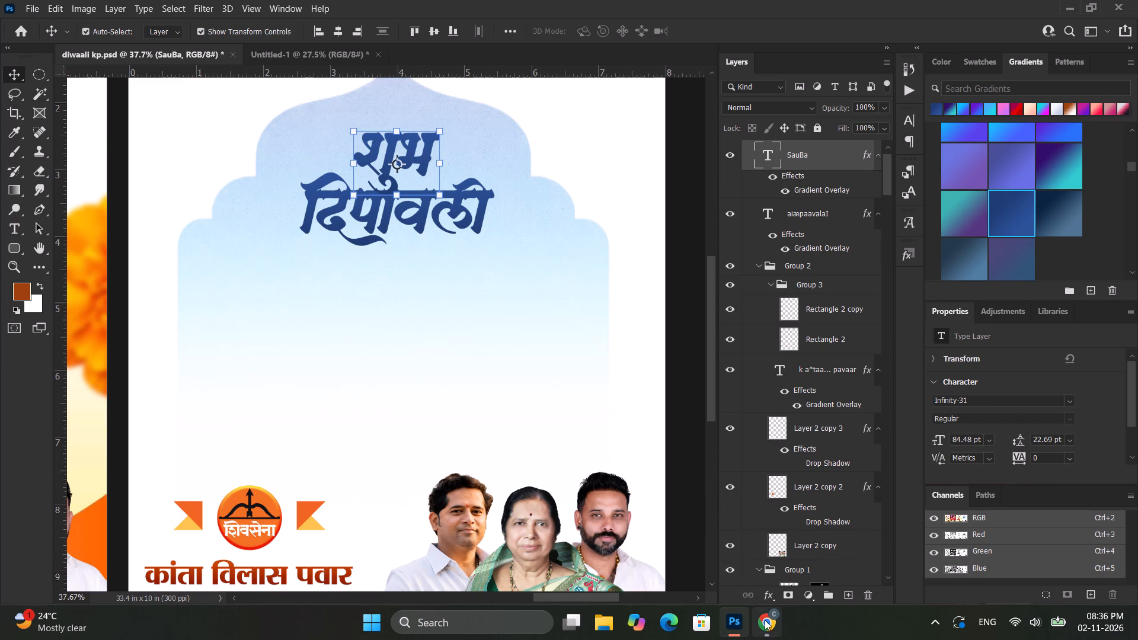
Switch to Chrome and examine the शुभ दिवाली reference poster on Pinterest, then browse the home feed for design elements.
left_click(765, 621)
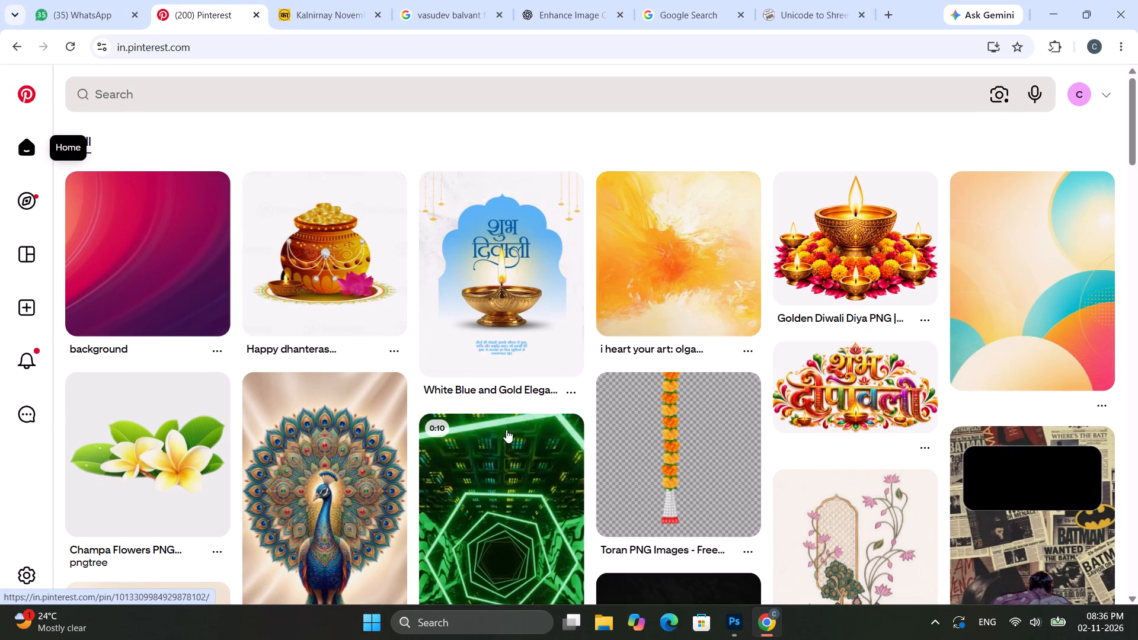
left_click(529, 293)
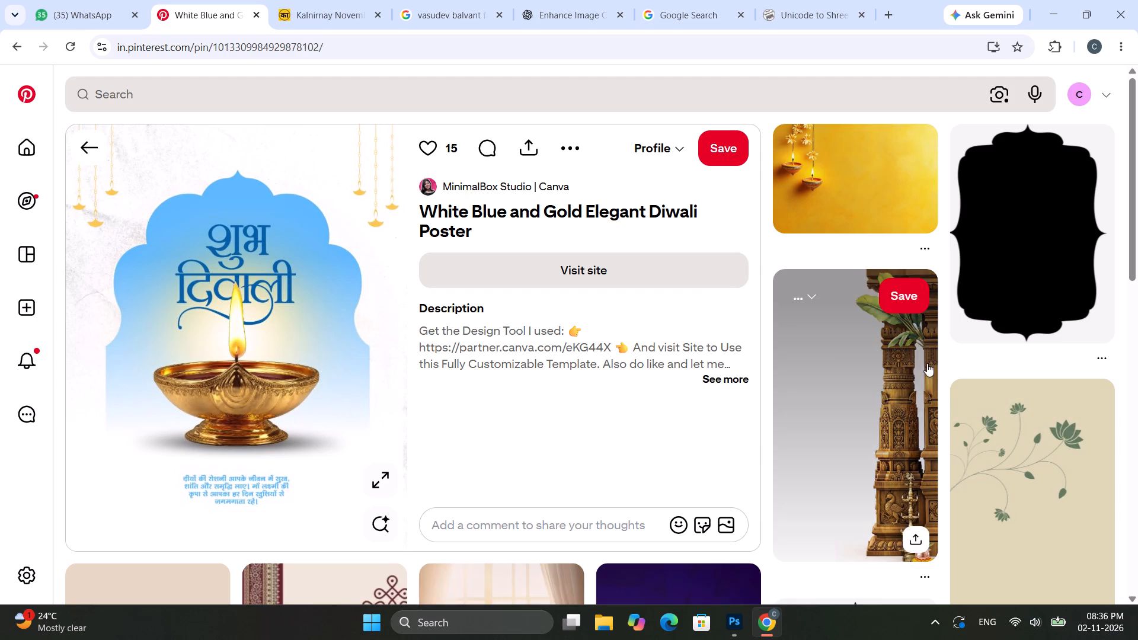
scroll(958, 359, "down", 5)
scroll(511, 351, "up", 5)
scroll(232, 286, "up", 3)
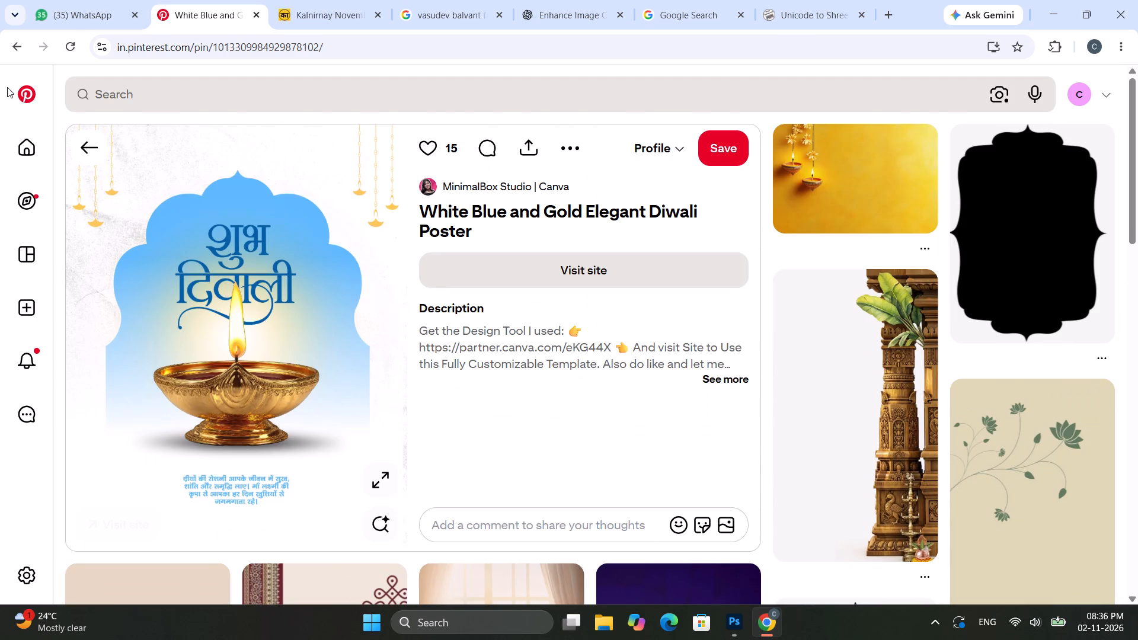
left_click(76, 158)
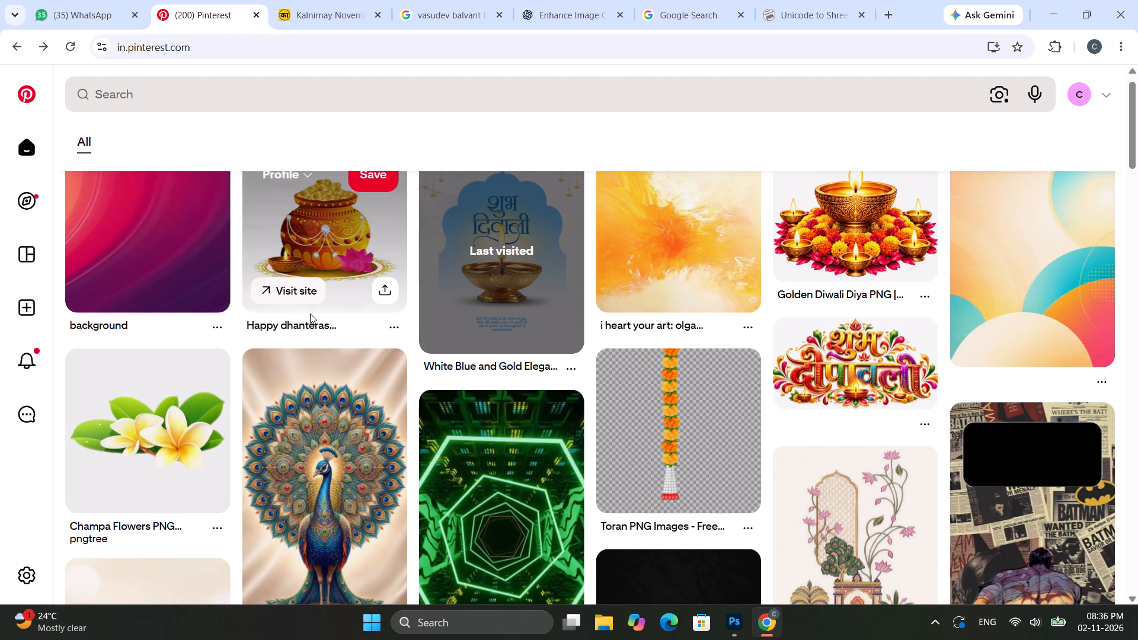
scroll(310, 314, "up", 3)
scroll(370, 297, "down", 3)
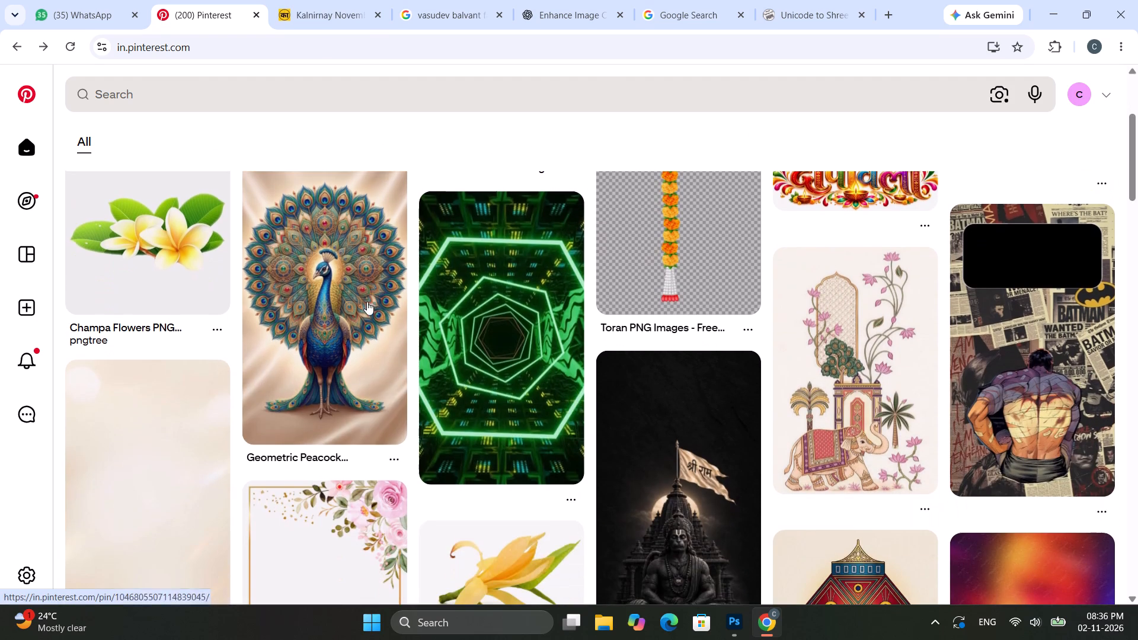
scroll(552, 300, "up", 1)
scroll(552, 300, "down", 3)
scroll(592, 306, "up", 4)
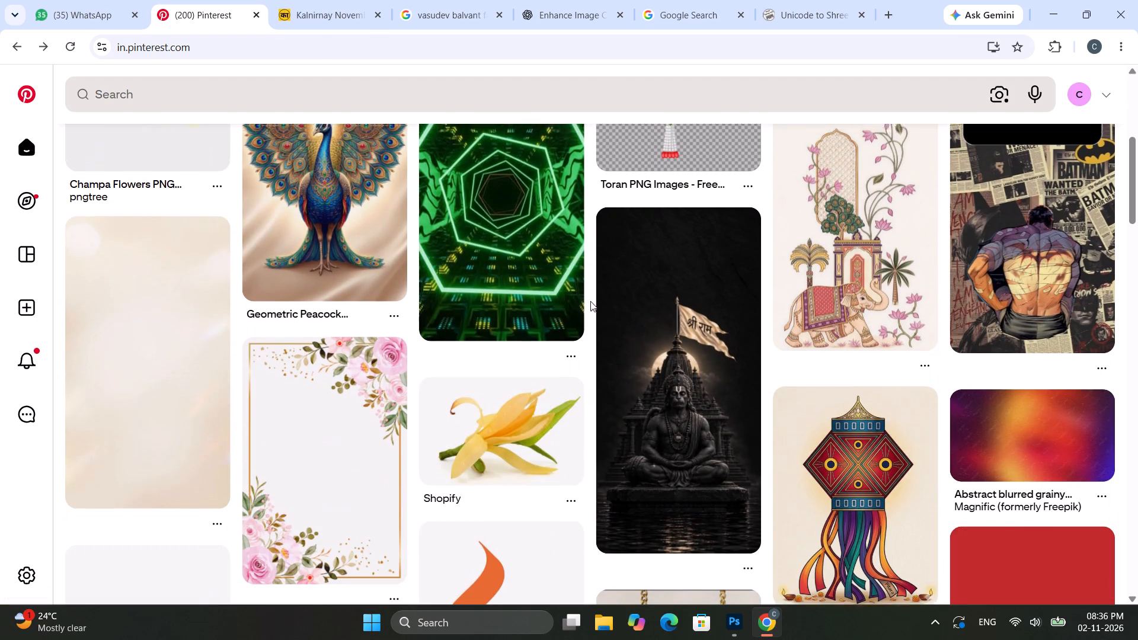
scroll(590, 301, "up", 1)
scroll(469, 96, "up", 3)
Search Pinterest for "diya" and return to Photoshop.
left_click(453, 92)
type("diya")
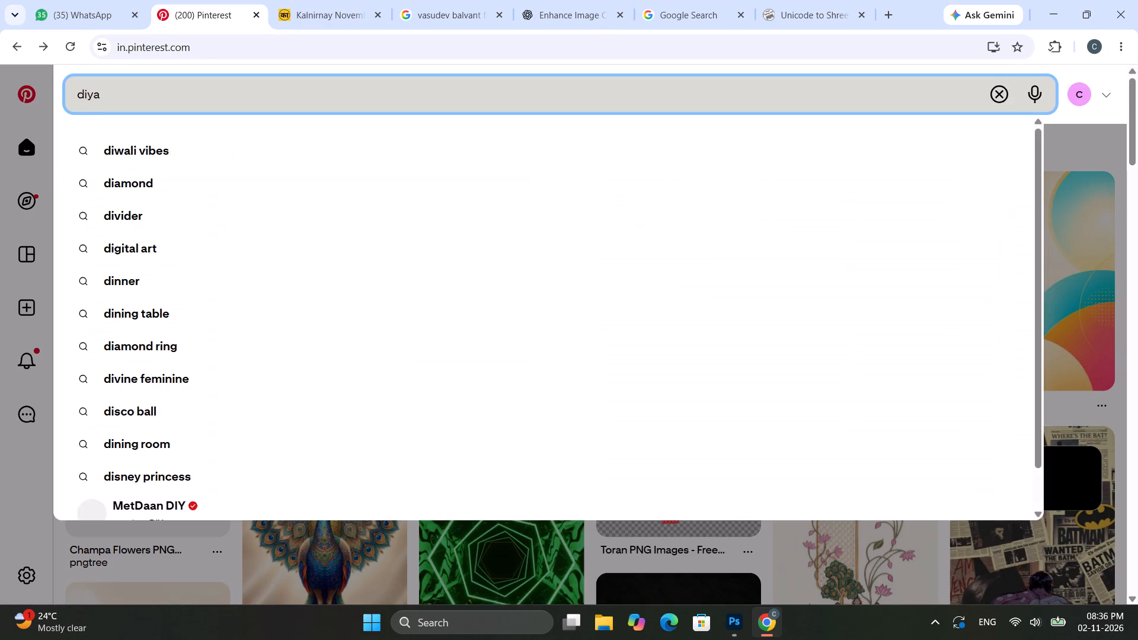
key("Return")
left_click(1067, 24)
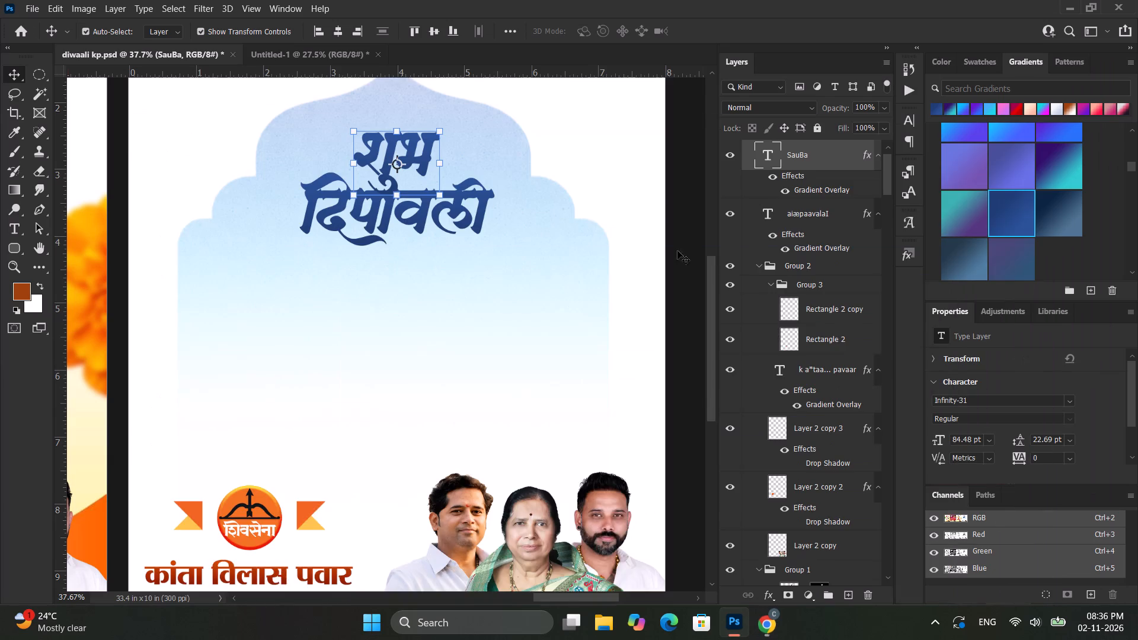
Examine the शुभ दिपावली headline and the arch on Artboard 4 up close and as a whole.
scroll(490, 260, "up", 6)
scroll(485, 253, "down", 4, "alt")
left_click(631, 255)
scroll(602, 255, "up", 1, "alt")
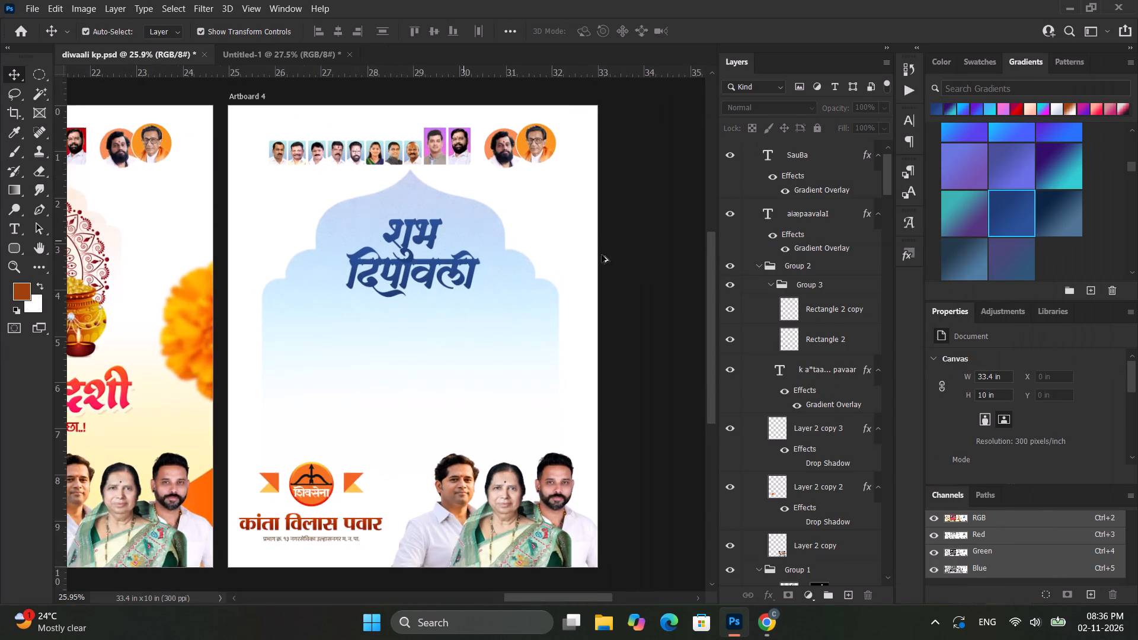
scroll(602, 255, "up", 1, "alt")
scroll(497, 291, "up", 11, "ctrl")
left_click(408, 265)
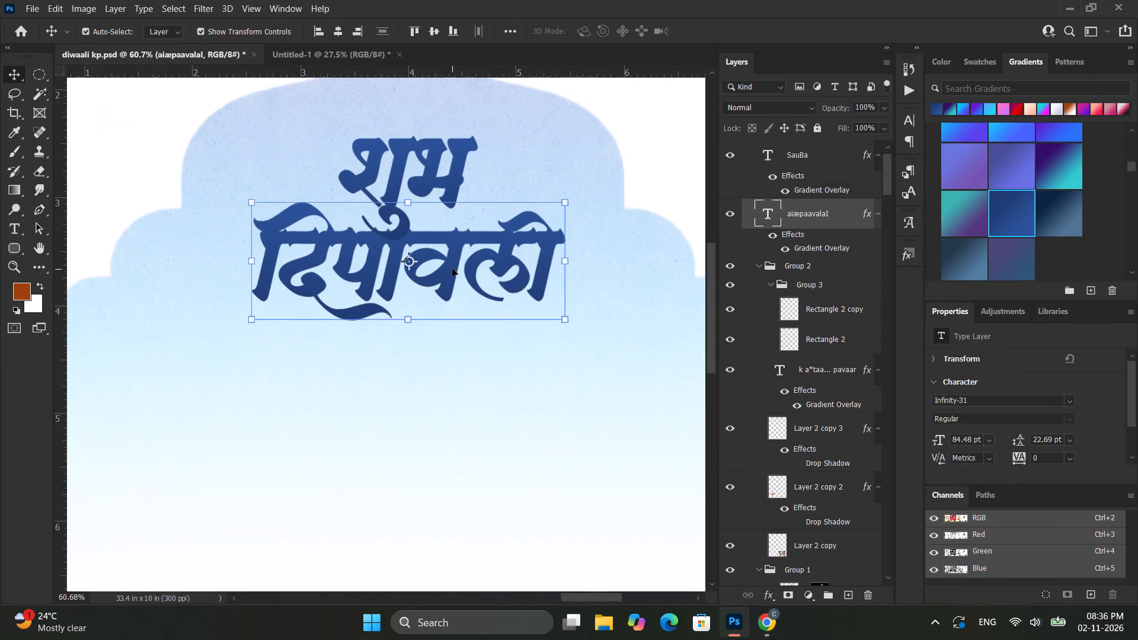
double_click(452, 268)
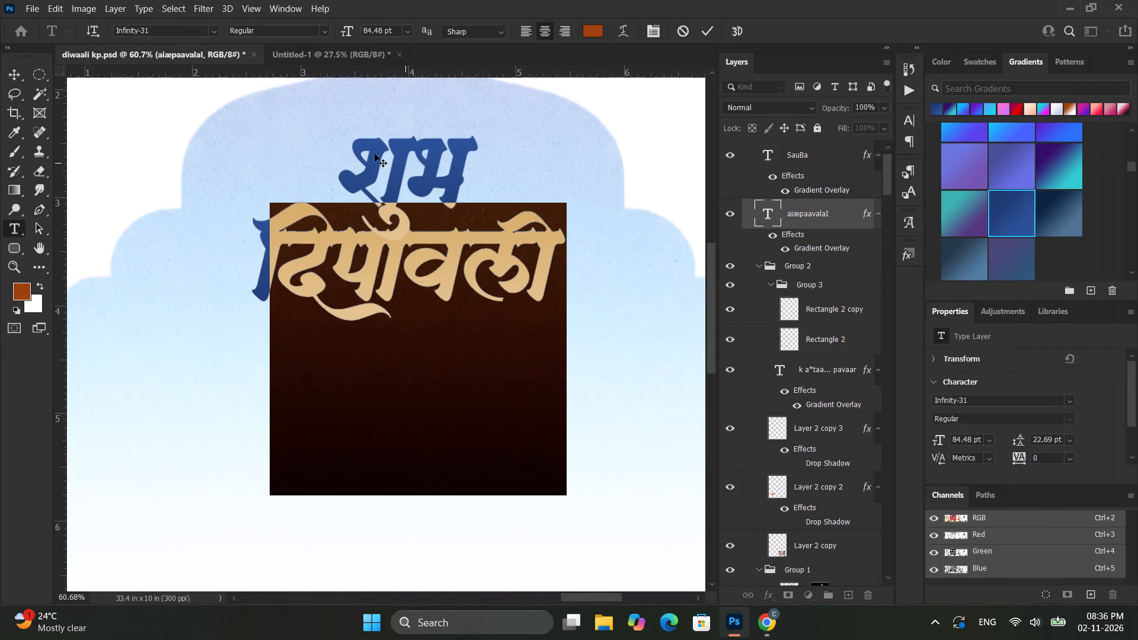
left_click(16, 75)
scroll(359, 175, "down", 2, "alt")
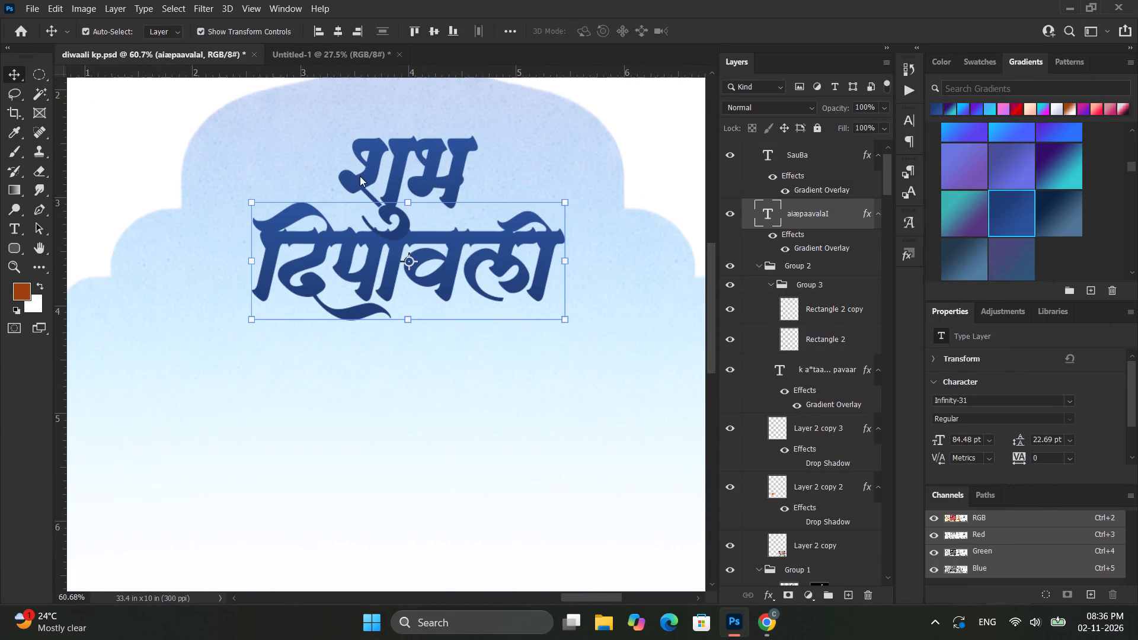
scroll(360, 176, "down", 3, "alt")
scroll(677, 179, "up", 7)
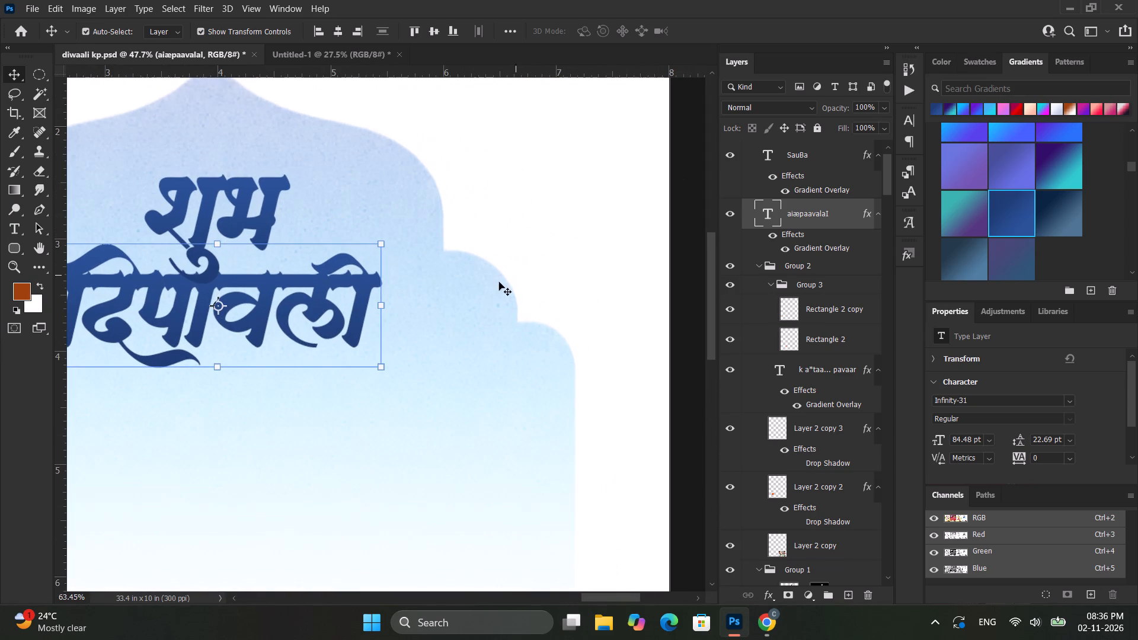
left_click(490, 283)
scroll(490, 283, "down", 6, "alt")
left_click(625, 267)
scroll(624, 266, "down", 3, "alt")
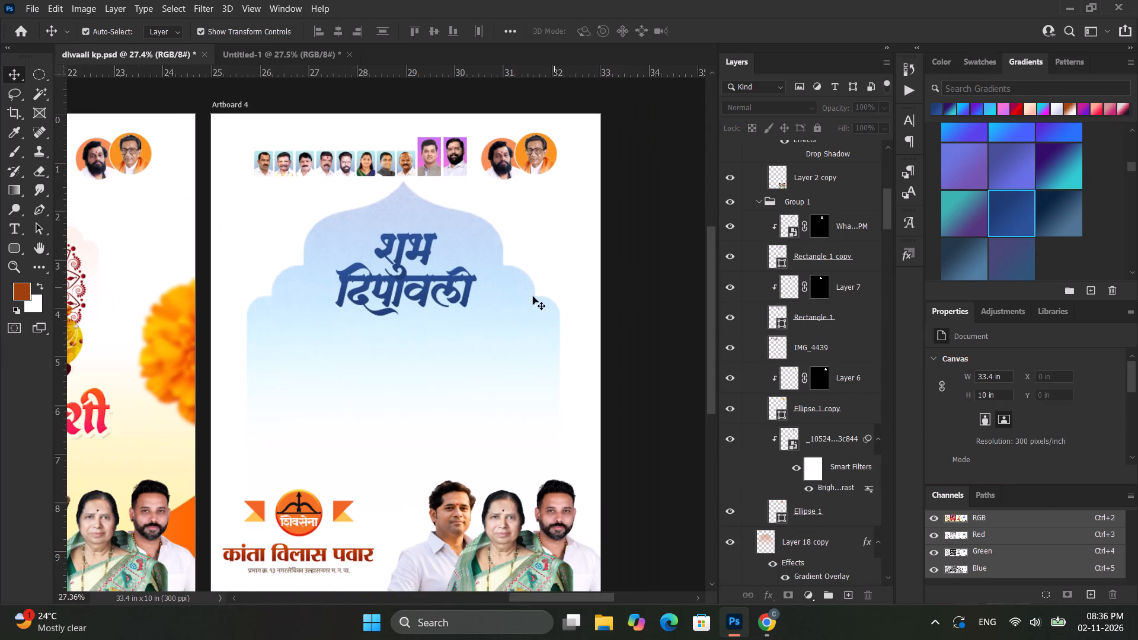
scroll(527, 301, "up", 3, "ctrl")
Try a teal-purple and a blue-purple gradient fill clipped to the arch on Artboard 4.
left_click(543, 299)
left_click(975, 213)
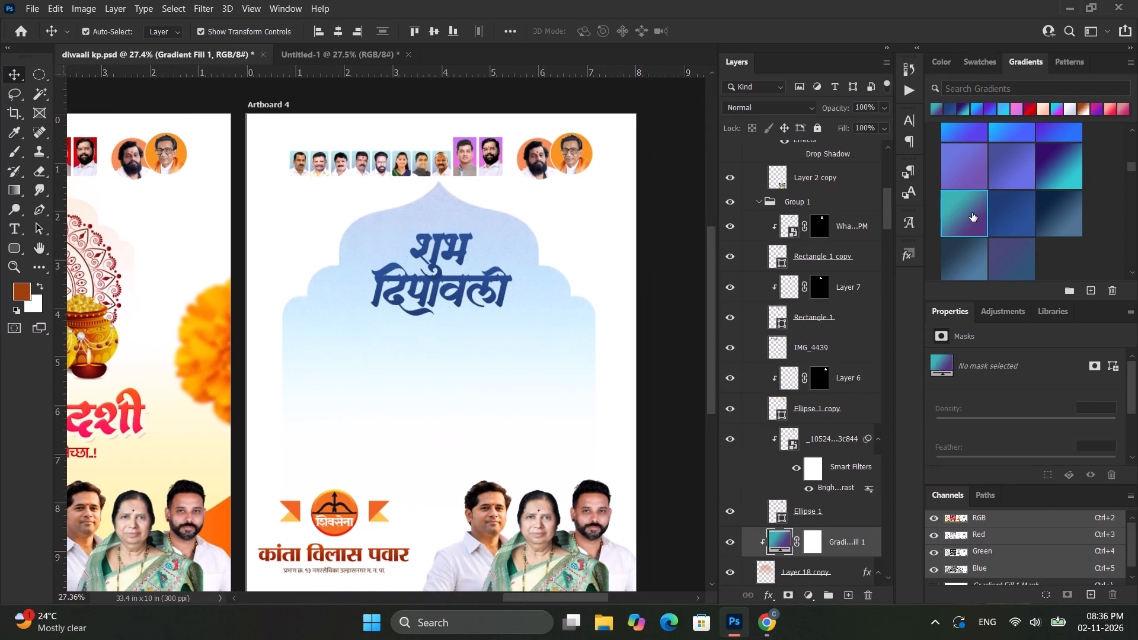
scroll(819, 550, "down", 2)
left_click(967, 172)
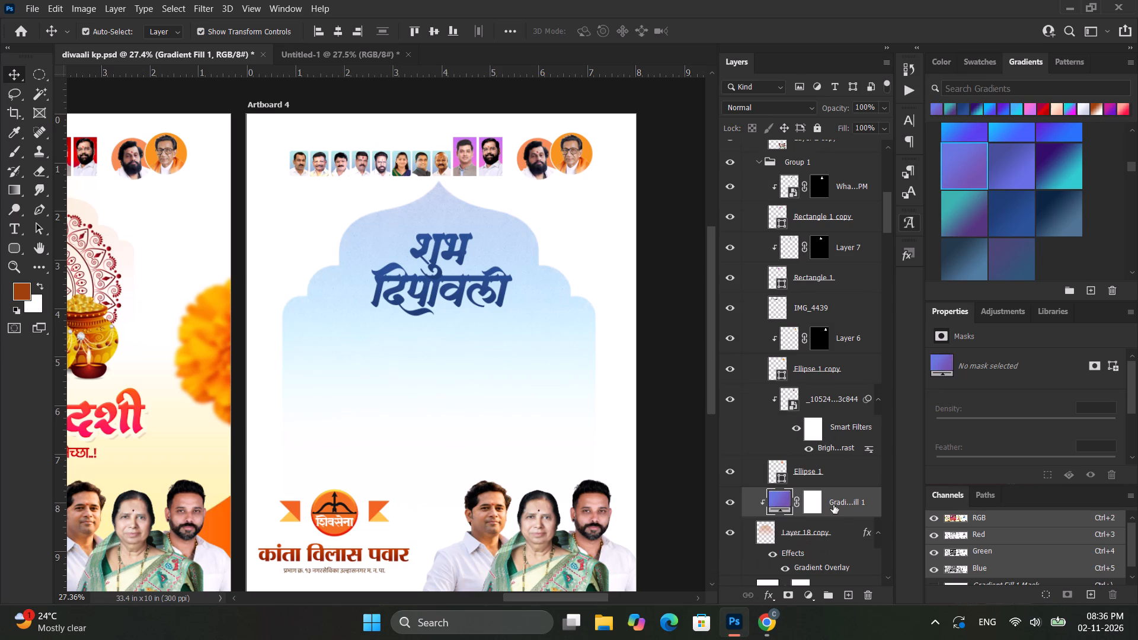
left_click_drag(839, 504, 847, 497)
Hide the Gradient Overlay effect on the arch's Layer 18 copy.
left_click(792, 568)
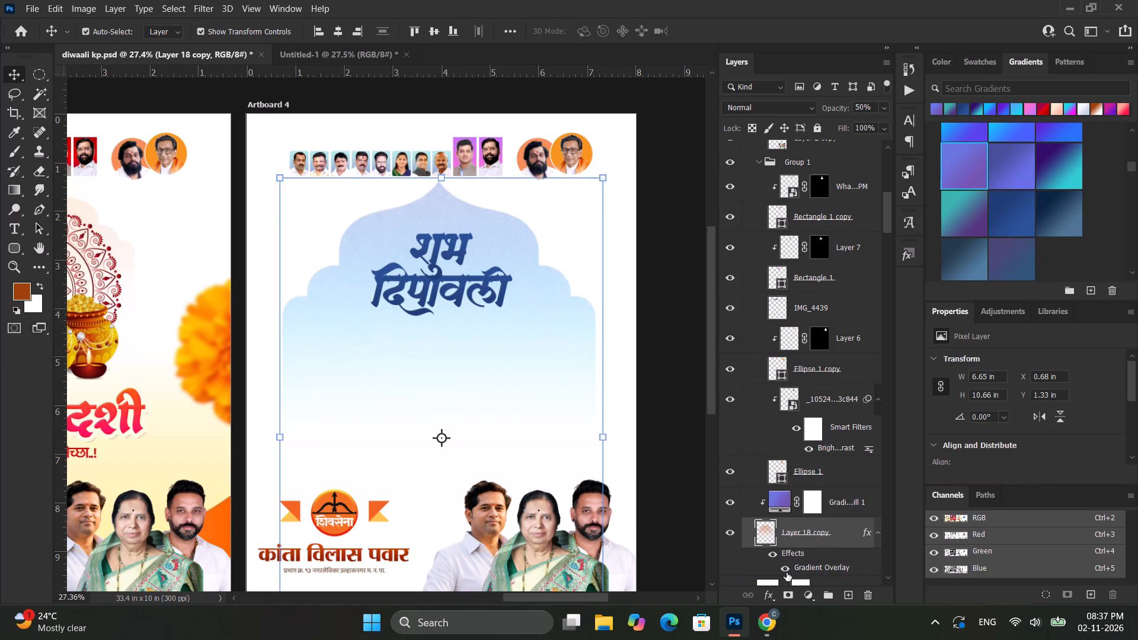
left_click(789, 570)
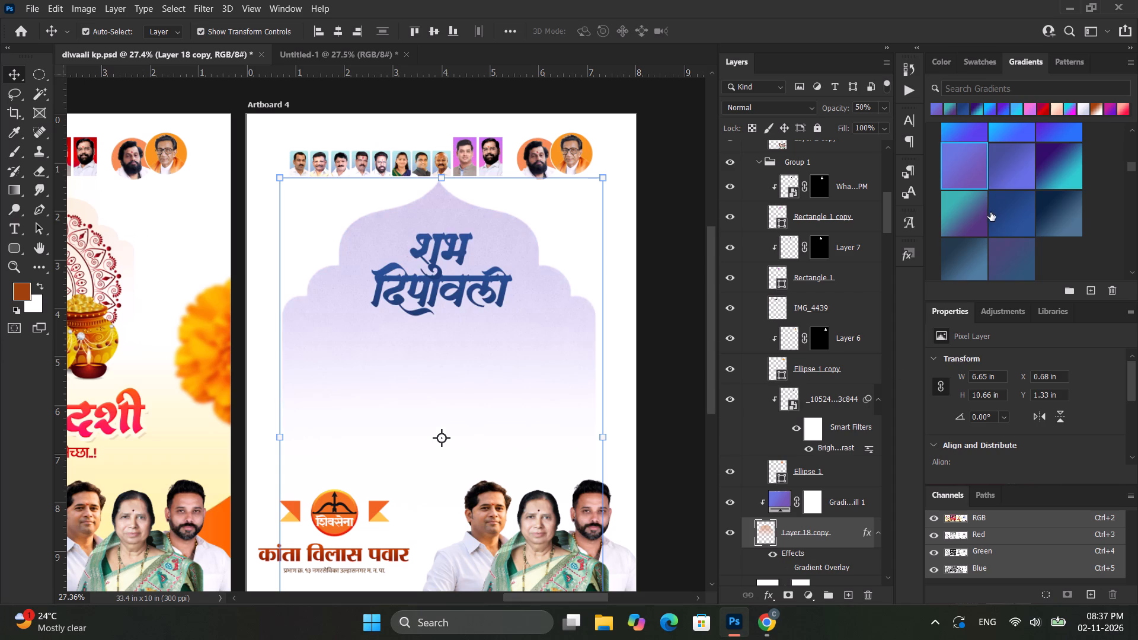
Replace the arch's blue-purple gradient fill layer with a new clipped dark blue gradient fill layer.
left_click(990, 215)
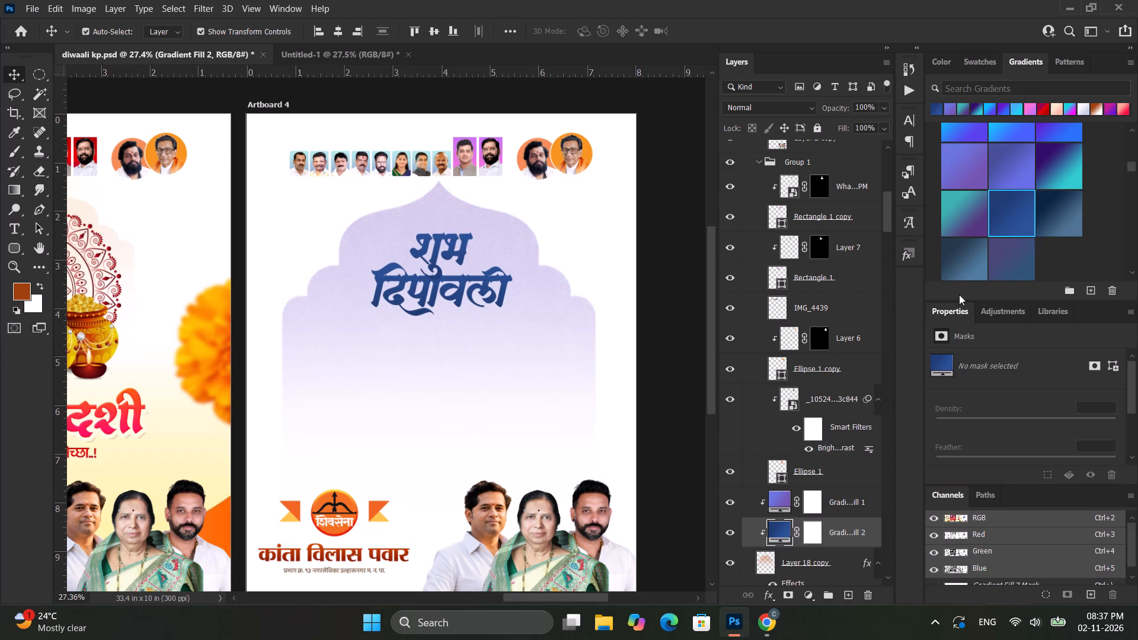
left_click(859, 496)
key("Delete")
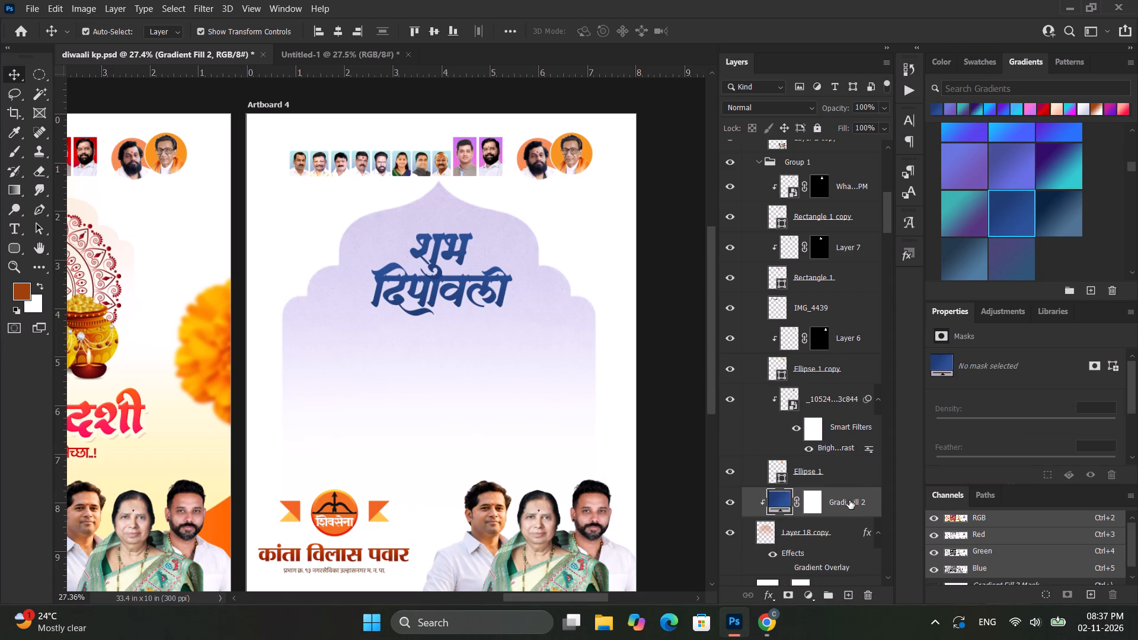
Compare several blue gradient presets on the arch's gradient fill layer and apply the vivid royal-blue-to-cyan one.
scroll(1043, 152, "up", 3)
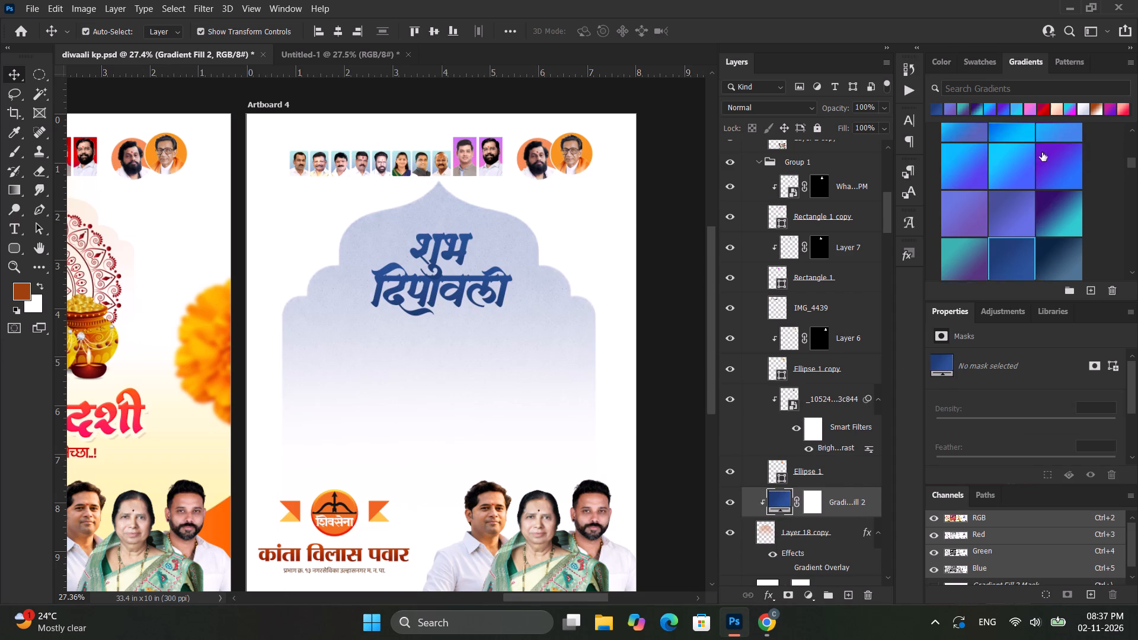
scroll(1042, 152, "up", 6)
left_click(1012, 169)
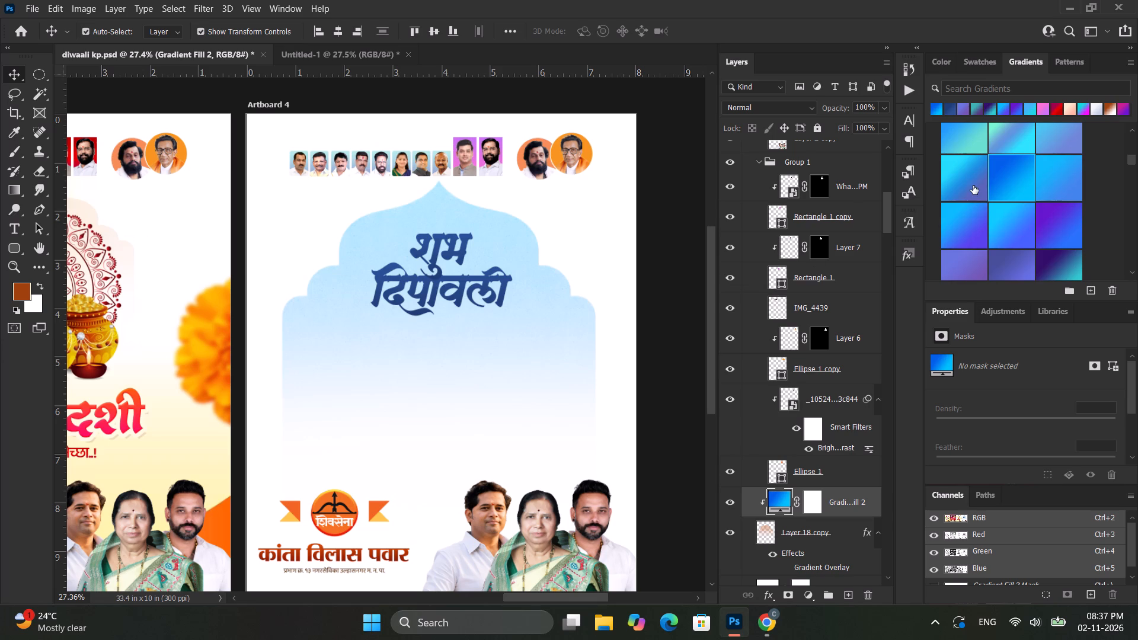
left_click(973, 185)
scroll(923, 218, "up", 3)
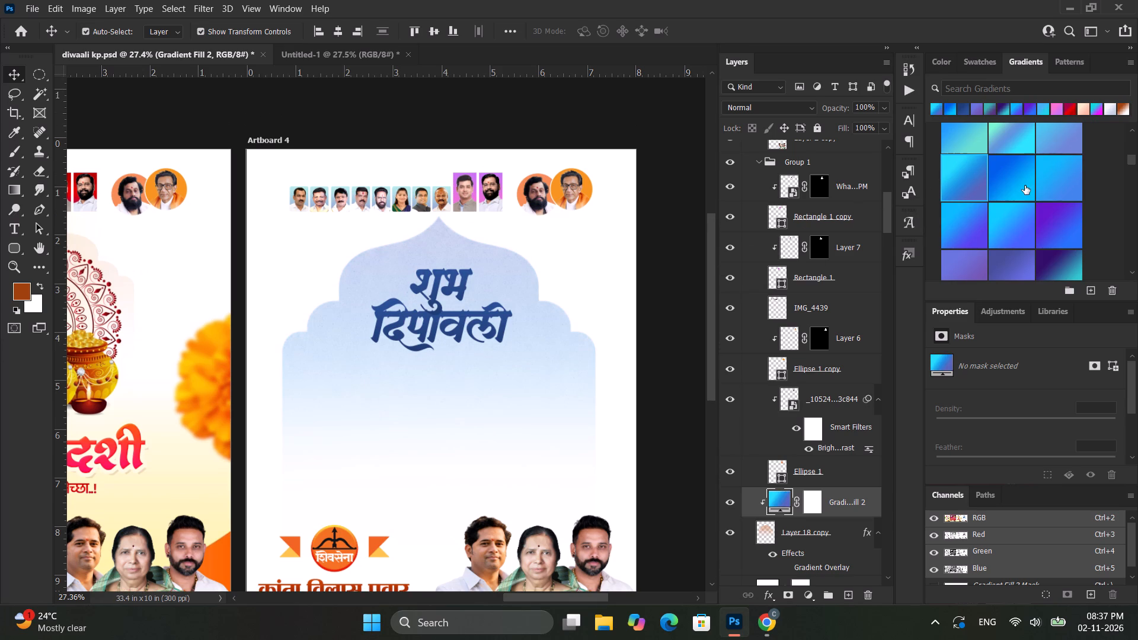
scroll(1026, 185, "up", 3)
left_click(1055, 224)
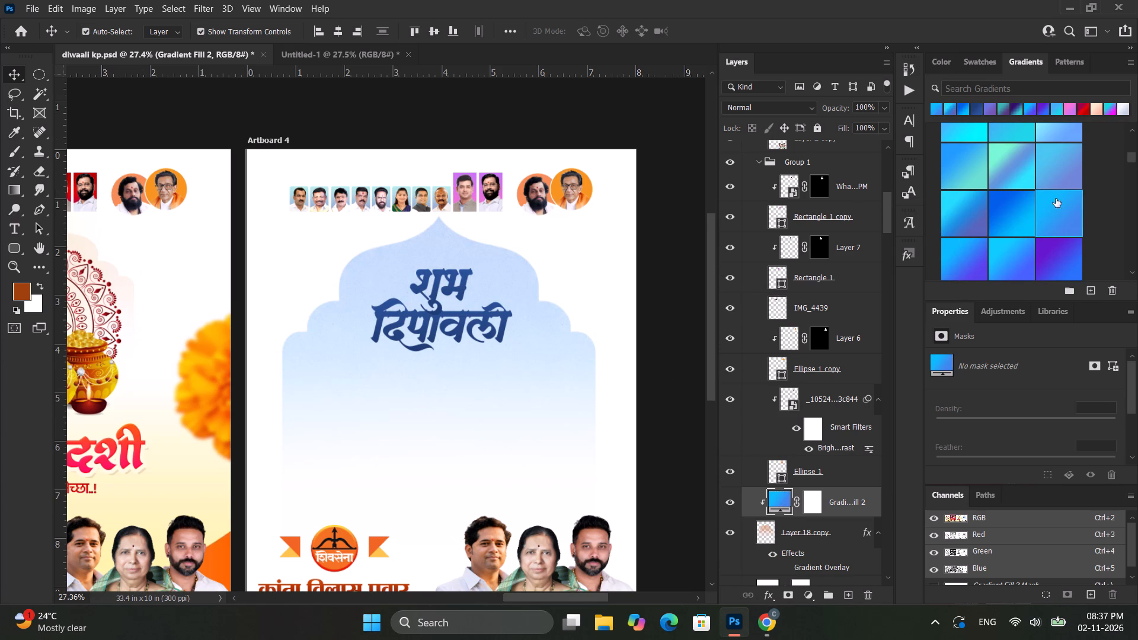
left_click(1069, 146)
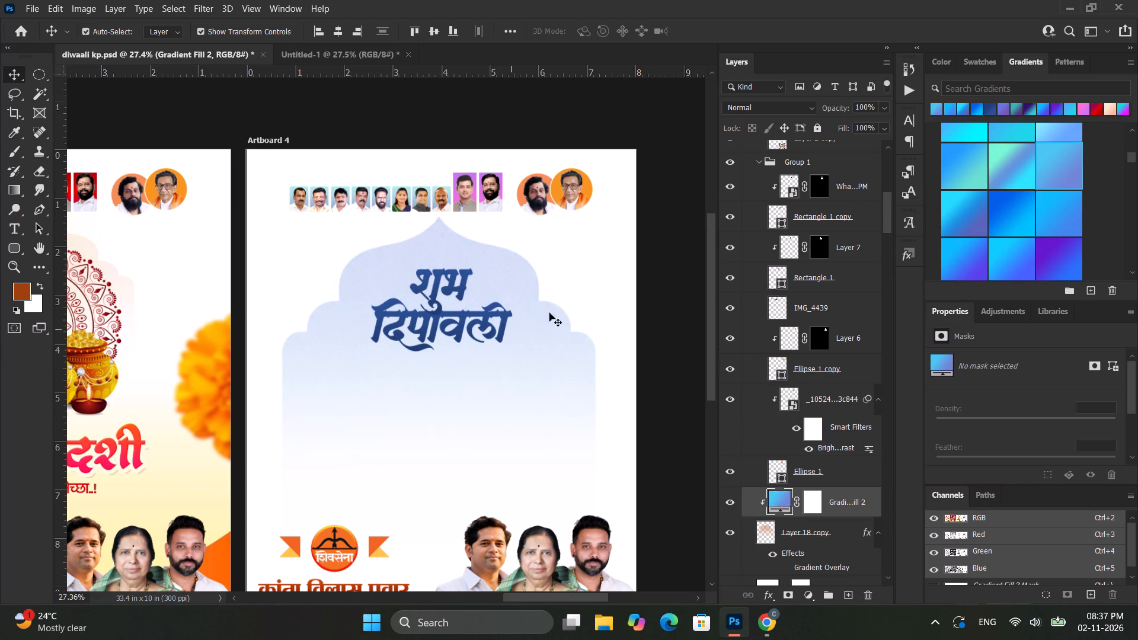
scroll(562, 316, "down", 3, "alt")
left_click(1012, 211)
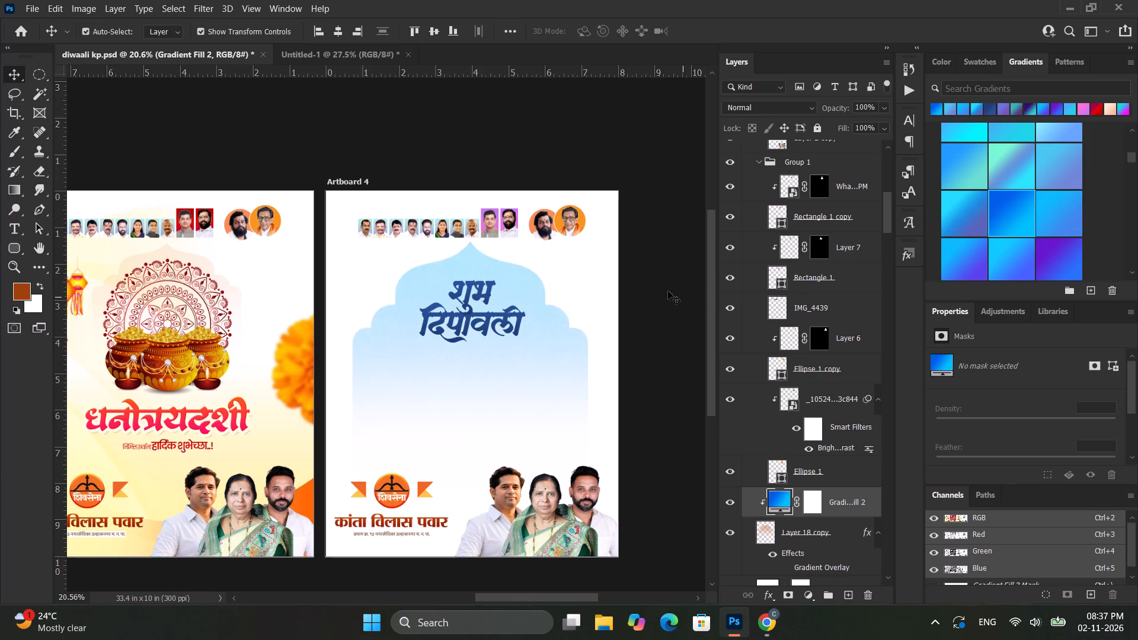
Review the recoloured arch and headline on Artboard 4 up close and beside the धनोत्रयदशी poster on Artboard 3.
left_click(654, 271)
scroll(596, 299, "down", 4, "alt")
scroll(551, 307, "up", 5, "alt")
scroll(551, 307, "down", 5)
scroll(514, 268, "up", 4, "alt")
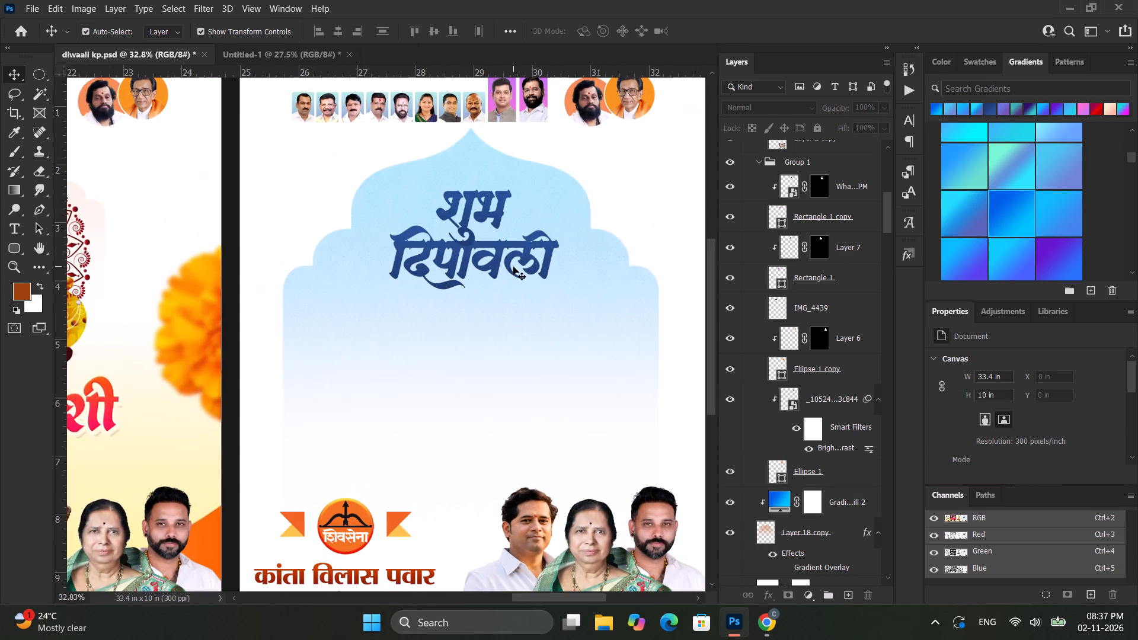
scroll(513, 267, "down", 4, "ctrl")
left_click(576, 273)
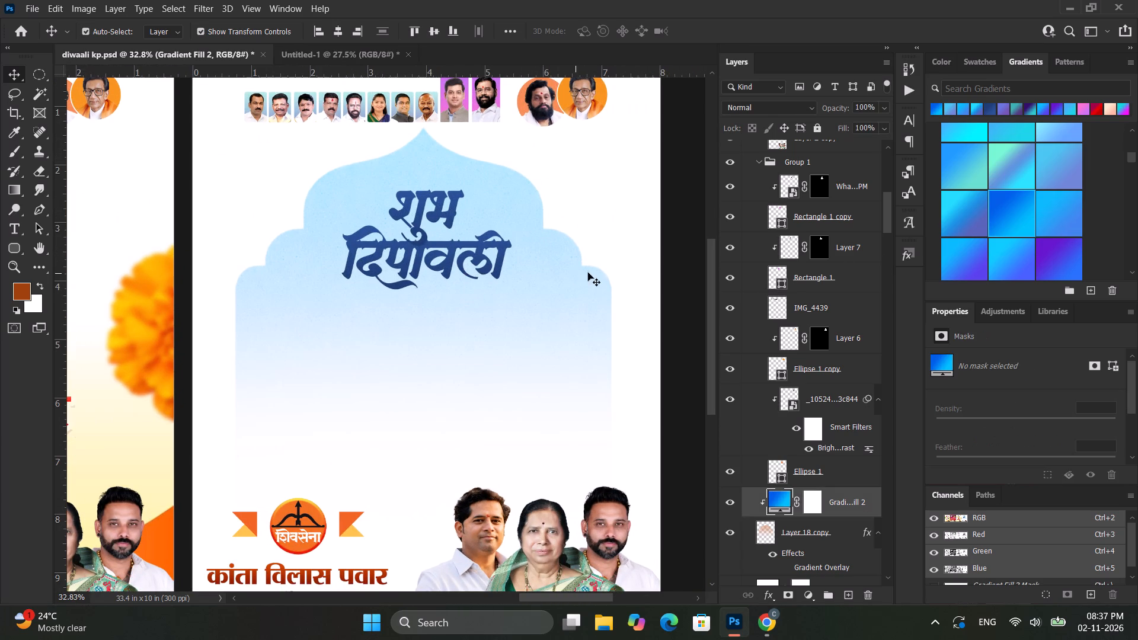
scroll(657, 251, "down", 5, "alt")
left_click(696, 238)
scroll(691, 245, "down", 8, "alt")
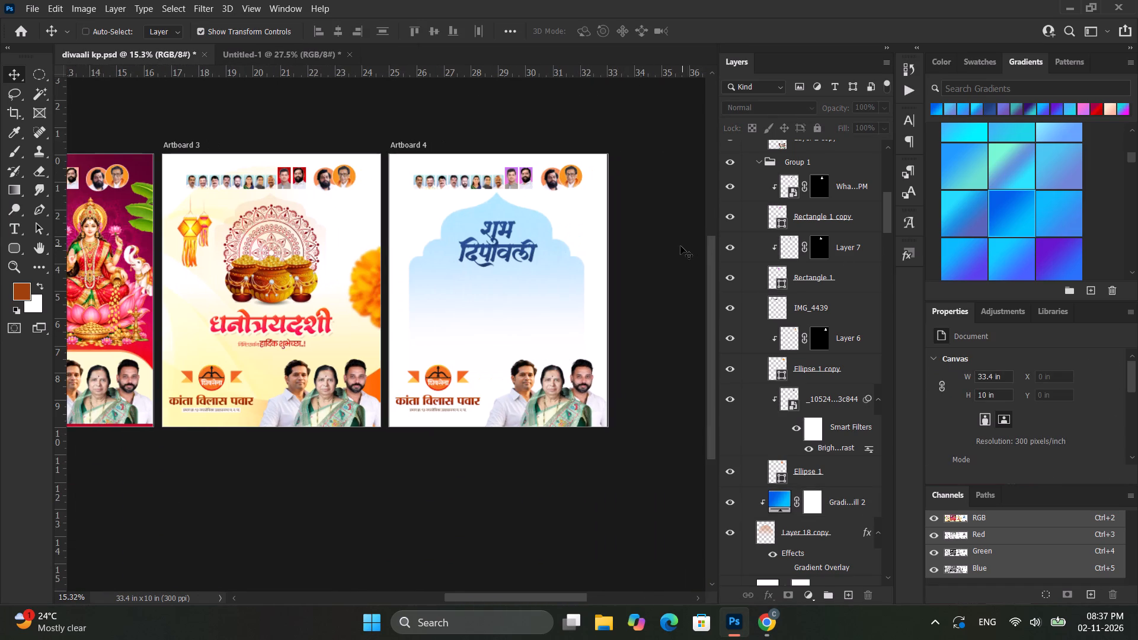
scroll(661, 250, "down", 5, "ctrl")
left_click(620, 249)
scroll(565, 263, "up", 3, "alt")
scroll(525, 246, "up", 2, "ctrl")
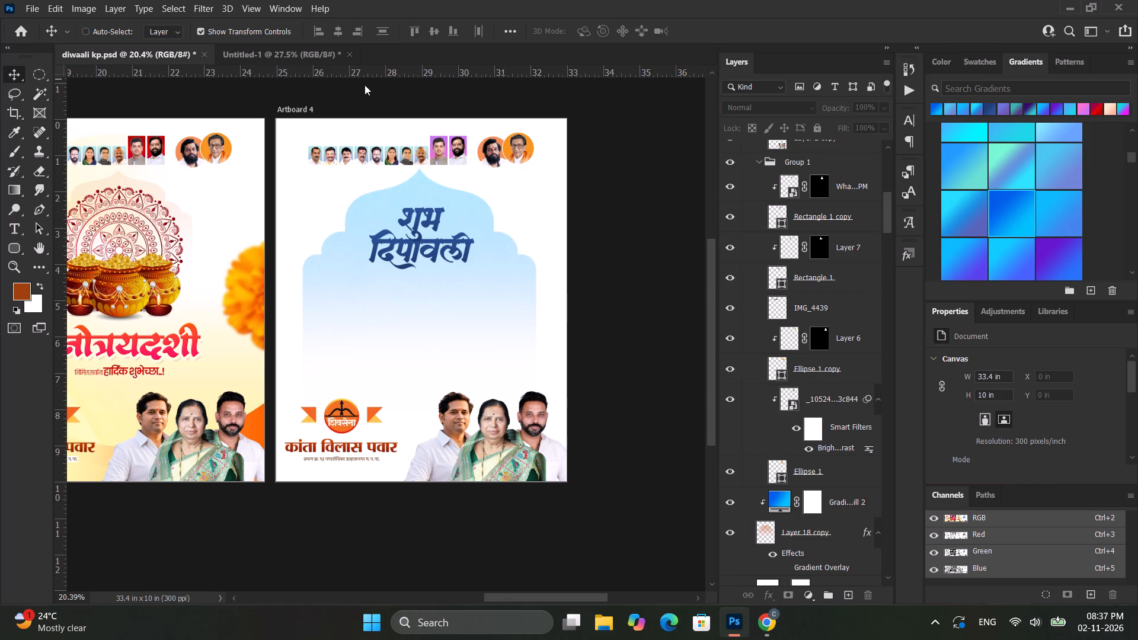
scroll(377, 183, "down", 3, "alt")
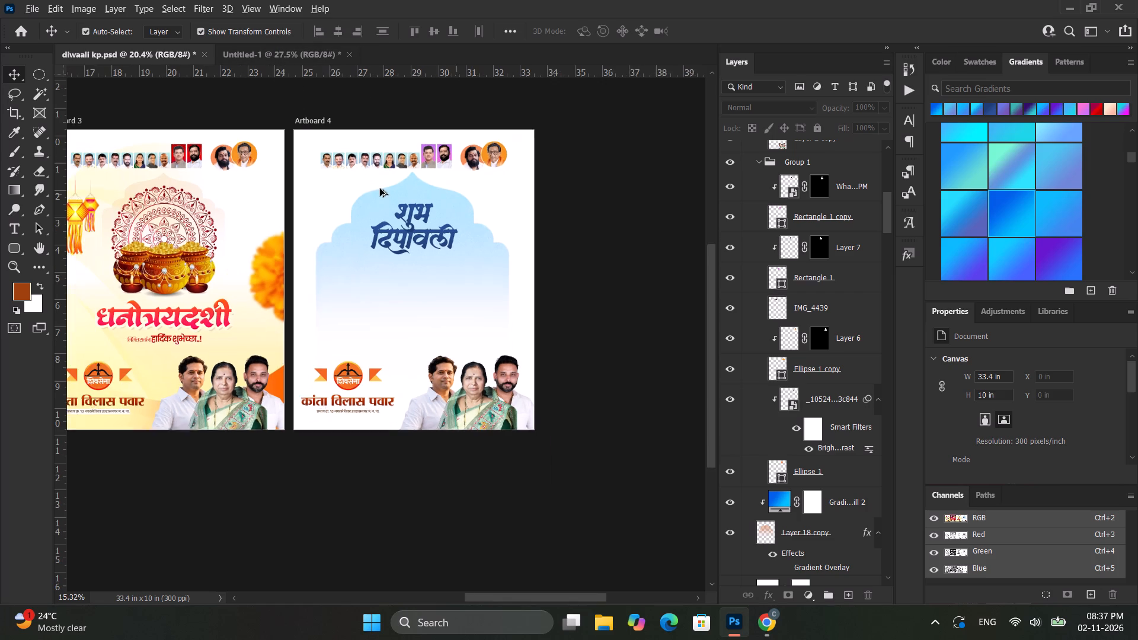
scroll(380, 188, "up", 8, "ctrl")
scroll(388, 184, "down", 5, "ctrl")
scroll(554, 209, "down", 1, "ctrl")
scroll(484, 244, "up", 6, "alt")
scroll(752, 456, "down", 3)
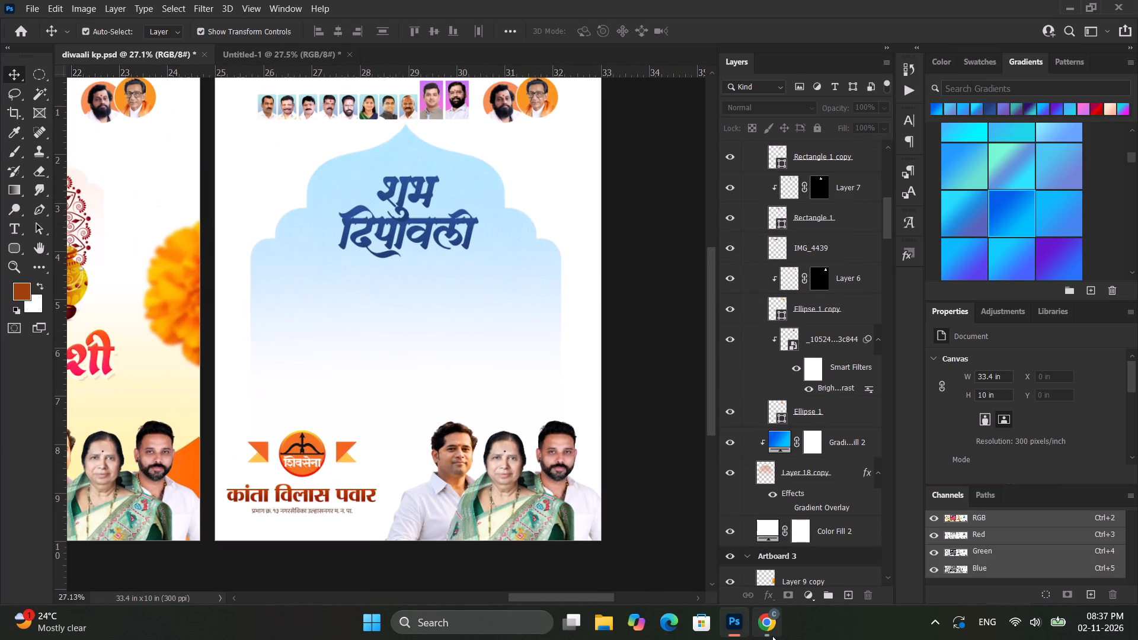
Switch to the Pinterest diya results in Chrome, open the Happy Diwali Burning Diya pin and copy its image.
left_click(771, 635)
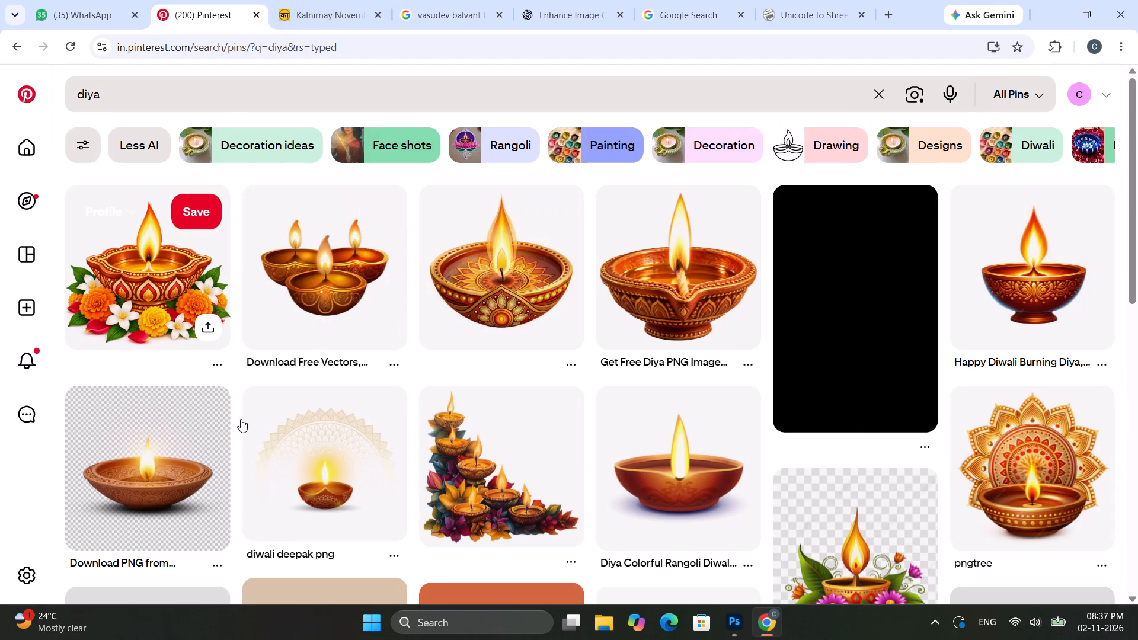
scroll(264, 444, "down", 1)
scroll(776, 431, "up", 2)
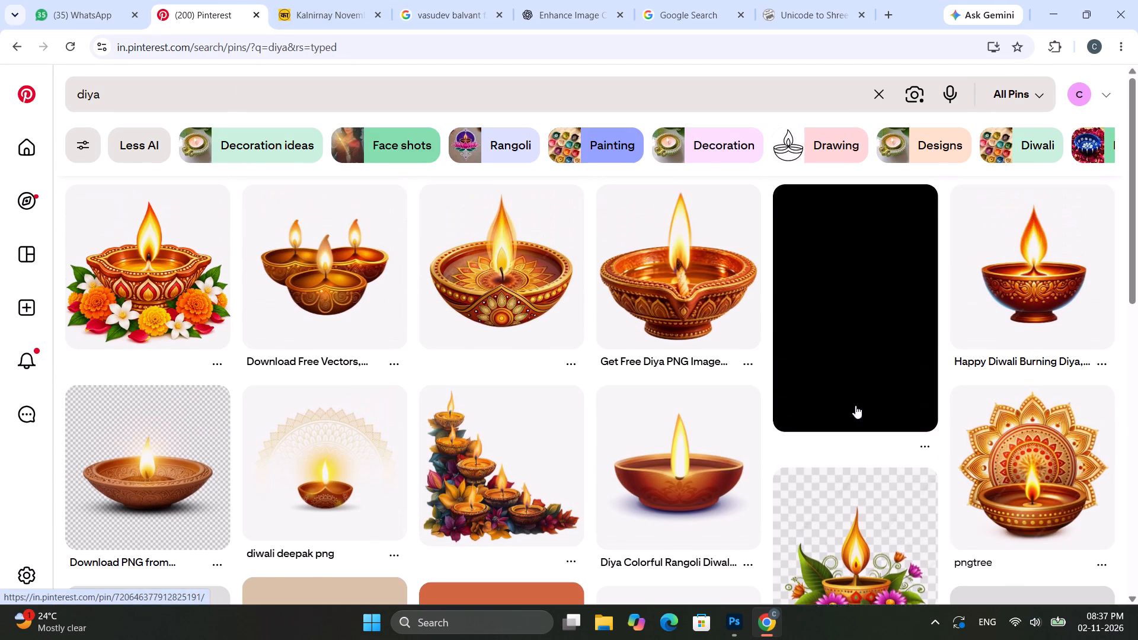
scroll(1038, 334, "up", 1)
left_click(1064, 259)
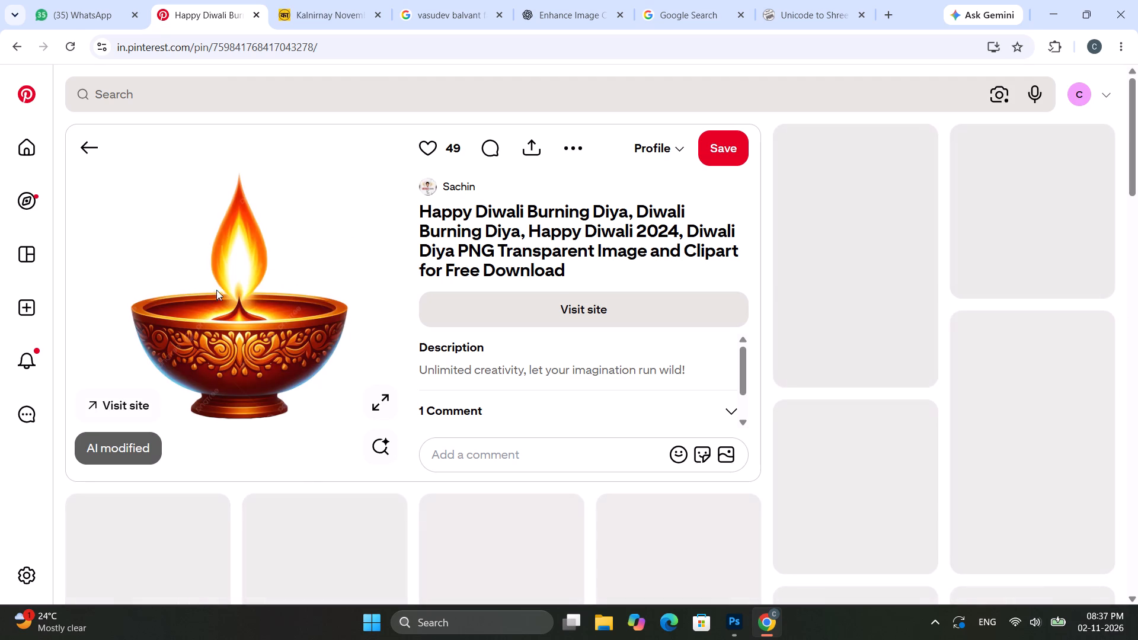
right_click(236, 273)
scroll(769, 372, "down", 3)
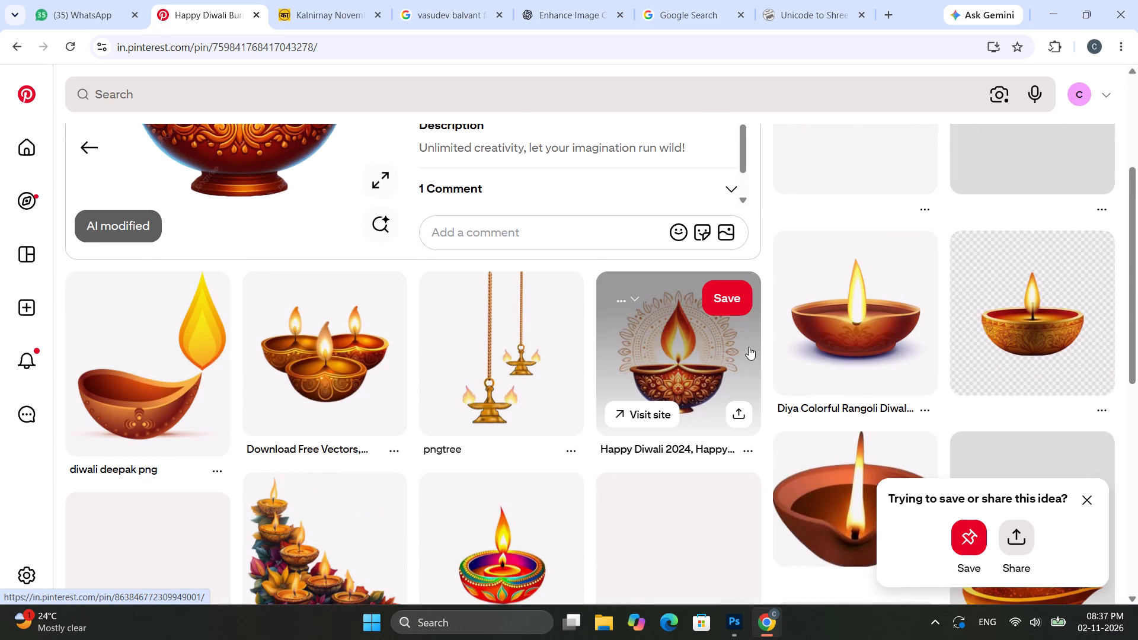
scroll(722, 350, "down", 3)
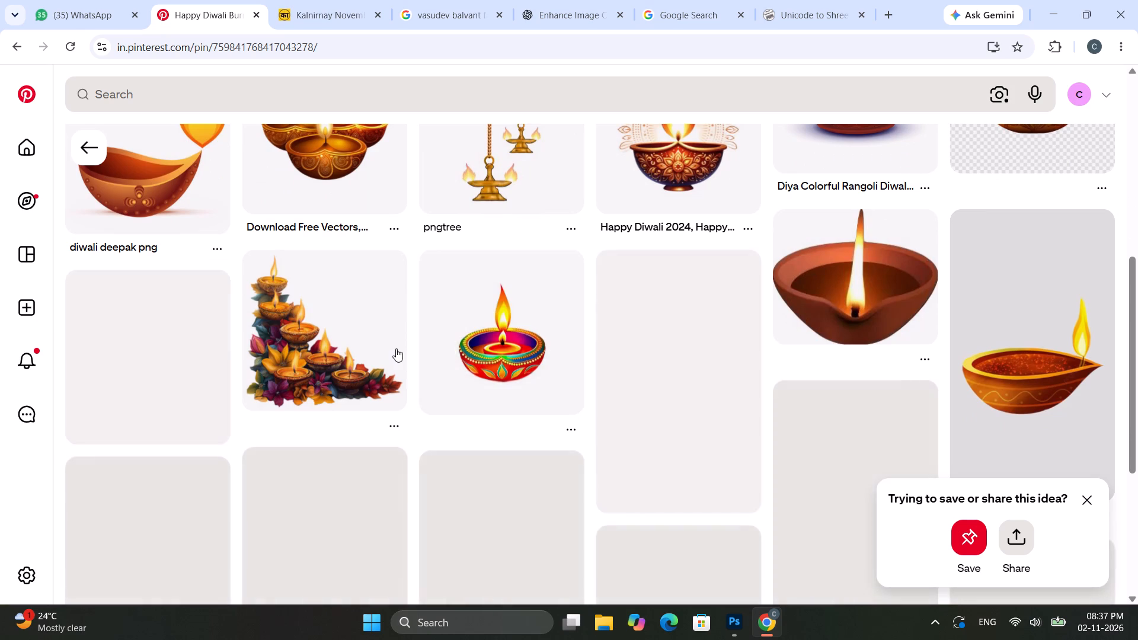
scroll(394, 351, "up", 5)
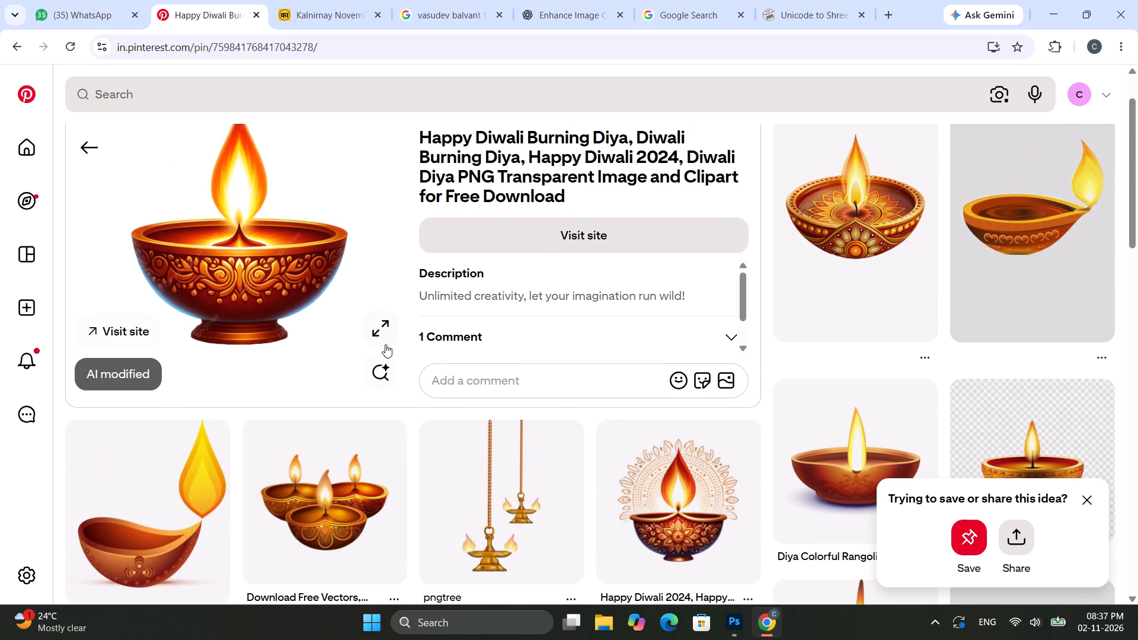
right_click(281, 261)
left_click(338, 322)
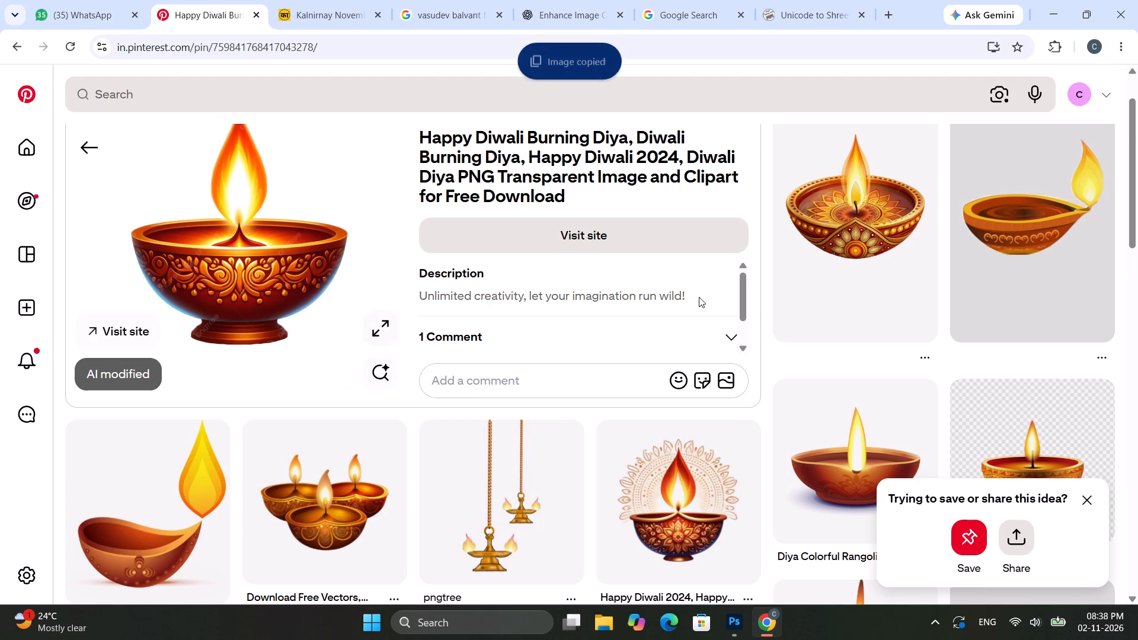
Copy the image of the diya surrounded by marigolds and white flowers from the Pinterest results and paste it onto Artboard 4 in Photoshop.
left_click(100, 153)
scroll(491, 303, "down", 4)
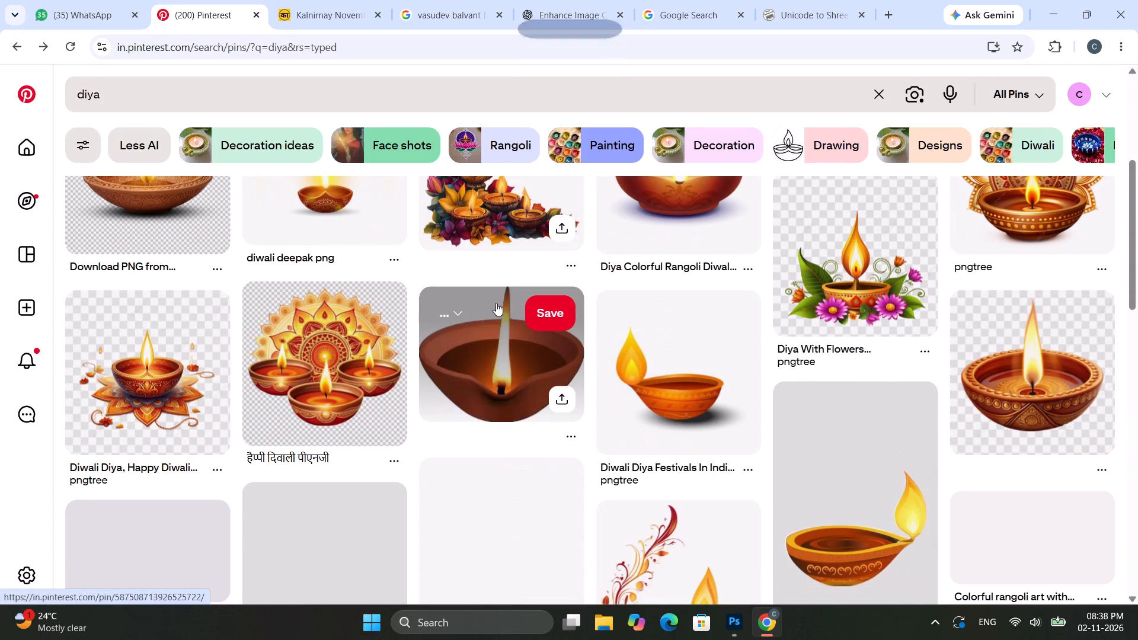
scroll(501, 303, "down", 5)
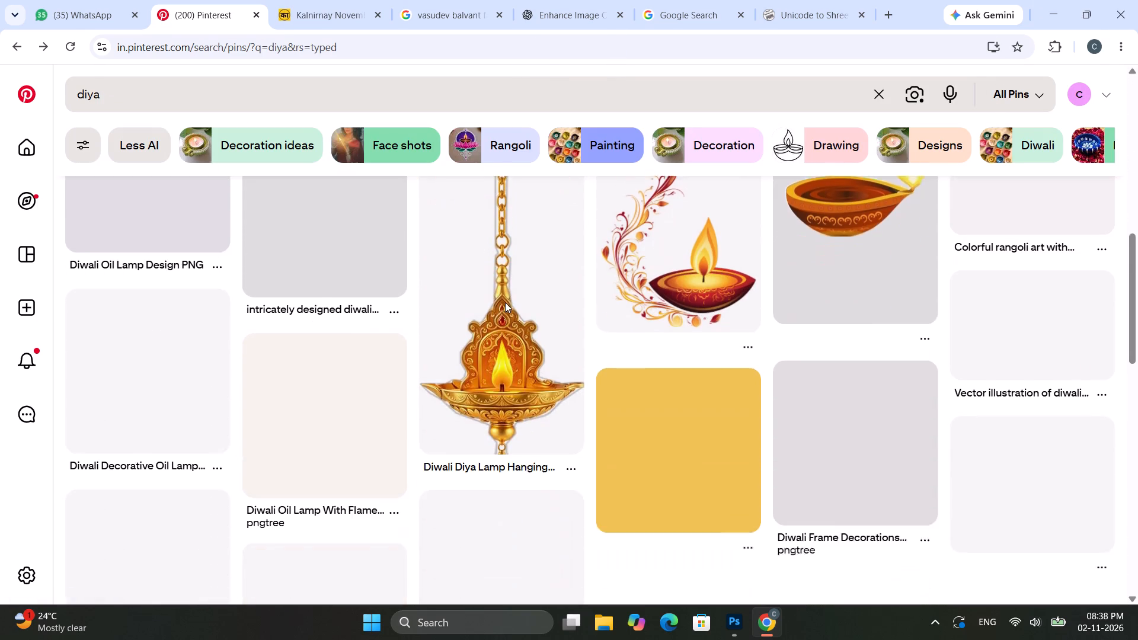
scroll(507, 300, "up", 8)
scroll(833, 314, "up", 2)
scroll(901, 302, "up", 1)
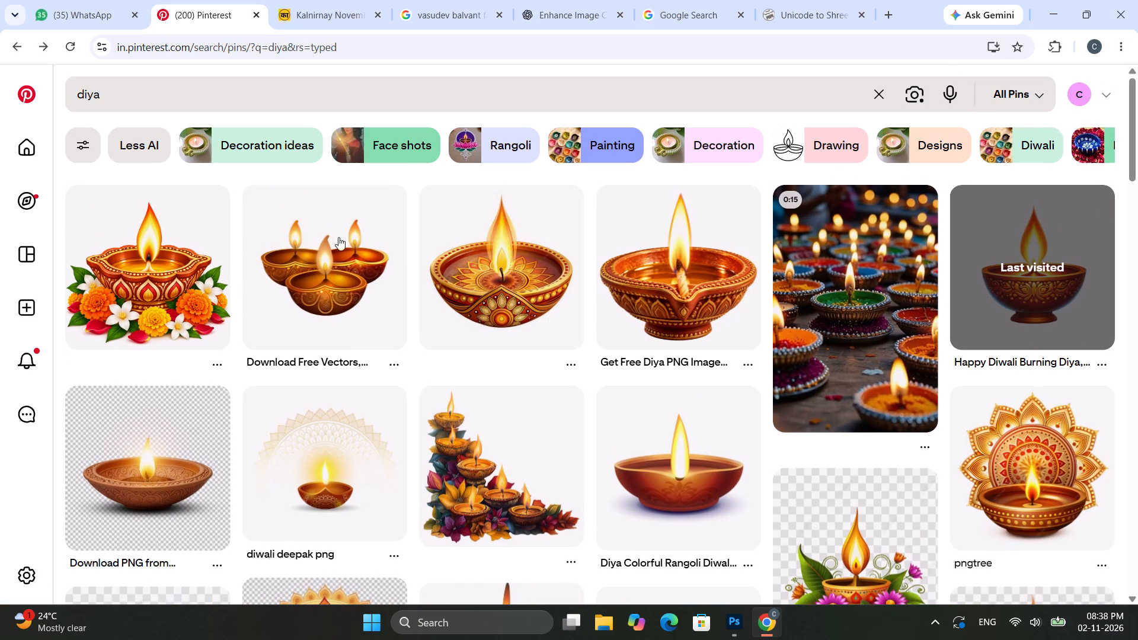
left_click(104, 280)
right_click(341, 272)
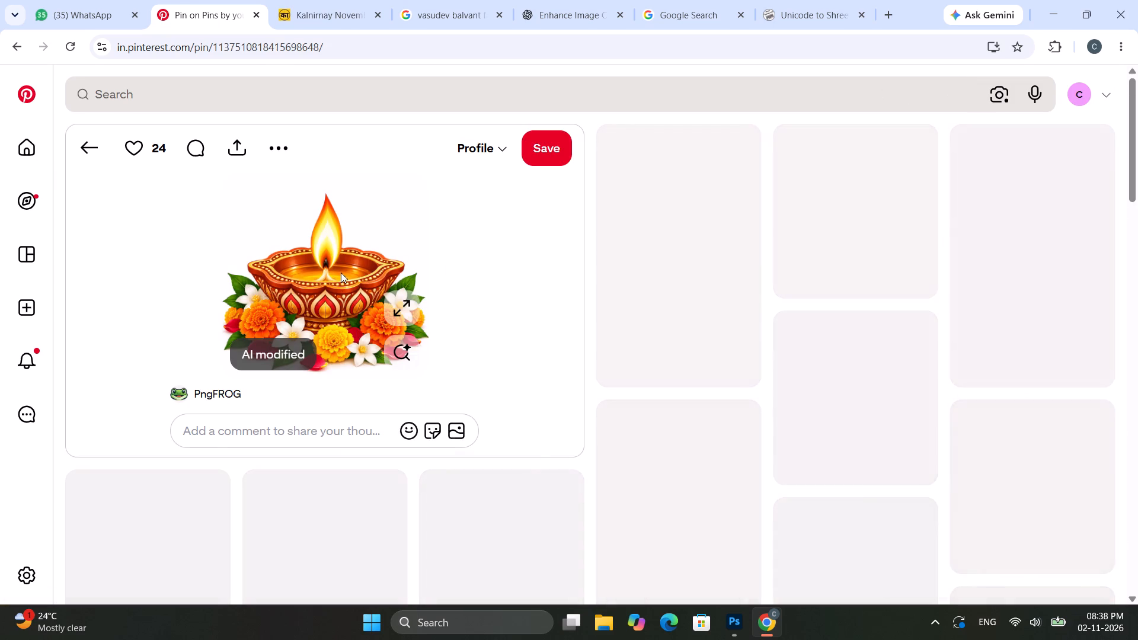
left_click(401, 337)
left_click(1056, 9)
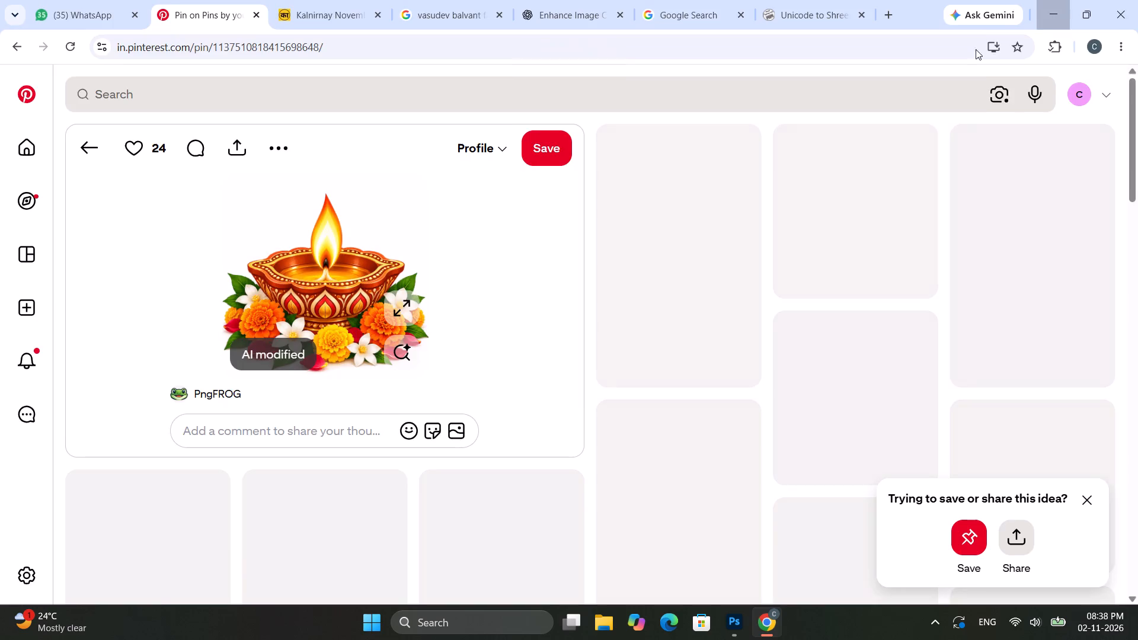
key("ctrl+v")
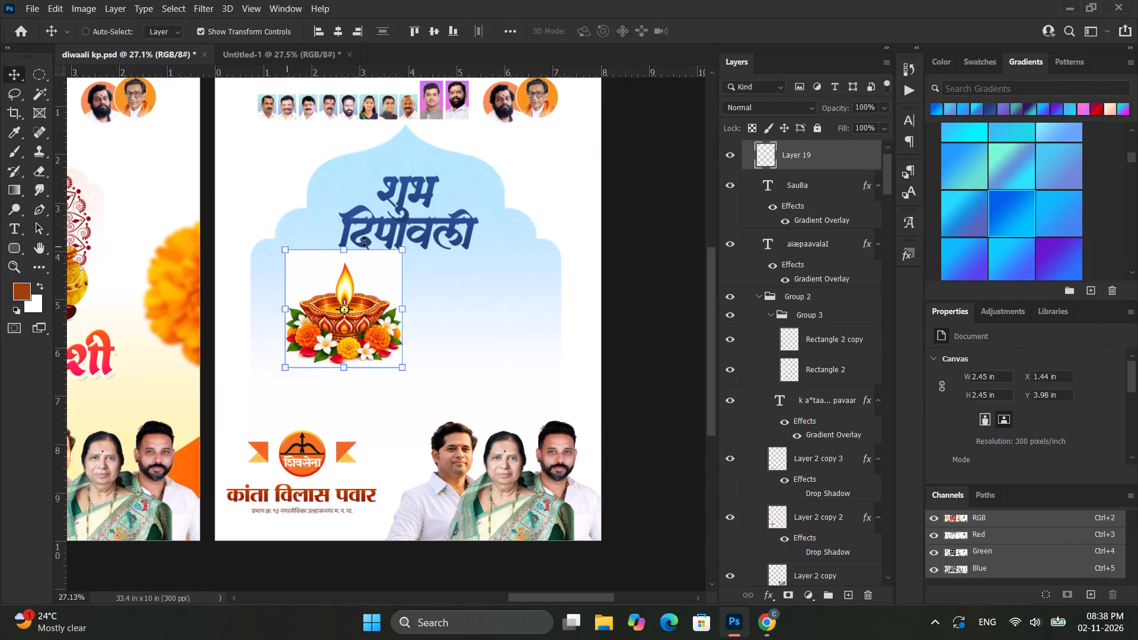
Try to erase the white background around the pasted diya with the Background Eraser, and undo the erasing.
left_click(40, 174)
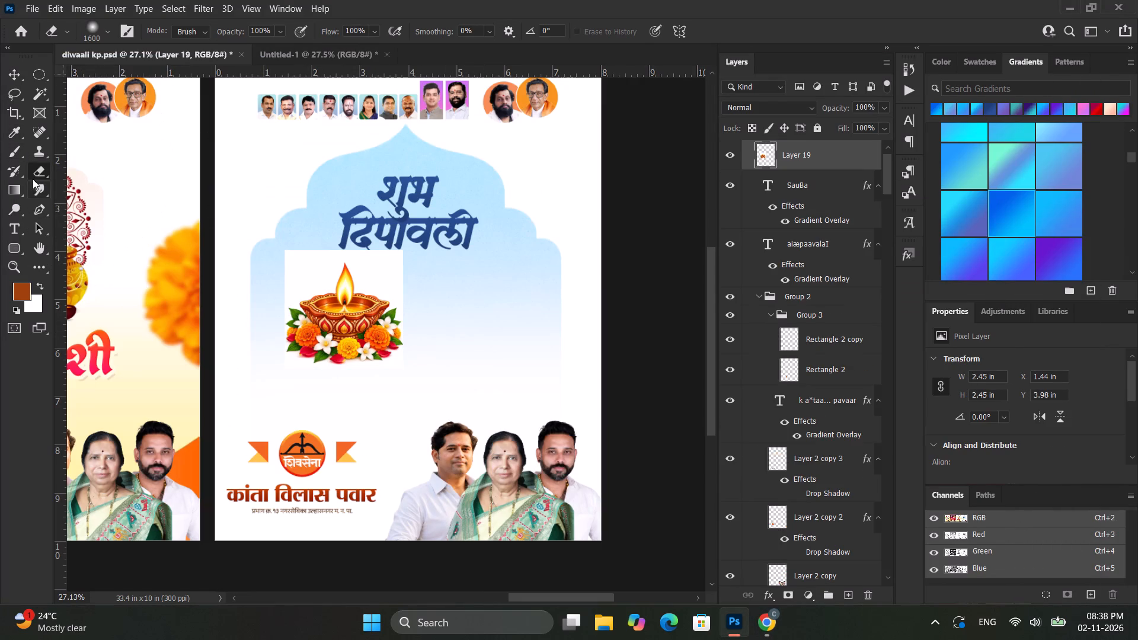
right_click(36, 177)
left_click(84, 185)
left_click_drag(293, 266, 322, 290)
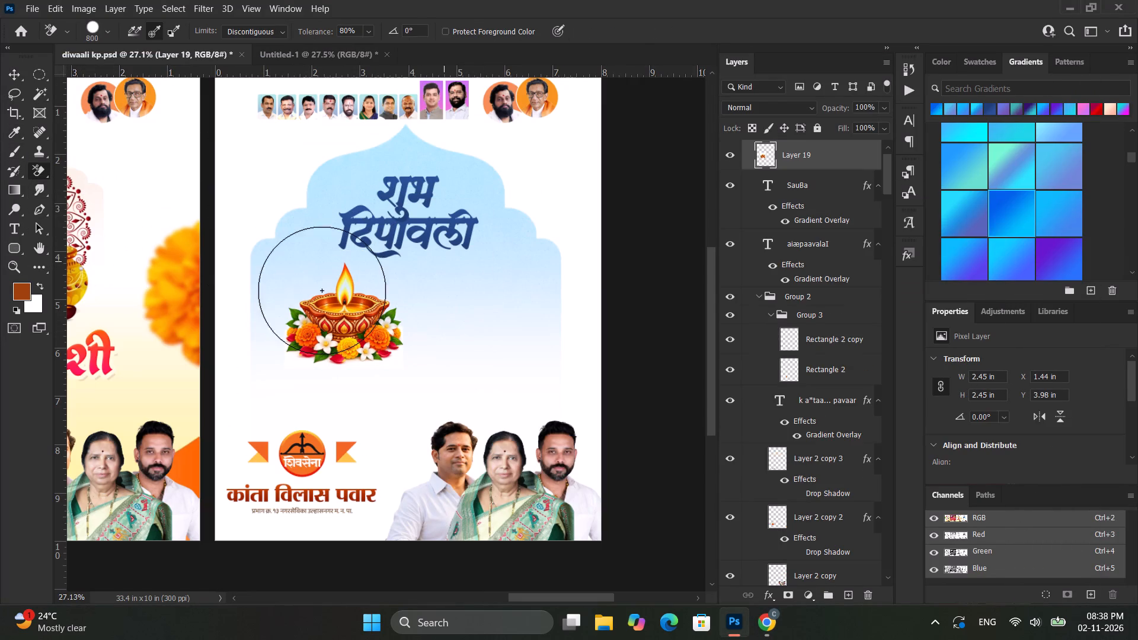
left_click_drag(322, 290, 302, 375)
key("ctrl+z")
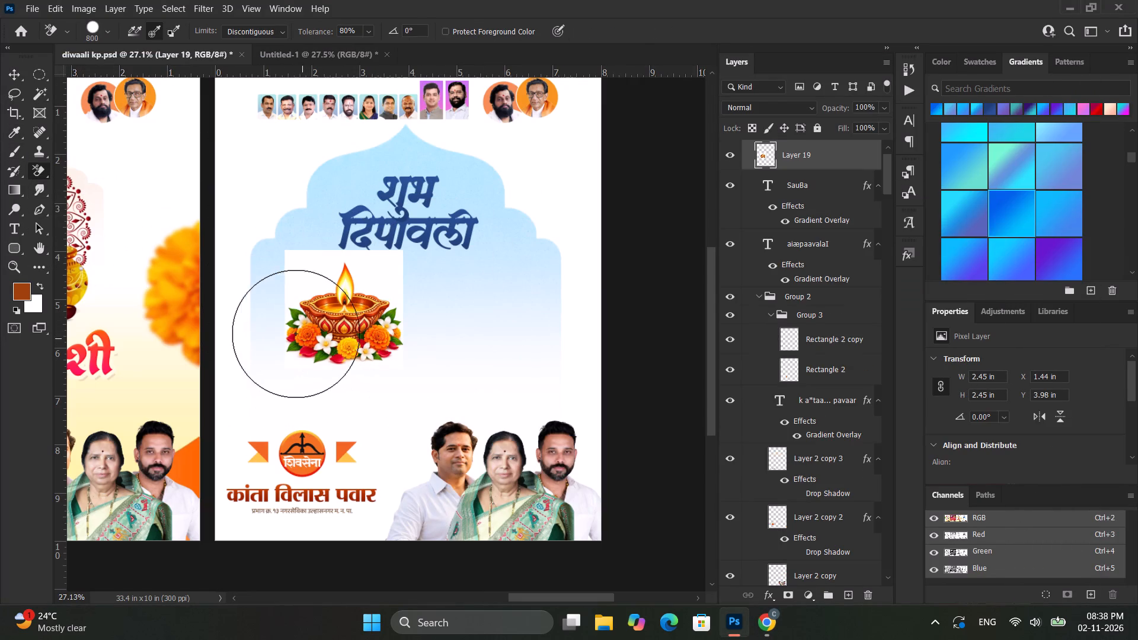
Remove the pasted diya's white background with the Magic Eraser.
right_click(44, 178)
left_click(94, 199)
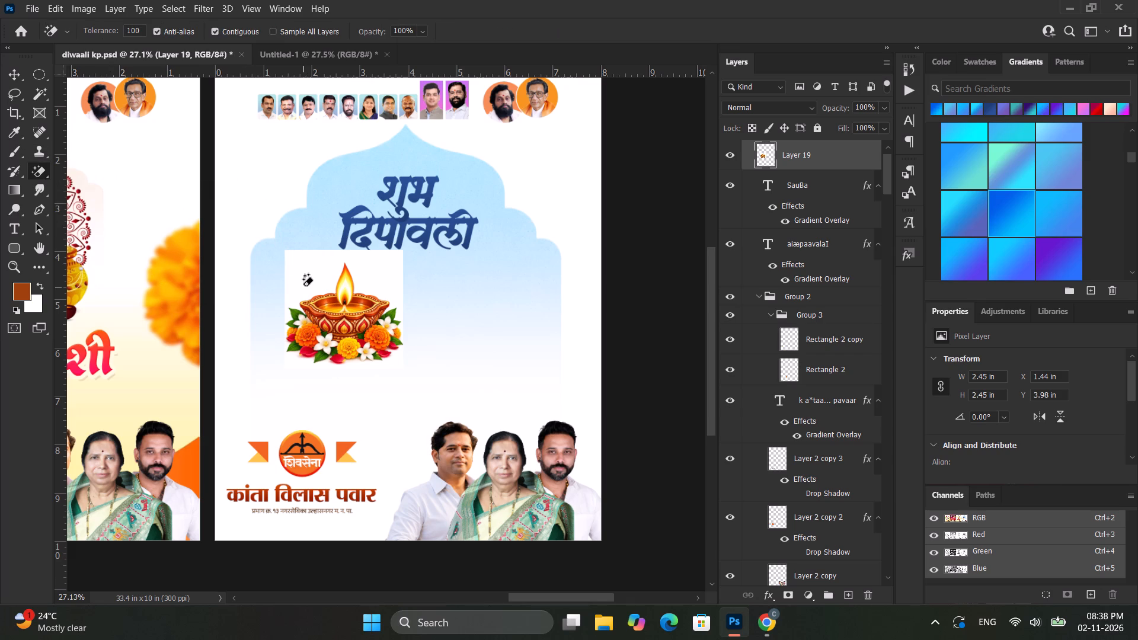
left_click(309, 264)
Centre the diya horizontally on Artboard 4 beneath the शुभ दिपावली headline.
scroll(311, 304, "up", 3, "alt")
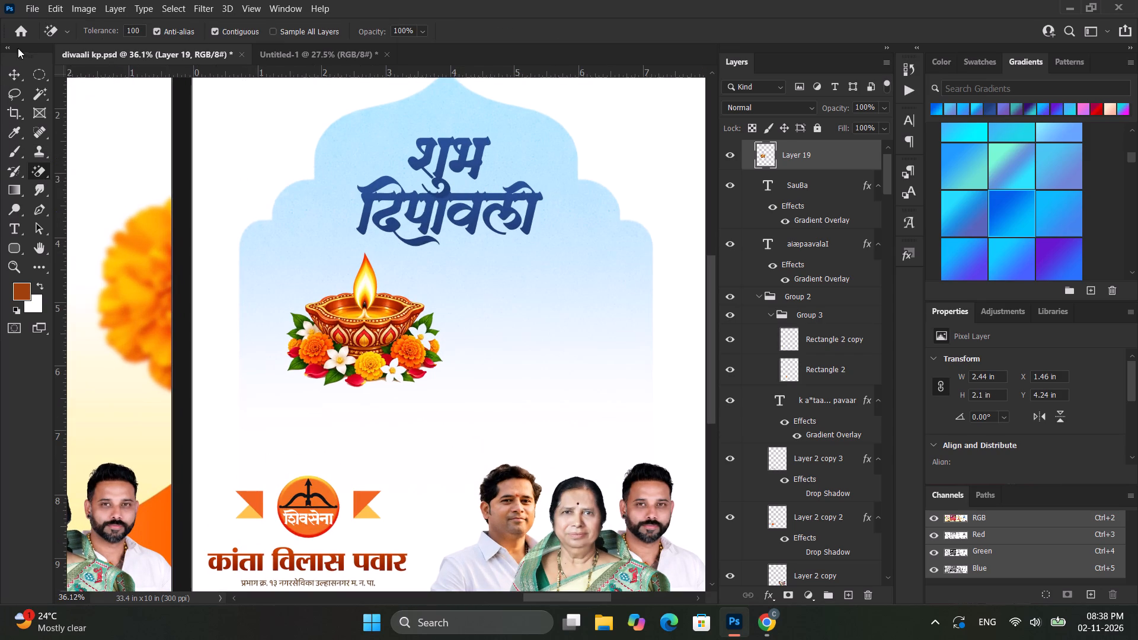
left_click(19, 71)
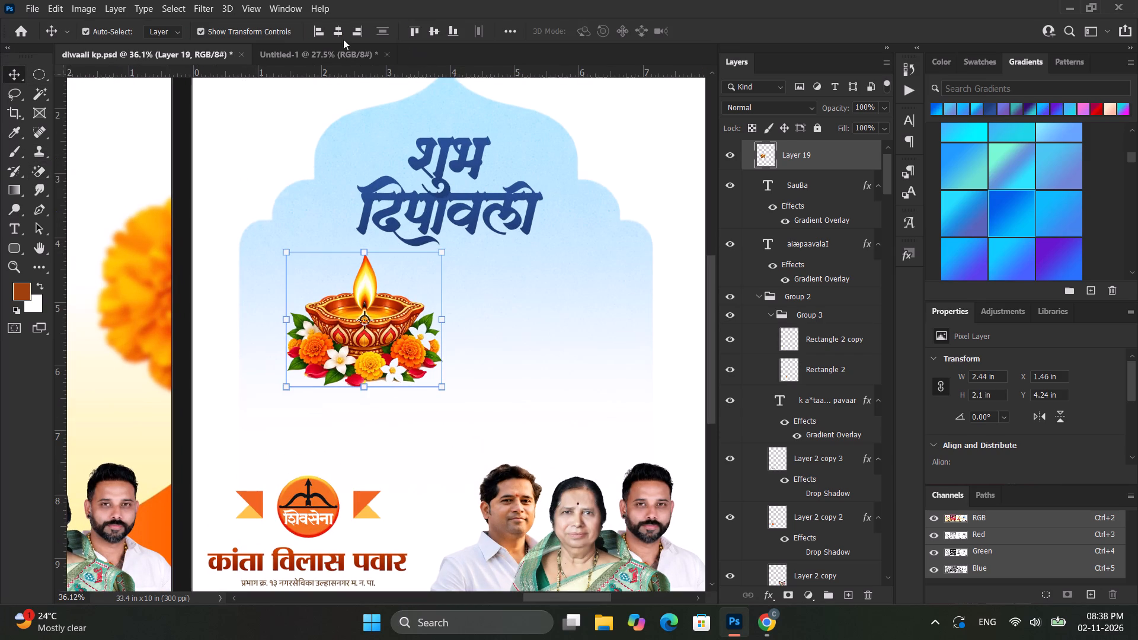
left_click(338, 32)
scroll(480, 267, "down", 4, "alt")
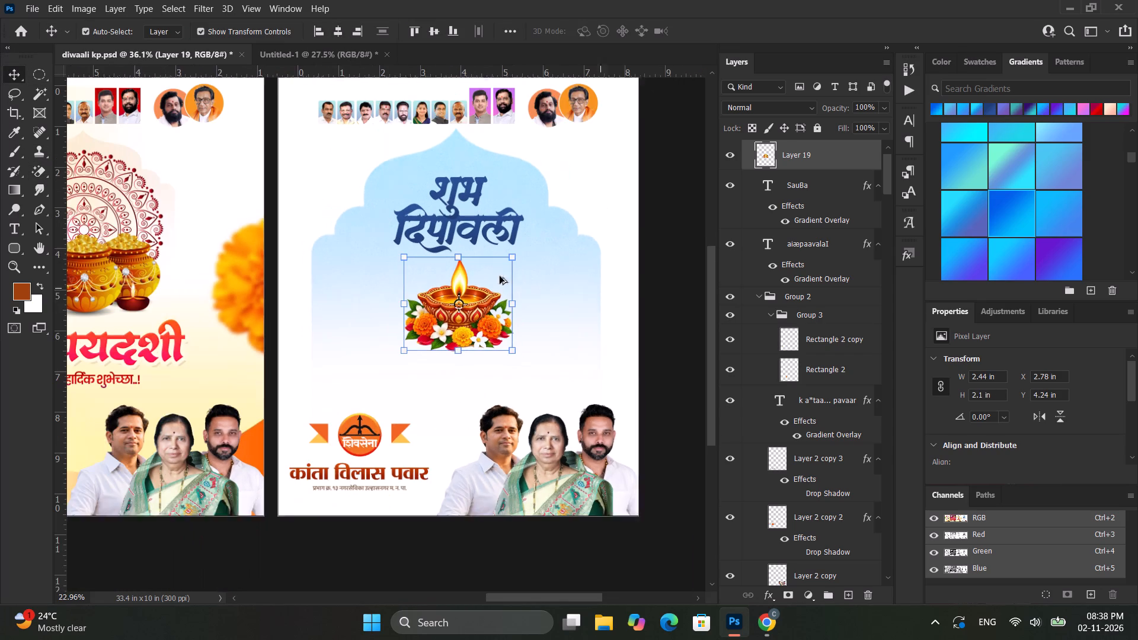
left_click(691, 268)
Enlarge the diya proportionally to about 121%, extending it downward below the headline.
scroll(477, 298, "up", 3, "alt")
left_click(473, 298)
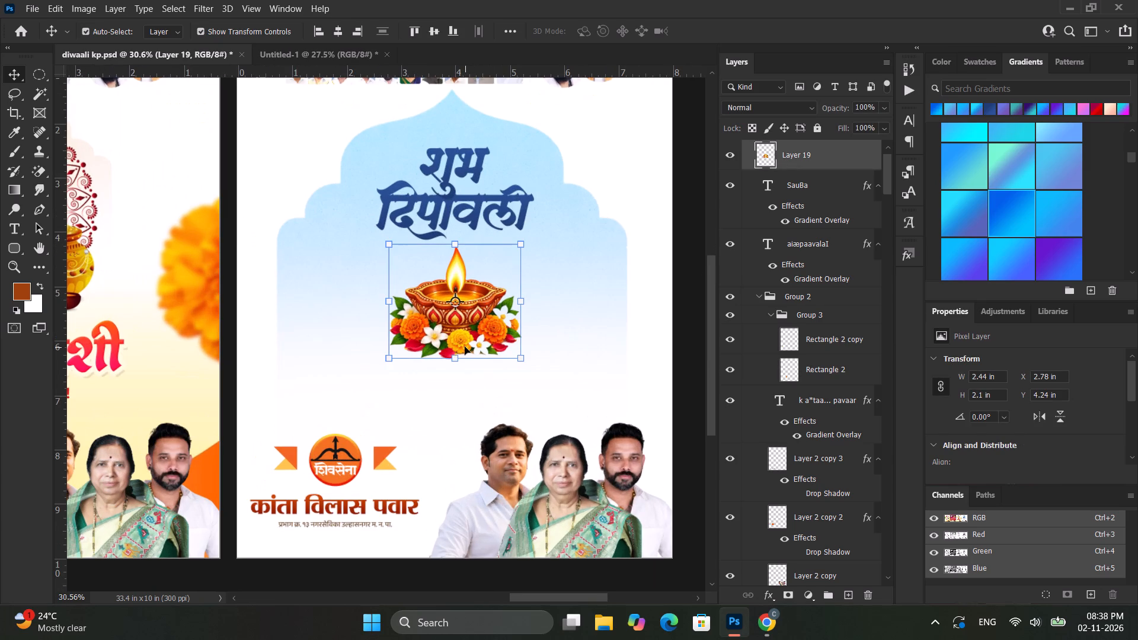
left_click_drag(447, 359, 449, 386)
left_click(730, 36)
scroll(555, 256, "down", 5, "alt")
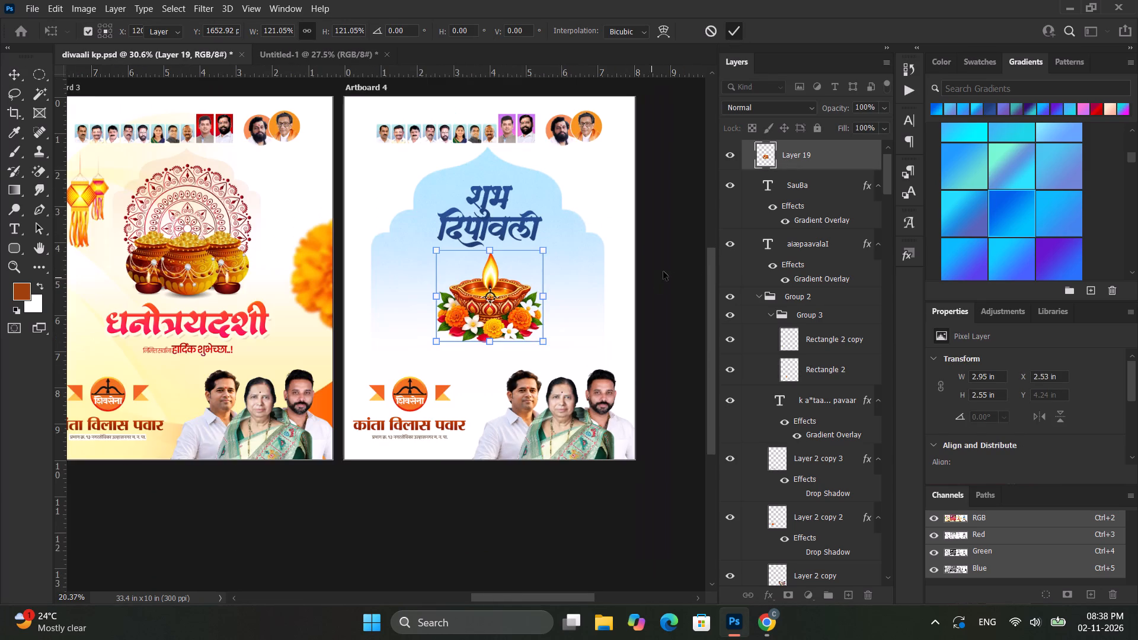
left_click(666, 267)
Set the opacity of the arch's Layer 18 copy to 20%.
scroll(648, 269, "up", 3, "alt")
scroll(647, 268, "down", 12, "ctrl")
left_click(593, 264)
scroll(469, 229, "up", 2, "alt")
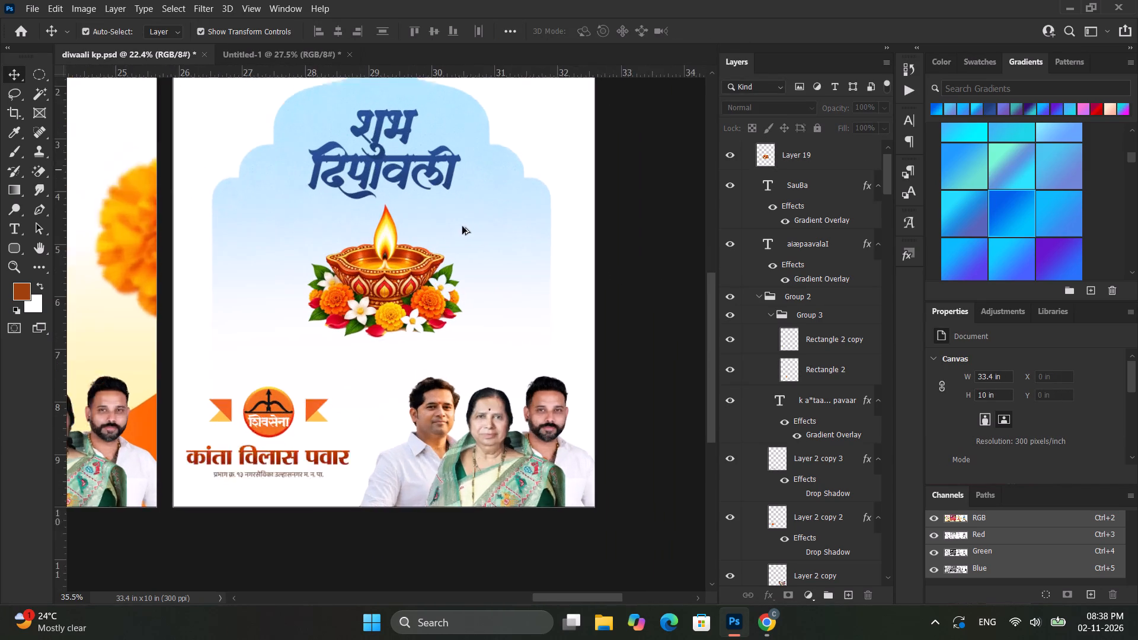
scroll(462, 226, "up", 8, "alt")
scroll(416, 240, "down", 6)
scroll(420, 240, "up", 5)
scroll(420, 240, "down", 7)
left_click(504, 217)
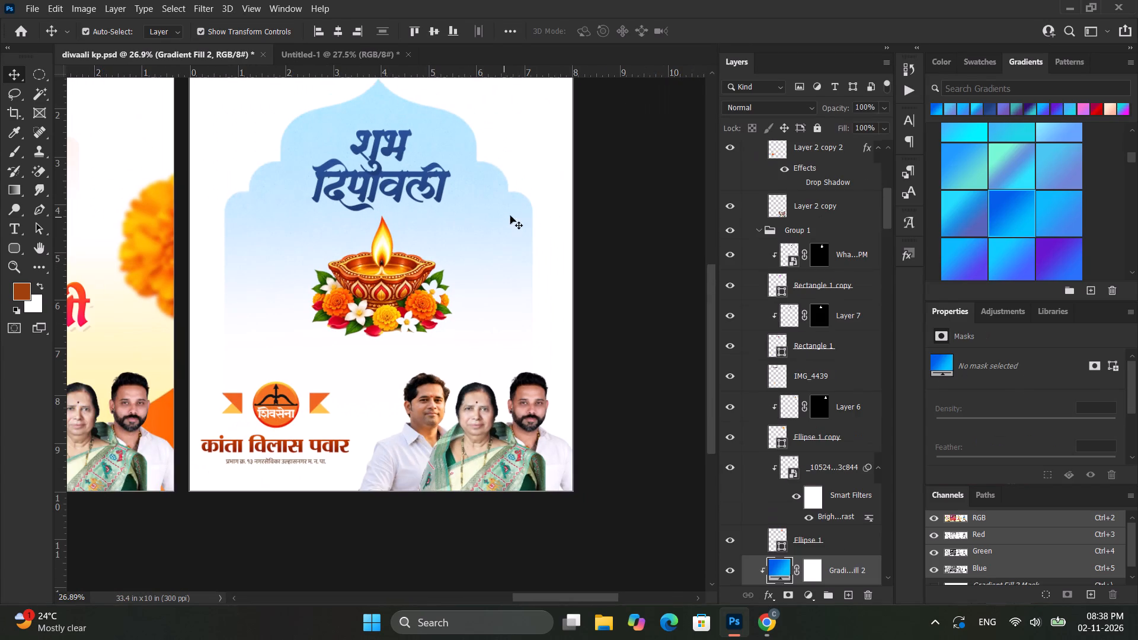
left_click(511, 196)
scroll(813, 524, "down", 5)
left_click(851, 498)
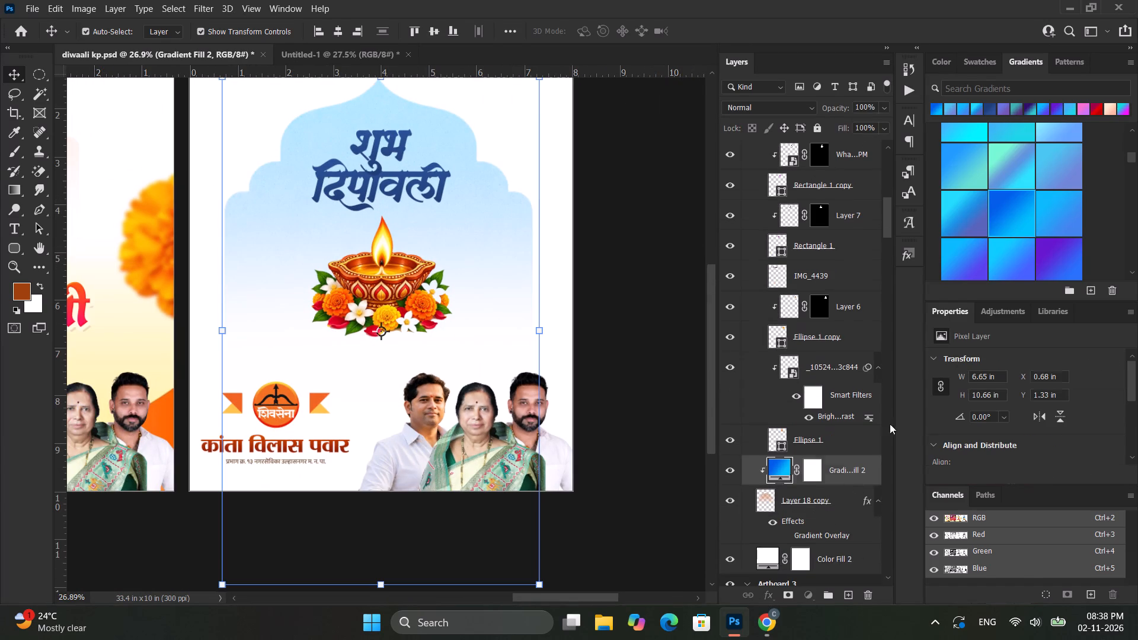
double_click(854, 106)
type("20")
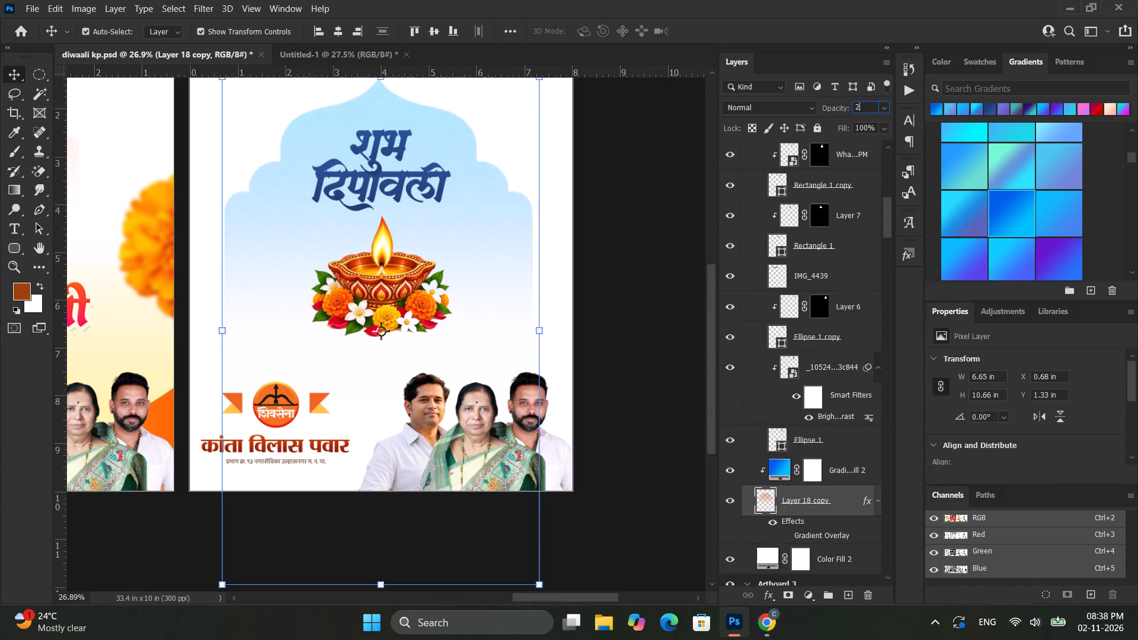
key("Return")
left_click(619, 245)
Change Artboard 4's background Color Fill 2 to the pale cream colour #fffcef.
scroll(603, 244, "up", 5)
scroll(603, 244, "down", 6, "alt")
scroll(610, 245, "up", 1)
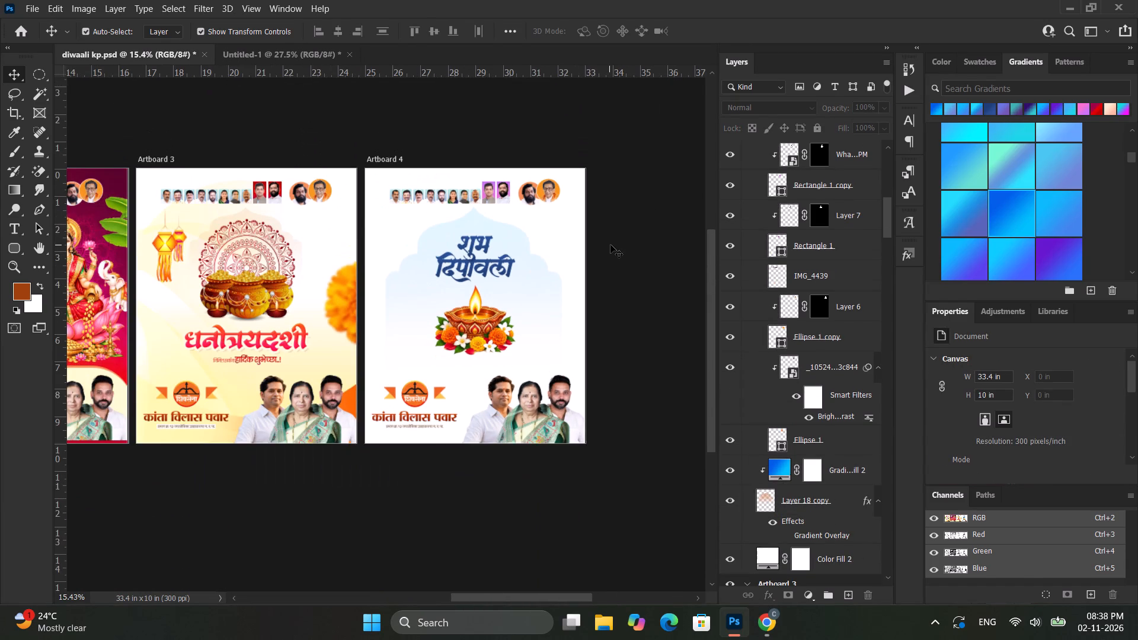
scroll(610, 245, "up", 2)
scroll(1031, 410, "down", 10)
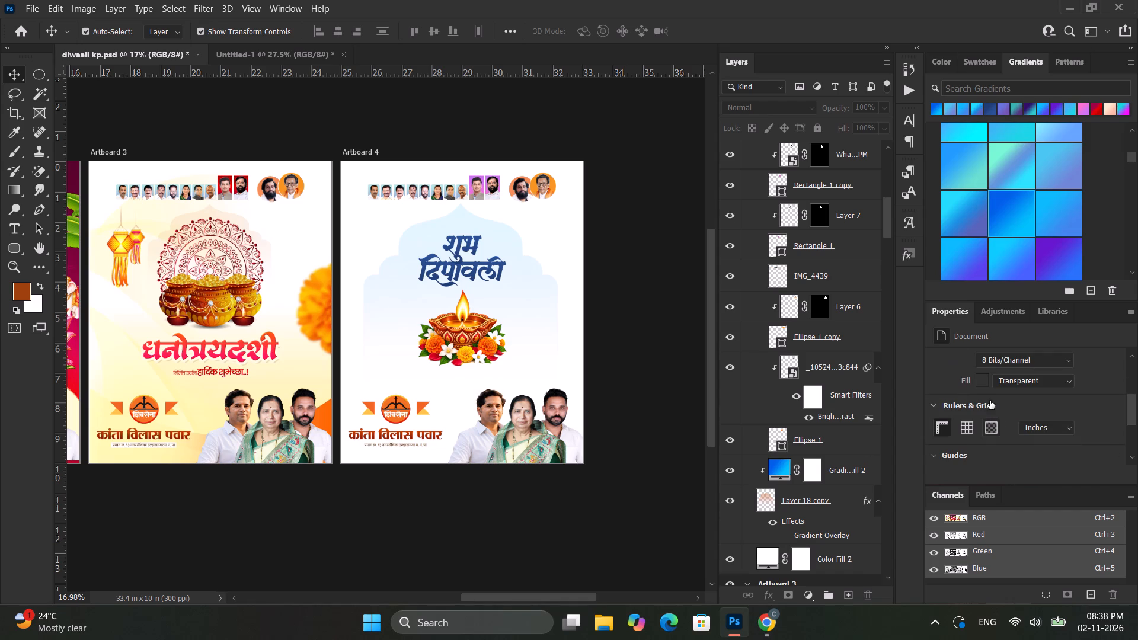
scroll(827, 447, "down", 4)
double_click(769, 481)
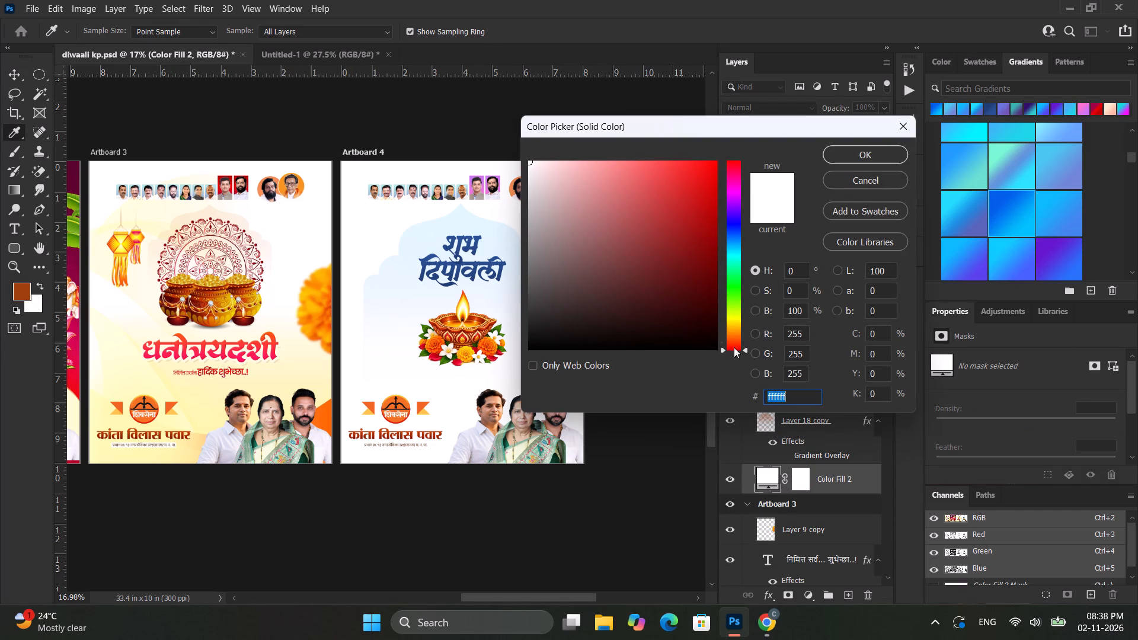
left_click(727, 318)
left_click(732, 324)
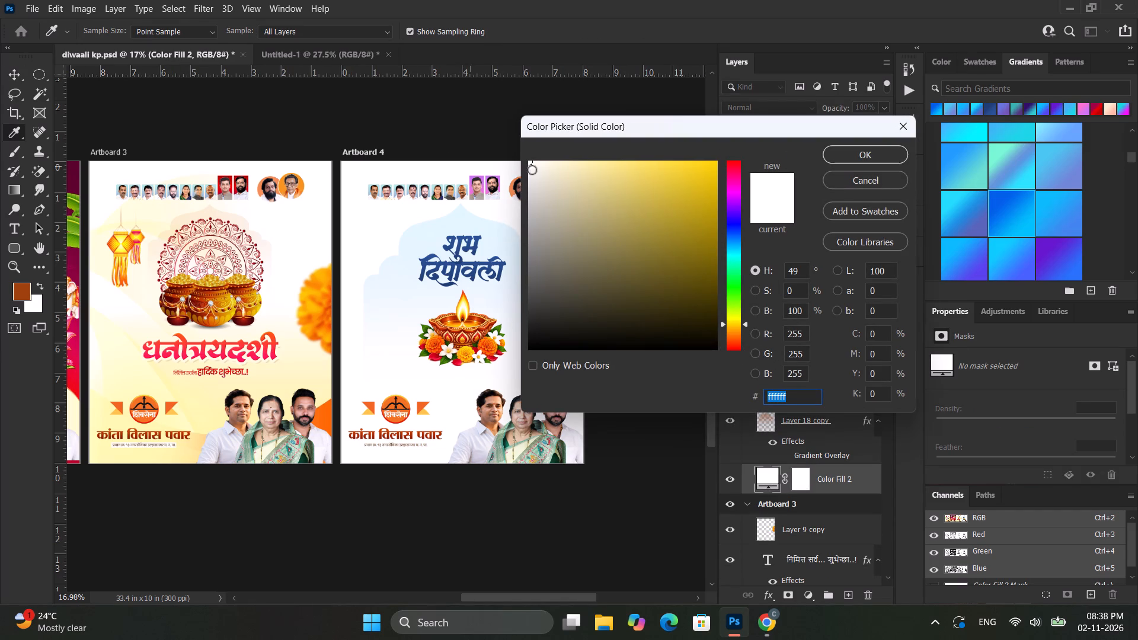
left_click_drag(532, 163, 541, 152)
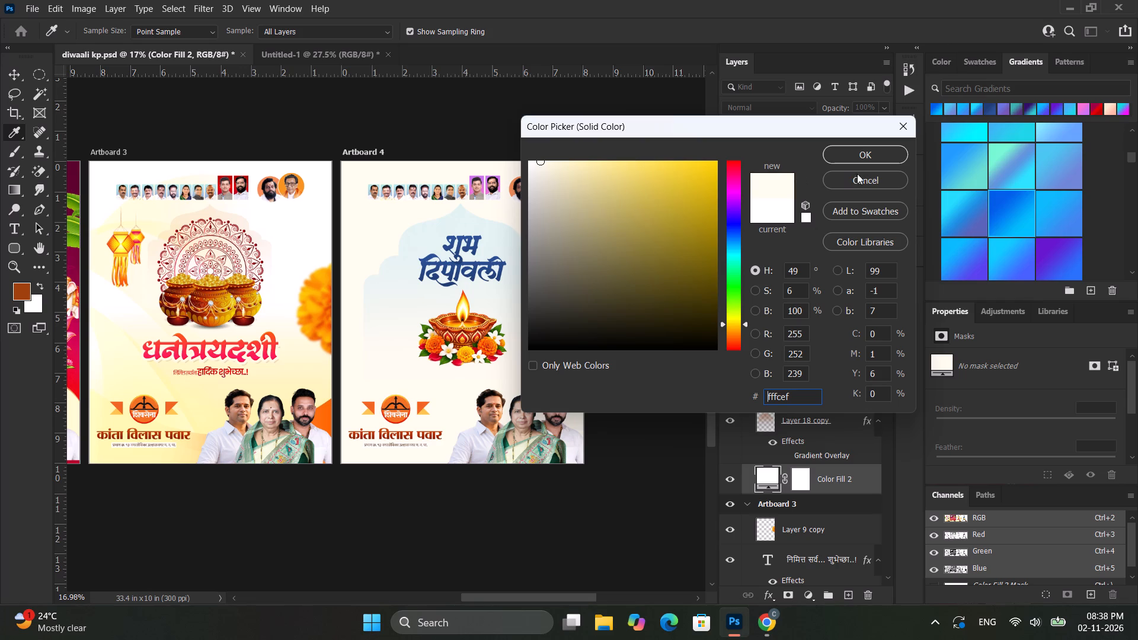
left_click(853, 153)
left_click(656, 277)
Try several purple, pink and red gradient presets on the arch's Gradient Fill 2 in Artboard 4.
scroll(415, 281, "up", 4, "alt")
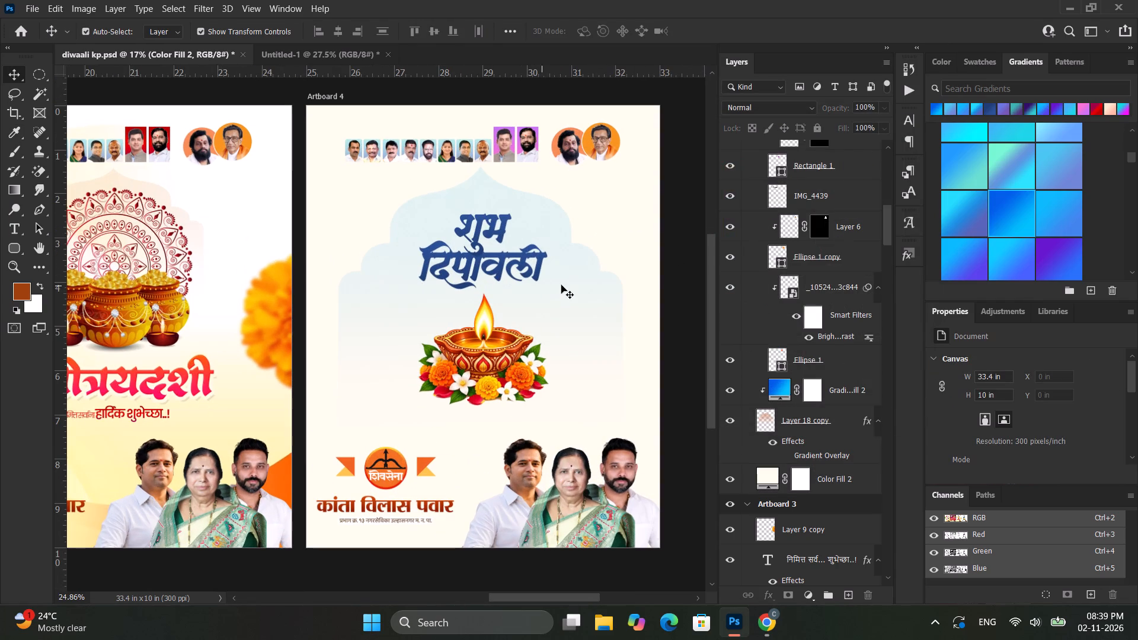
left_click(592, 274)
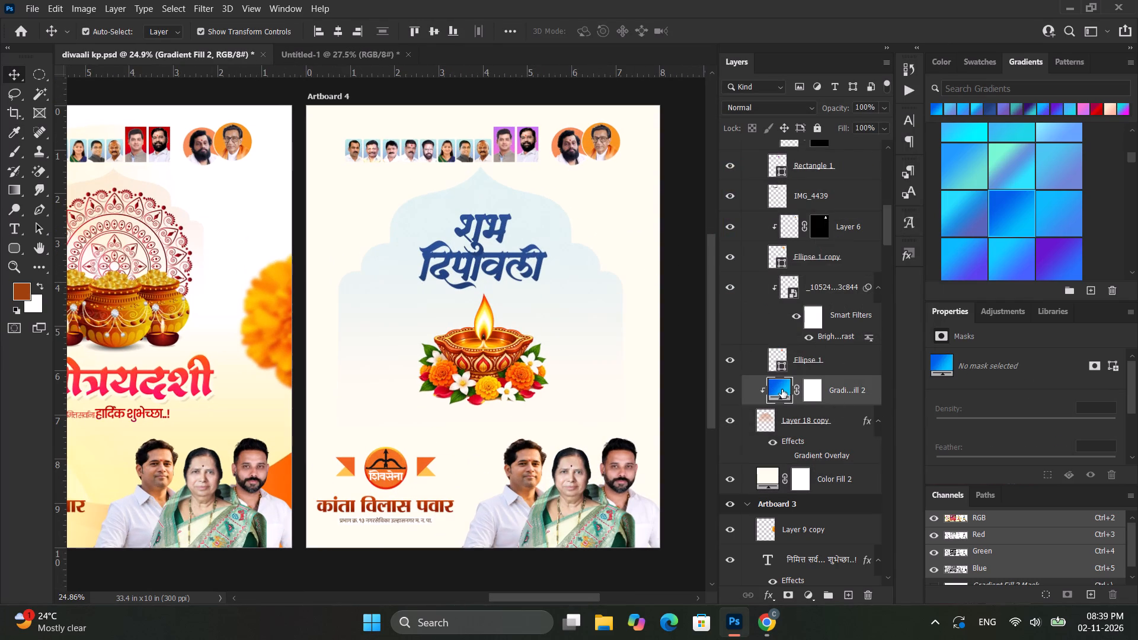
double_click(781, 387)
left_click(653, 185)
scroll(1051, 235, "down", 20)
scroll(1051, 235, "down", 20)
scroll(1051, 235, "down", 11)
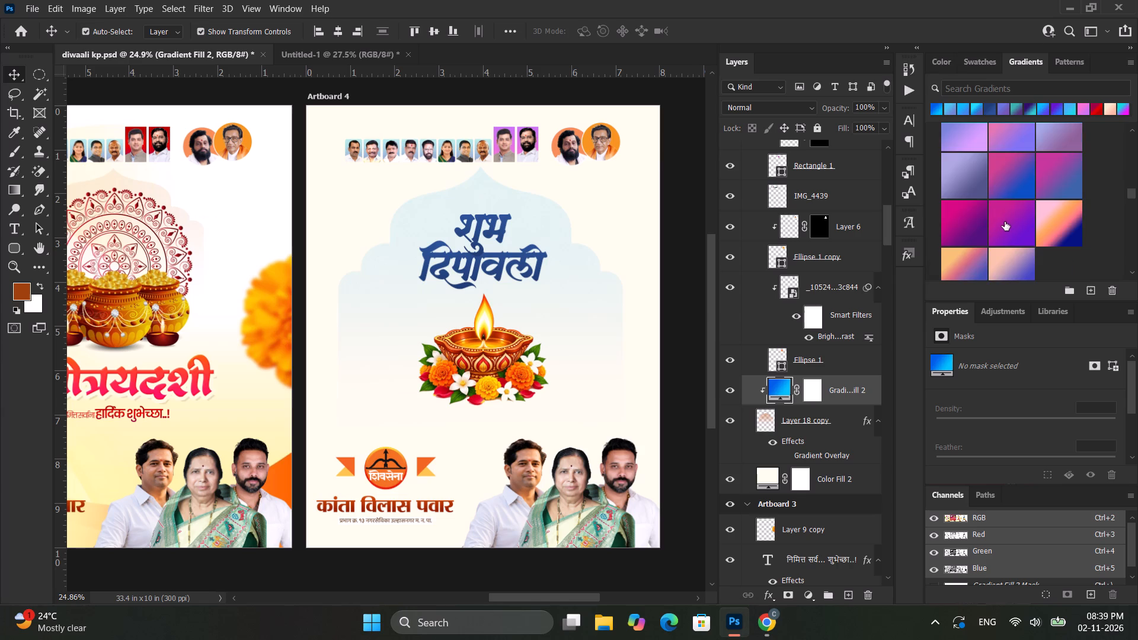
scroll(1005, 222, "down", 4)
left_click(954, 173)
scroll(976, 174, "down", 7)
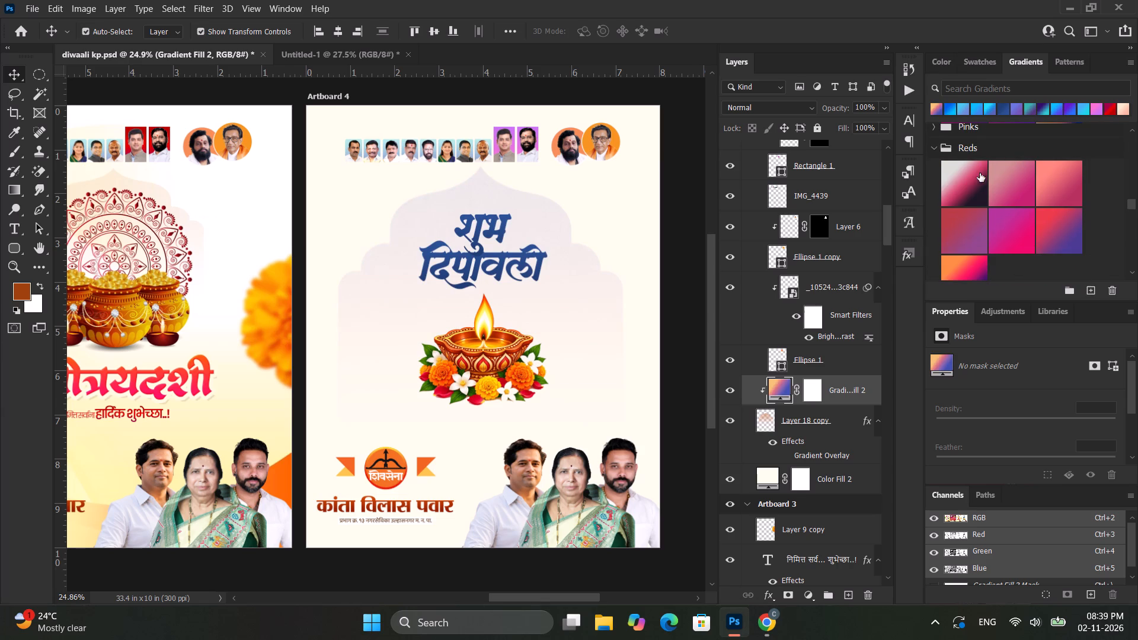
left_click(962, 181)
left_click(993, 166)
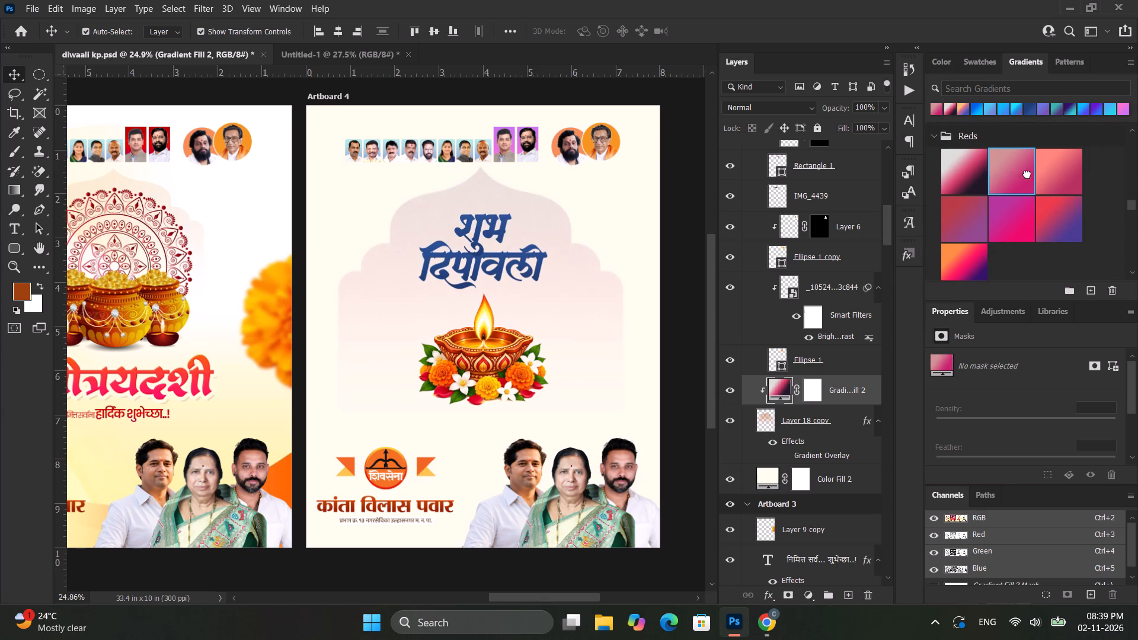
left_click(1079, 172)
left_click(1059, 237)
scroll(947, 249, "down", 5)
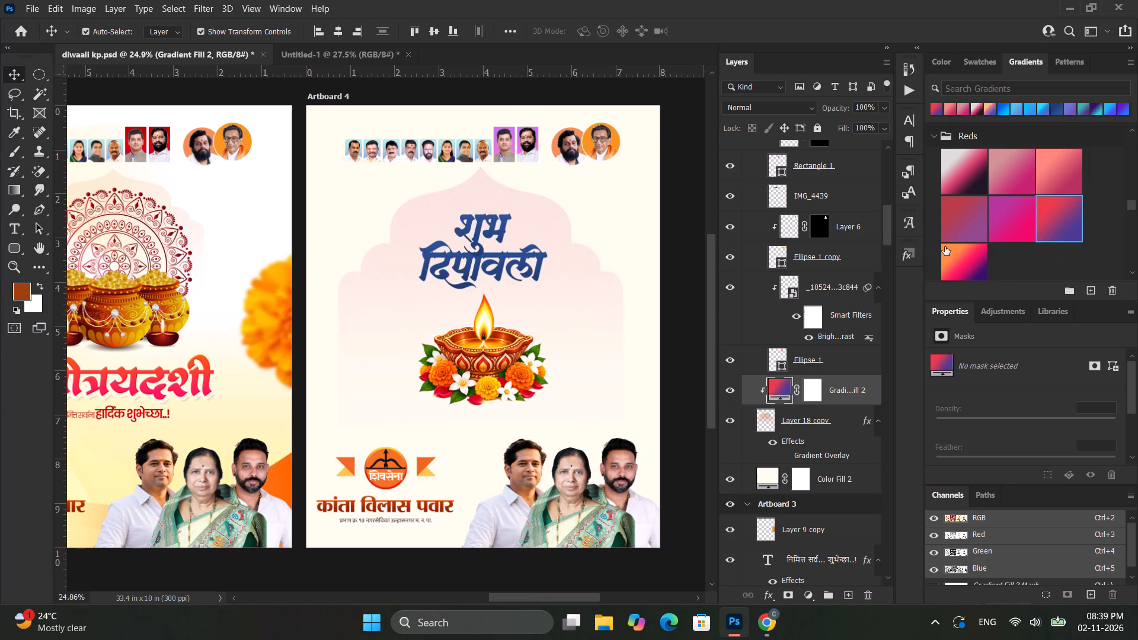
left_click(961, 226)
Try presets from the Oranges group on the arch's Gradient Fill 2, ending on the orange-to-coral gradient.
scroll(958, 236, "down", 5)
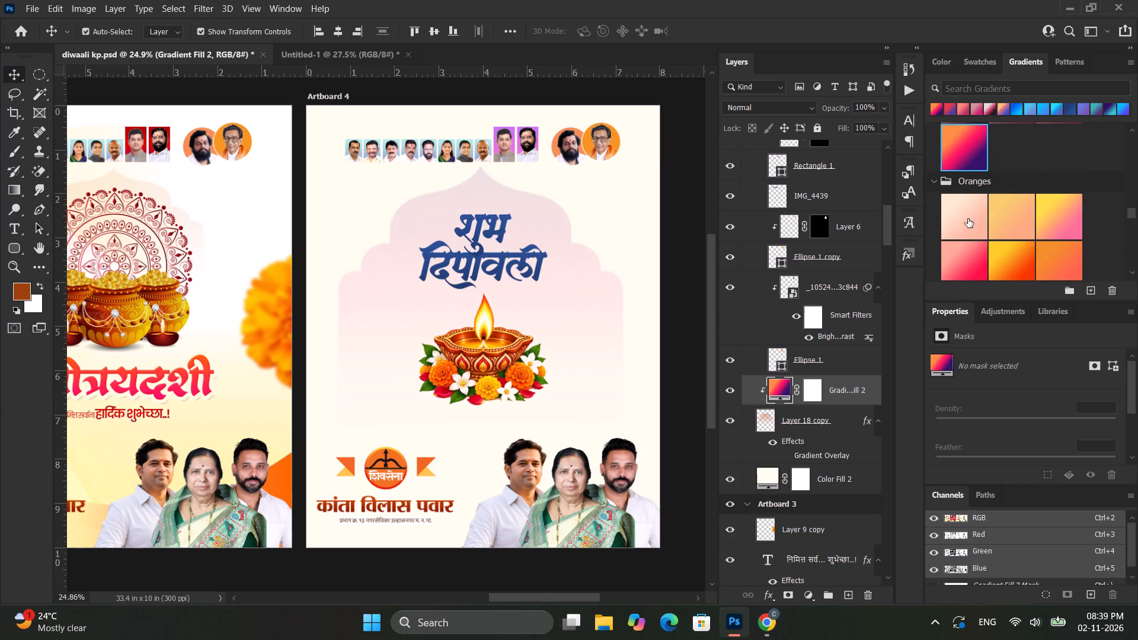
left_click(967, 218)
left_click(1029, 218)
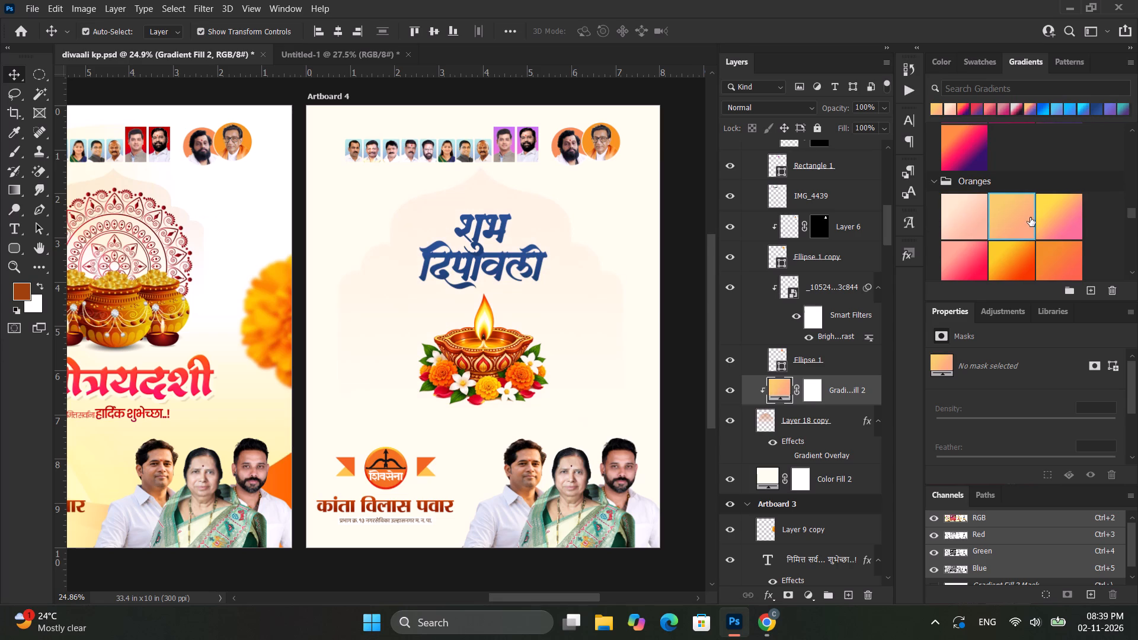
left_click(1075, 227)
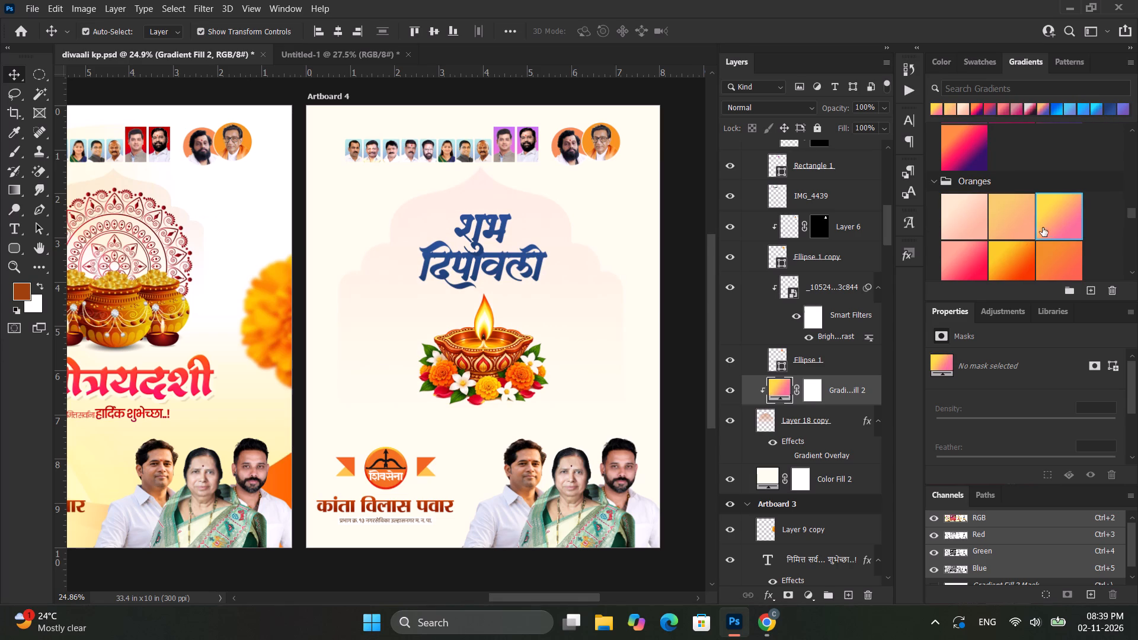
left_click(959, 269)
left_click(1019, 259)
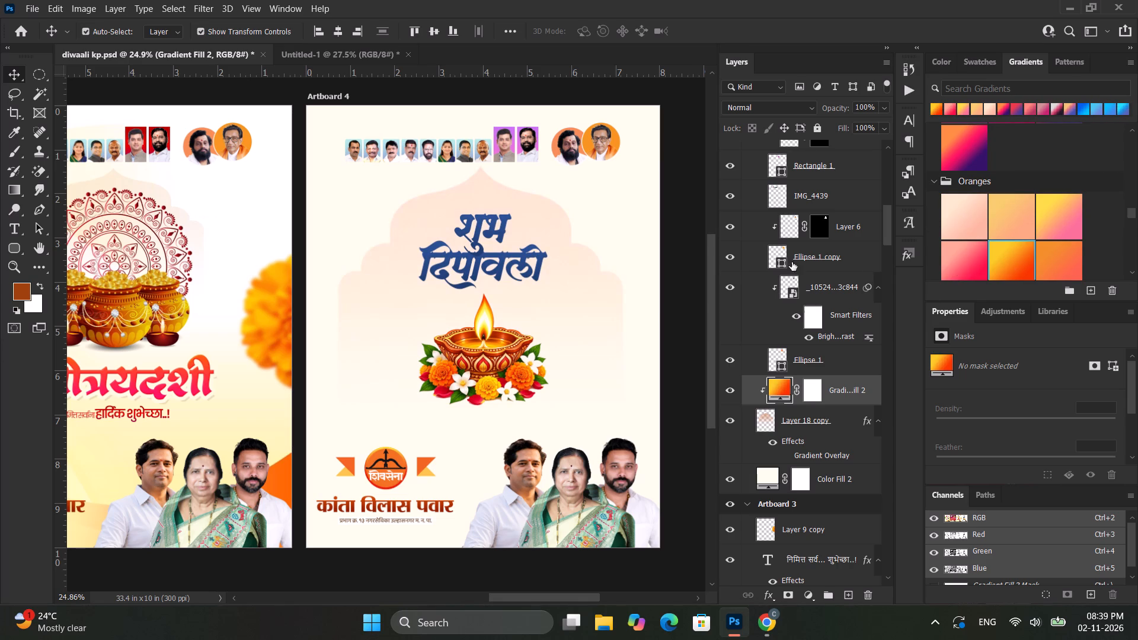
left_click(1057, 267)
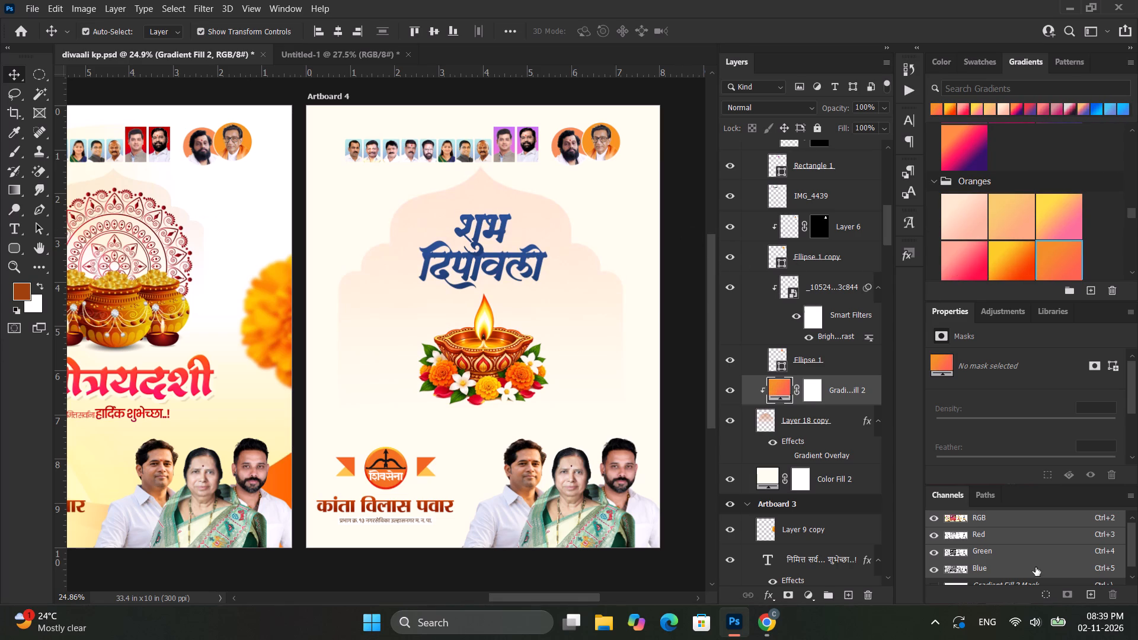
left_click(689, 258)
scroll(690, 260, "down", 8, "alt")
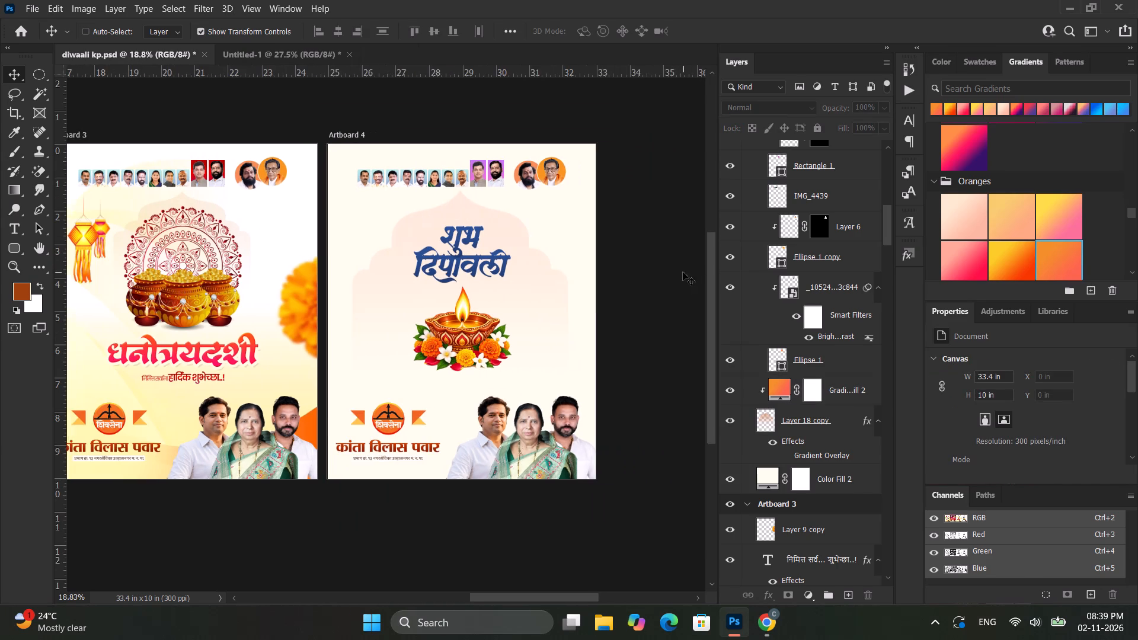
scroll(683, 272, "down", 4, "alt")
Recolour the headline word शुभ with the orange-to-coral gradient preset from the Oranges group.
scroll(523, 283, "up", 5, "alt")
scroll(436, 280, "up", 10)
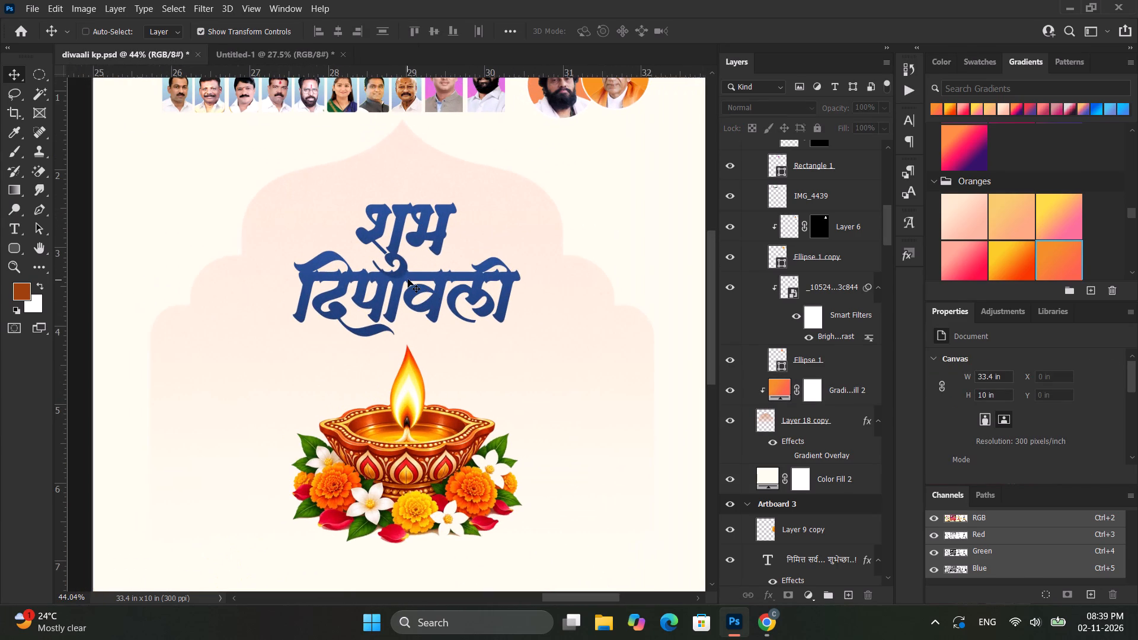
left_click(423, 228)
left_click(1018, 258)
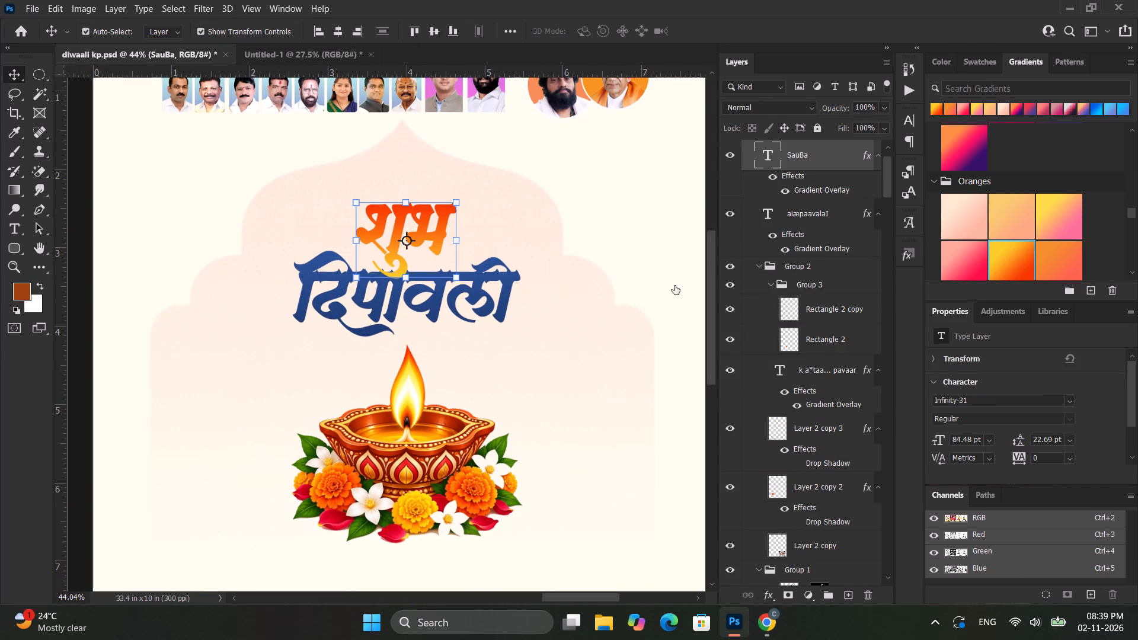
left_click(1056, 257)
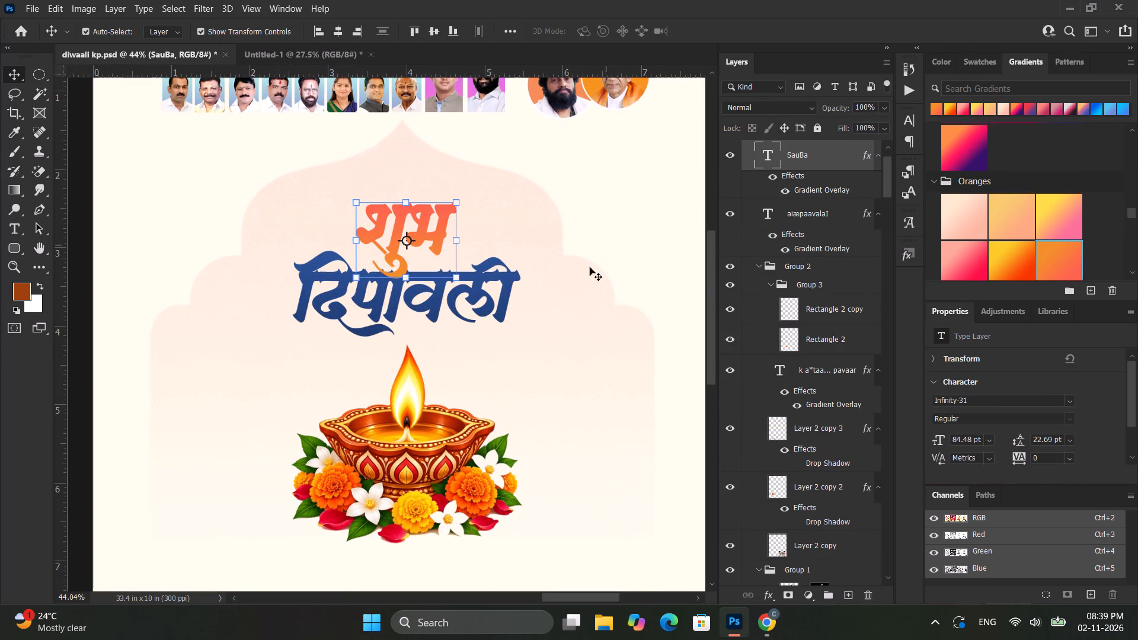
Apply the same orange-to-coral gradient preset to the headline word दिपावली.
left_click(518, 286)
left_click(1049, 251)
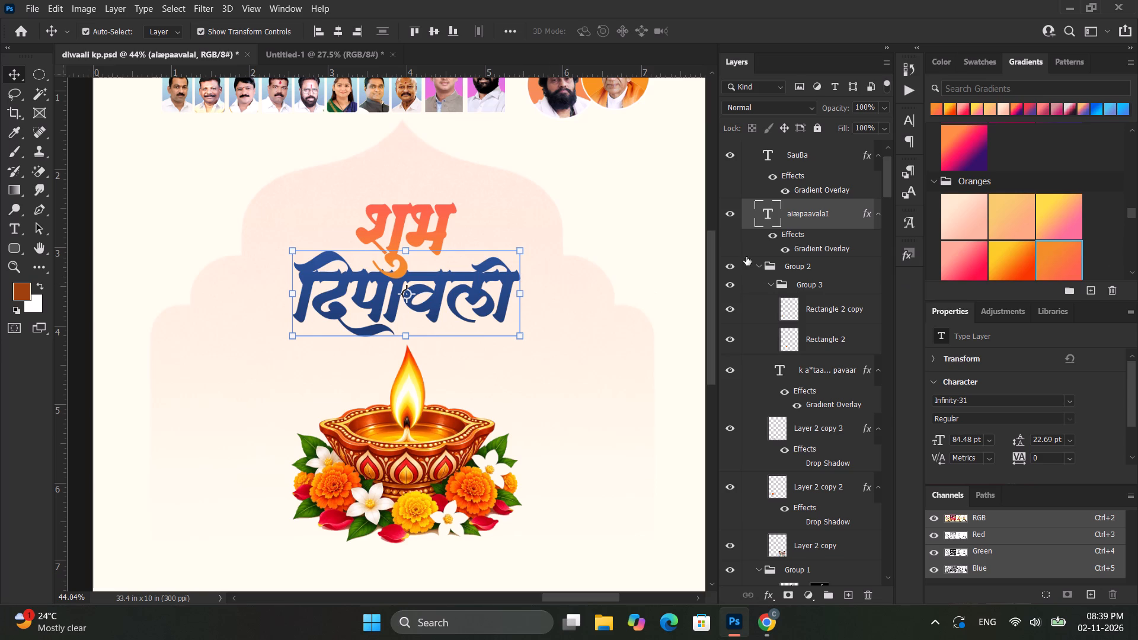
scroll(655, 296, "down", 6, "alt")
scroll(686, 280, "down", 5, "ctrl")
left_click(682, 279)
scroll(682, 279, "down", 5, "alt")
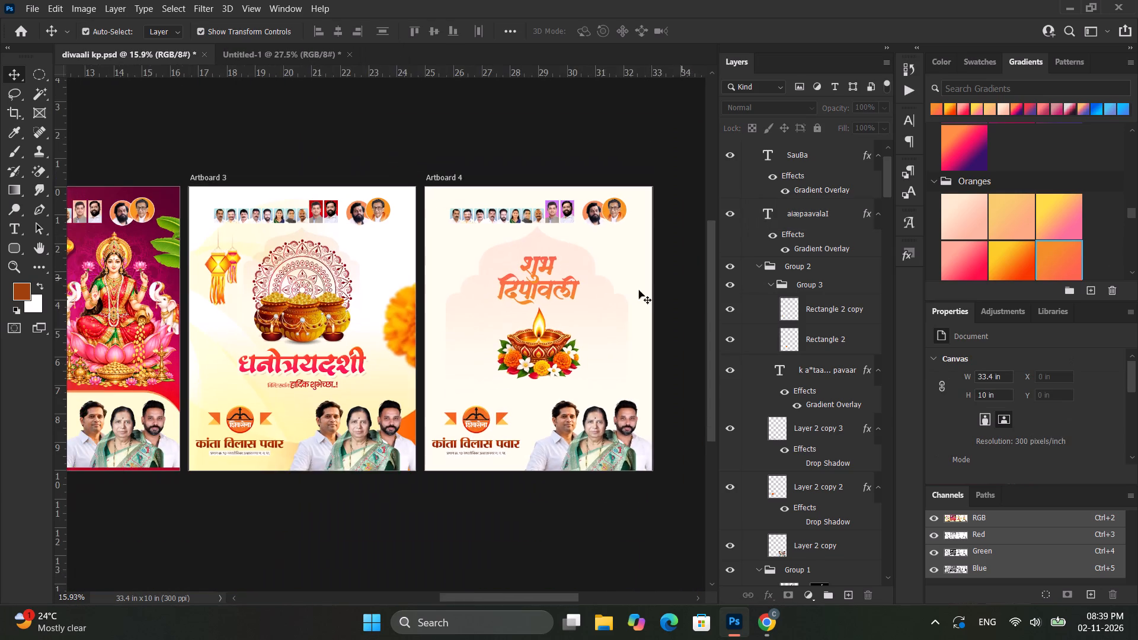
scroll(639, 290, "down", 4, "alt")
Try further Oranges presets on the arch's Gradient Fill 2 and settle on the yellow-to-magenta gradient.
scroll(494, 311, "up", 9, "alt")
left_click(614, 294)
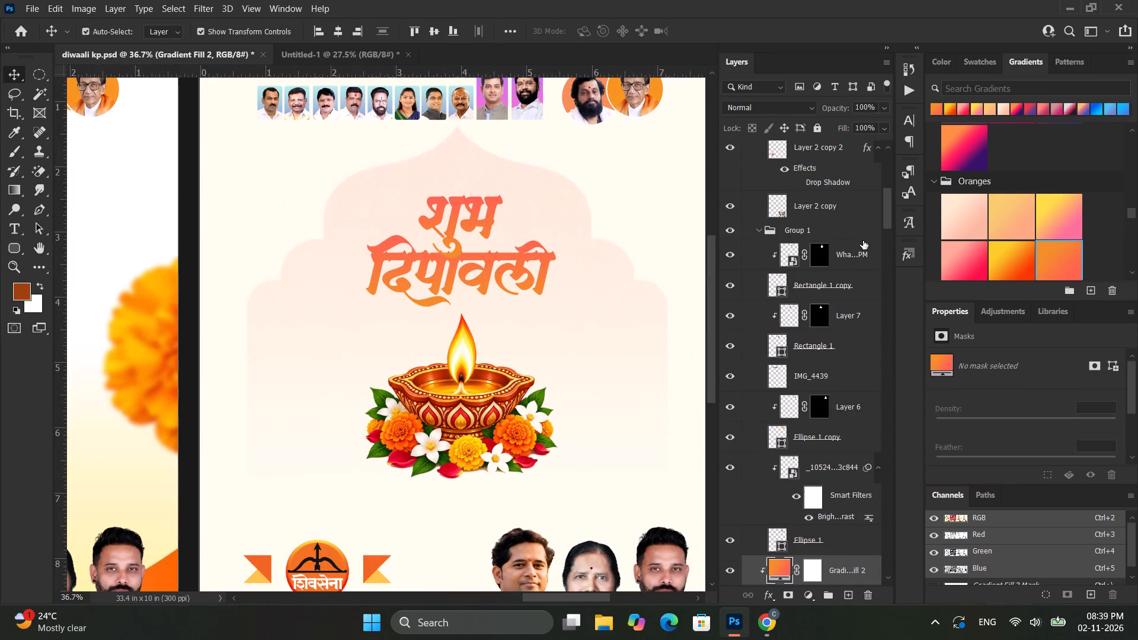
scroll(1014, 218, "down", 12)
left_click(970, 197)
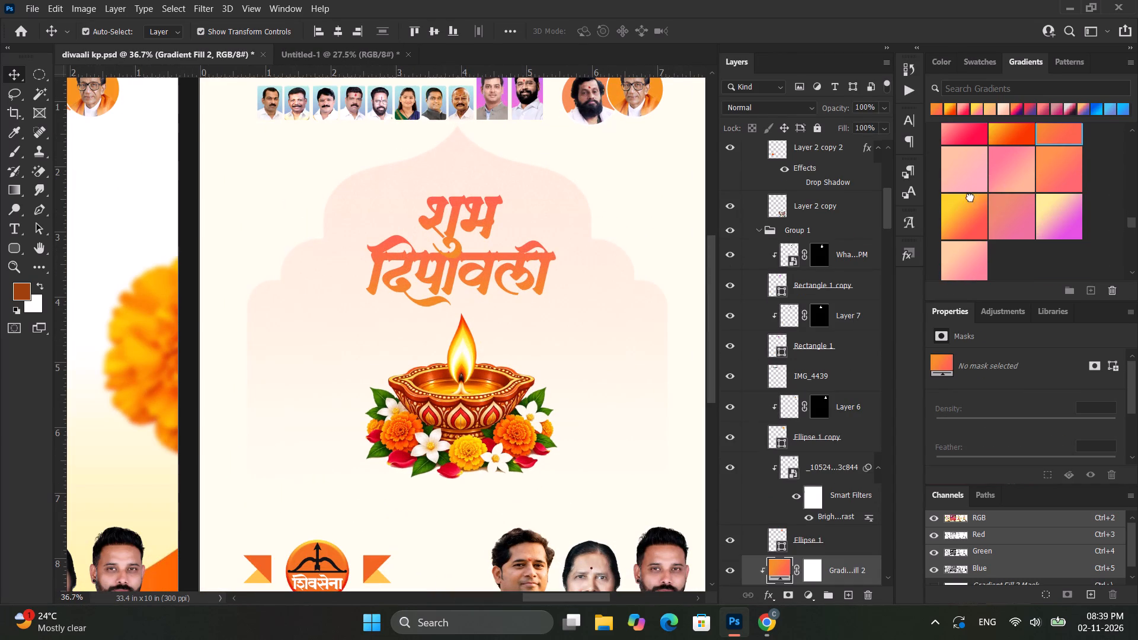
left_click(965, 186)
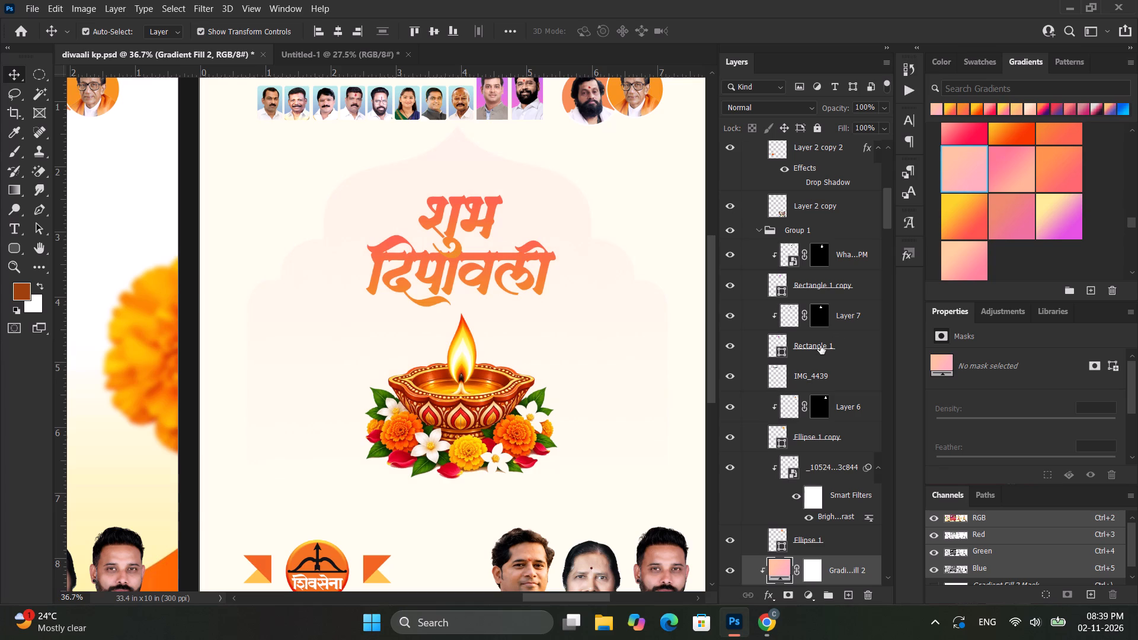
scroll(615, 329, "down", 12, "alt")
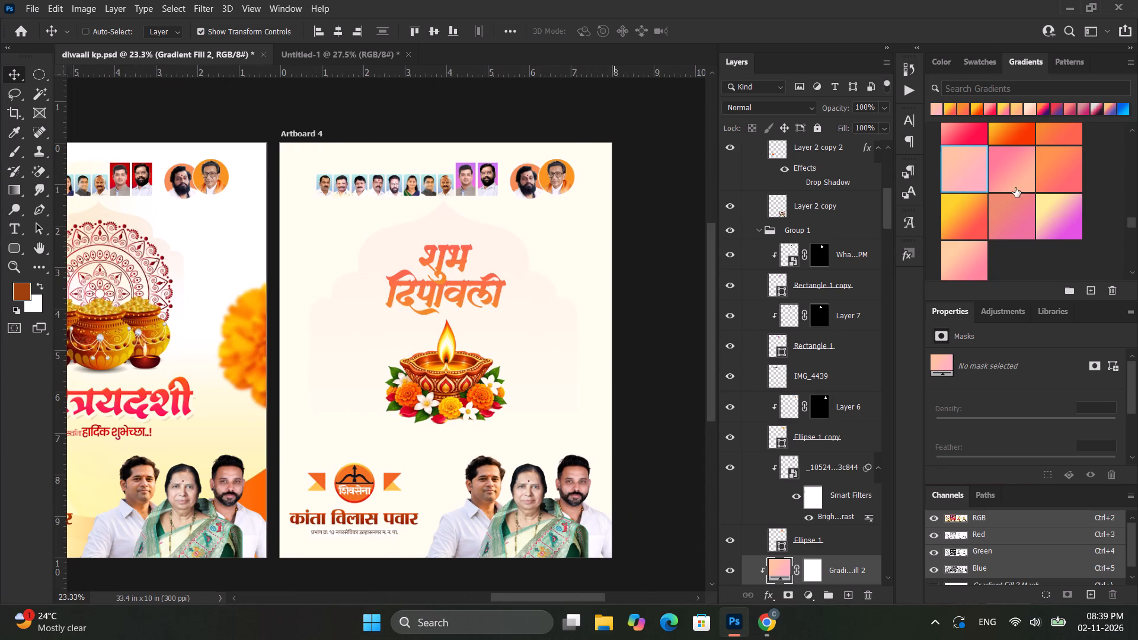
scroll(1019, 223, "down", 1)
left_click(1017, 212)
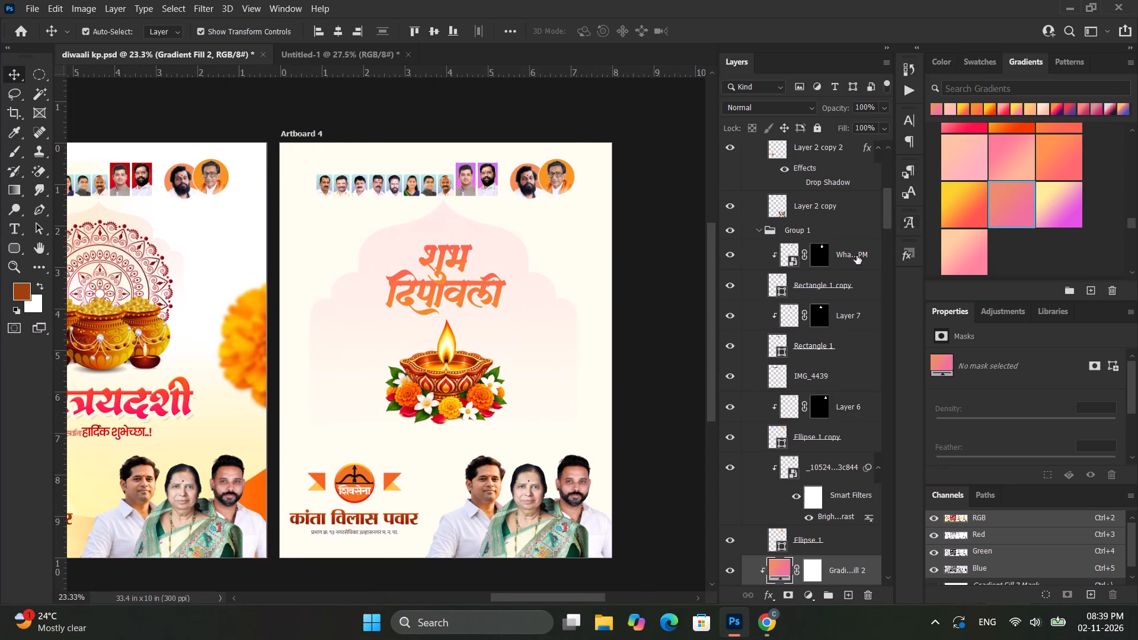
left_click(1059, 202)
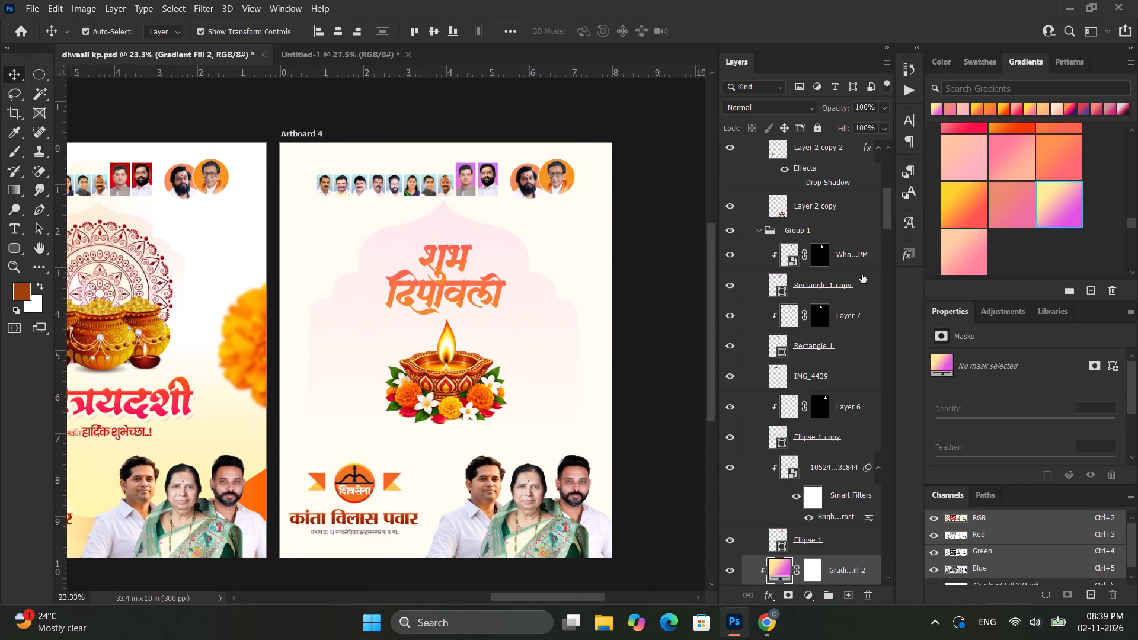
left_click(624, 312)
scroll(623, 311, "down", 7, "alt")
Move the word शुभ slightly upward, away from दिपावली.
scroll(469, 280, "up", 10, "alt")
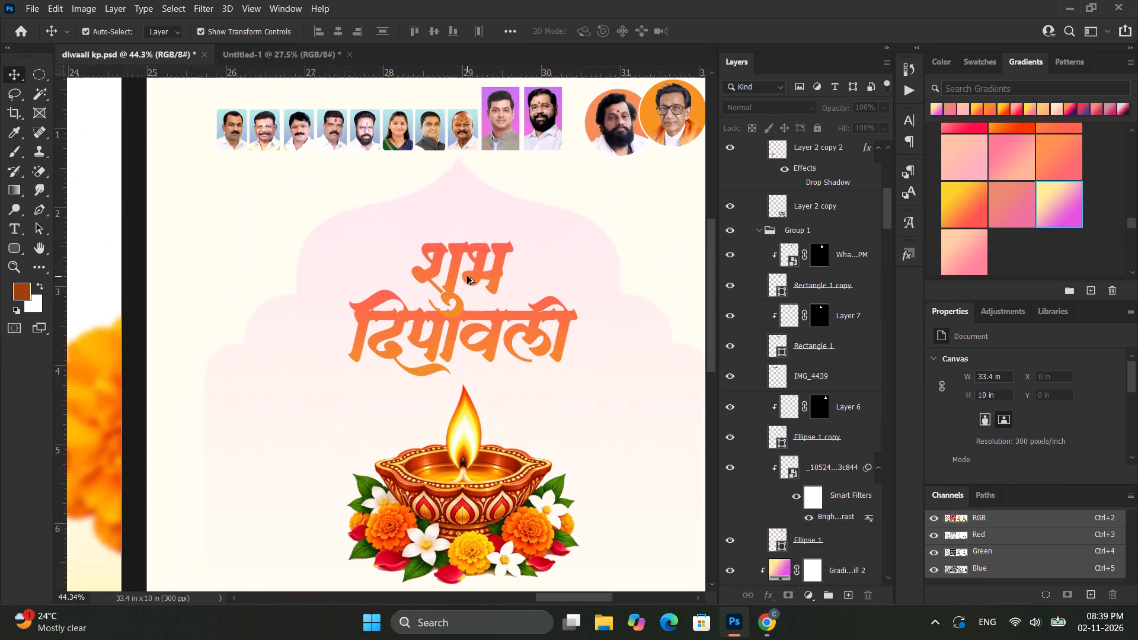
scroll(473, 263, "up", 4, "alt")
left_click(473, 262)
left_click_drag(489, 244, 492, 230, "shift")
scroll(492, 230, "down", 6, "alt")
scroll(675, 251, "down", 10, "alt")
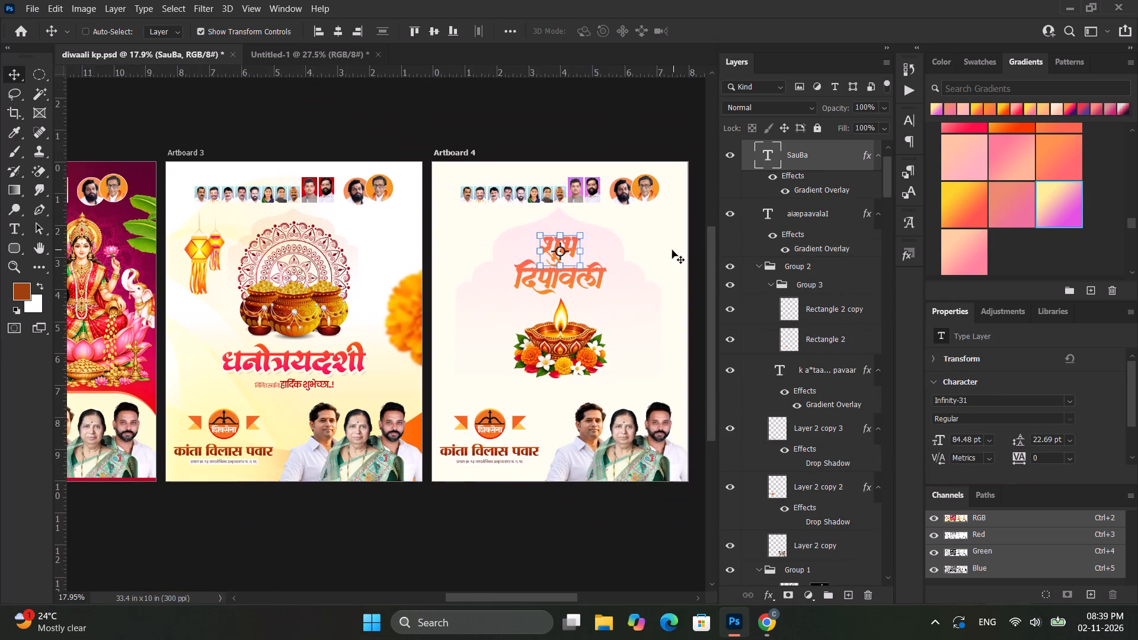
scroll(672, 250, "down", 3, "alt")
left_click(663, 250)
Move the word शुभ down about 0.07 in towards दिपावली, keeping it centred above the diya.
scroll(572, 248, "up", 4, "alt")
scroll(449, 268, "up", 5, "ctrl")
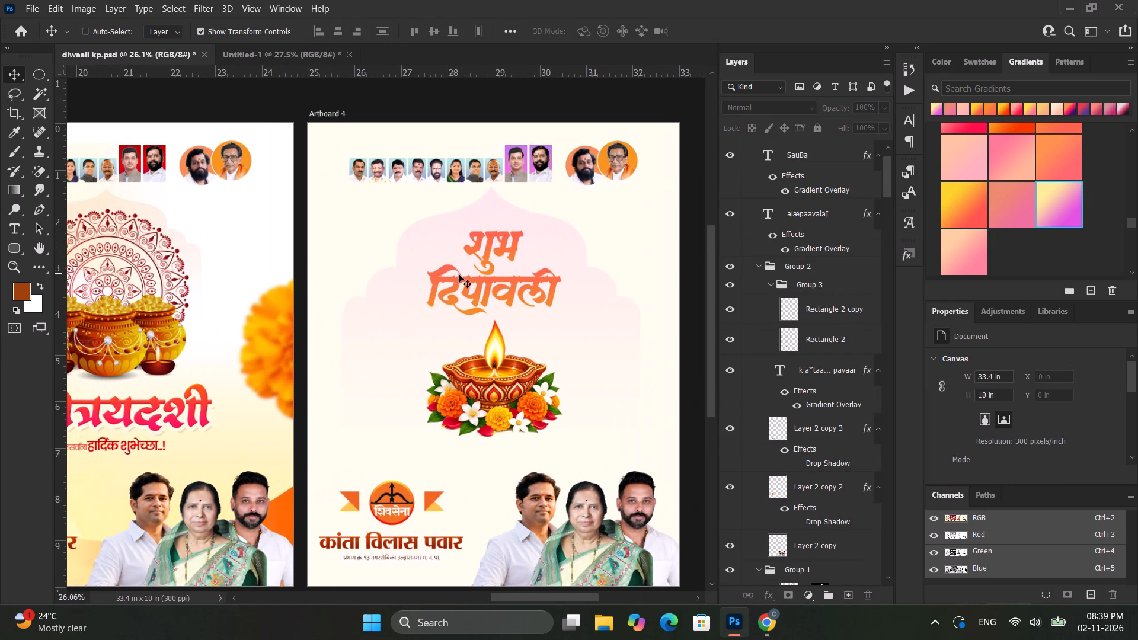
scroll(461, 274, "up", 14, "ctrl")
scroll(564, 233, "down", 13, "ctrl")
left_click(503, 227)
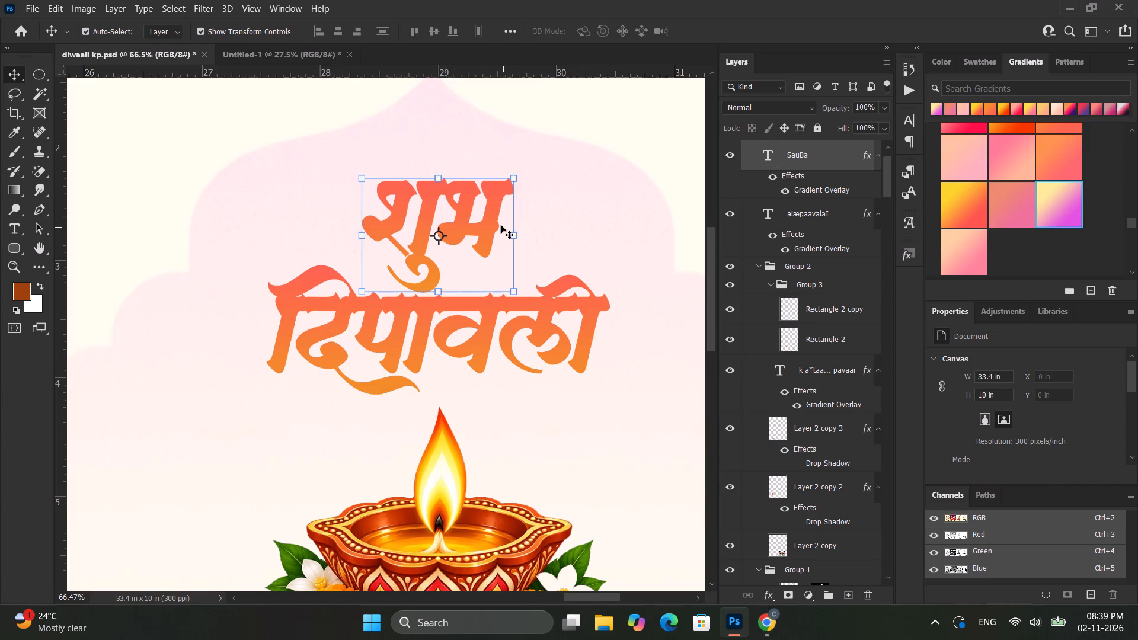
left_click_drag(490, 210, 488, 219, "shift")
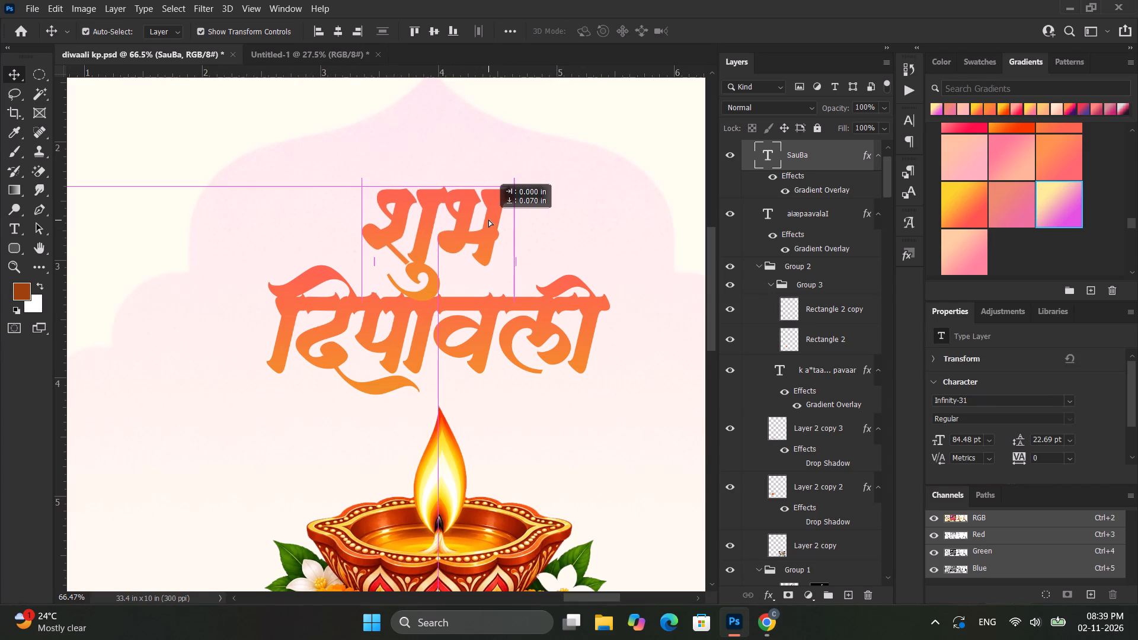
left_click_drag(488, 219, 486, 222, "shift")
scroll(488, 225, "down", 3, "alt")
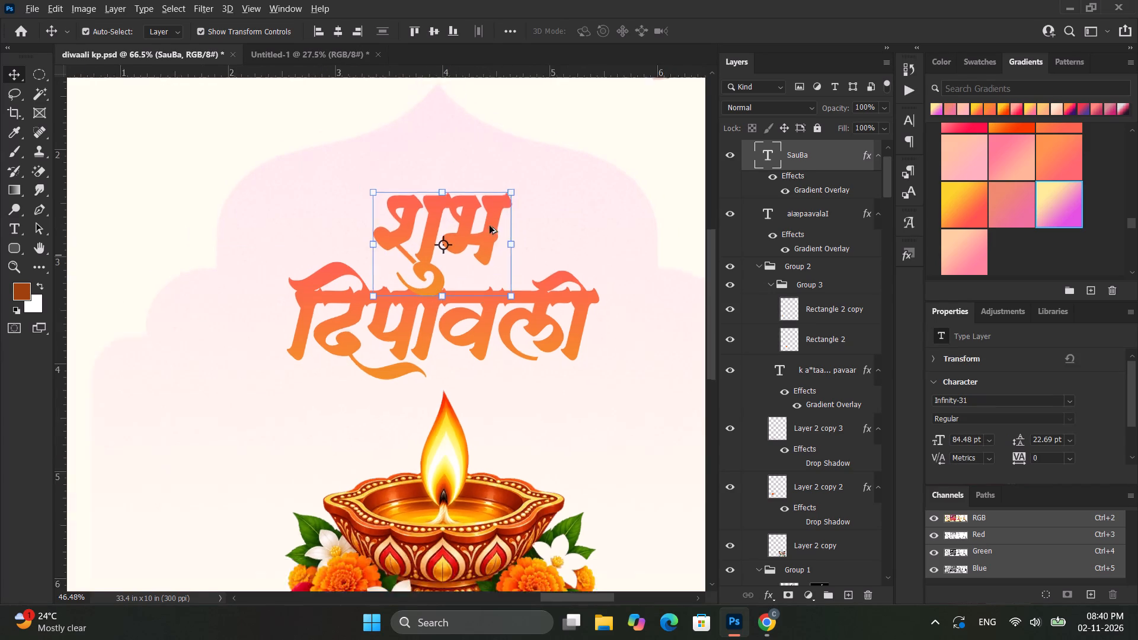
scroll(490, 226, "down", 4, "alt")
left_click(645, 207)
scroll(644, 209, "down", 13, "alt")
left_click(659, 209)
Set the opacity of the arch's Layer 18 copy to 100%.
scroll(529, 207, "up", 3, "alt")
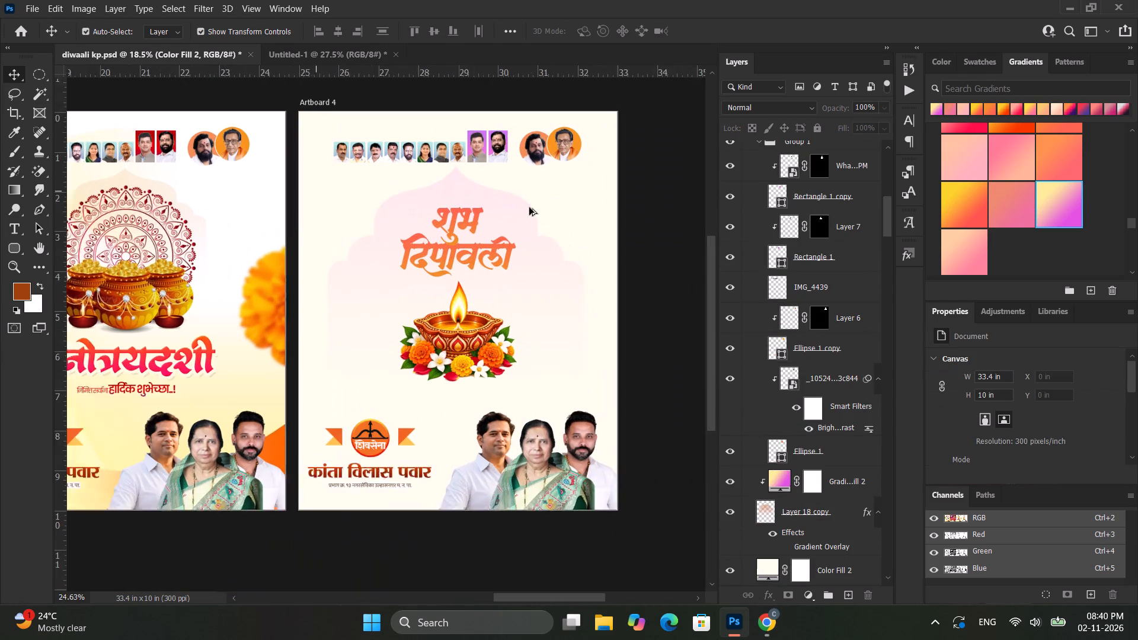
scroll(529, 207, "down", 5, "ctrl")
left_click(619, 273)
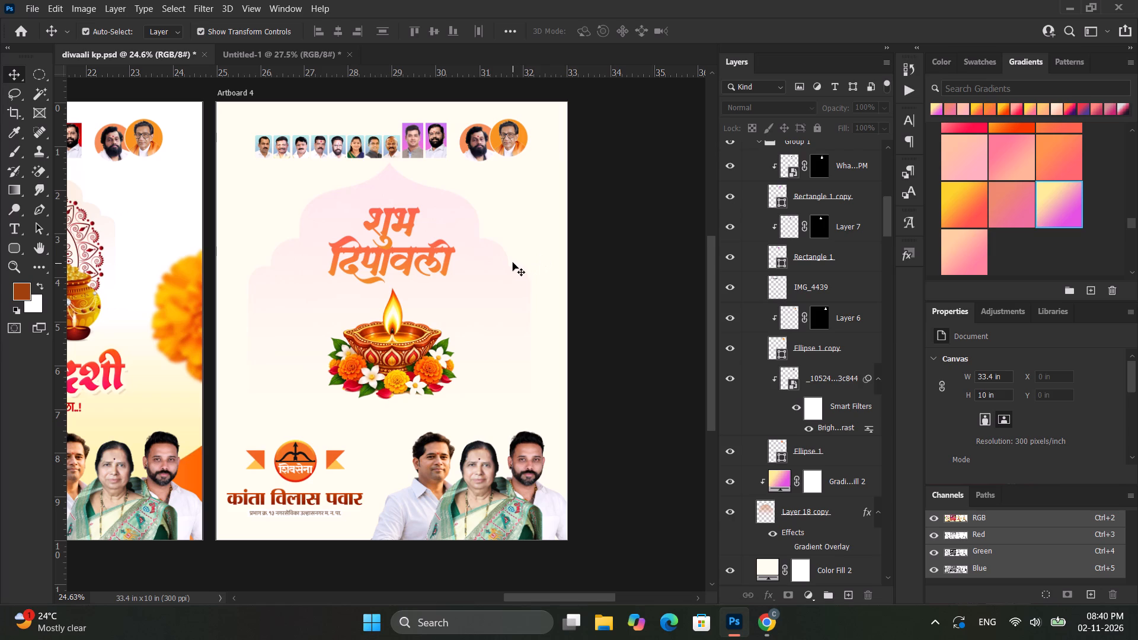
left_click(485, 264)
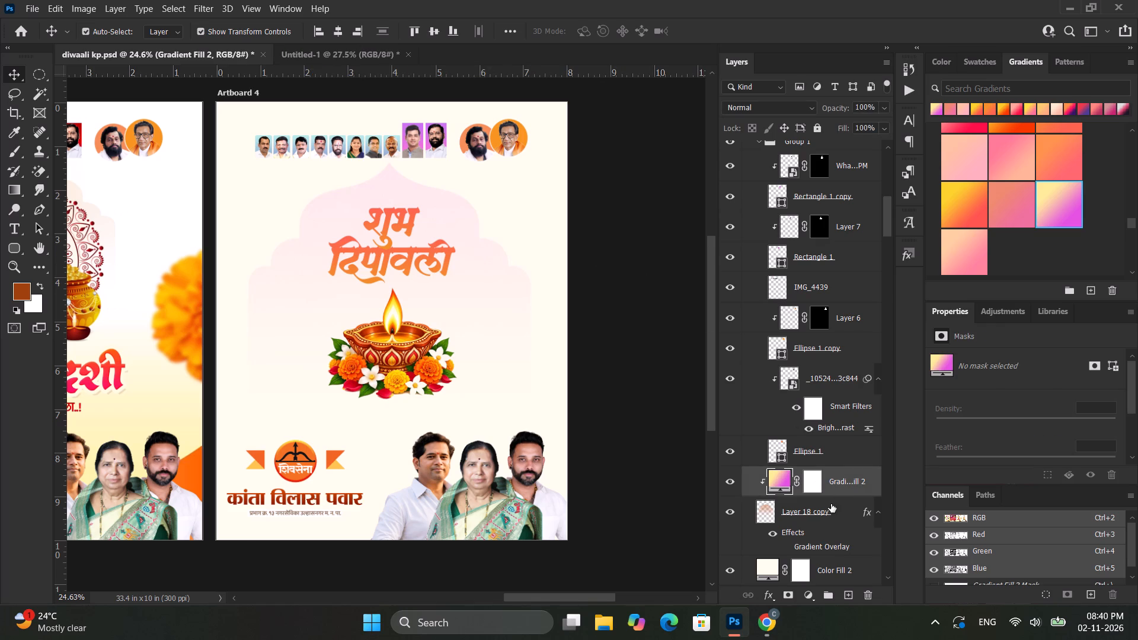
left_click(831, 504)
double_click(856, 104)
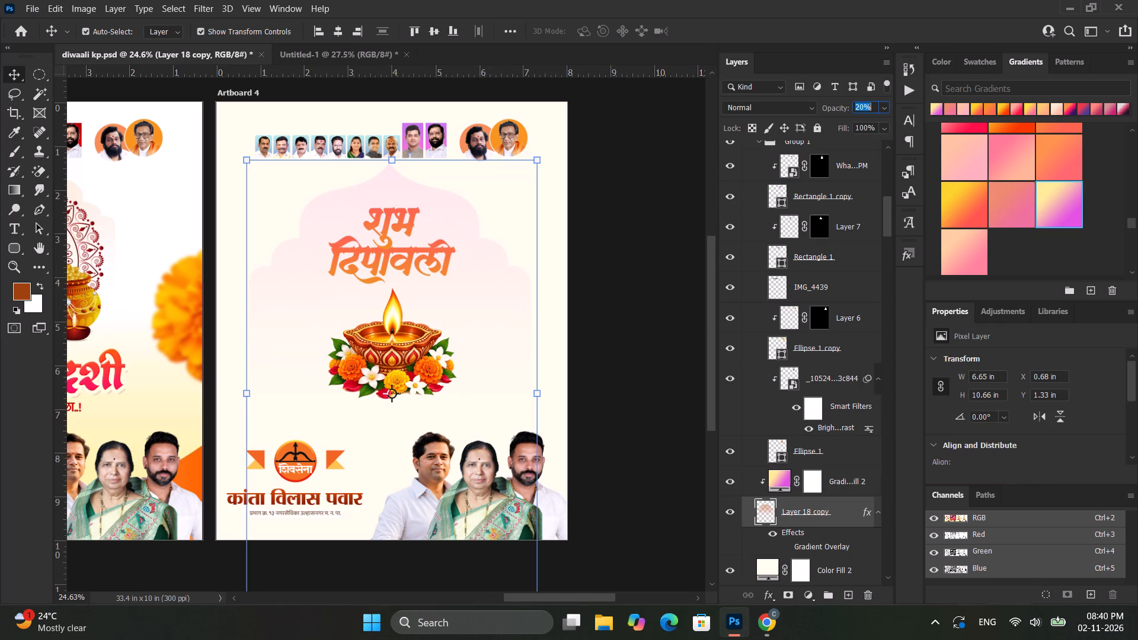
type("100")
key("Return")
left_click(628, 232)
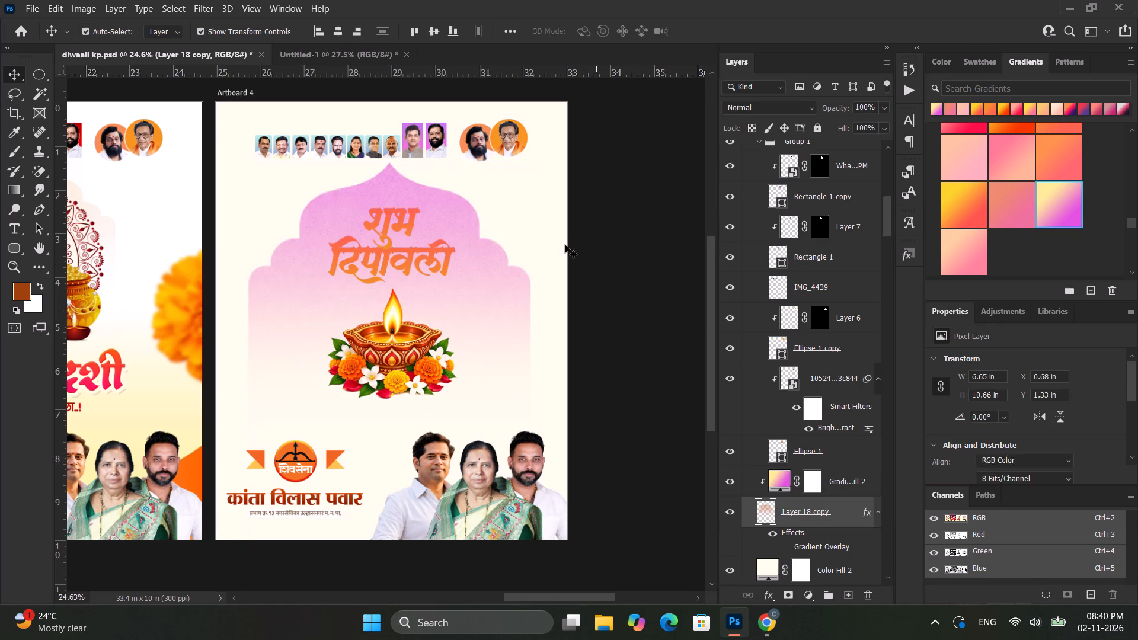
Try several Oranges presets on the arch's Gradient Fill 2 and settle on the pale peach gradient.
left_click(516, 295)
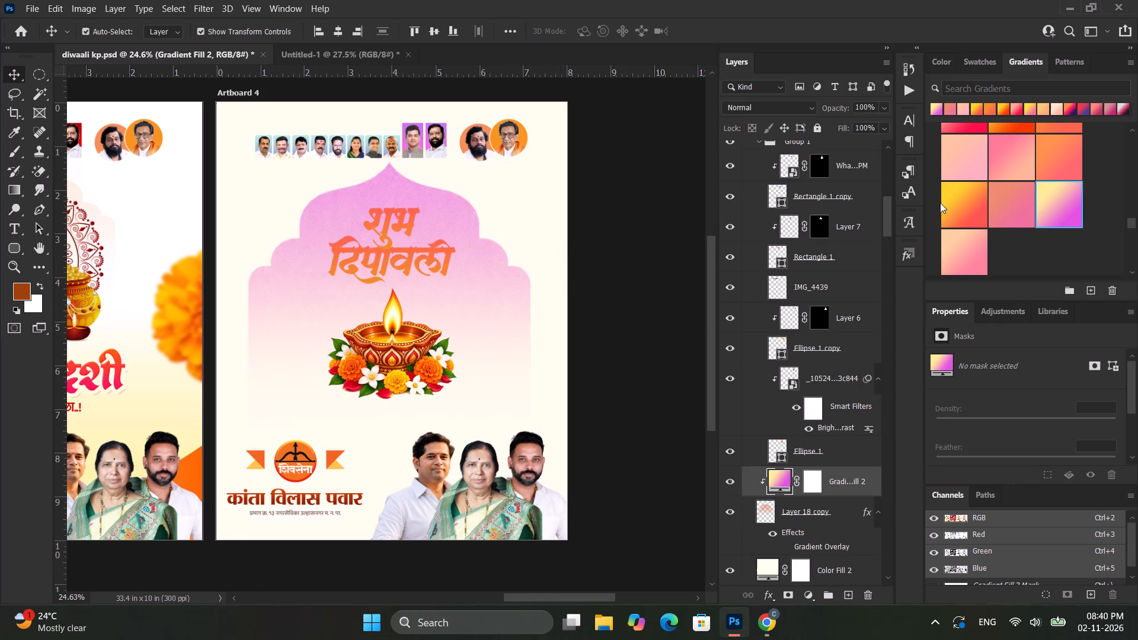
left_click(940, 203)
left_click(971, 197)
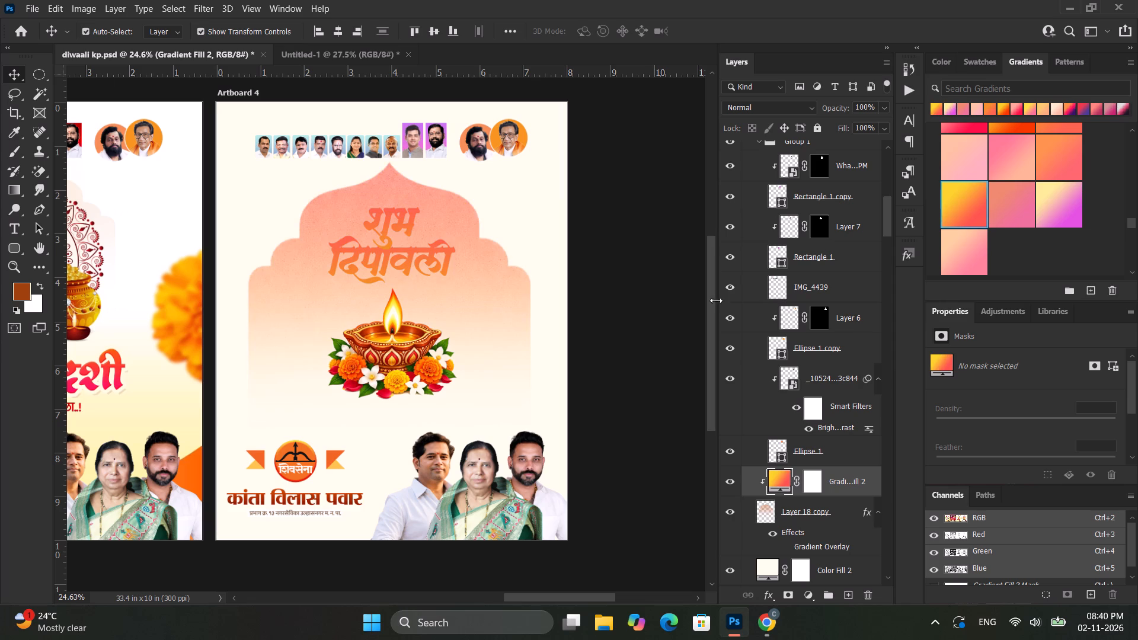
left_click(1009, 156)
scroll(1000, 162, "up", 5)
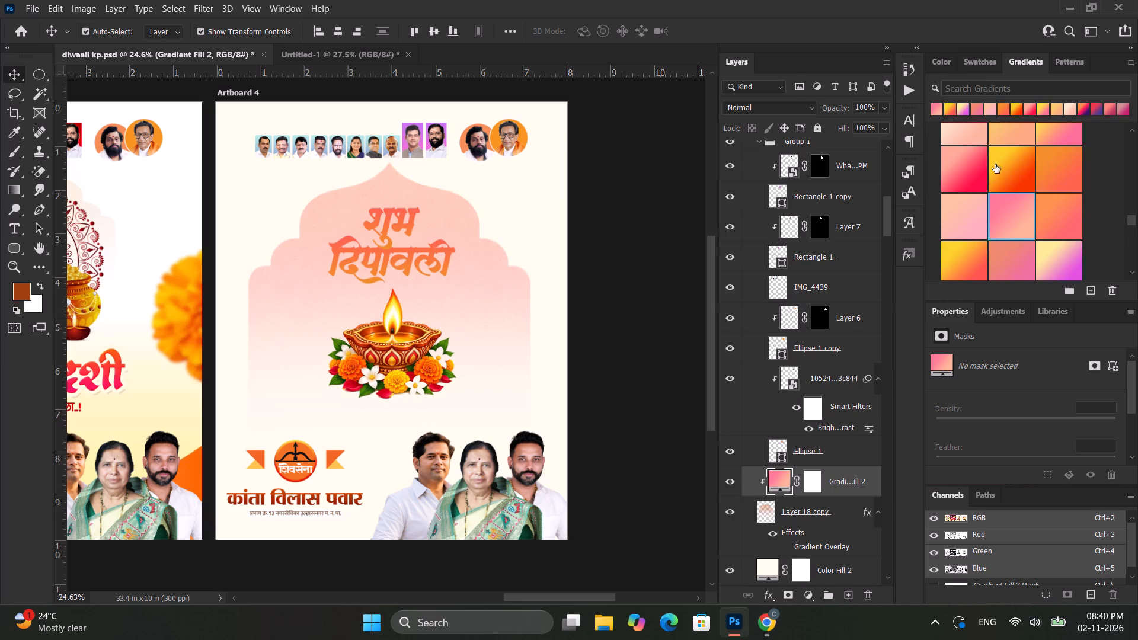
scroll(995, 164, "up", 4)
left_click(976, 180)
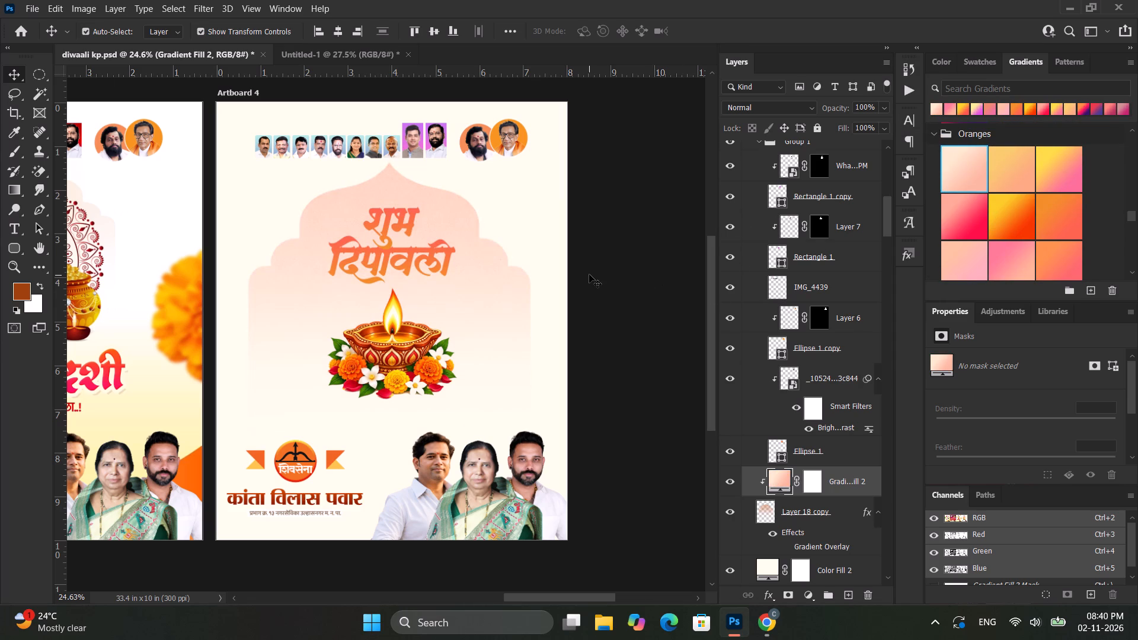
left_click(589, 274)
scroll(504, 301, "down", 5, "alt")
scroll(513, 312, "up", 6, "ctrl")
left_click(542, 287)
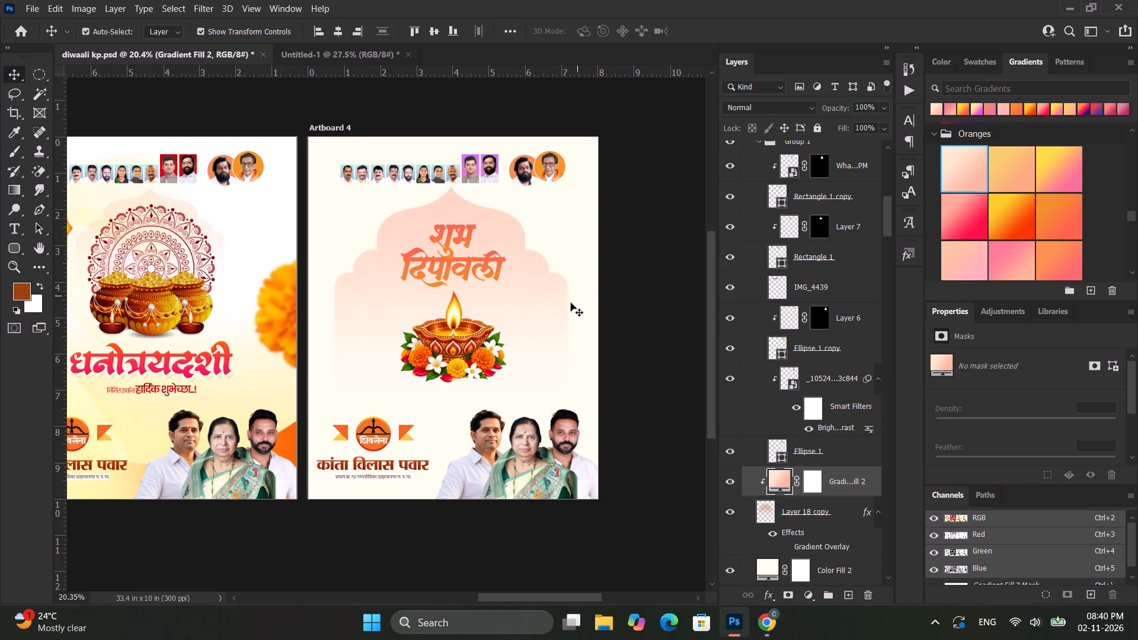
left_click(554, 284)
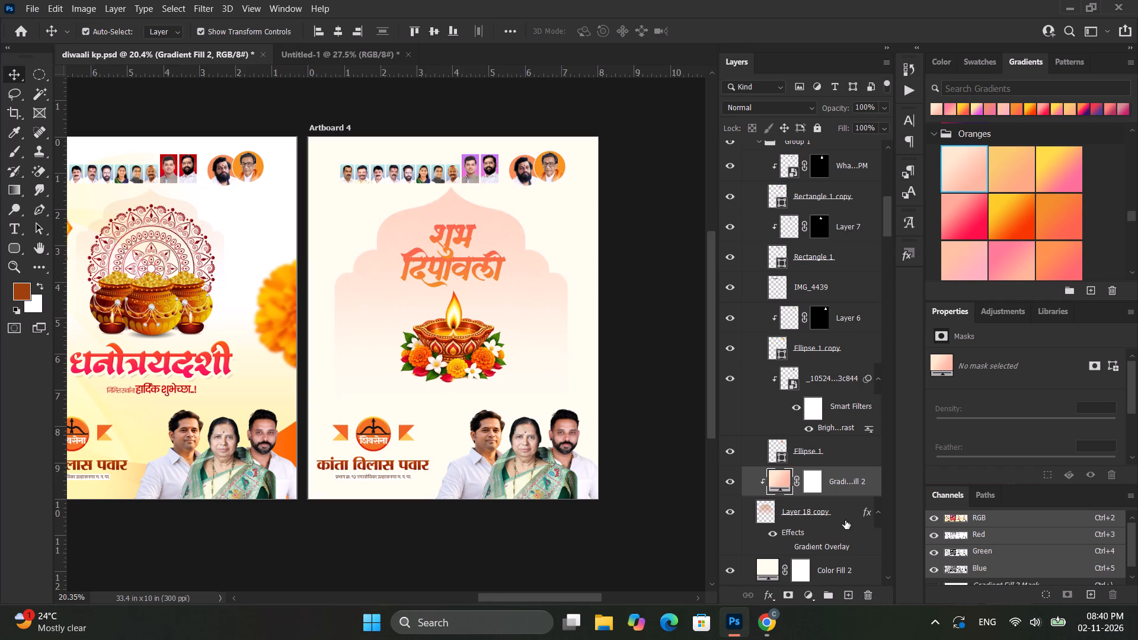
Enlarge the arch's Layer 18 copy from its centre top to about 131%, roughly 8.73 in wide by 14 in high.
left_click(845, 520)
left_click_drag(457, 577, 450, 636)
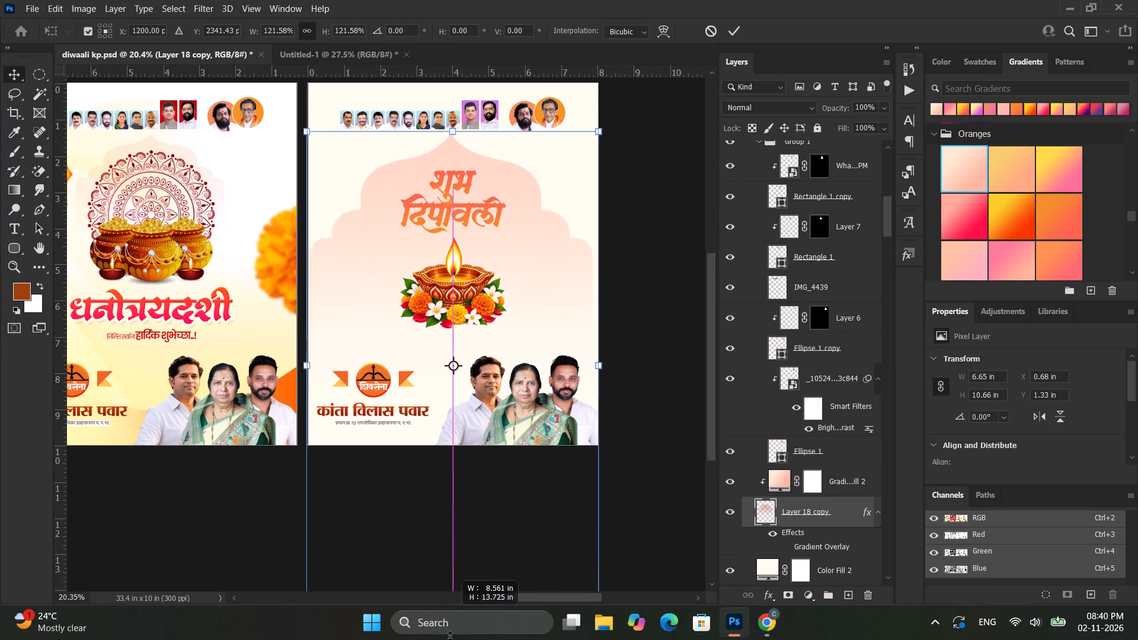
left_click_drag(450, 636, 459, 571)
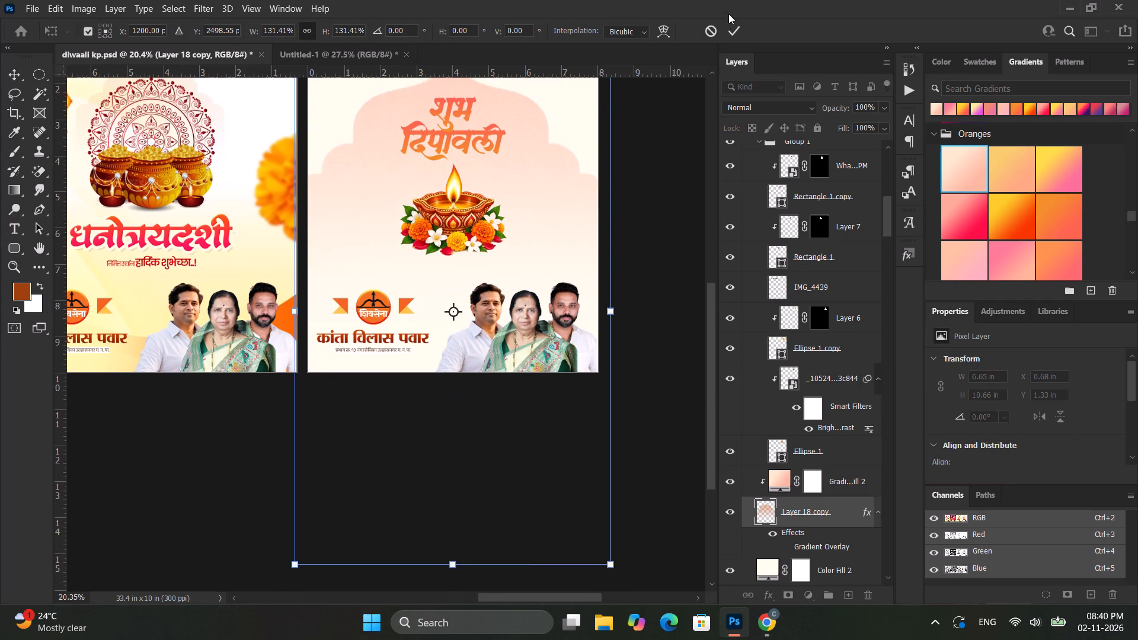
left_click(734, 35)
left_click(624, 202)
scroll(633, 197, "down", 5, "alt")
scroll(695, 195, "up", 4)
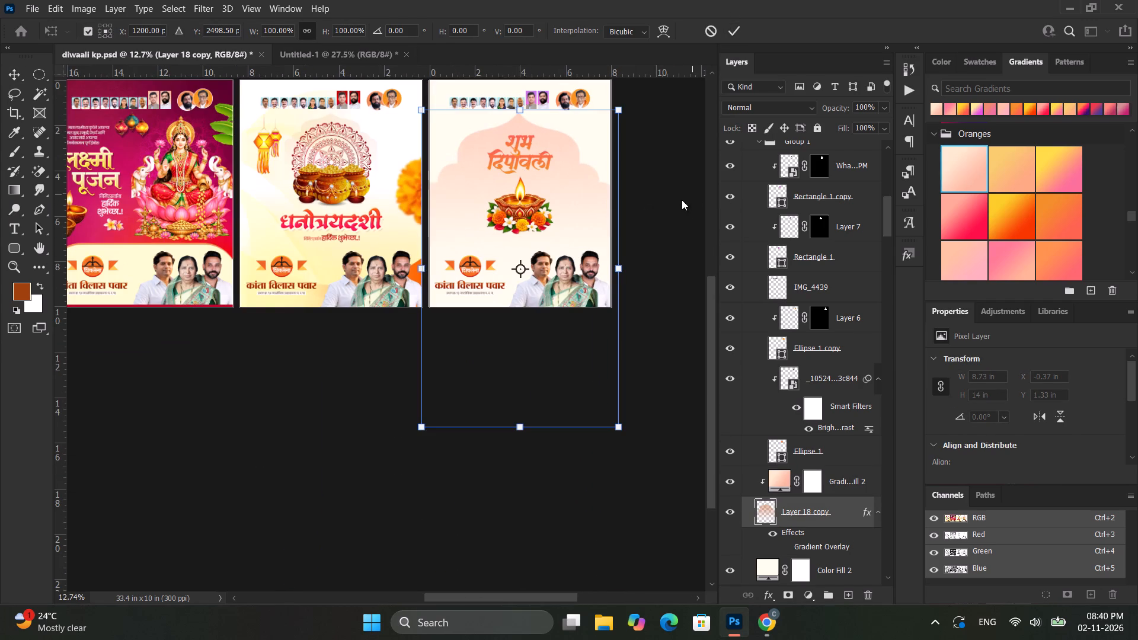
left_click(680, 199)
scroll(631, 196, "down", 2, "alt")
left_click(668, 190)
scroll(628, 176, "down", 2, "alt")
left_click(661, 162)
left_click(663, 157)
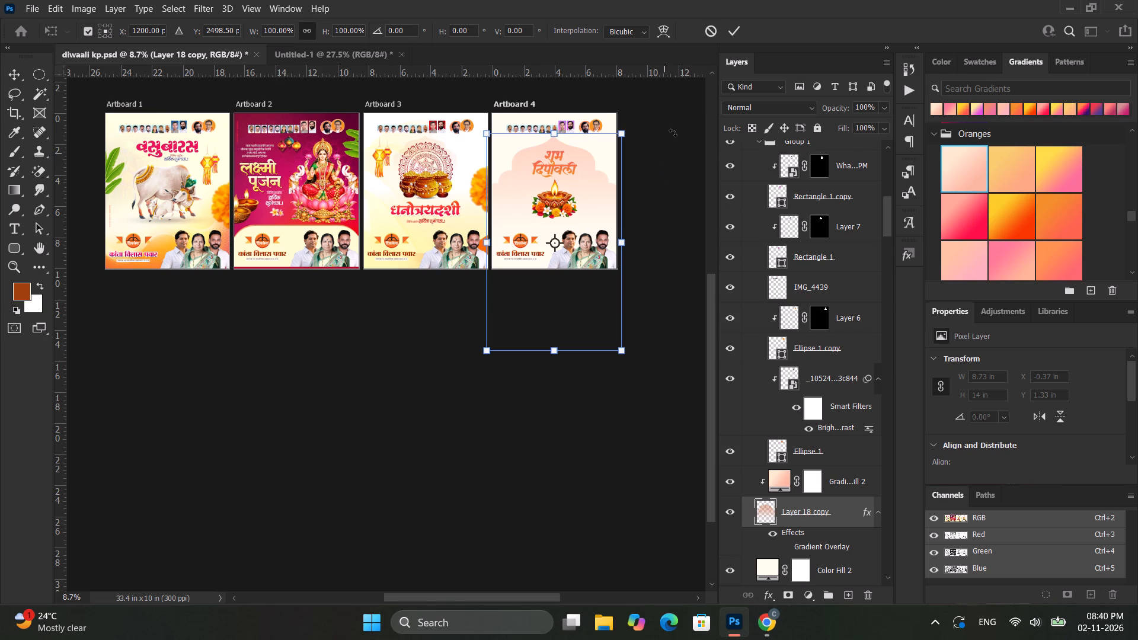
left_click(736, 30)
left_click(674, 146)
Review Artboard 4's peach arch and the शुभ दिपावली headline up close.
scroll(620, 161, "up", 14, "alt")
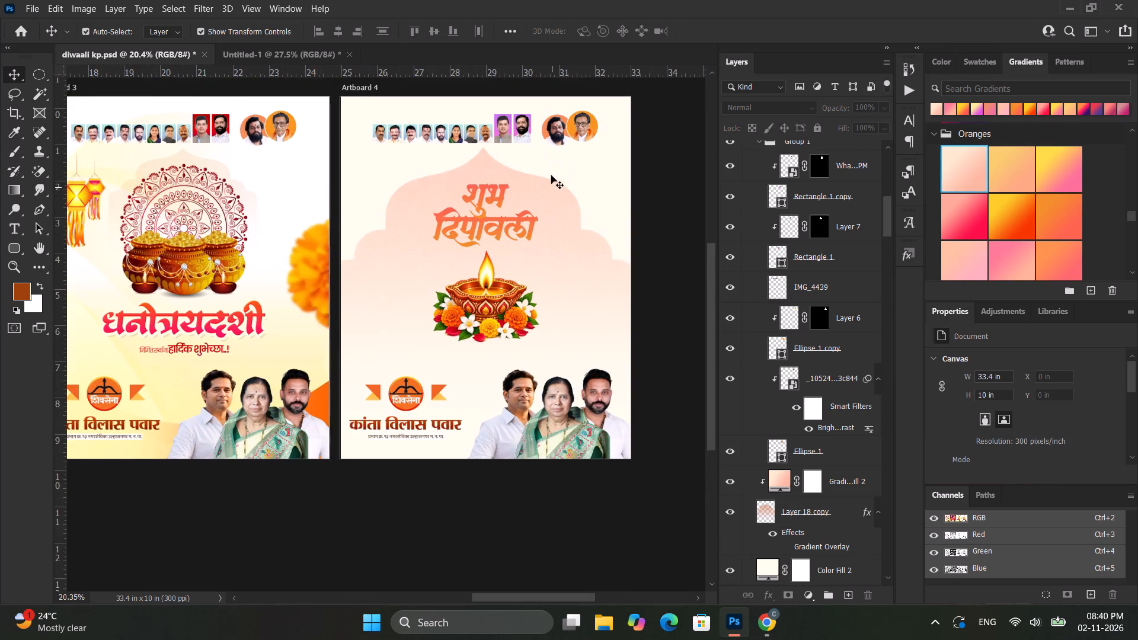
scroll(551, 175, "up", 5, "alt")
scroll(532, 224, "down", 2, "alt")
scroll(532, 226, "down", 3, "ctrl")
scroll(532, 226, "down", 2)
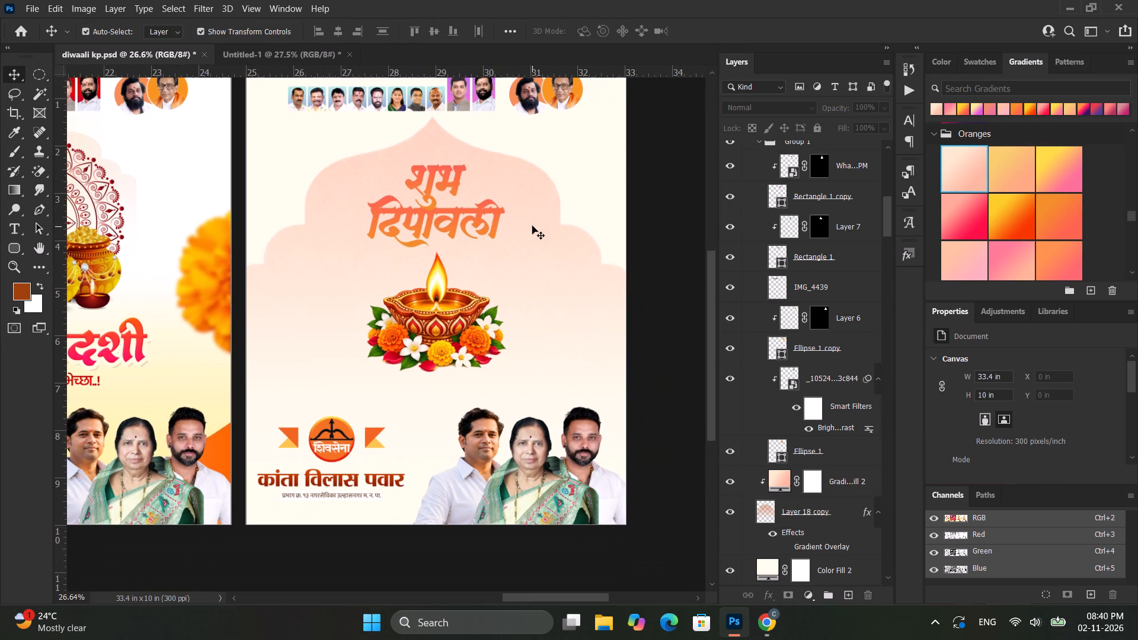
scroll(532, 226, "up", 4)
left_click(532, 234)
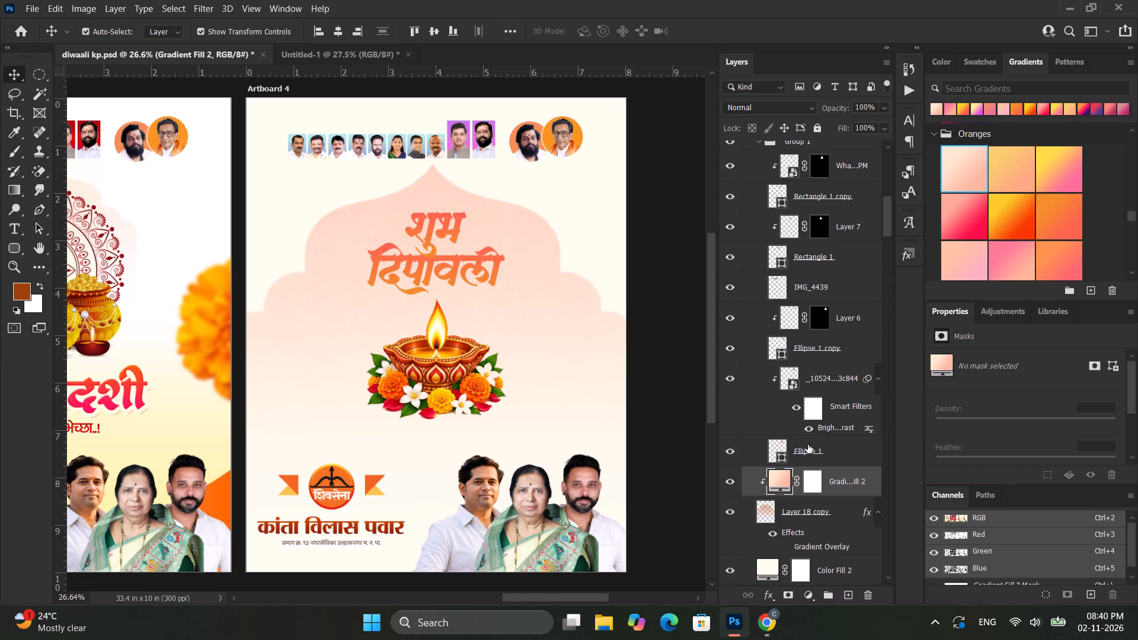
left_click(448, 225)
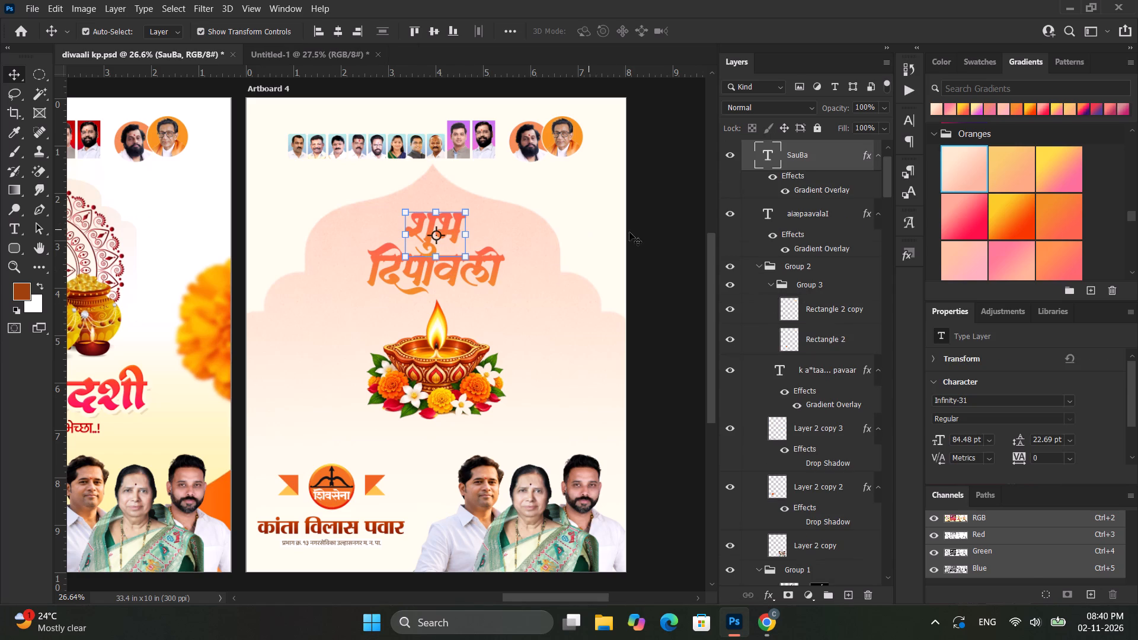
left_click(652, 226)
Switch to Chrome and copy the pink-to-purple "background" image from Pinterest, then return to Photoshop.
left_click(763, 627)
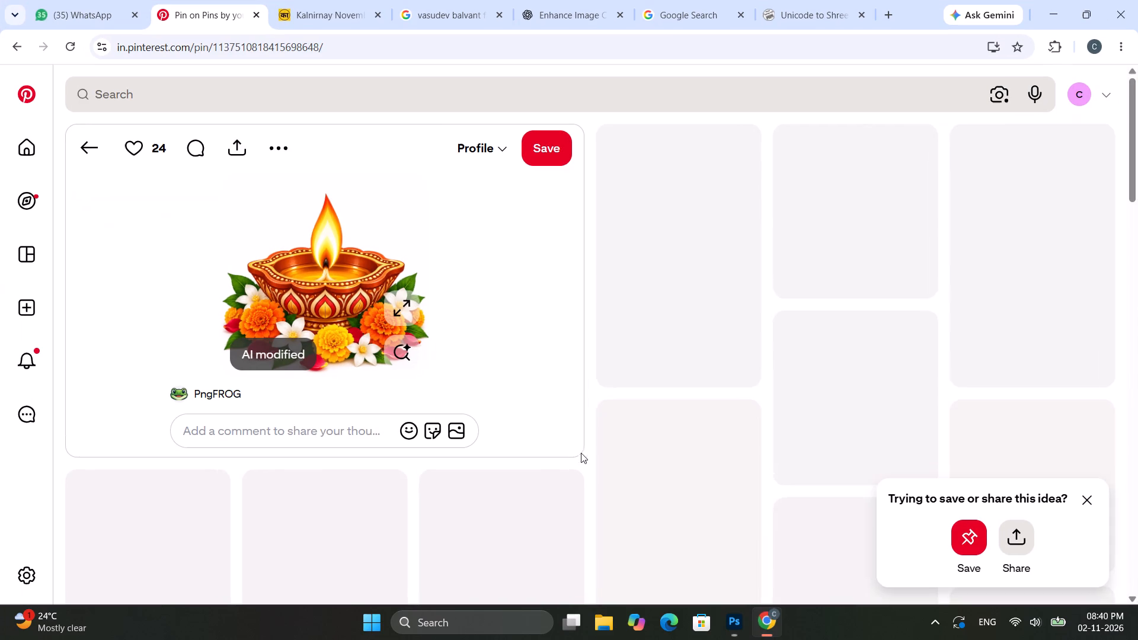
scroll(342, 343, "down", 3)
scroll(176, 309, "up", 3)
left_click(21, 155)
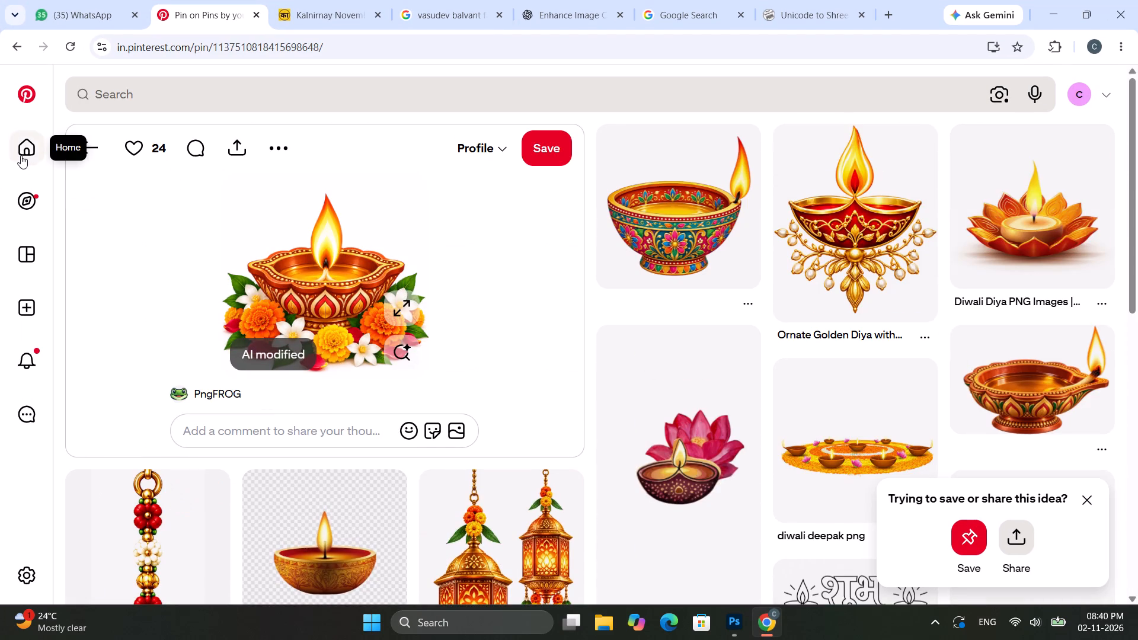
left_click(76, 285)
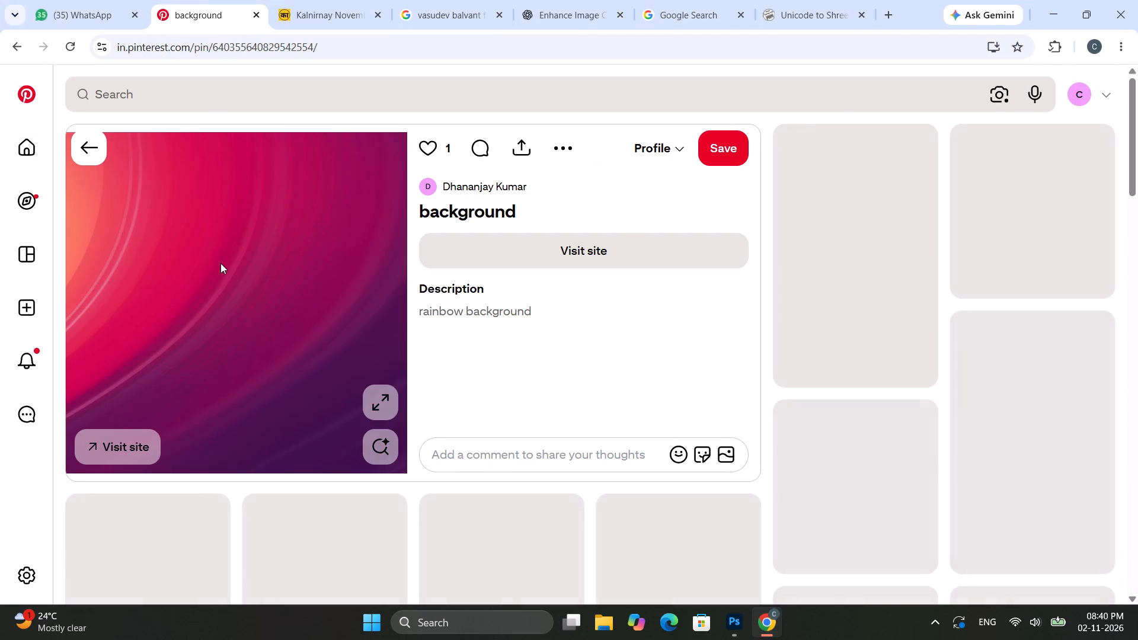
right_click(219, 262)
left_click(279, 323)
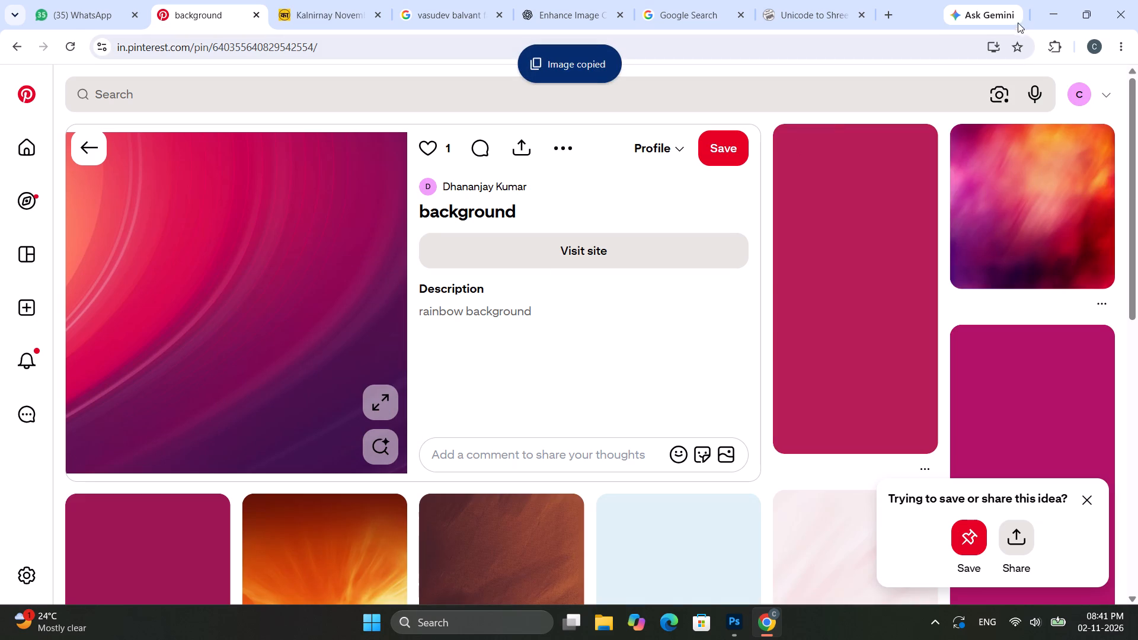
left_click(1041, 17)
Paste the pink-to-purple image as a clipping mask over the word शुभ and hide that word's Gradient Overlay.
left_click(459, 229)
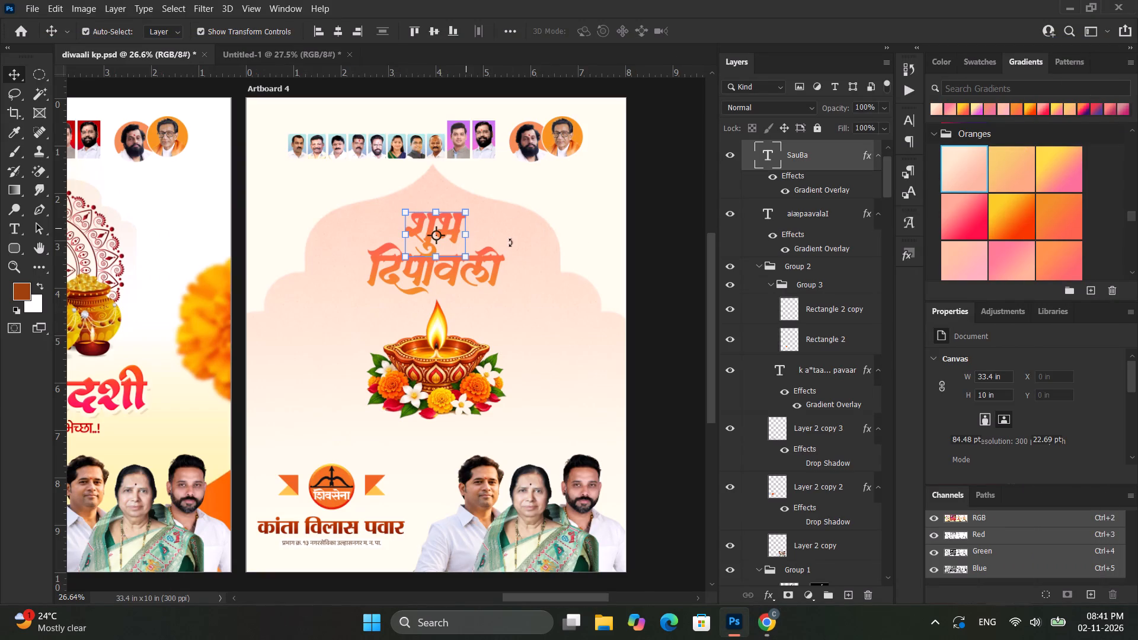
key("ctrl+v")
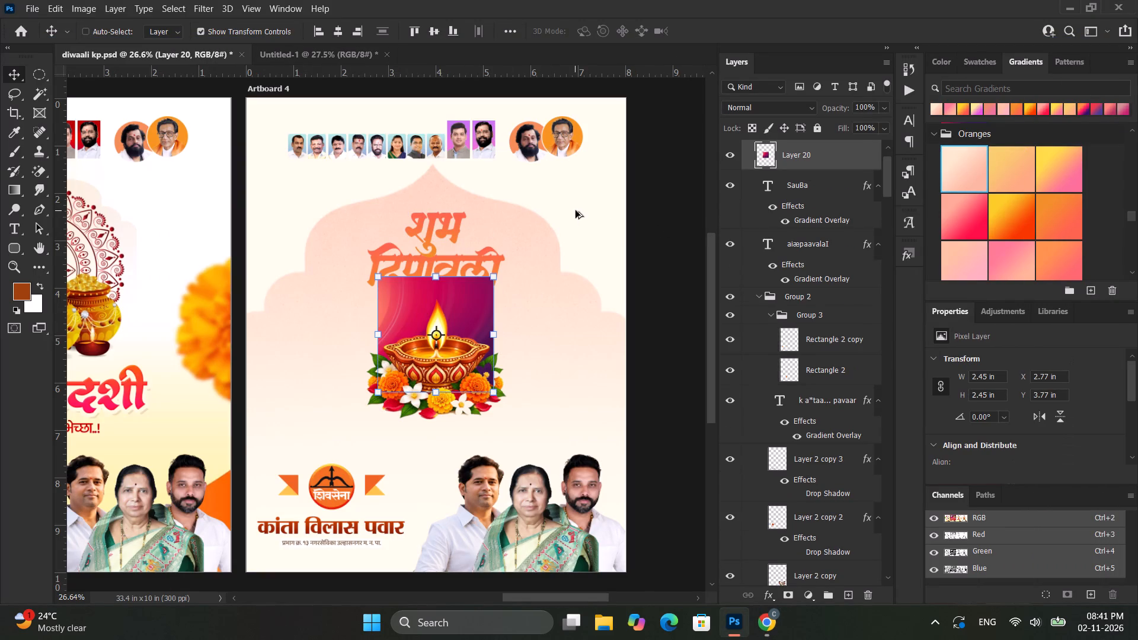
key("ctrl+alt+g")
key("ctrl+t")
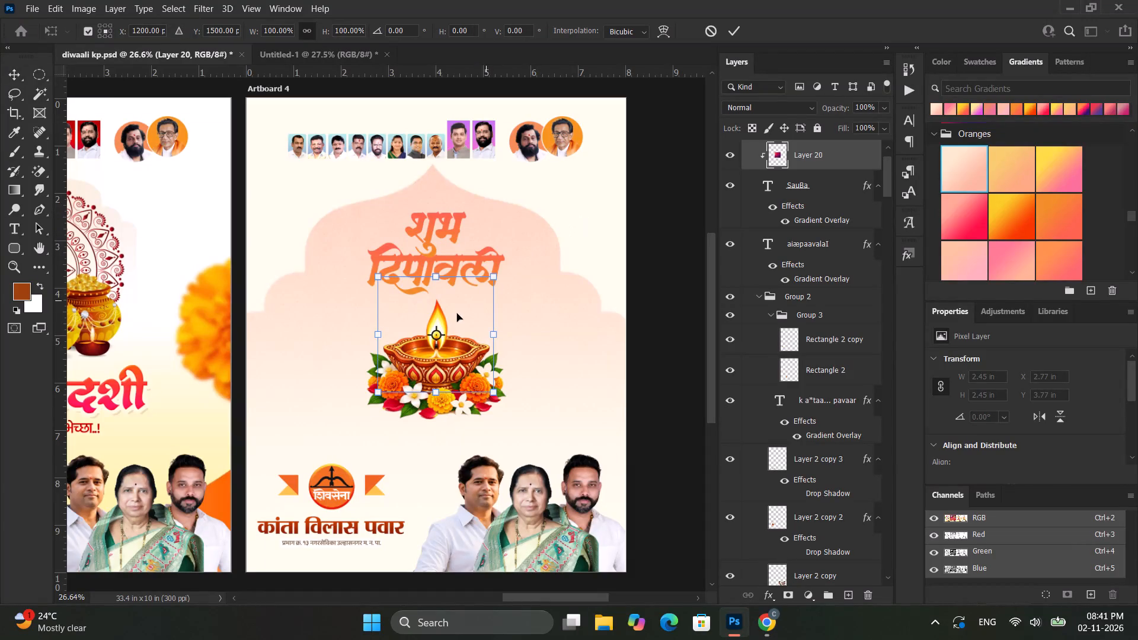
left_click_drag(456, 311, 456, 226, "shift")
left_click(730, 33)
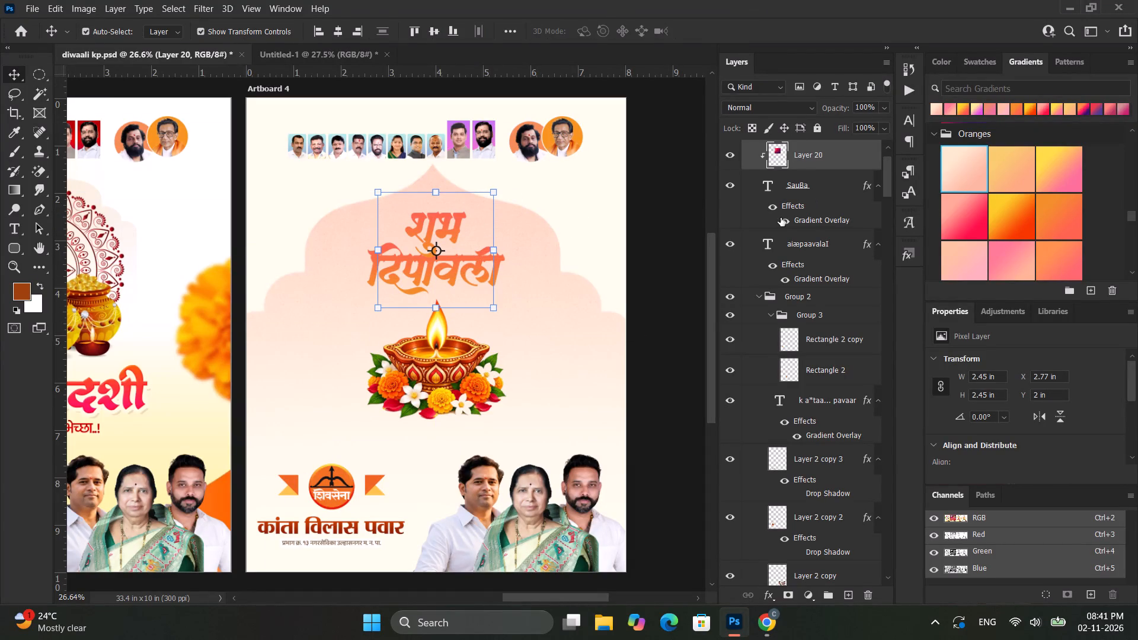
left_click(781, 218)
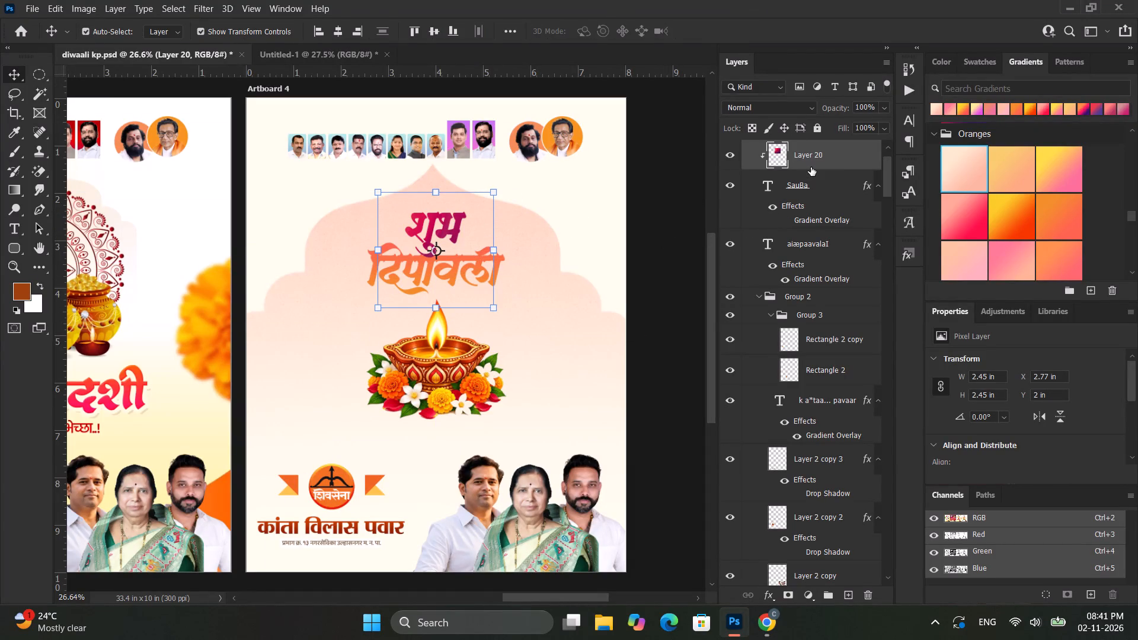
Duplicate Layer 20 above the दिपावली text layer, clip it to that word and hide its Gradient Overlay.
left_click(832, 154, "ctrl")
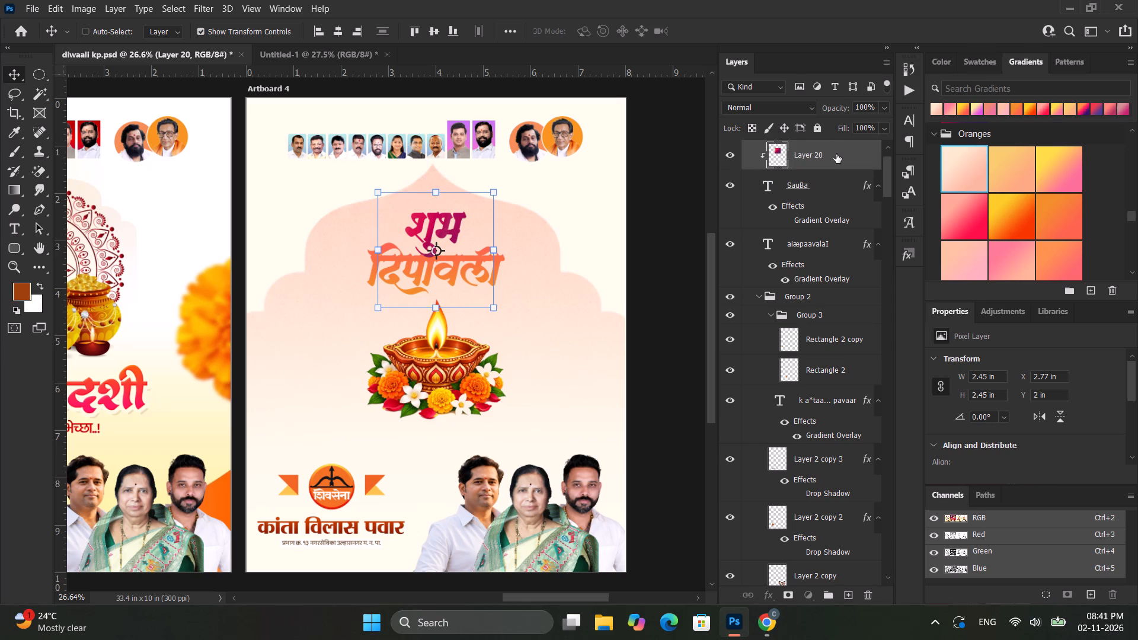
left_click_drag(836, 154, 846, 234, "alt")
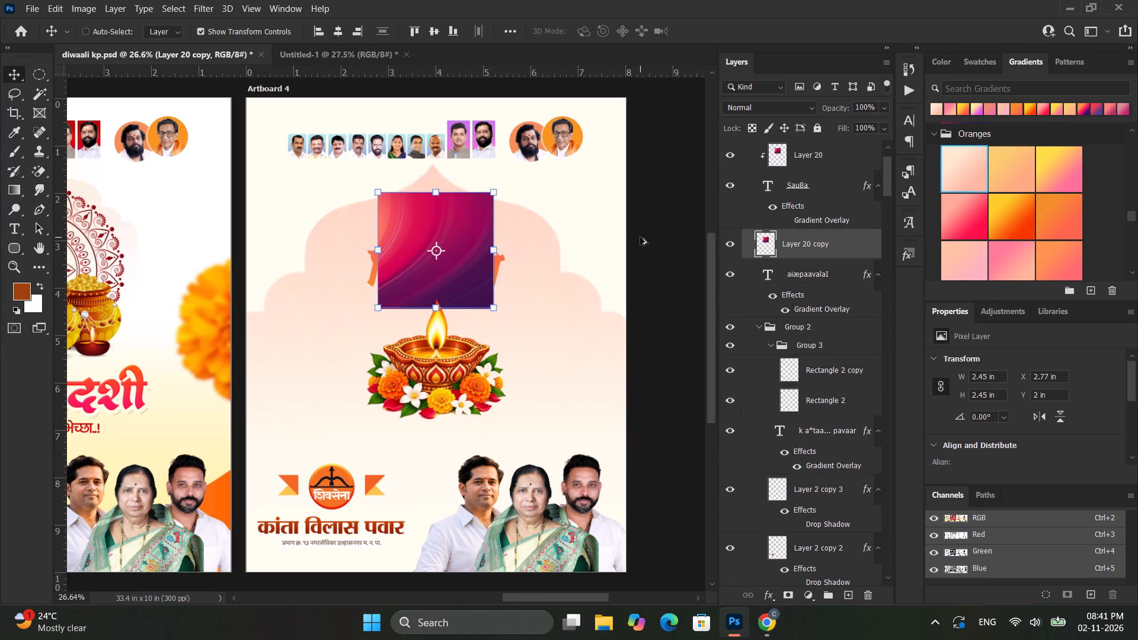
key("ctrl+alt+g")
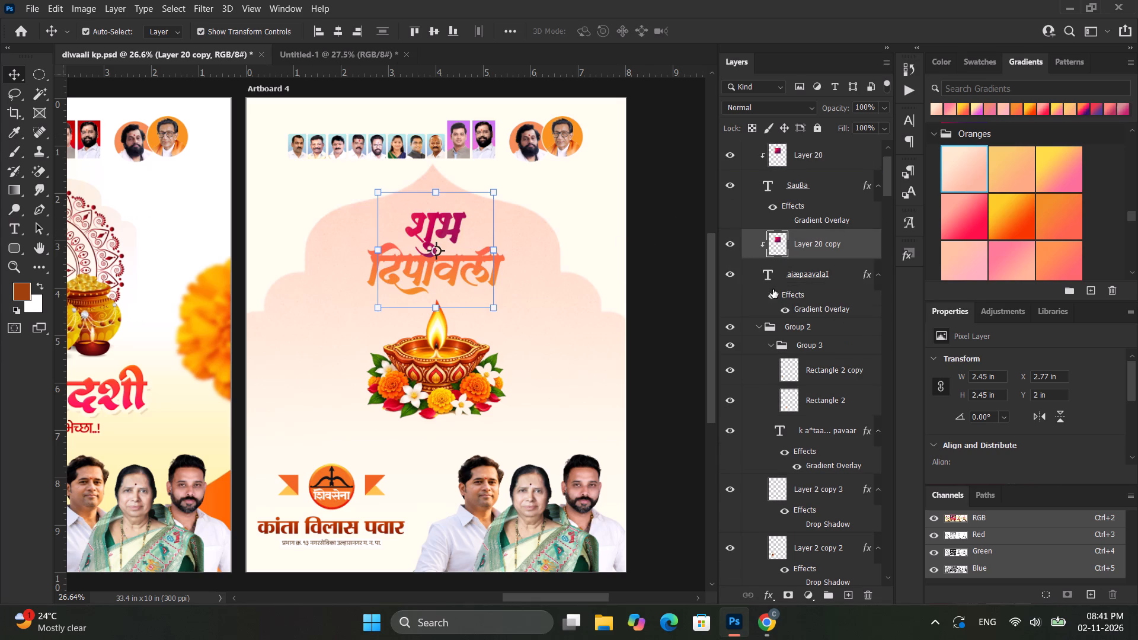
left_click(771, 295)
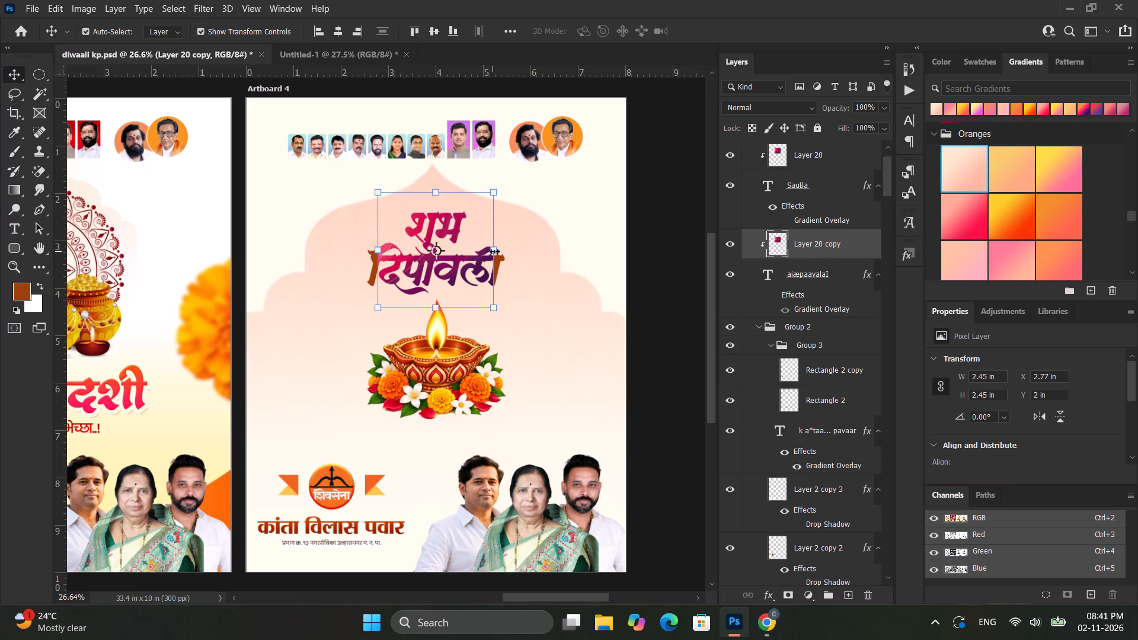
Enlarge Layer 20 copy about its centre to about 3.09 in square so it covers all of दिपावली.
left_click_drag(495, 247, 509, 247, "alt")
left_click(735, 34)
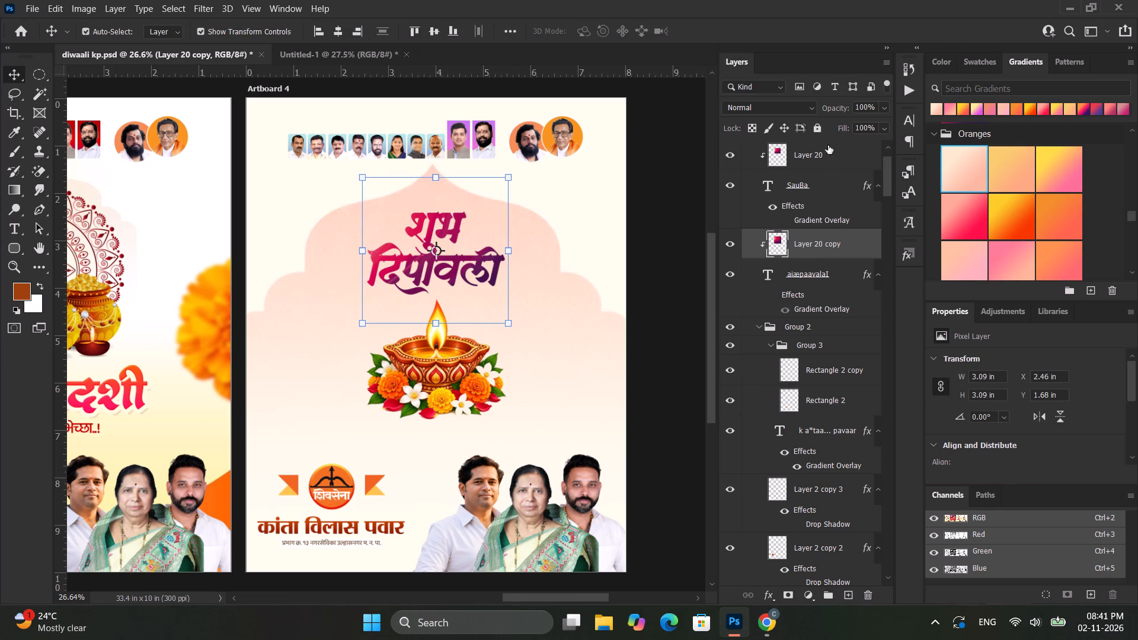
Scale both headline words together with their clipped images to about 114% around their shared centre.
left_click(819, 270)
left_click(821, 154, "shift")
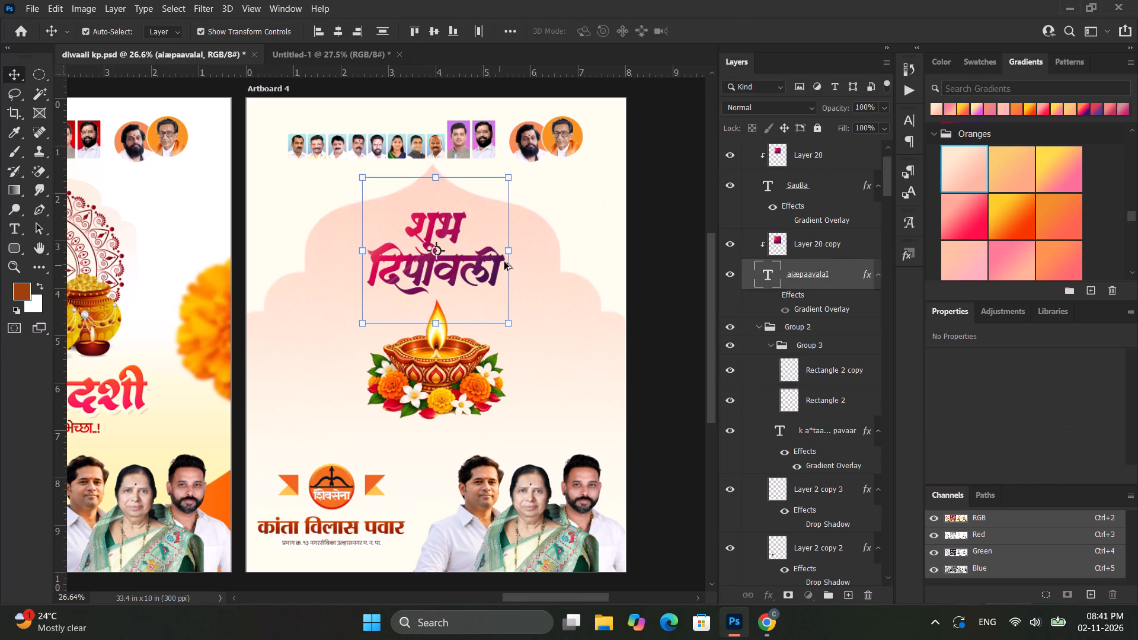
left_click_drag(510, 252, 527, 255, "alt")
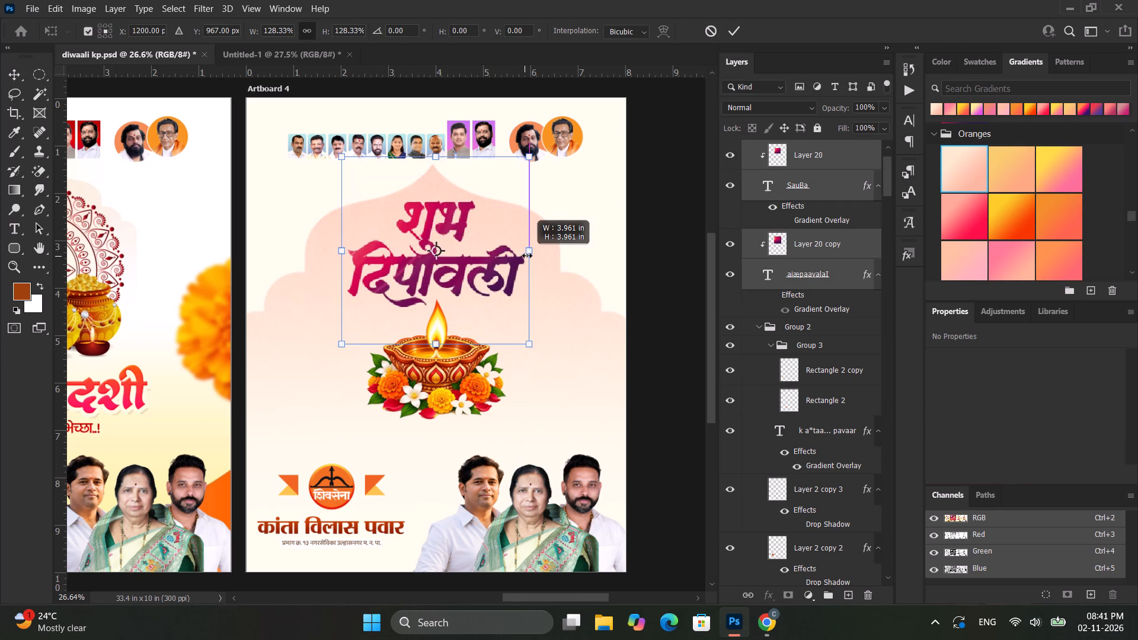
left_click_drag(527, 255, 517, 250, "alt")
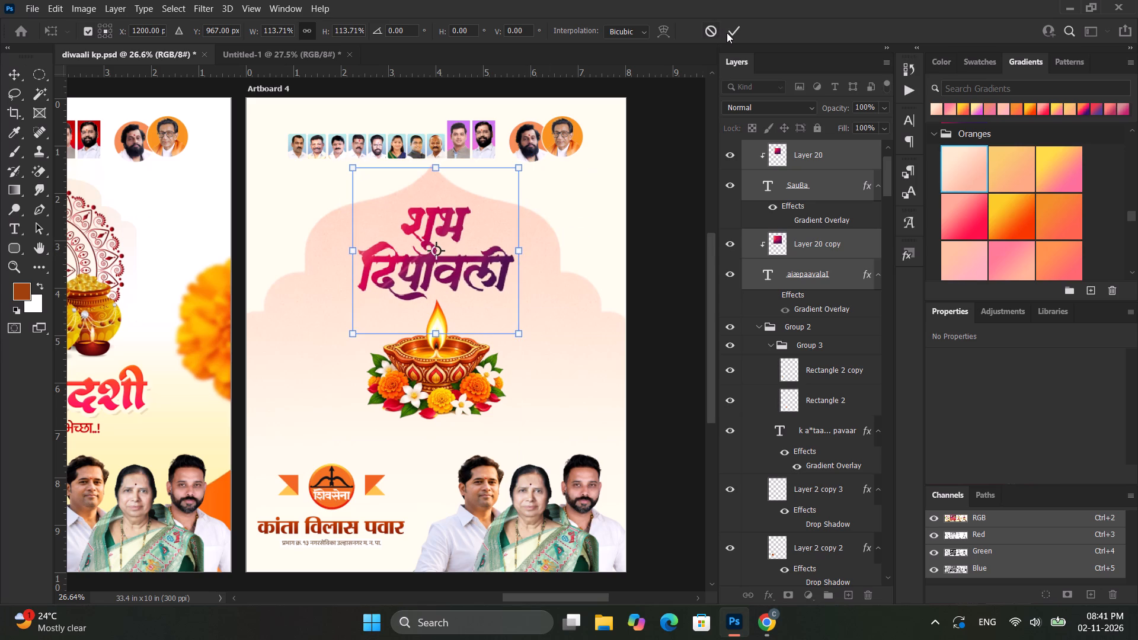
left_click(730, 33)
left_click(661, 274)
Inspect the textured शुभ दिपावली headline up close and in the context of the whole poster.
scroll(643, 274, "down", 6, "alt")
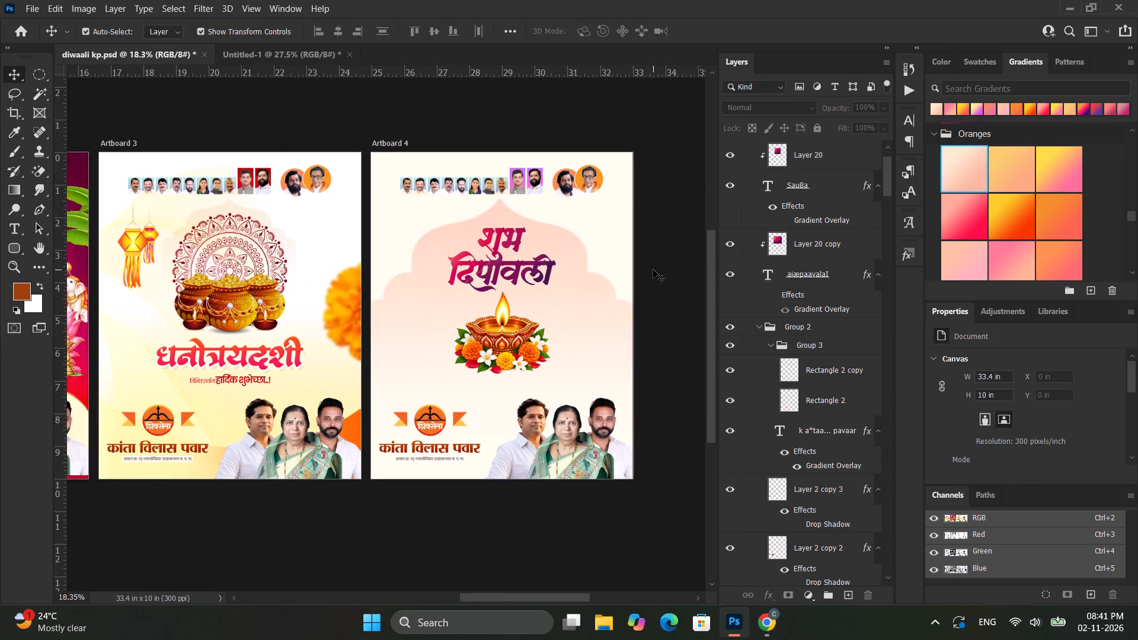
scroll(653, 270, "down", 3, "alt")
left_click(649, 271)
scroll(466, 279, "up", 8, "alt")
scroll(453, 222, "up", 8)
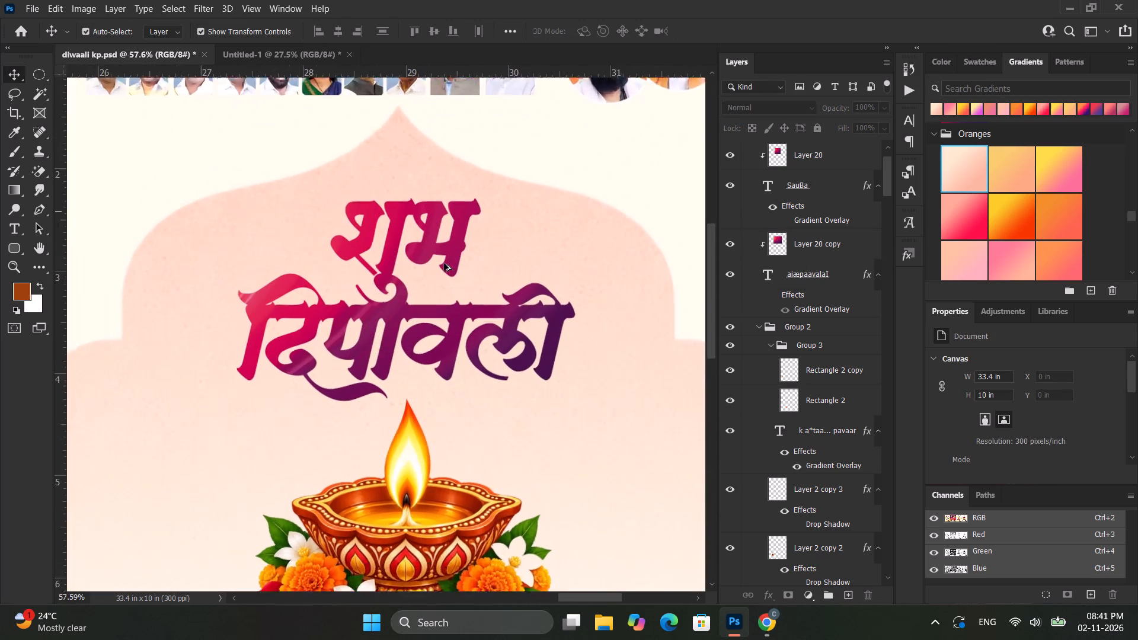
scroll(444, 262, "down", 8, "alt")
left_click(490, 293)
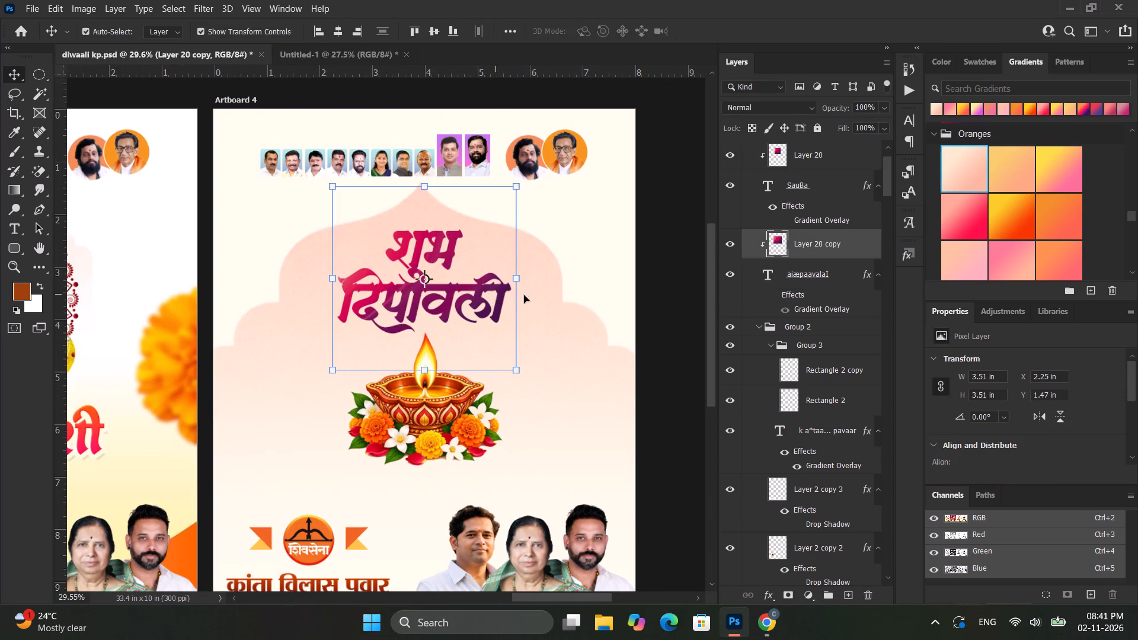
left_click(1038, 415)
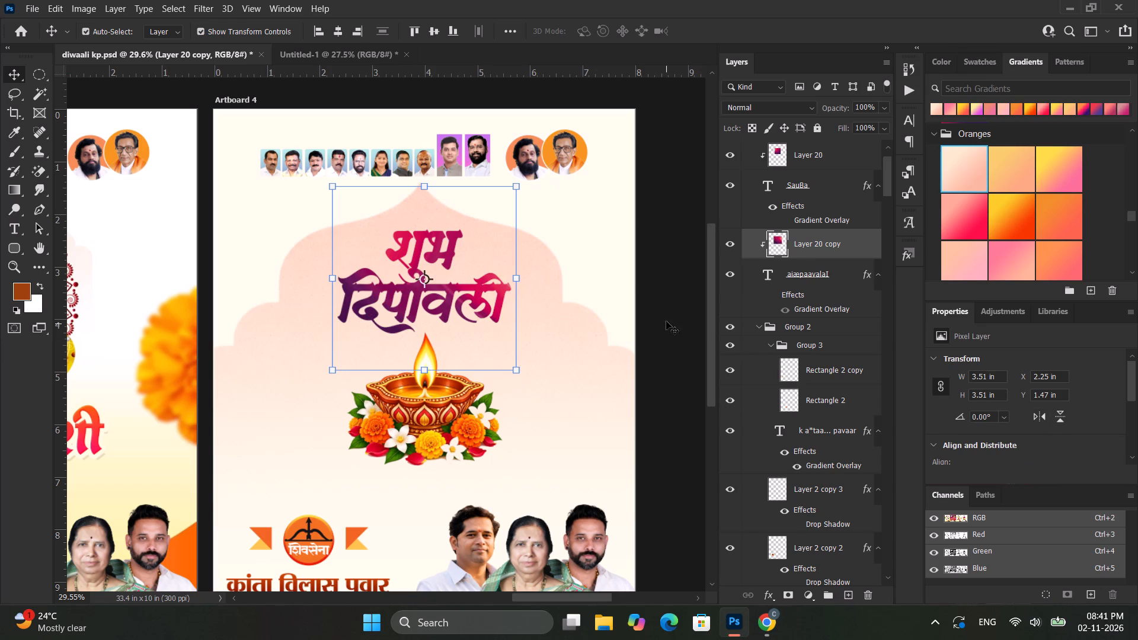
Examine the Artboard 4 poster as a whole and up close, checking the headline, diya and arch beside Artboard 3.
left_click(658, 310)
scroll(656, 310, "down", 9, "alt")
left_click(654, 310)
scroll(569, 310, "down", 4)
scroll(536, 312, "down", 3, "alt")
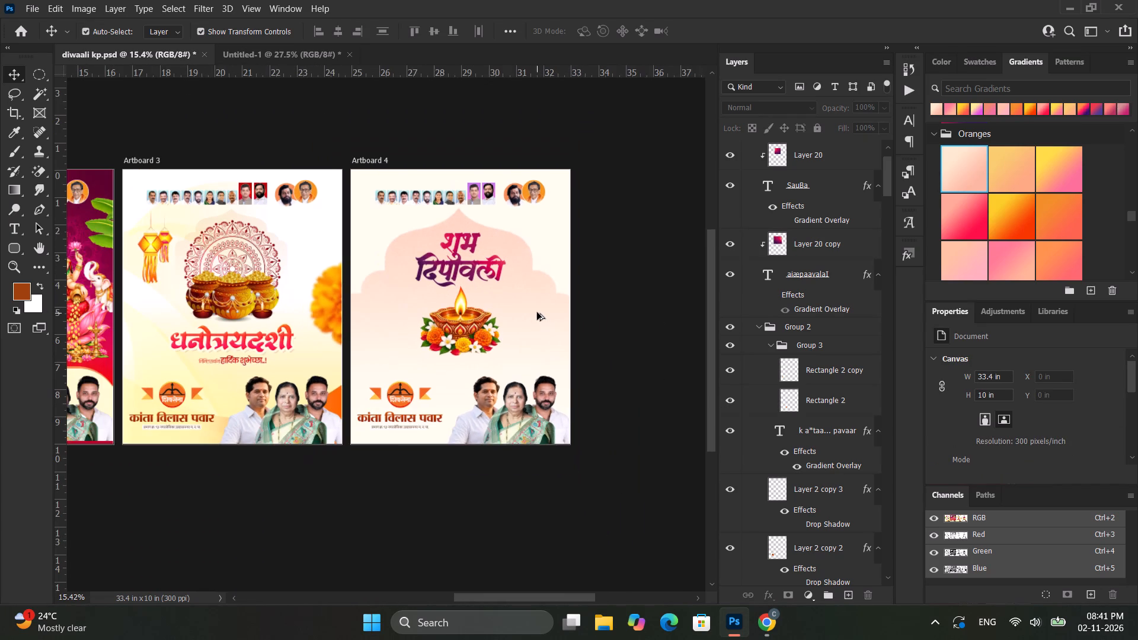
scroll(537, 312, "up", 7, "ctrl")
scroll(540, 313, "up", 4)
scroll(528, 314, "up", 1, "ctrl")
scroll(528, 314, "down", 3, "ctrl")
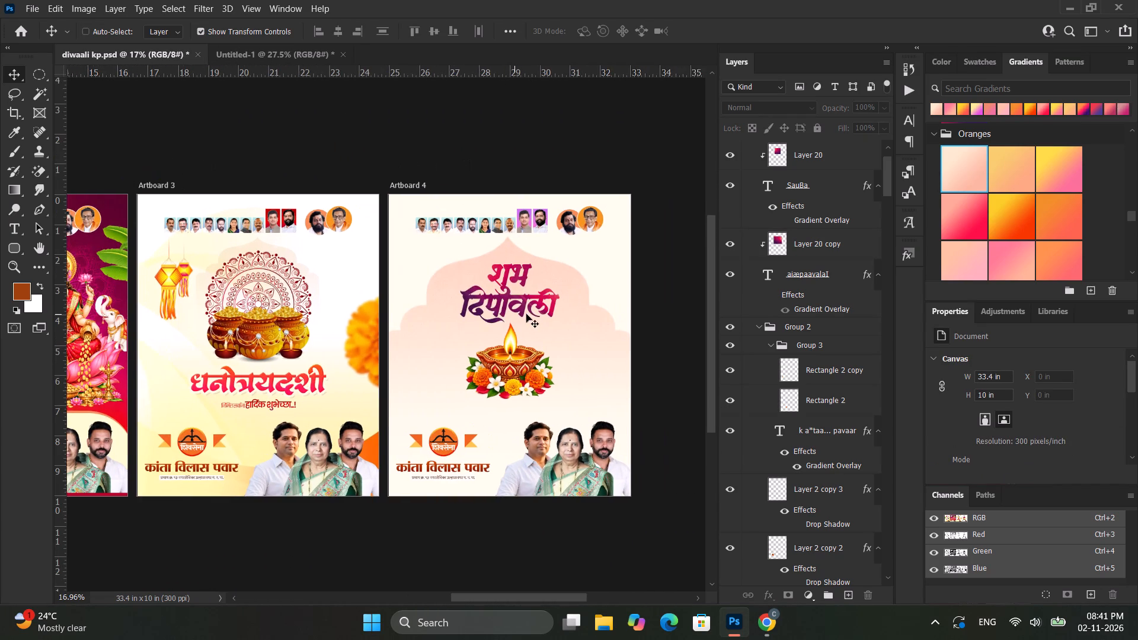
scroll(526, 314, "down", 5, "ctrl")
scroll(526, 321, "up", 4, "alt")
scroll(513, 340, "down", 2, "alt")
scroll(502, 349, "up", 6, "ctrl")
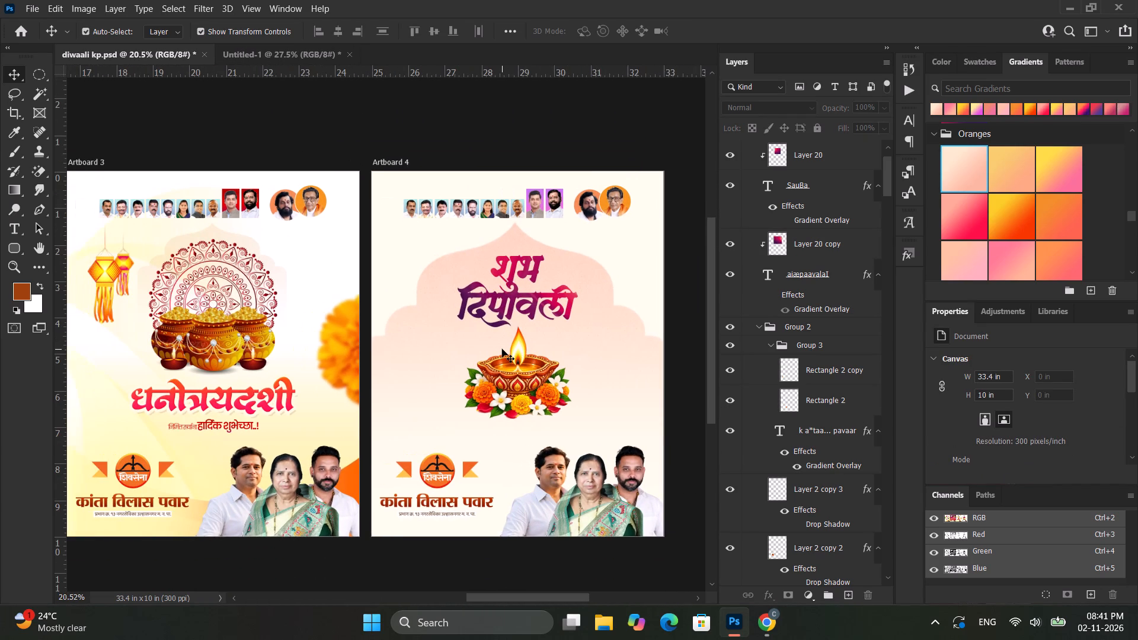
scroll(502, 349, "up", 2, "alt")
scroll(501, 349, "down", 3, "ctrl")
scroll(474, 382, "down", 2)
scroll(474, 383, "up", 7, "alt")
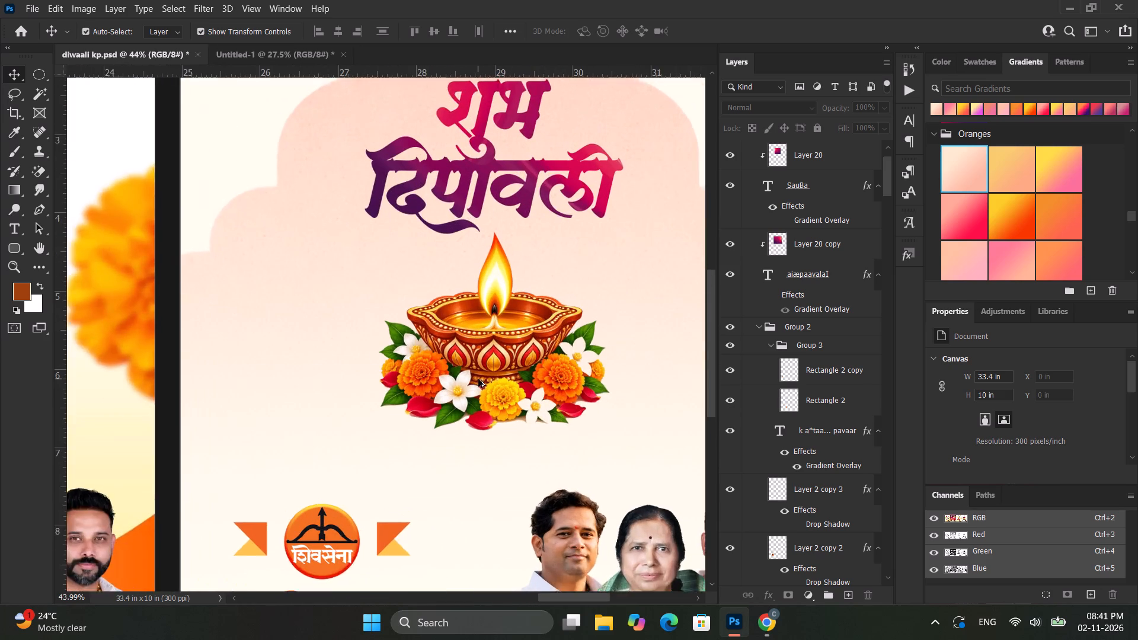
scroll(480, 377, "down", 19, "ctrl")
scroll(591, 338, "down", 1, "ctrl")
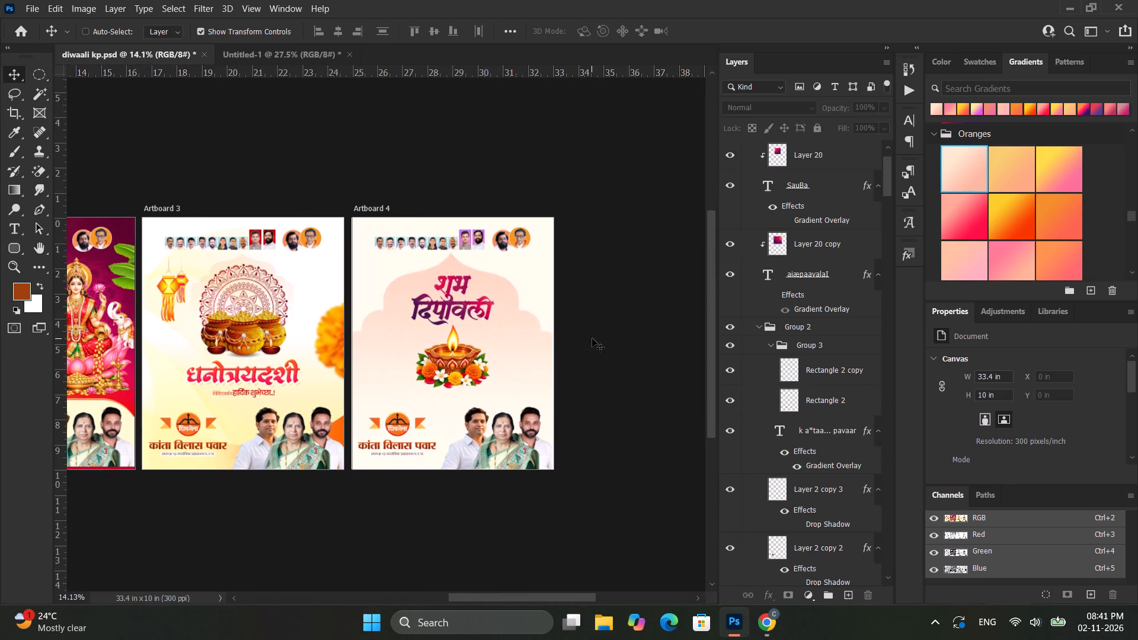
Compare Artboard 4 with the posters on Artboards 1, 2 and 3, looking for decorations to reuse.
left_click(613, 330)
scroll(485, 344, "up", 3, "alt")
scroll(475, 344, "up", 8, "ctrl")
scroll(474, 349, "down", 5, "alt")
scroll(474, 349, "up", 2, "ctrl")
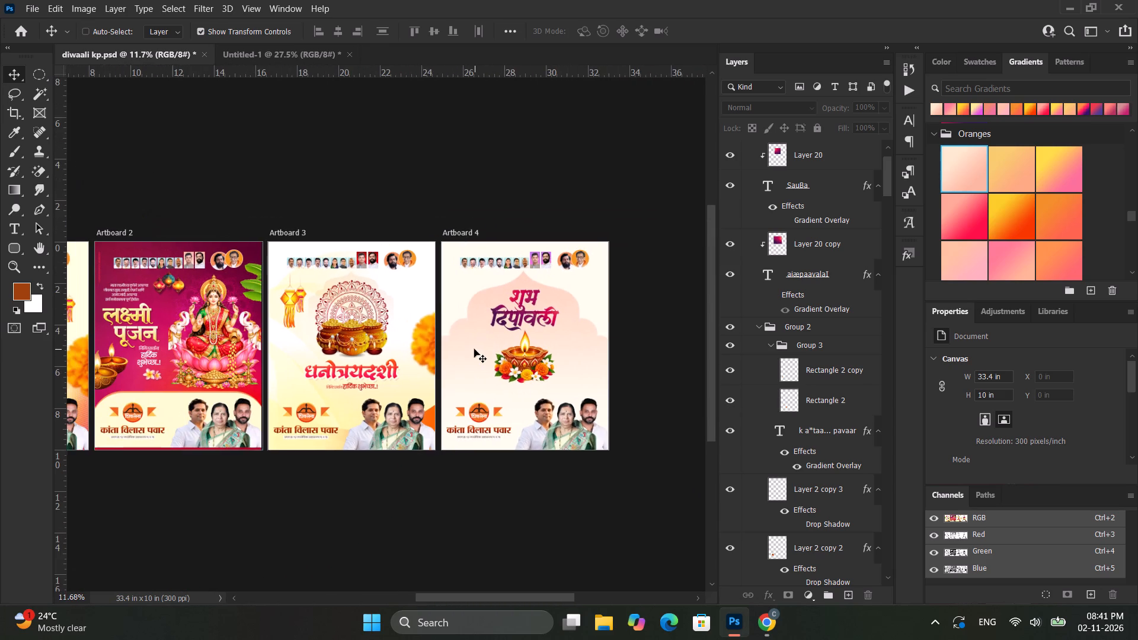
scroll(474, 349, "up", 2, "ctrl")
scroll(473, 348, "down", 2, "alt")
scroll(381, 356, "up", 2, "ctrl")
scroll(376, 354, "up", 4, "alt")
scroll(368, 316, "up", 3, "ctrl")
scroll(340, 304, "down", 15, "ctrl")
scroll(497, 338, "down", 4, "alt")
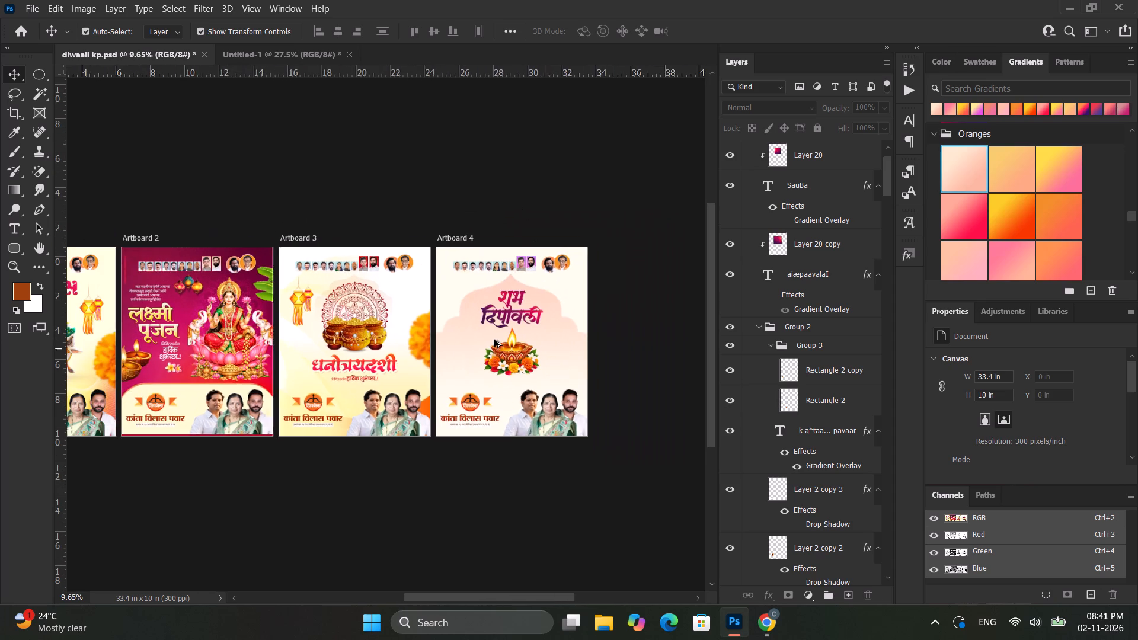
scroll(275, 370, "up", 11, "ctrl")
scroll(196, 326, "up", 4)
scroll(193, 324, "down", 8, "alt")
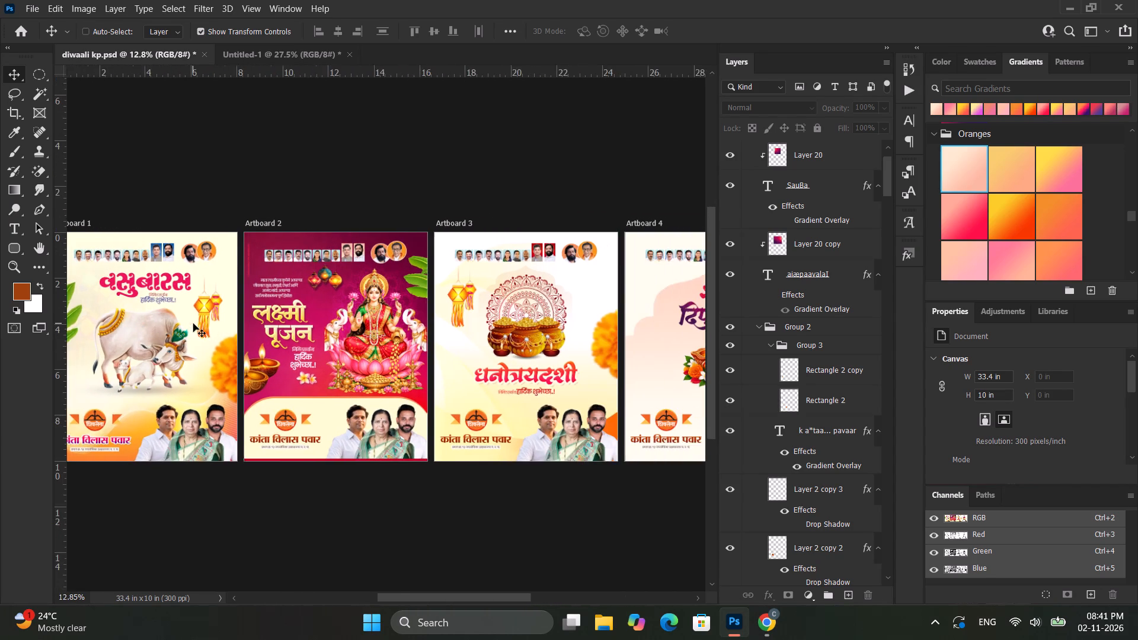
scroll(193, 324, "down", 5, "alt")
scroll(148, 324, "up", 2, "ctrl")
scroll(52, 304, "up", 3, "ctrl")
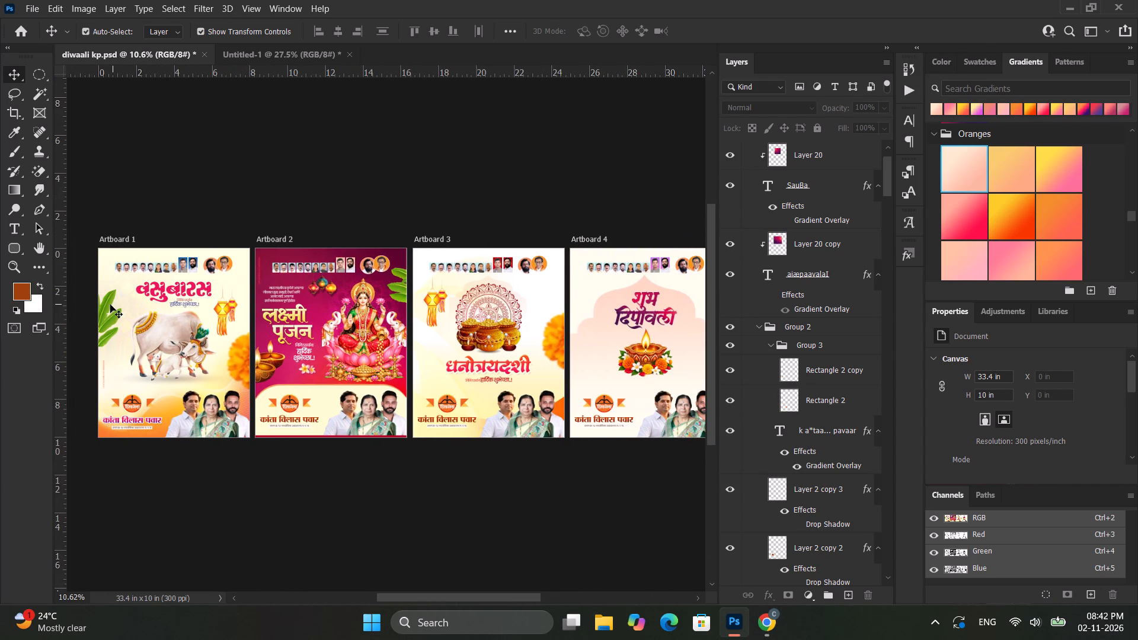
Duplicate the banana leaves from Artboard 1 onto Artboard 4, partly cut off by its left edge at about X -1.79 in, Y 2.72 in.
left_click(110, 304)
left_click_drag(107, 298, 647, 367, "alt+shift")
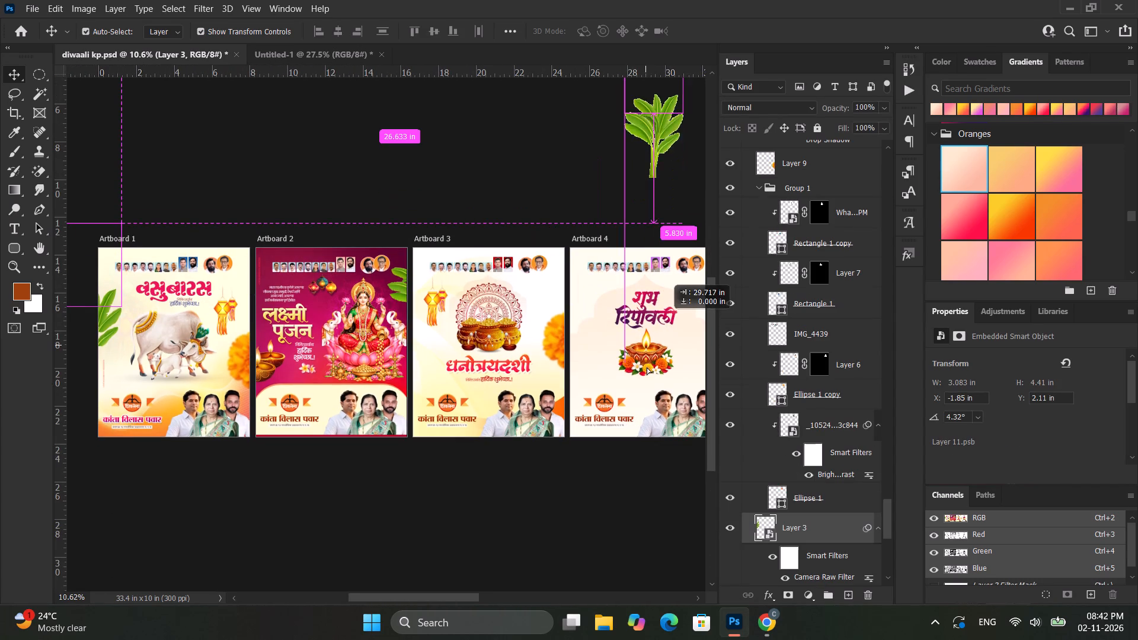
left_click_drag(647, 367, 563, 419, "alt+shift")
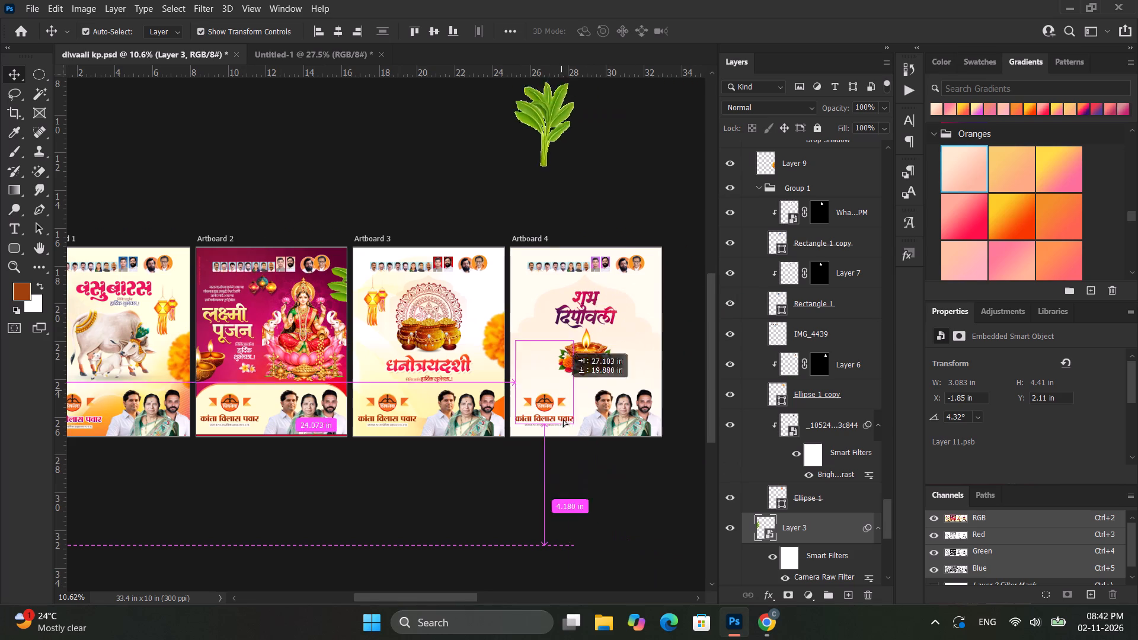
left_click_drag(563, 419, 552, 553, "alt+shift")
scroll(539, 360, "up", 9, "alt")
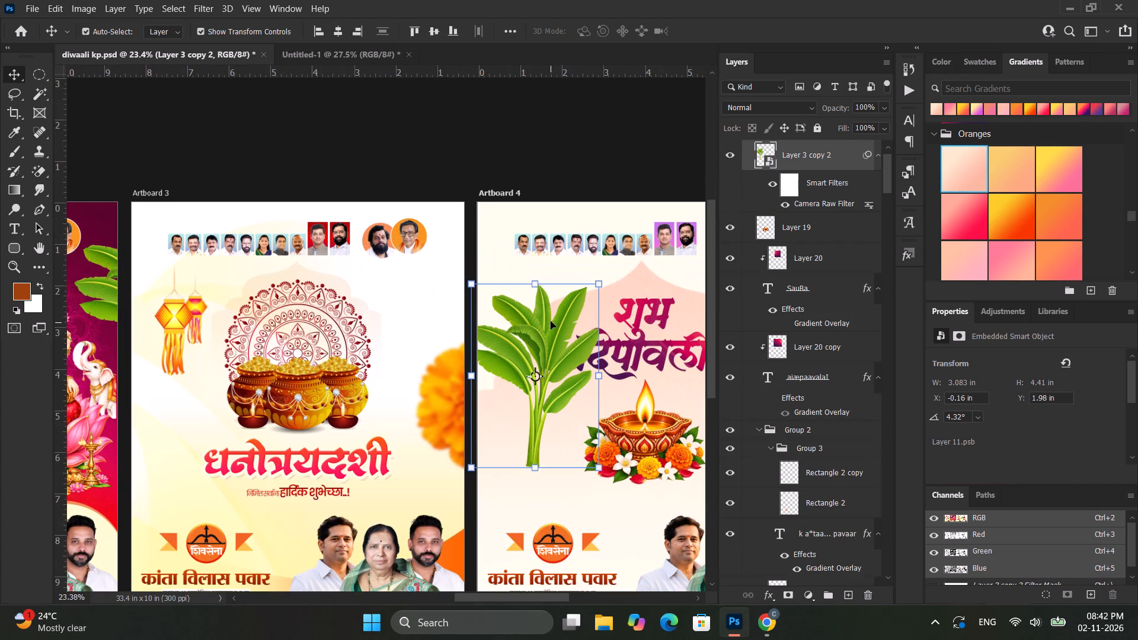
left_click_drag(533, 333, 463, 360)
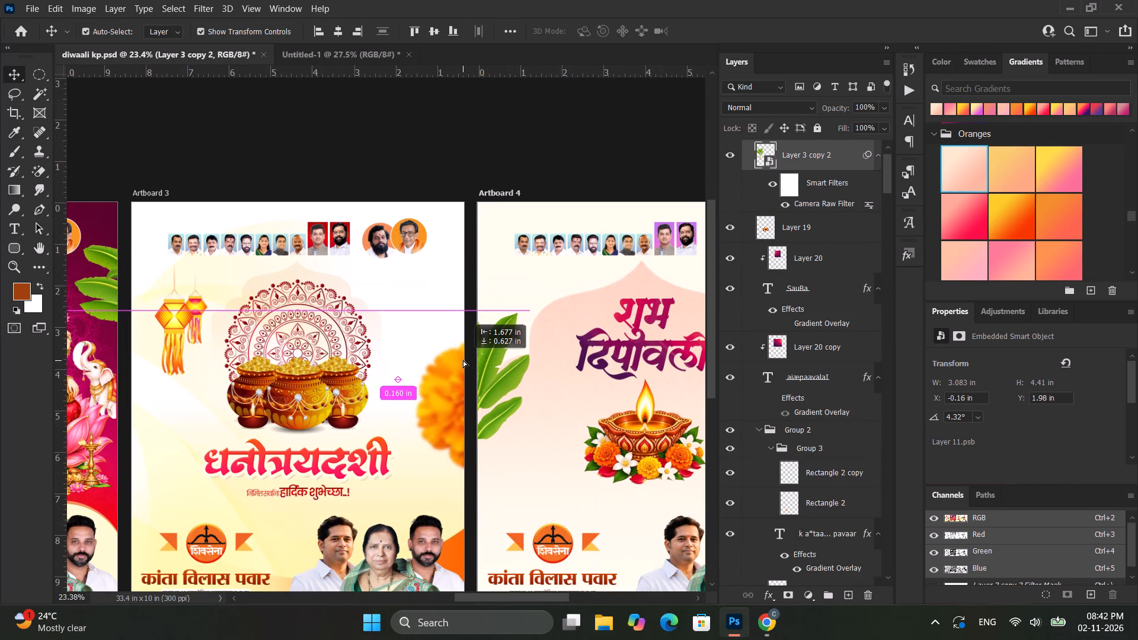
left_click_drag(463, 360, 465, 364)
Inspect the placement of the banana leaves against the arch and headline on Artboard 4.
scroll(465, 364, "down", 5, "alt")
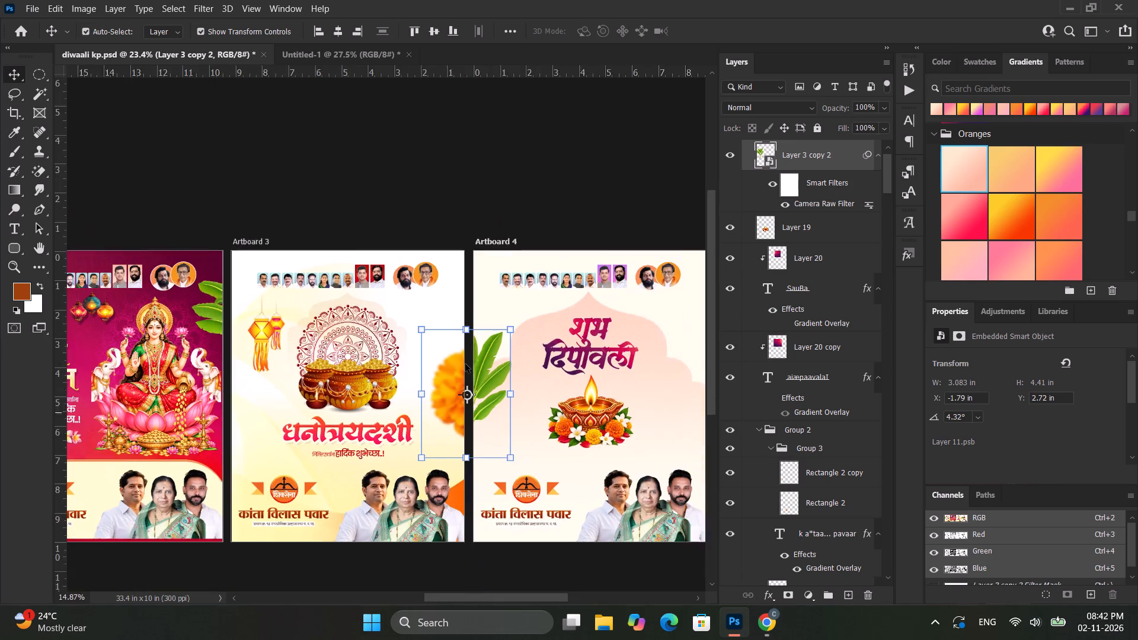
scroll(465, 364, "down", 1, "alt")
left_click(597, 207)
scroll(541, 300, "up", 6, "alt")
scroll(541, 301, "down", 11, "ctrl")
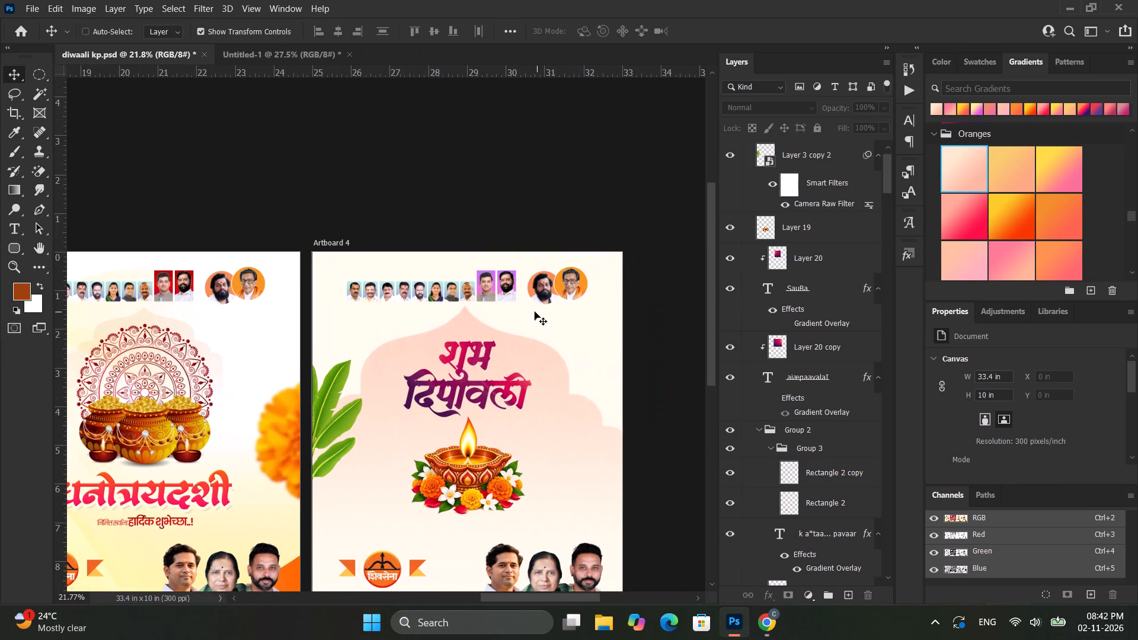
scroll(535, 312, "down", 12)
scroll(538, 321, "up", 3, "alt")
scroll(536, 322, "down", 3, "ctrl")
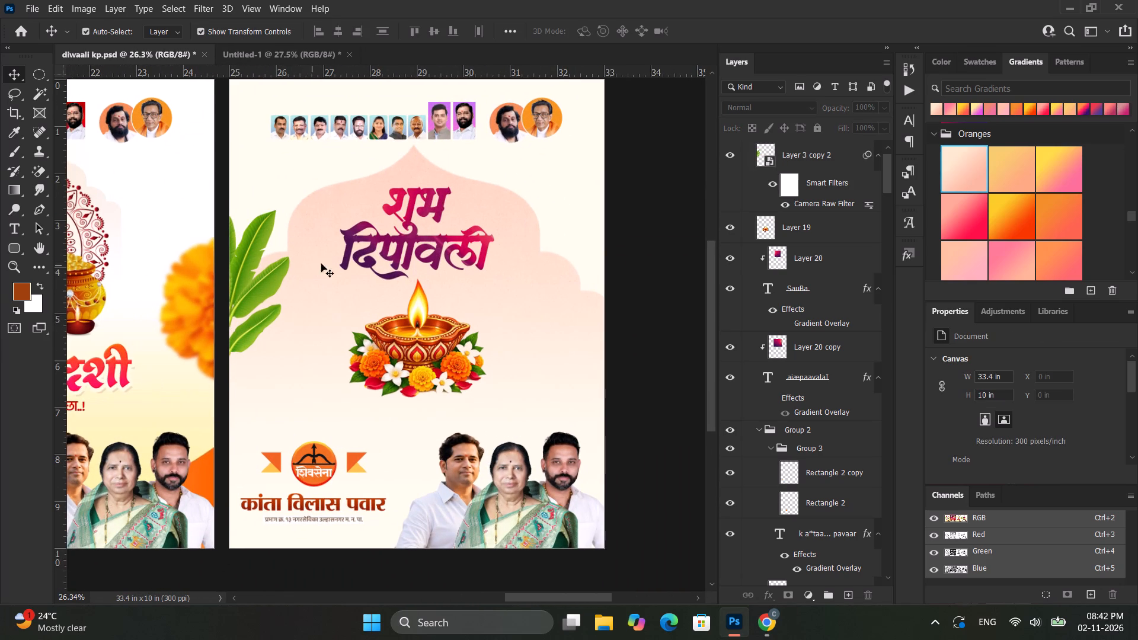
scroll(335, 286, "down", 3)
Switch to Pinterest in Chrome, return to the home feed and open the "Lit diya with ornate glowing frame" pin.
left_click(775, 619)
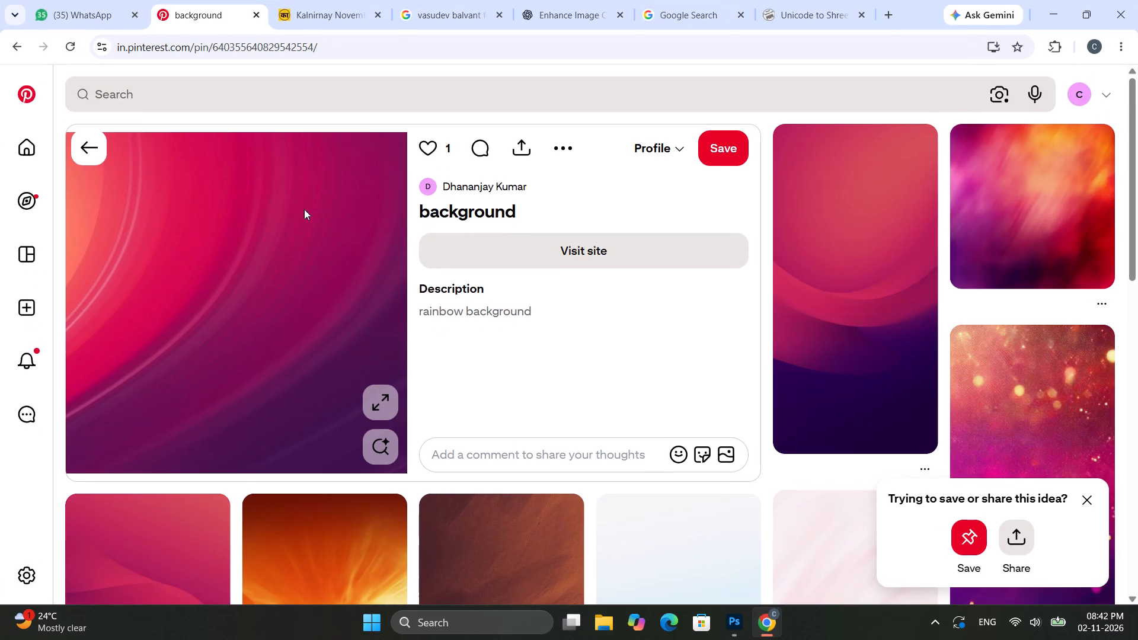
scroll(257, 186, "down", 3)
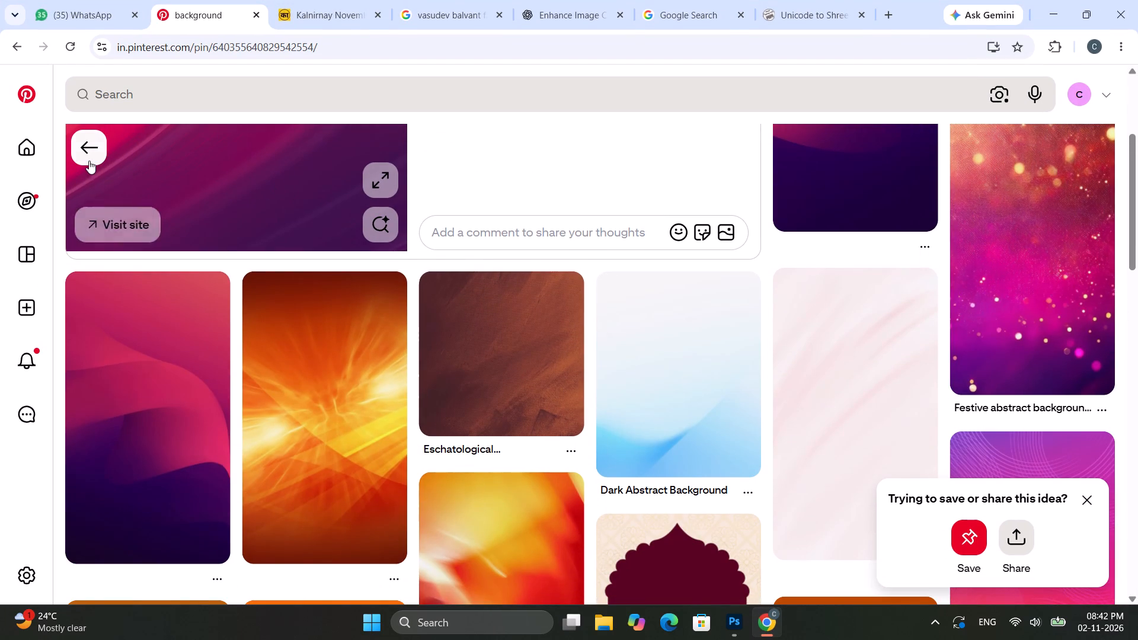
left_click(89, 160)
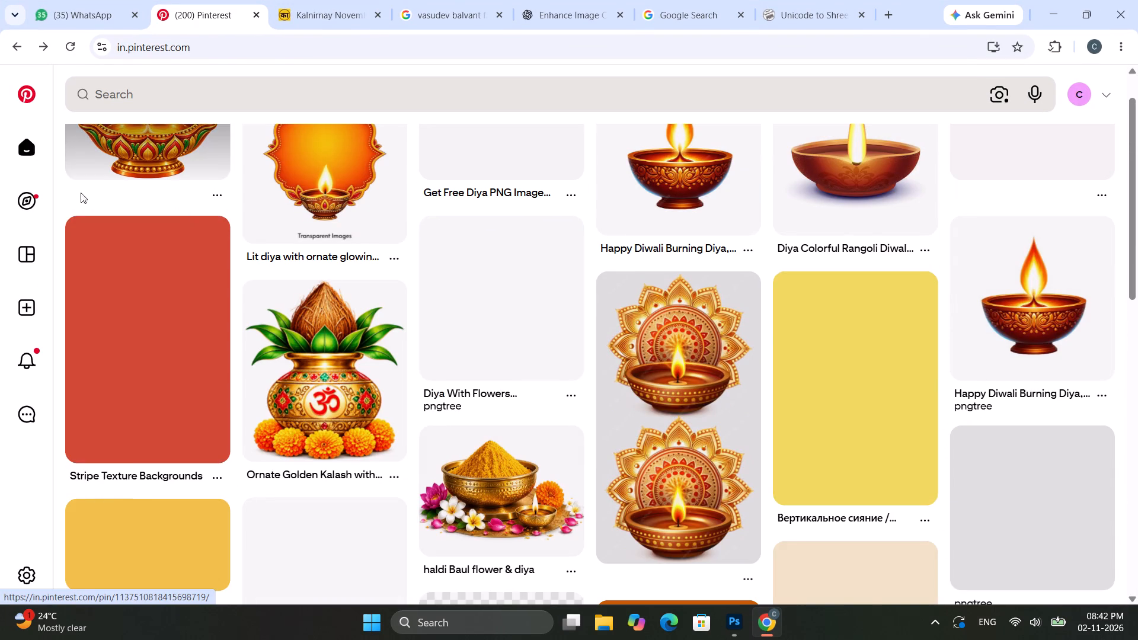
scroll(121, 219, "up", 4)
scroll(168, 221, "up", 2)
scroll(247, 200, "up", 4)
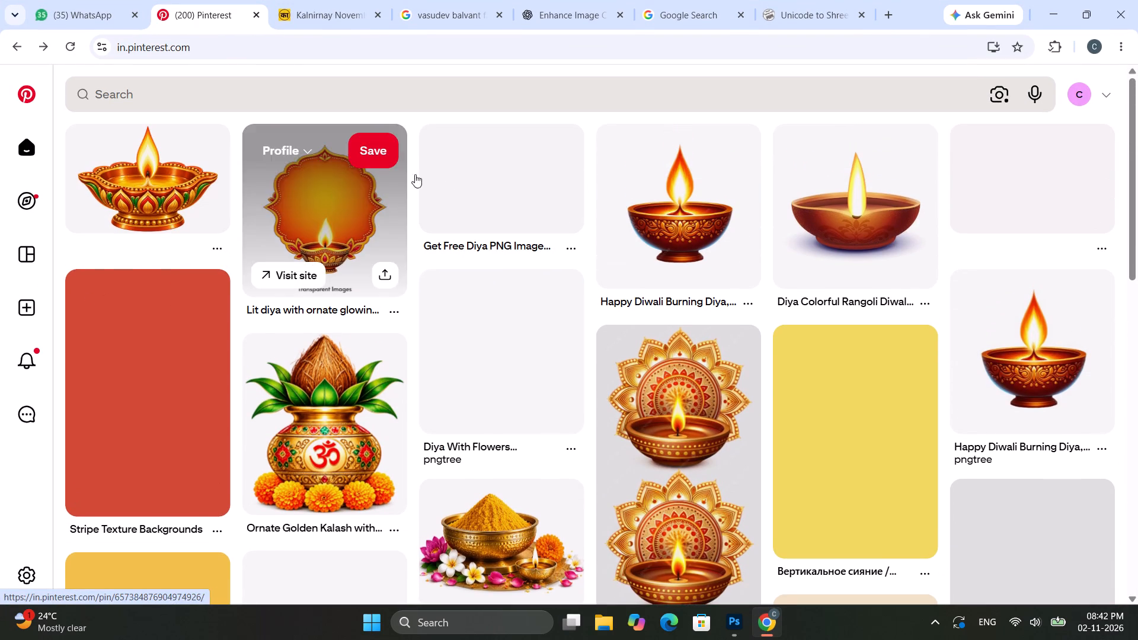
scroll(514, 235, "up", 3)
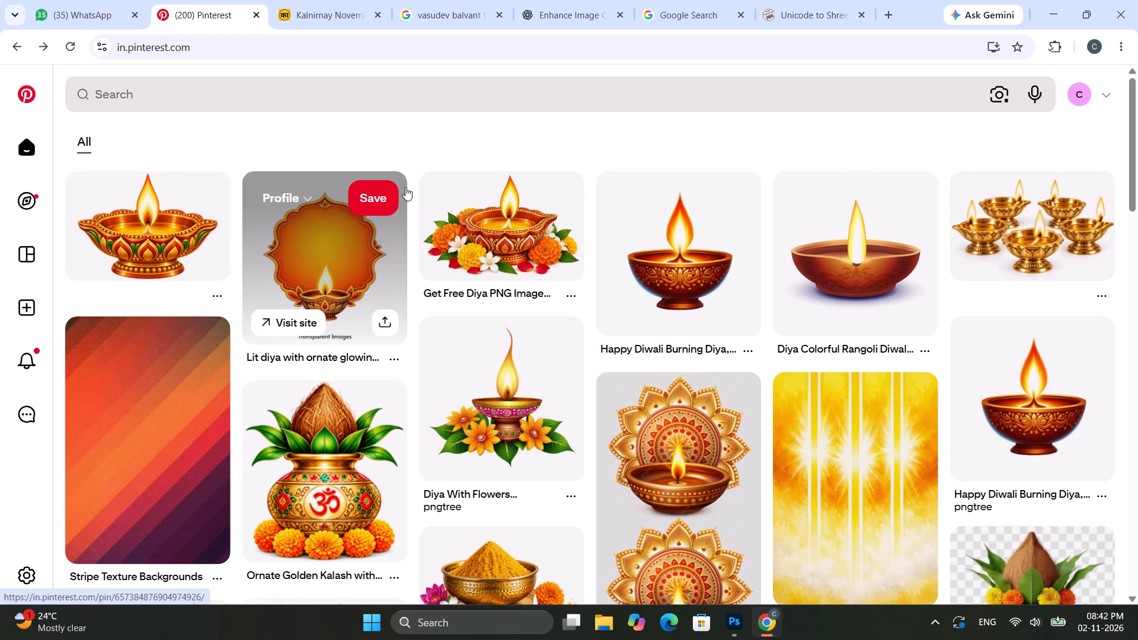
left_click(338, 277)
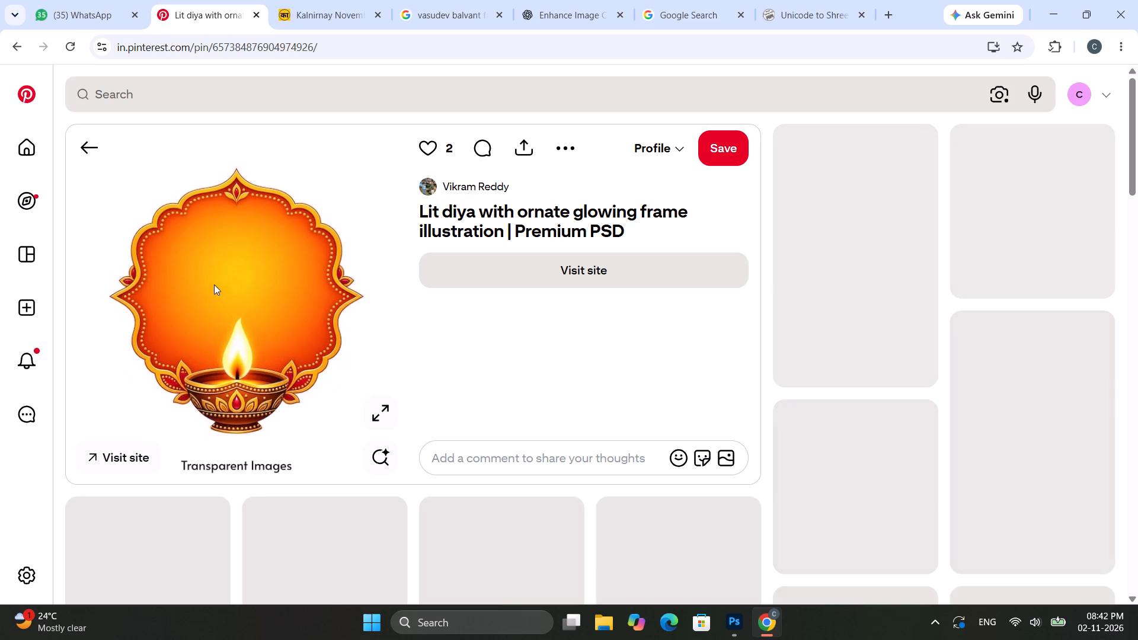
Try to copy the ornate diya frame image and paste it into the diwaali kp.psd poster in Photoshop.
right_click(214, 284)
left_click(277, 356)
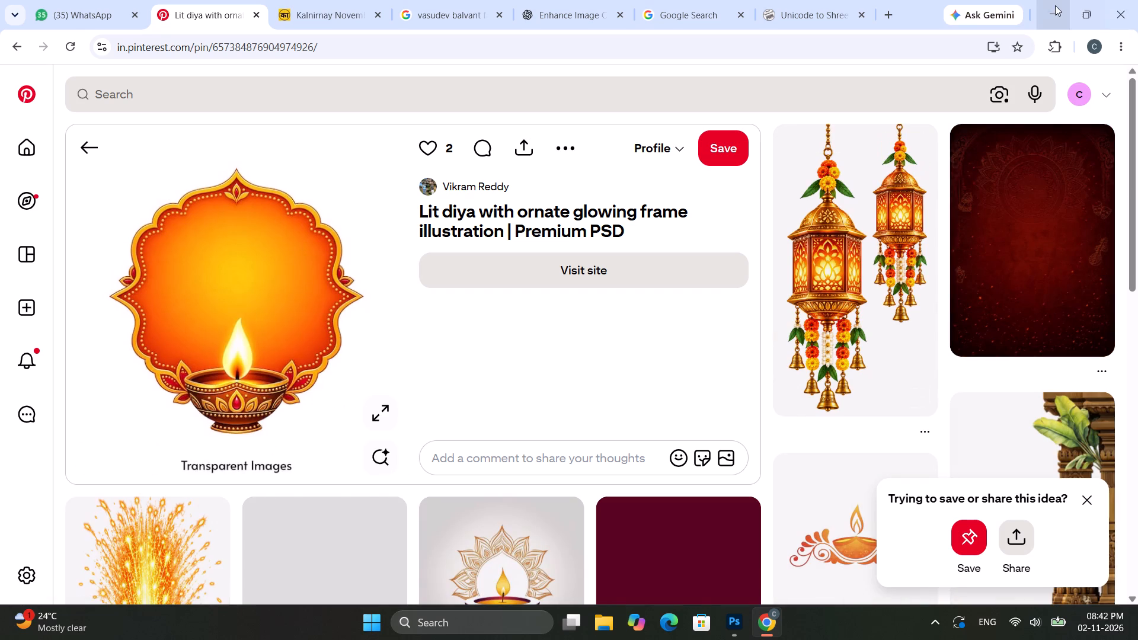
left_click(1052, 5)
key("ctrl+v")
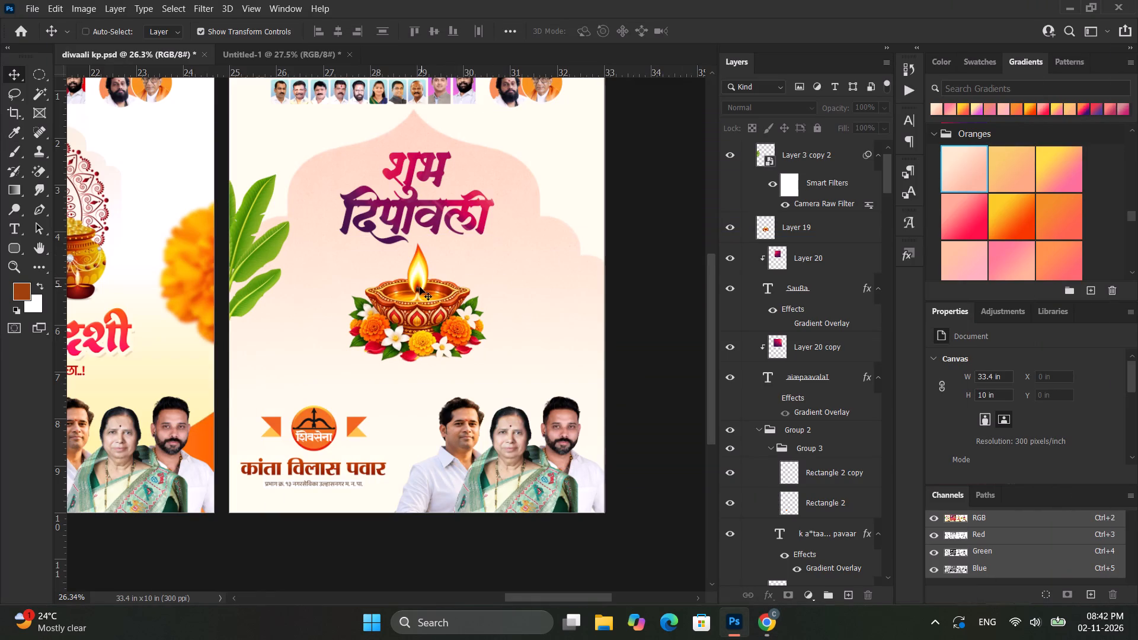
Select the Gradient Fill 2 layer in Artboard 4 and try to paste the diya frame image above it.
scroll(816, 425, "down", 2)
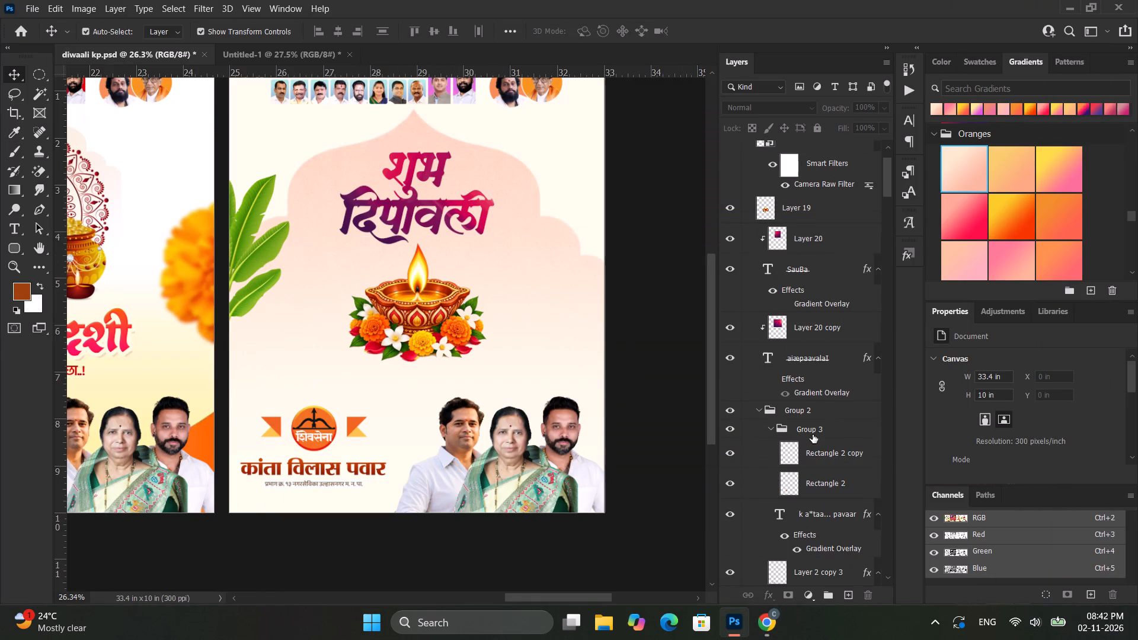
left_click(830, 338)
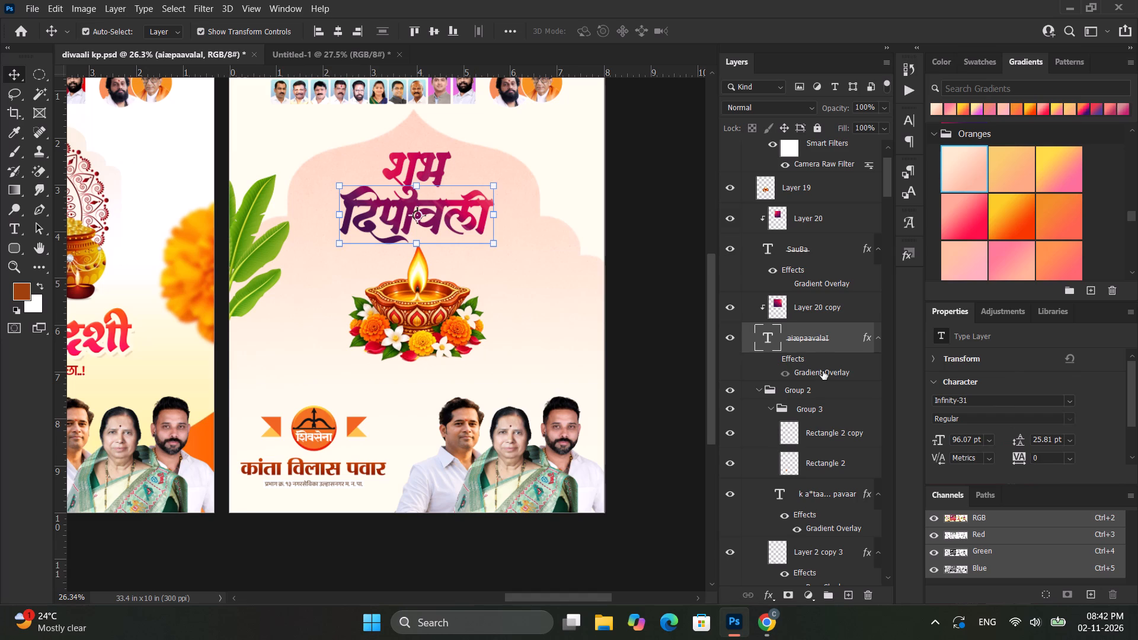
scroll(827, 407, "down", 20)
scroll(827, 407, "down", 9)
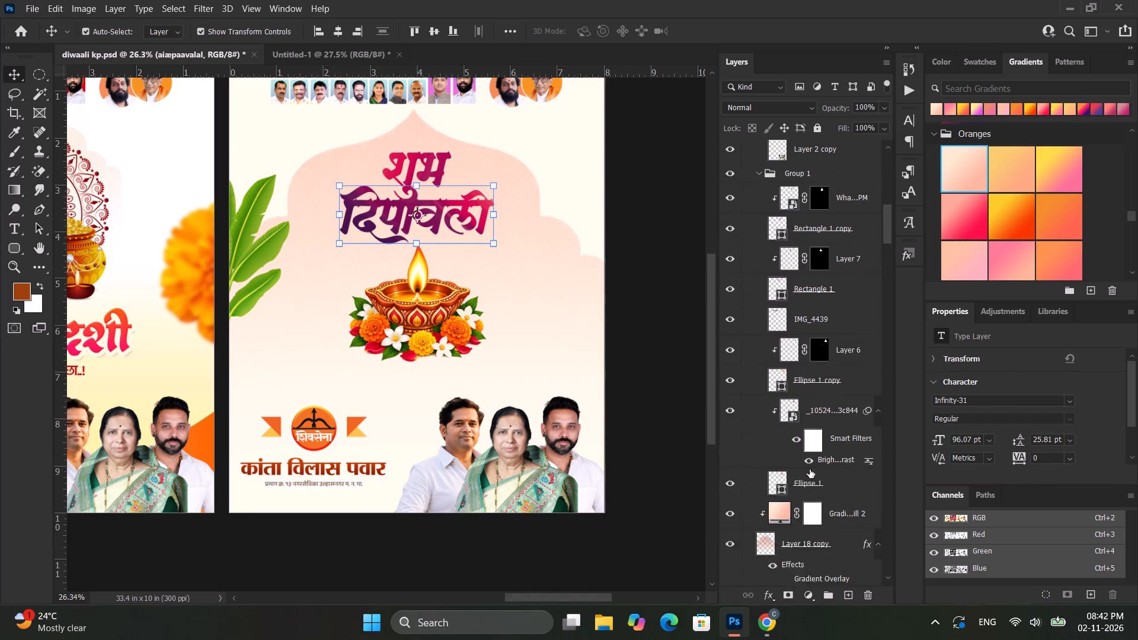
scroll(810, 469, "down", 1)
left_click(833, 409)
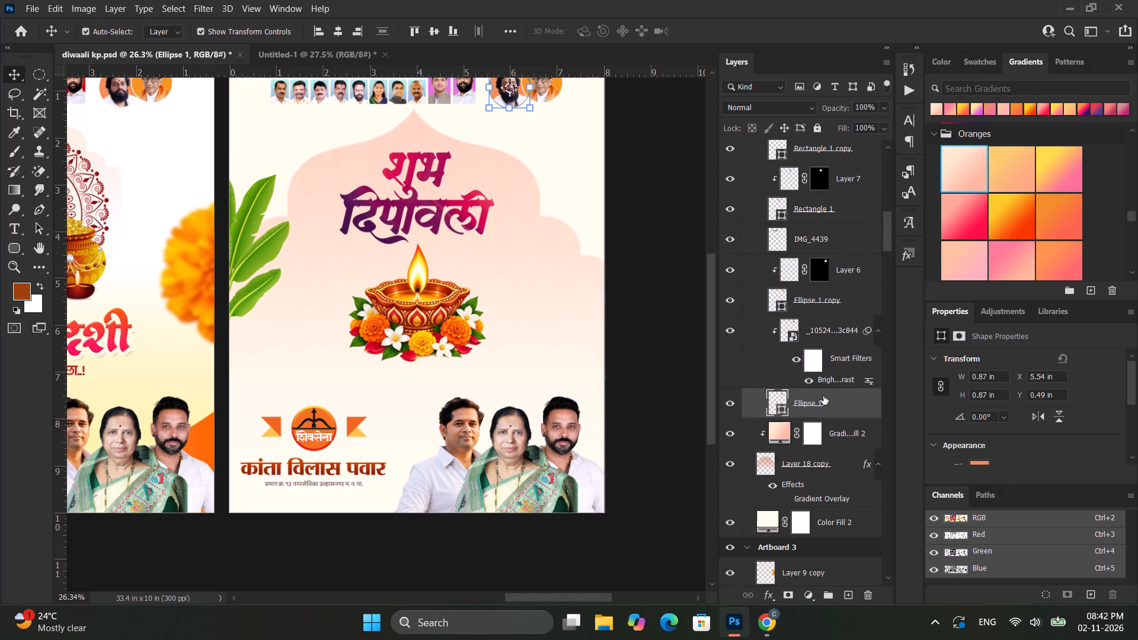
left_click(837, 434)
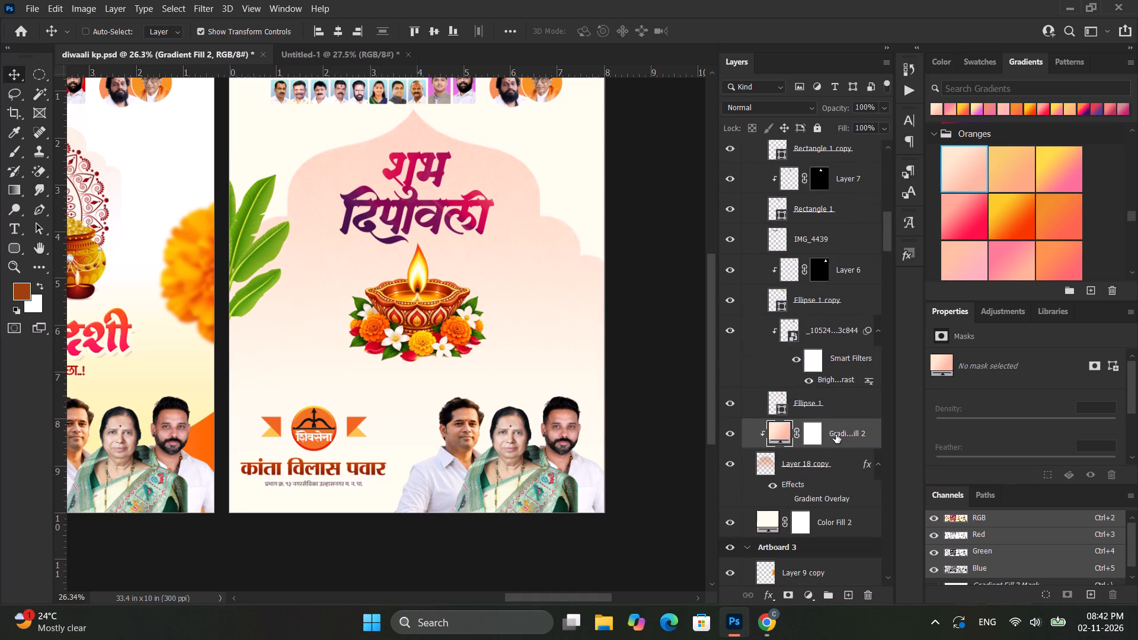
key("ctrl+v")
key("super+space")
key("super+space")
key("ctrl+v")
Return to the Pinterest pin in Chrome and copy the ornate diya frame image again.
left_click(761, 612)
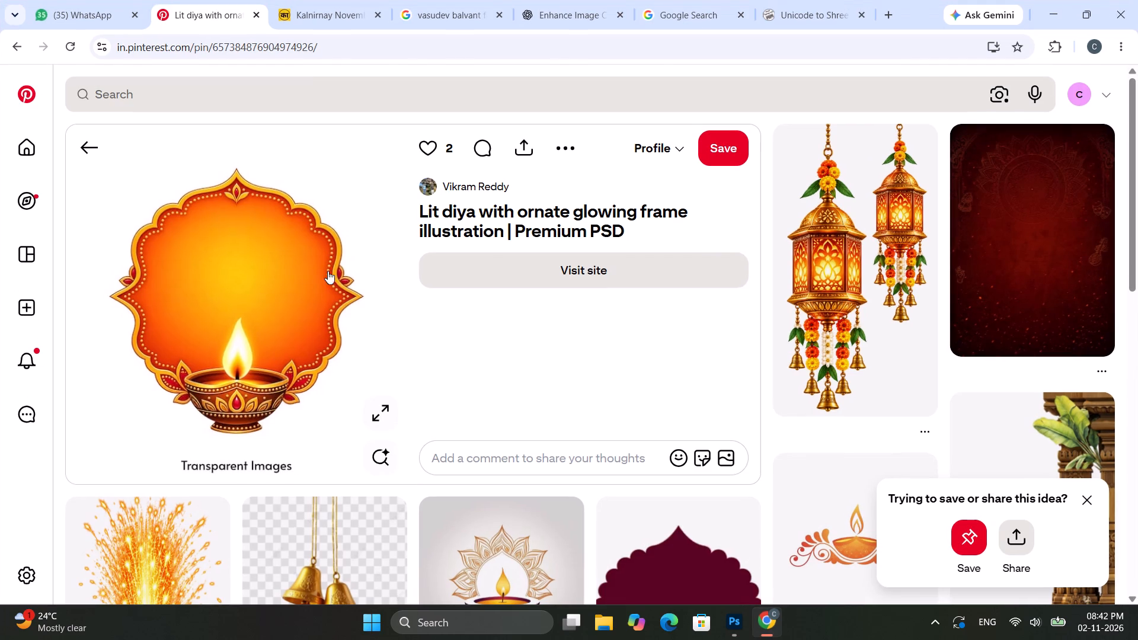
right_click(271, 236)
left_click(379, 292)
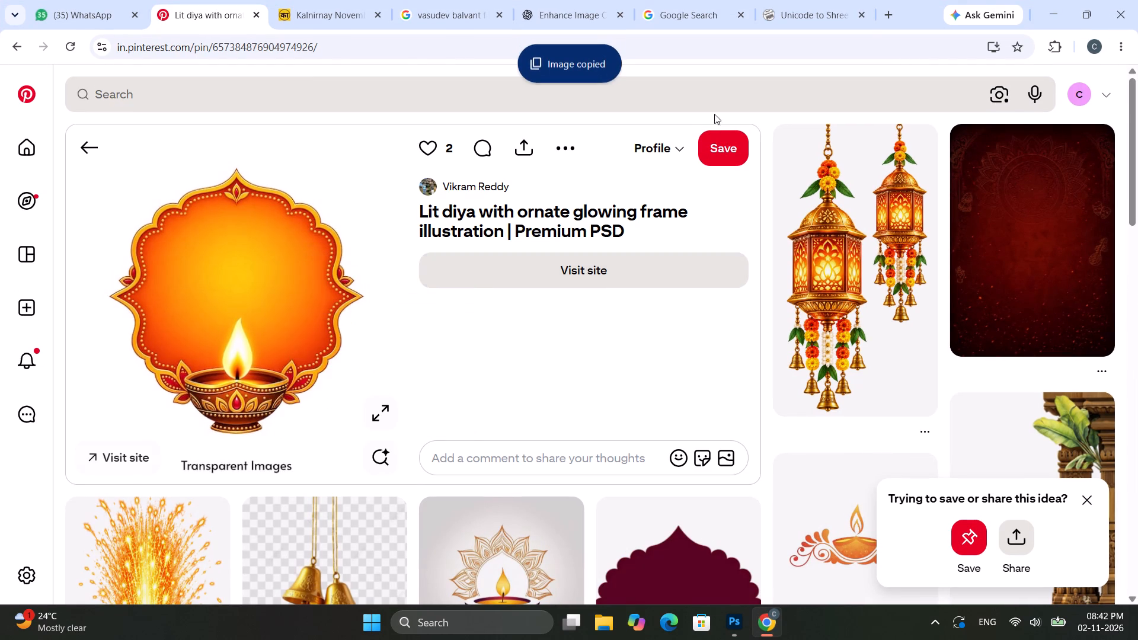
Browse the related pins through the दीपक पीएनजी pin and open the दिवाली शुभकामनाएं डिजाइन pin with hanging diyas.
scroll(872, 236, "down", 4)
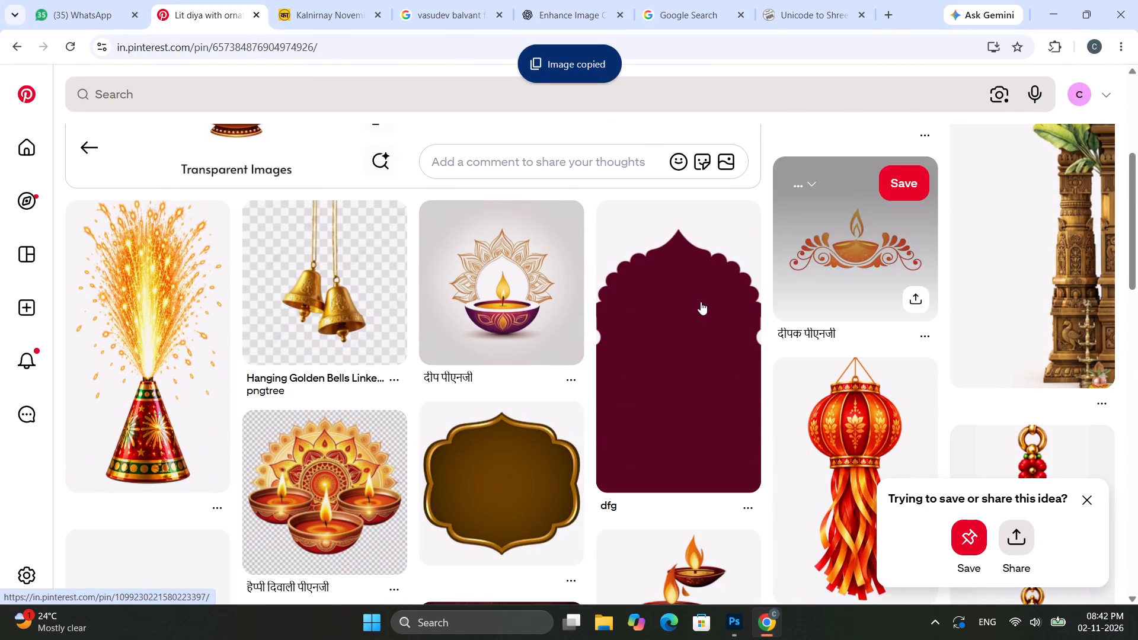
scroll(629, 439, "down", 2)
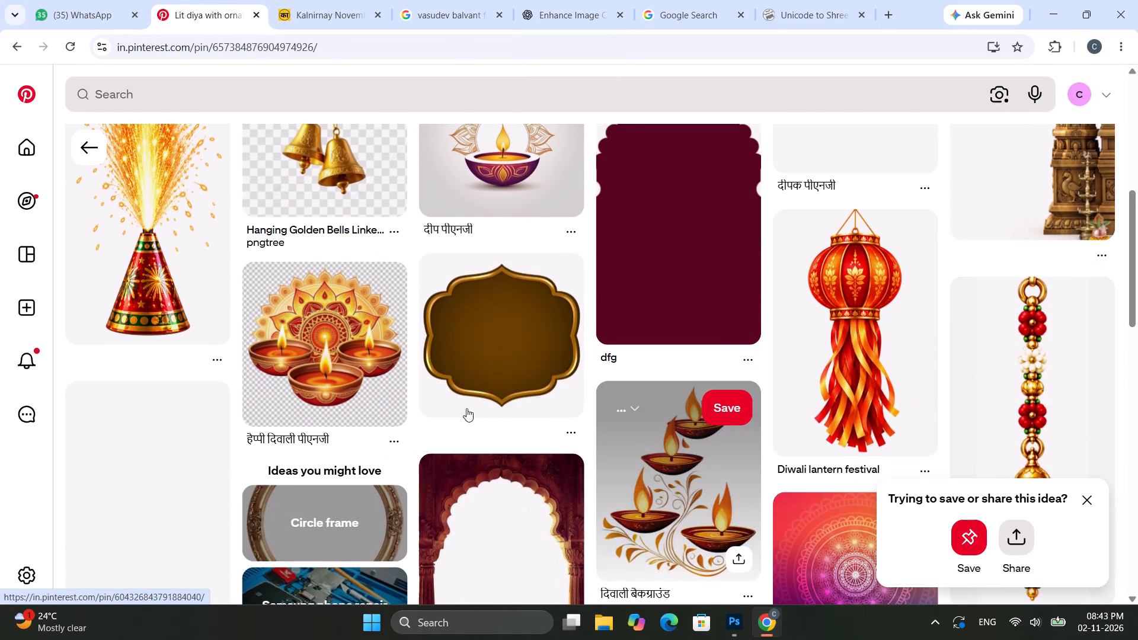
scroll(428, 402, "up", 2)
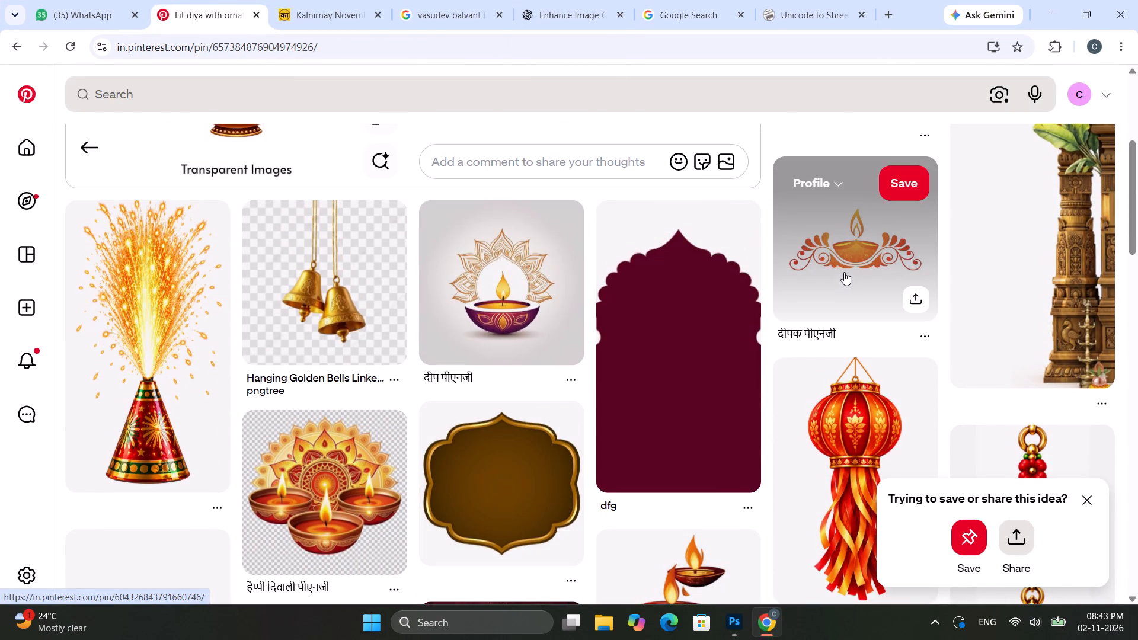
left_click(844, 261)
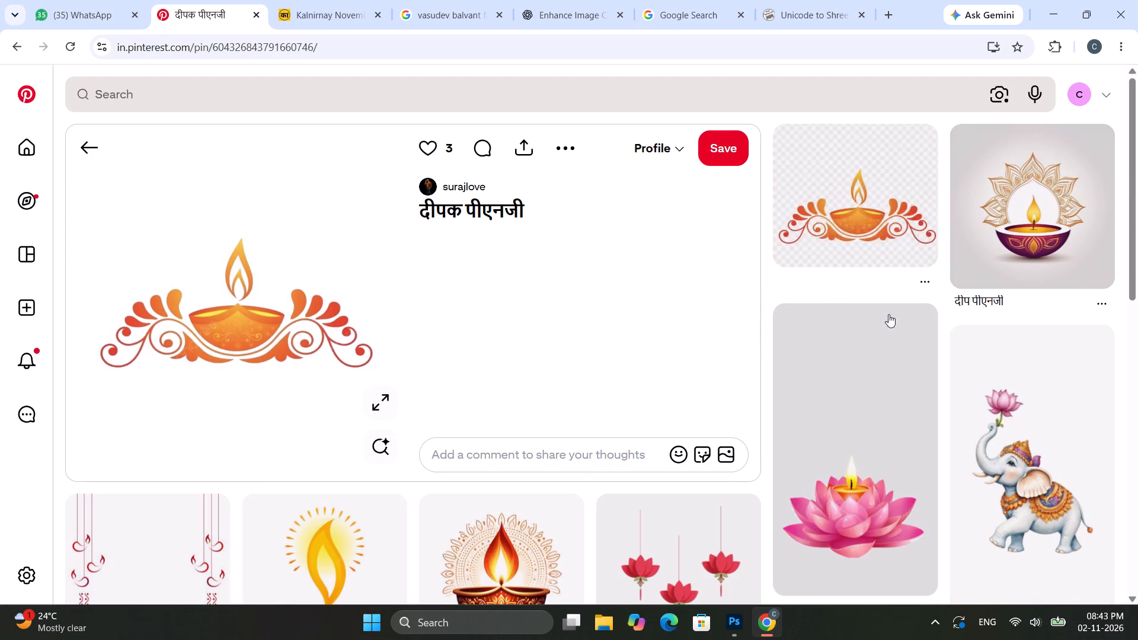
scroll(715, 341, "down", 2)
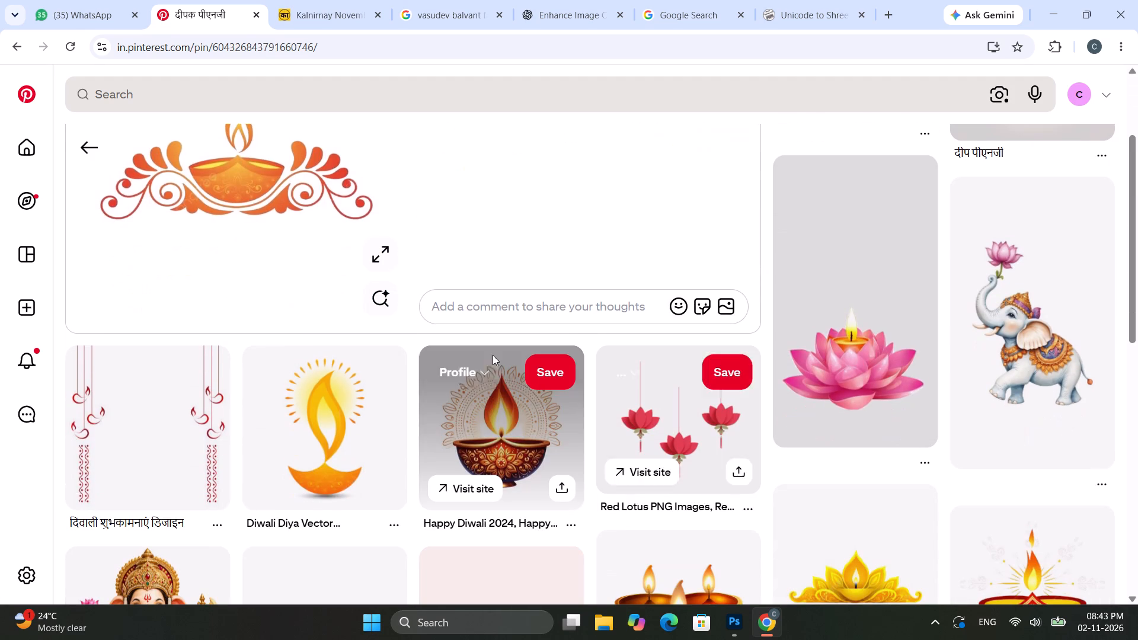
left_click(121, 430)
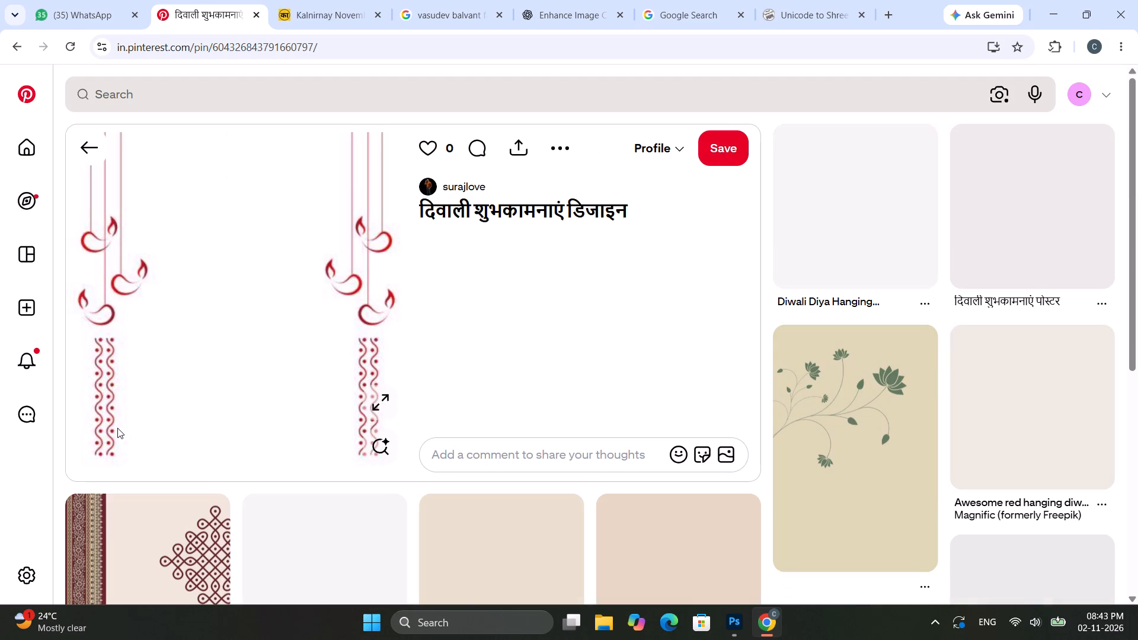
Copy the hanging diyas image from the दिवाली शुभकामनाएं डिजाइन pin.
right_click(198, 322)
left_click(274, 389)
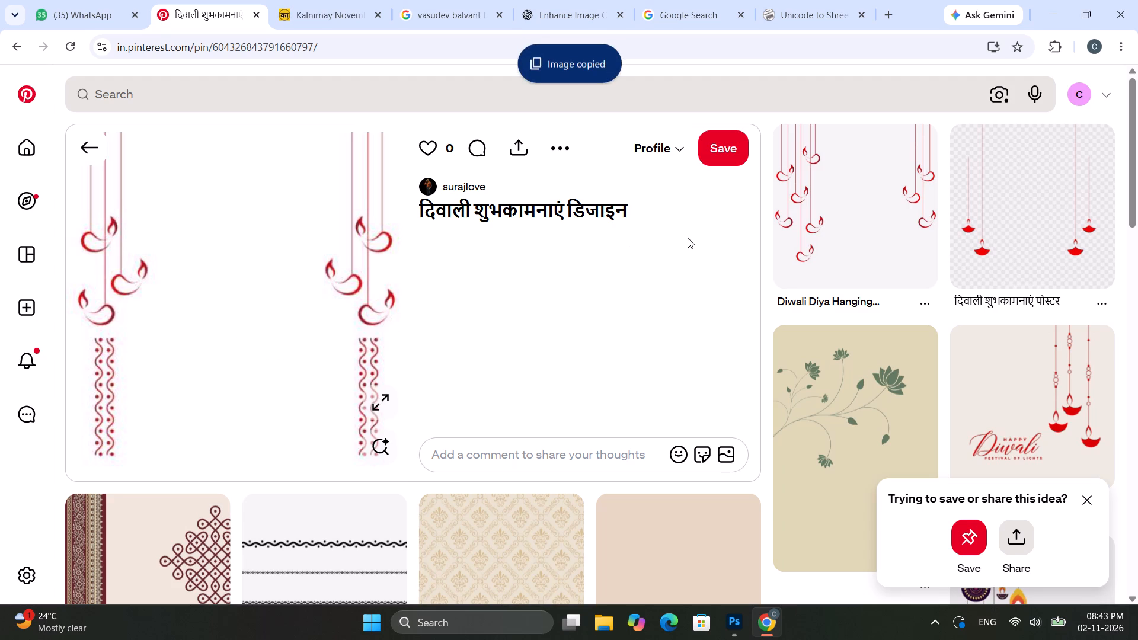
Open the related "Diwali Diya Hanging Deepavali Decoration Clipart" pin and copy its image.
left_click(913, 165)
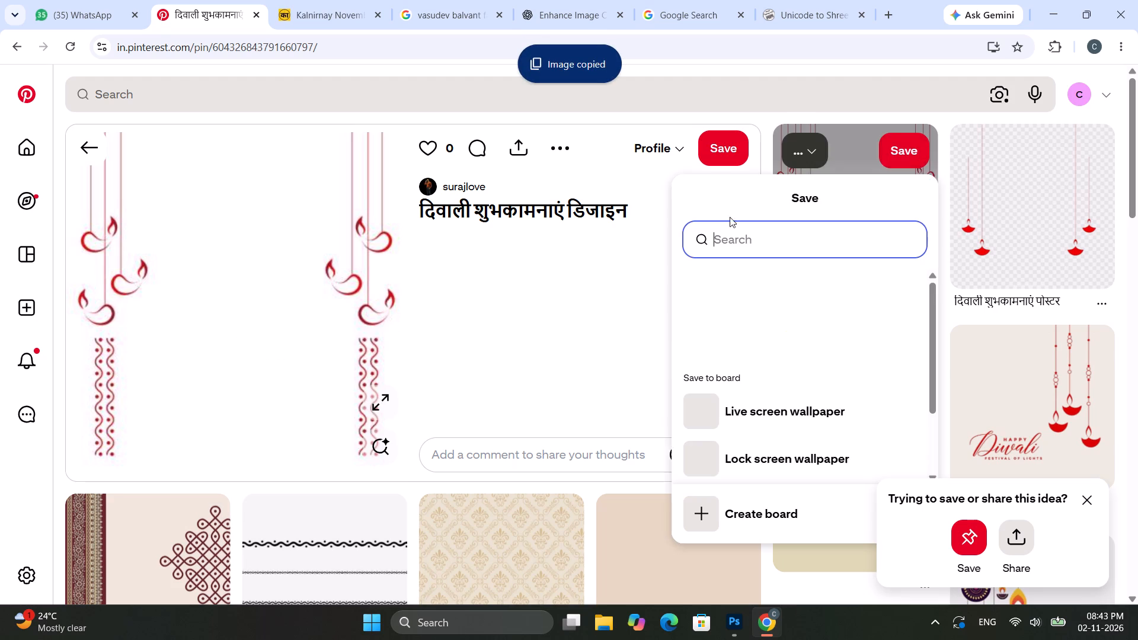
left_click(438, 321)
left_click(894, 232)
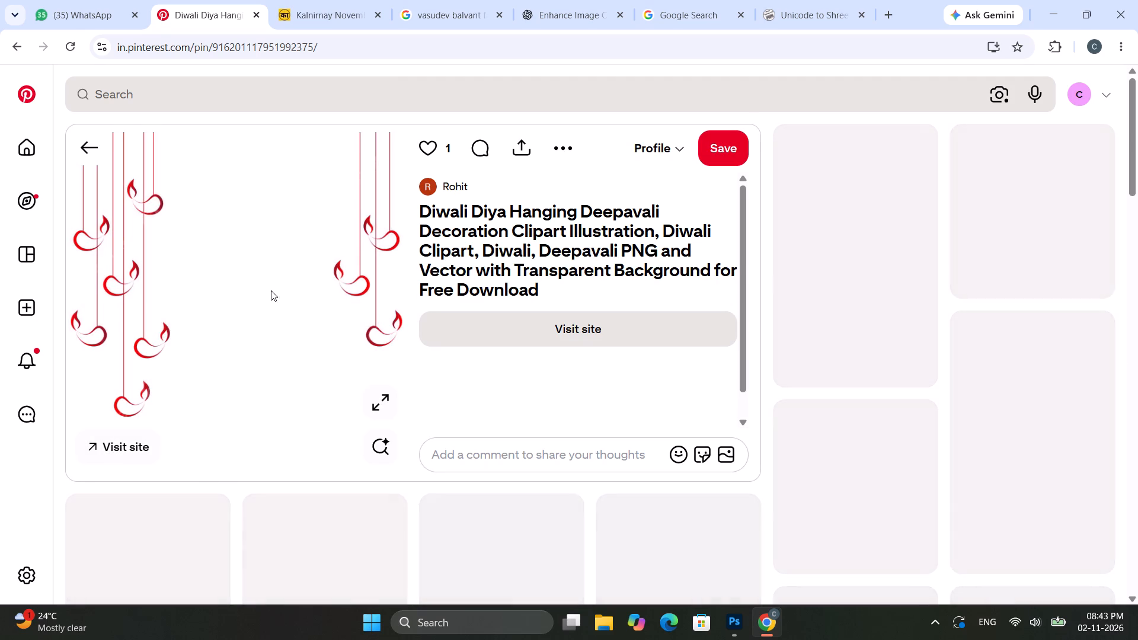
right_click(207, 274)
left_click(277, 341)
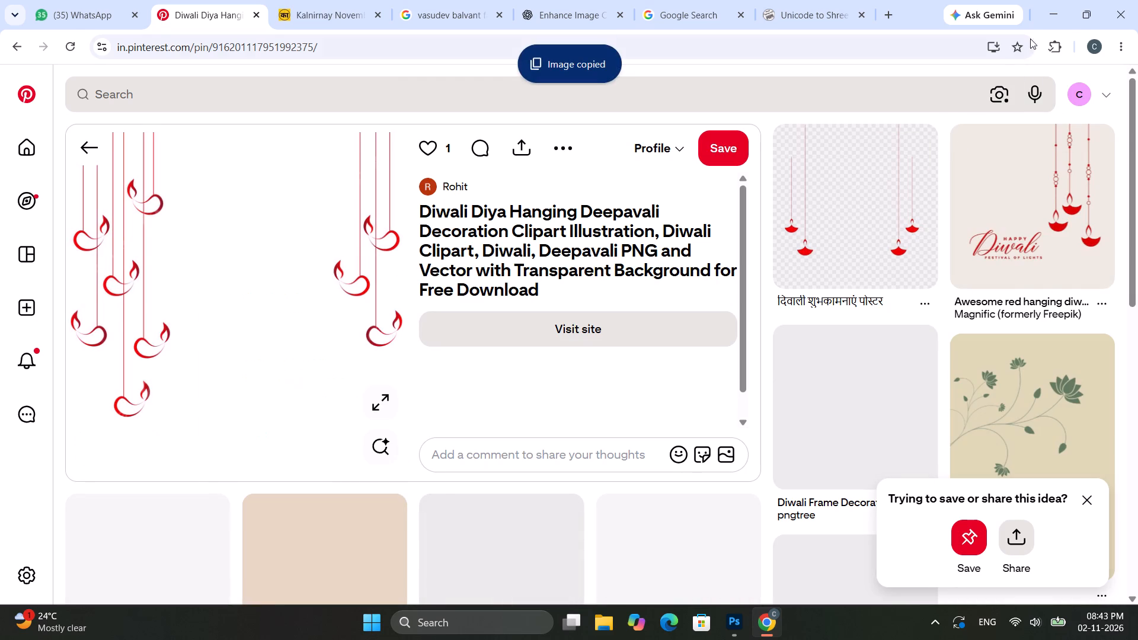
Switch to Photoshop and paste the hanging diyas image above the Gradient Fill 2 layer in Artboard 4.
left_click(1060, 0)
scroll(456, 242, "up", 3)
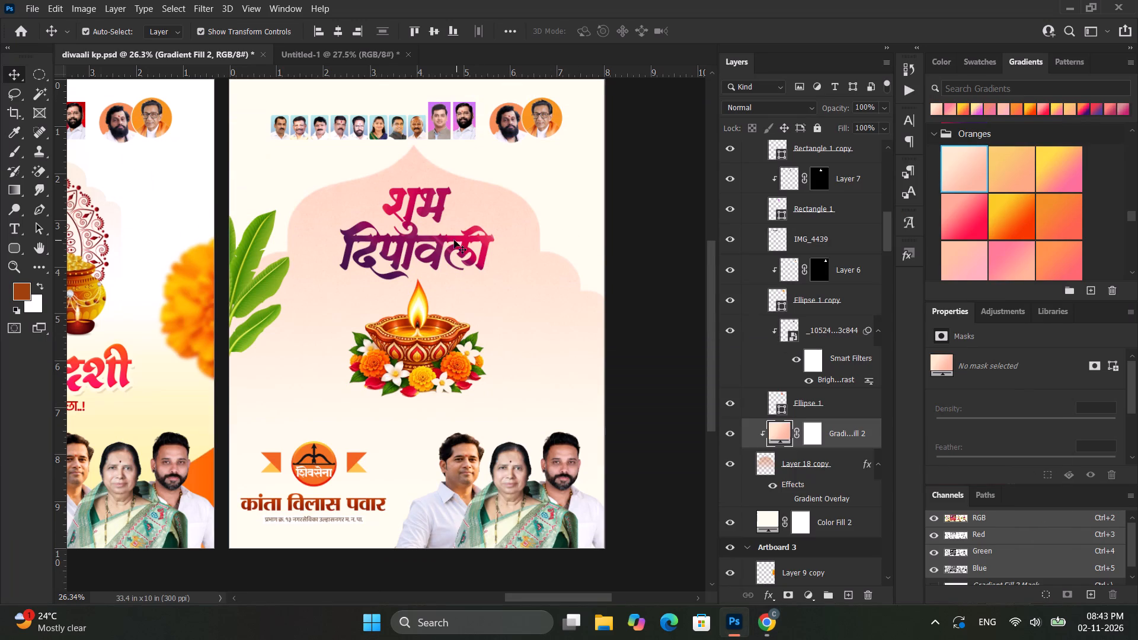
key("ctrl+v")
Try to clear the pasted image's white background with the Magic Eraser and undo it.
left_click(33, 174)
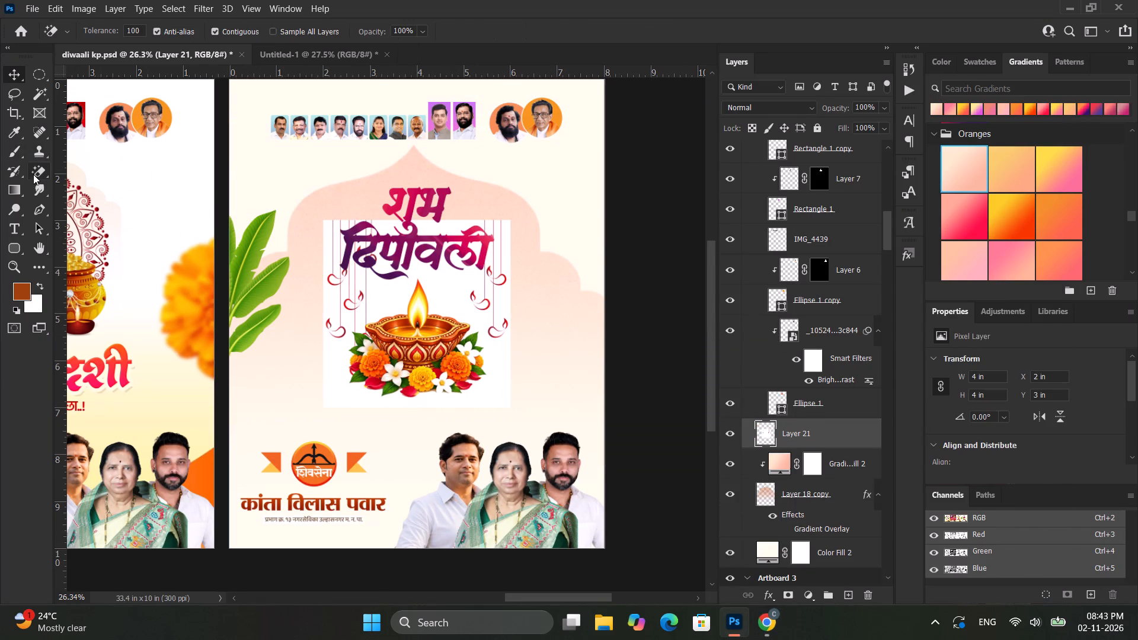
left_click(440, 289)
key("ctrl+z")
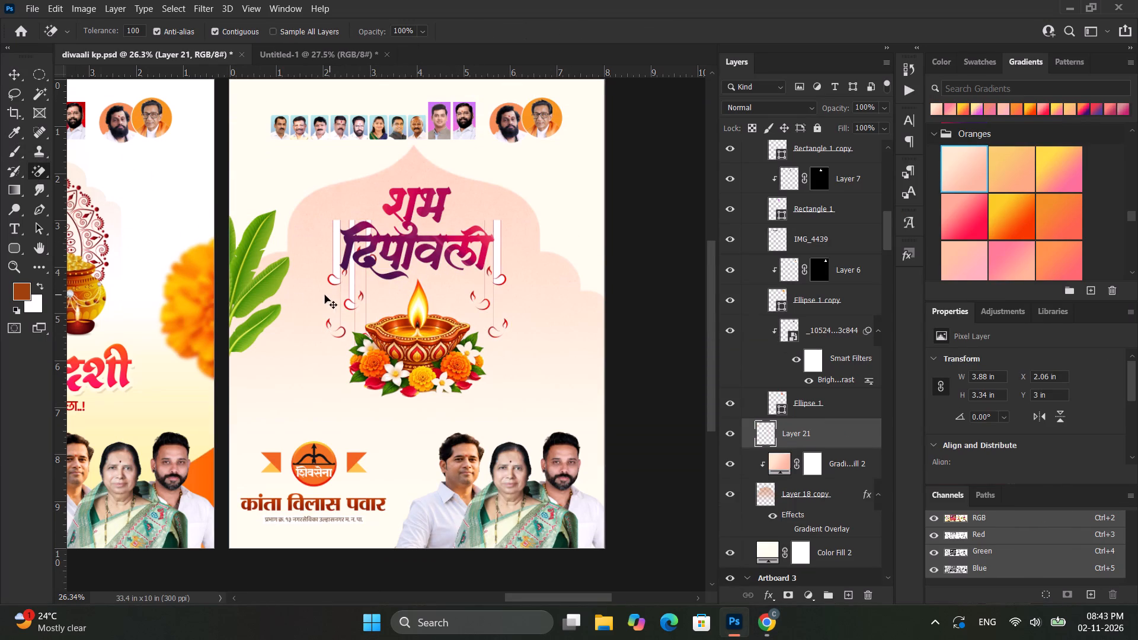
Remove the white background from the pasted hanging diyas image with the Background Eraser.
right_click(39, 171)
left_click(95, 187)
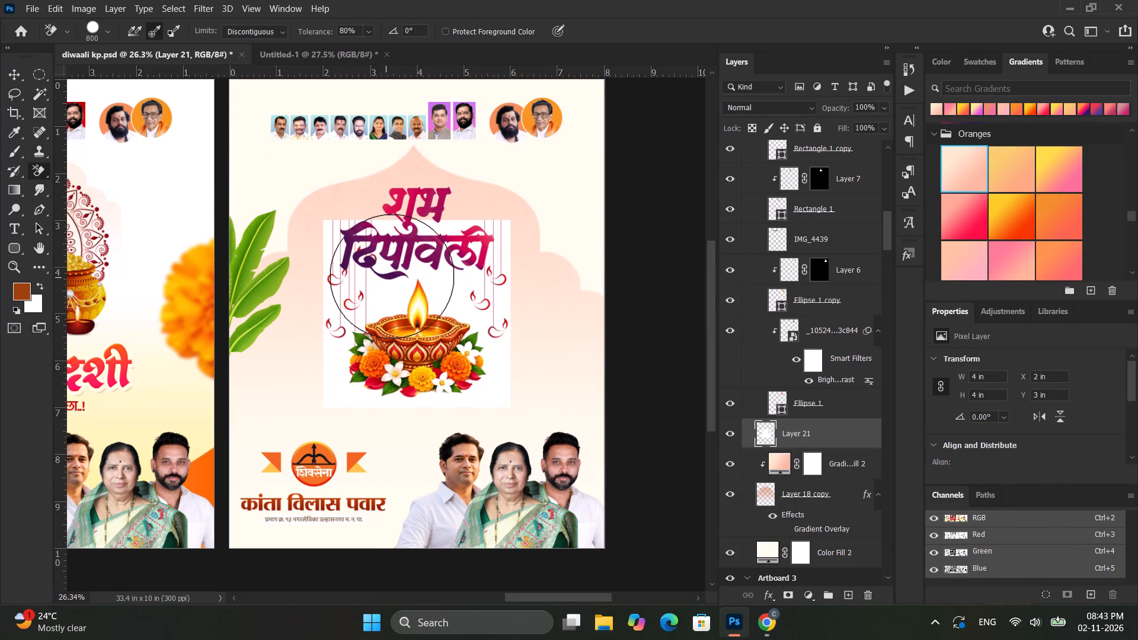
left_click_drag(377, 294, 0, 463)
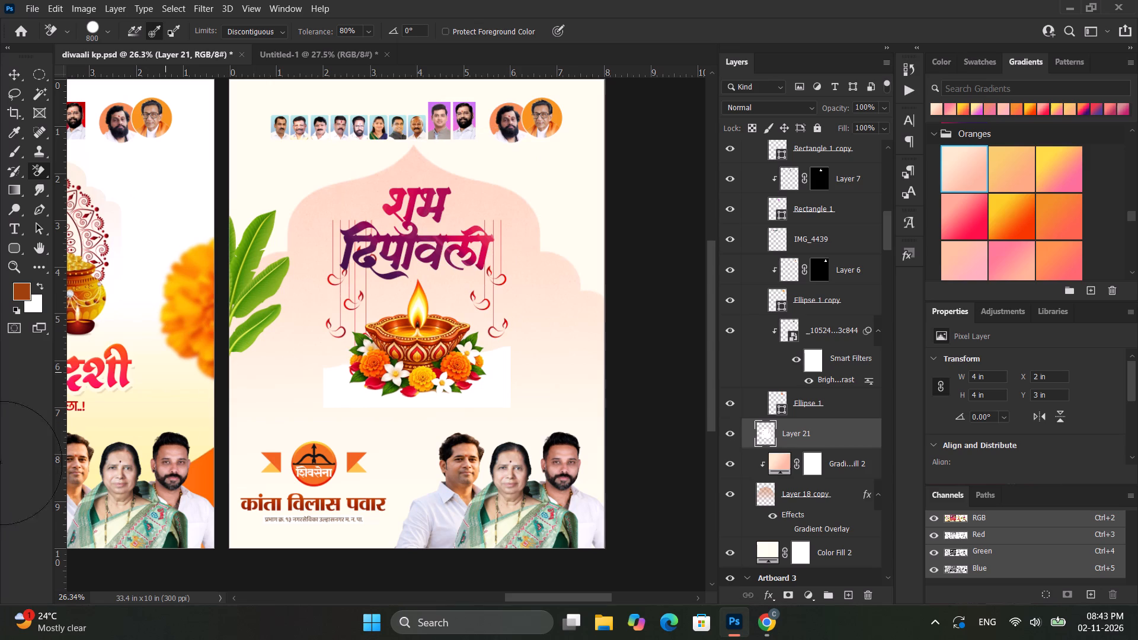
left_click_drag(0, 463, 498, 305)
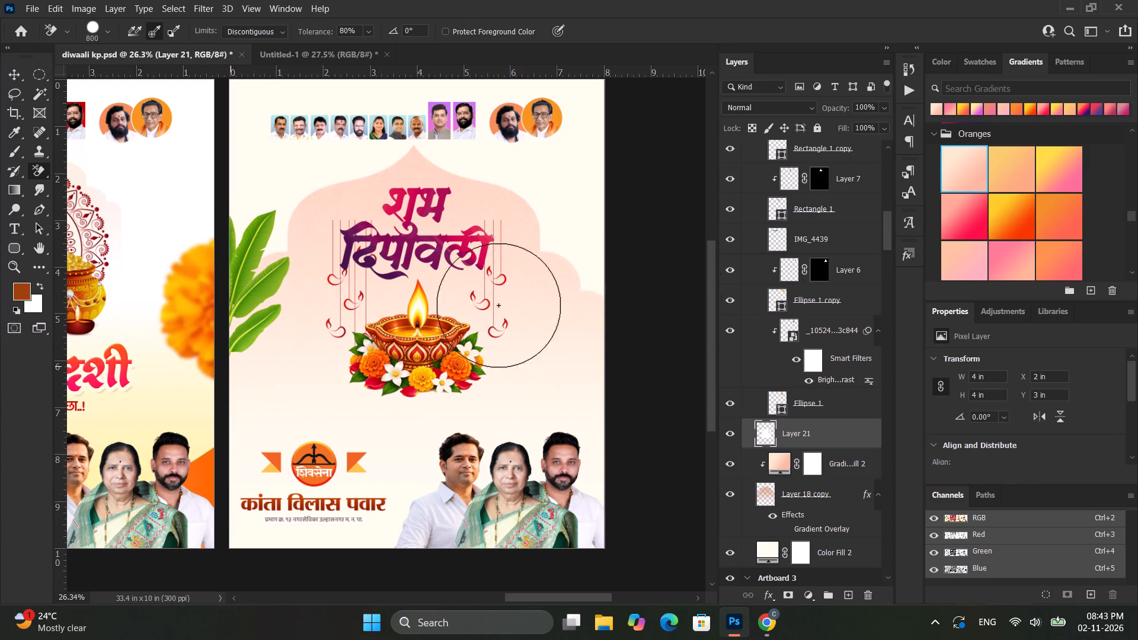
left_click_drag(498, 305, 304, 372)
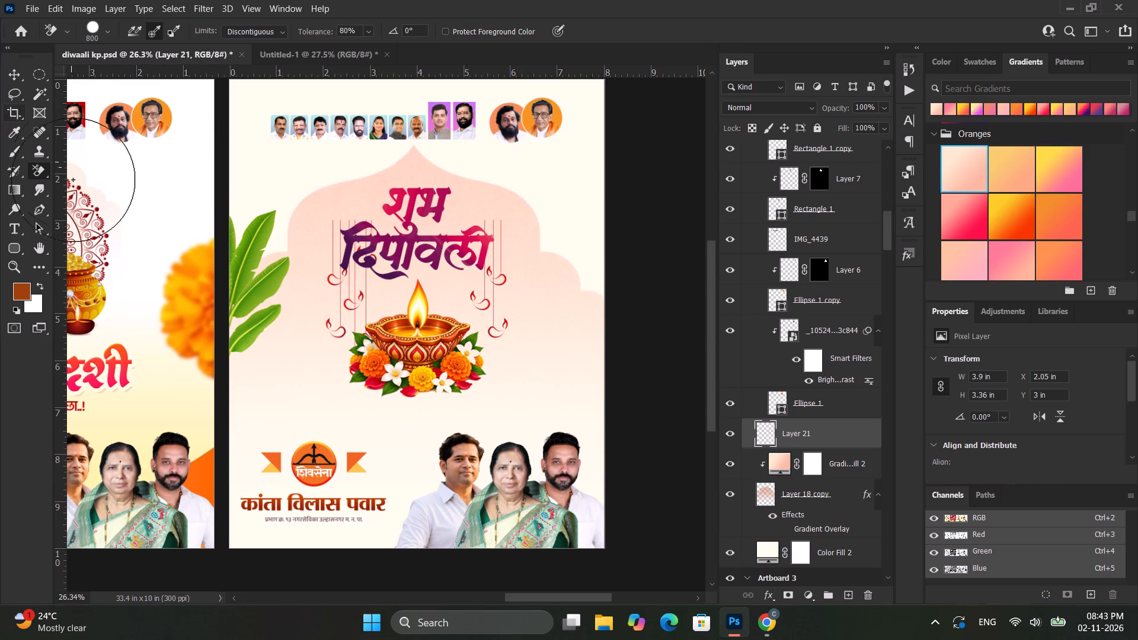
Erase the left group of hanging diyas using the Eraser with a large brush, keeping only the right group.
right_click(41, 170)
left_click(121, 173)
right_click_drag(315, 203, 325, 208)
left_click_drag(396, 274, 619, 303)
key("Return")
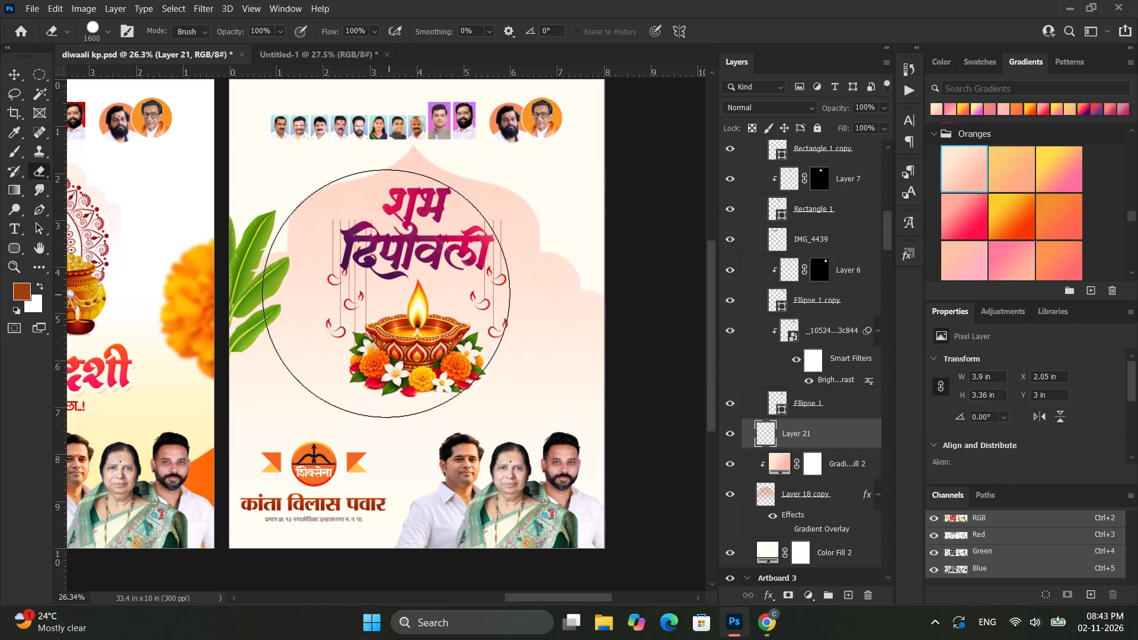
key("bracketleft")
key("bracketleft")
key("bracketleft")
key("bracketleft")
key("bracketleft")
key("bracketleft")
key("bracketleft")
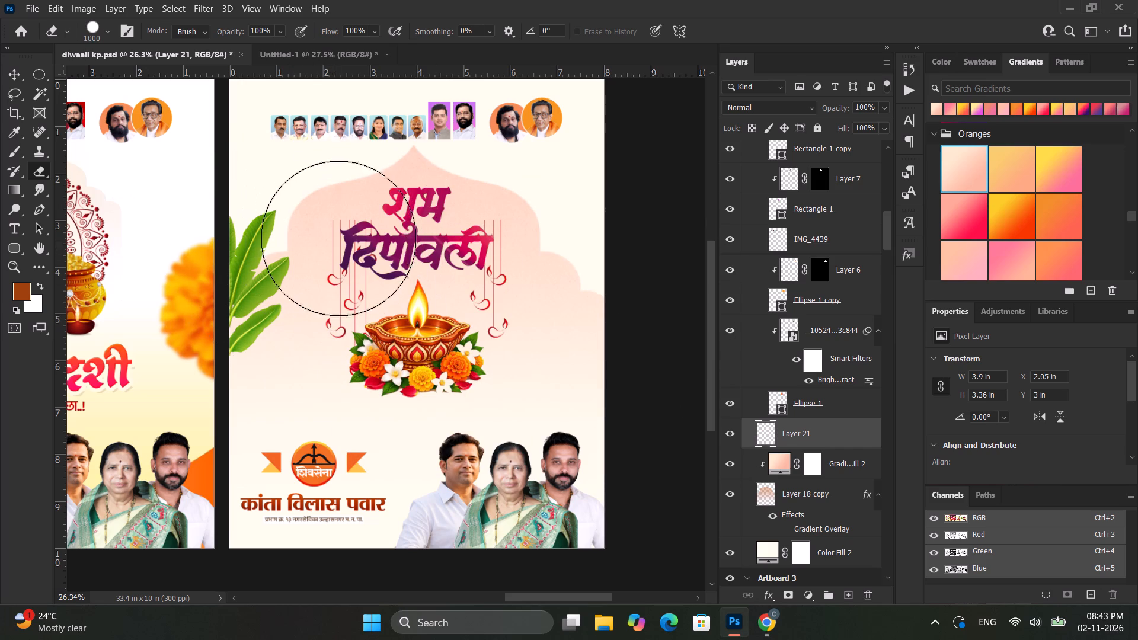
key("bracketleft")
left_click_drag(342, 236, 213, 367)
Move the remaining hanging diyas to the top-right corner of the Artboard 4 poster, at about X 6.89 in.
left_click(9, 76)
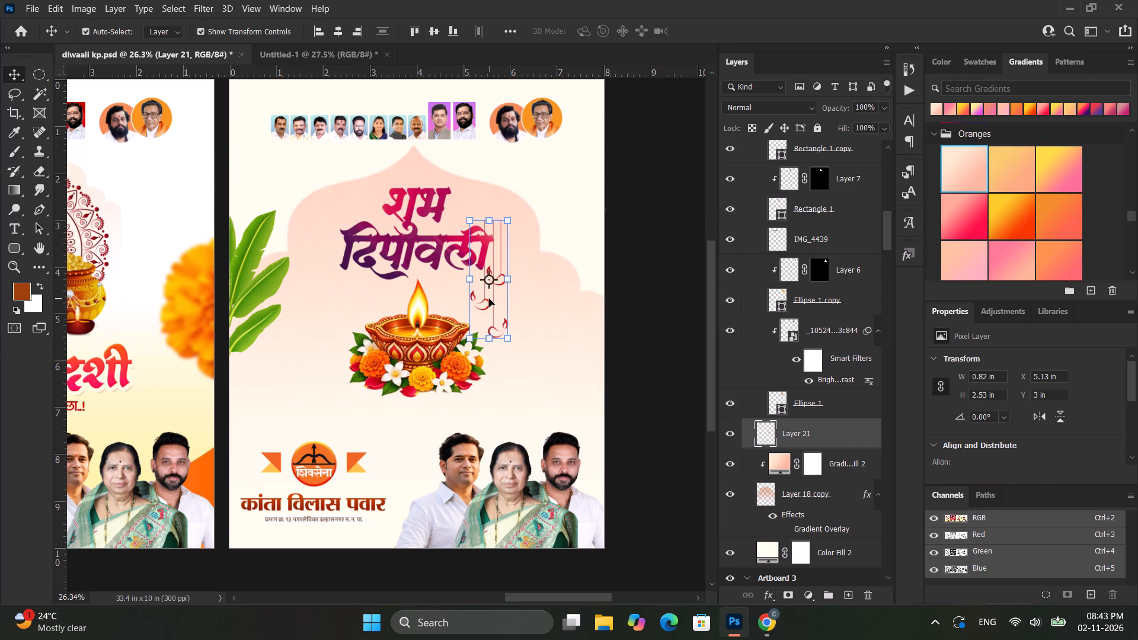
left_click_drag(487, 300, 541, 268)
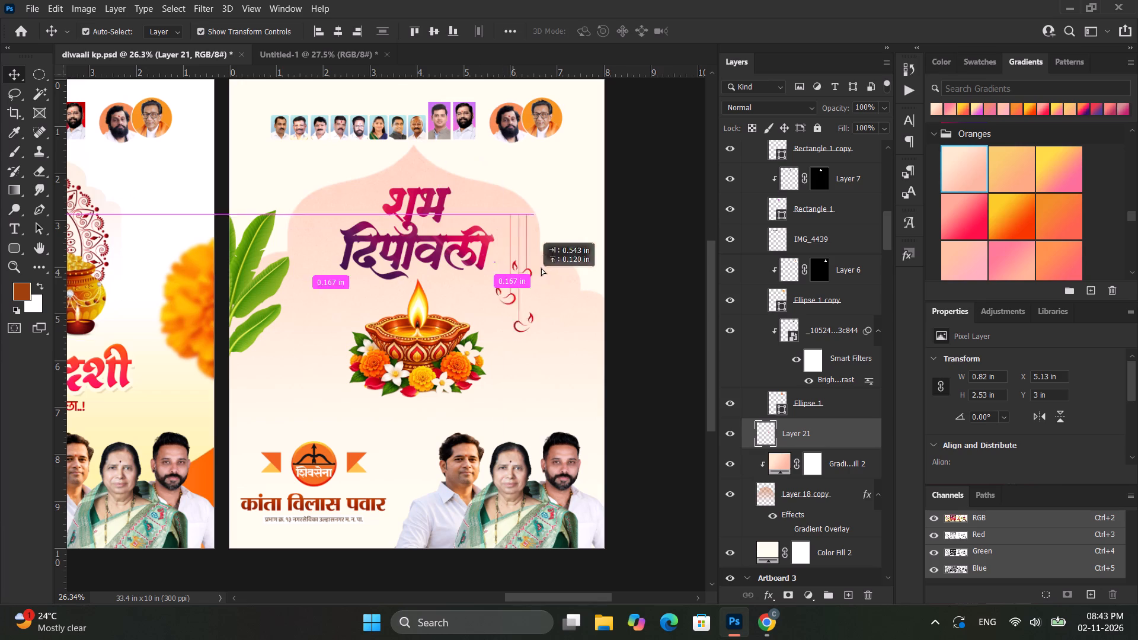
left_click_drag(541, 268, 565, 156)
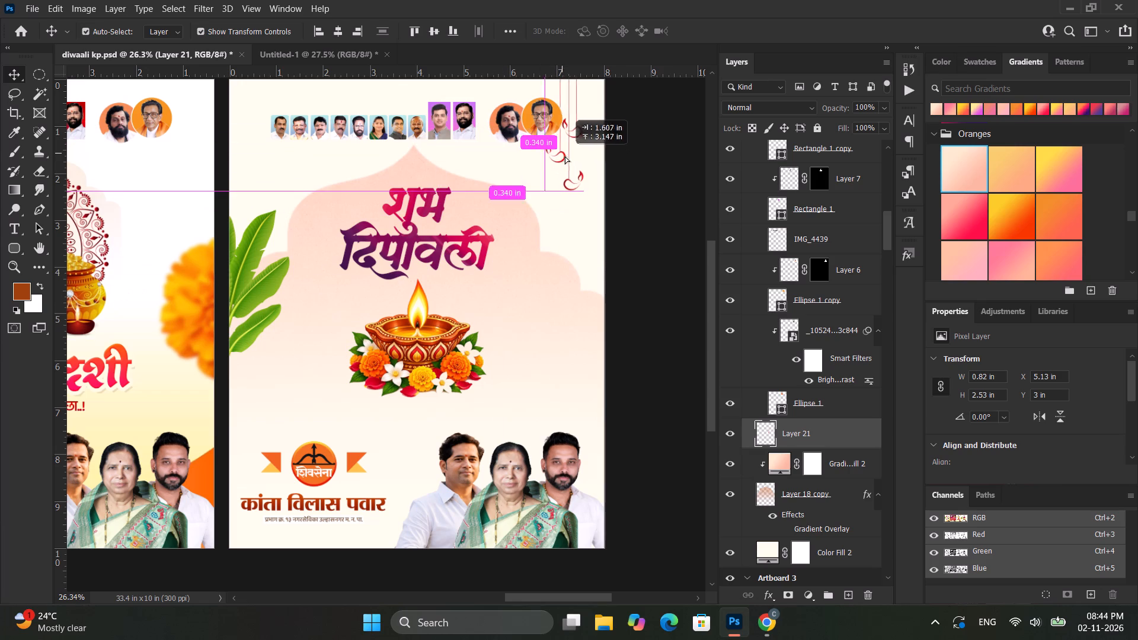
left_click_drag(565, 156, 568, 156)
left_click(660, 190)
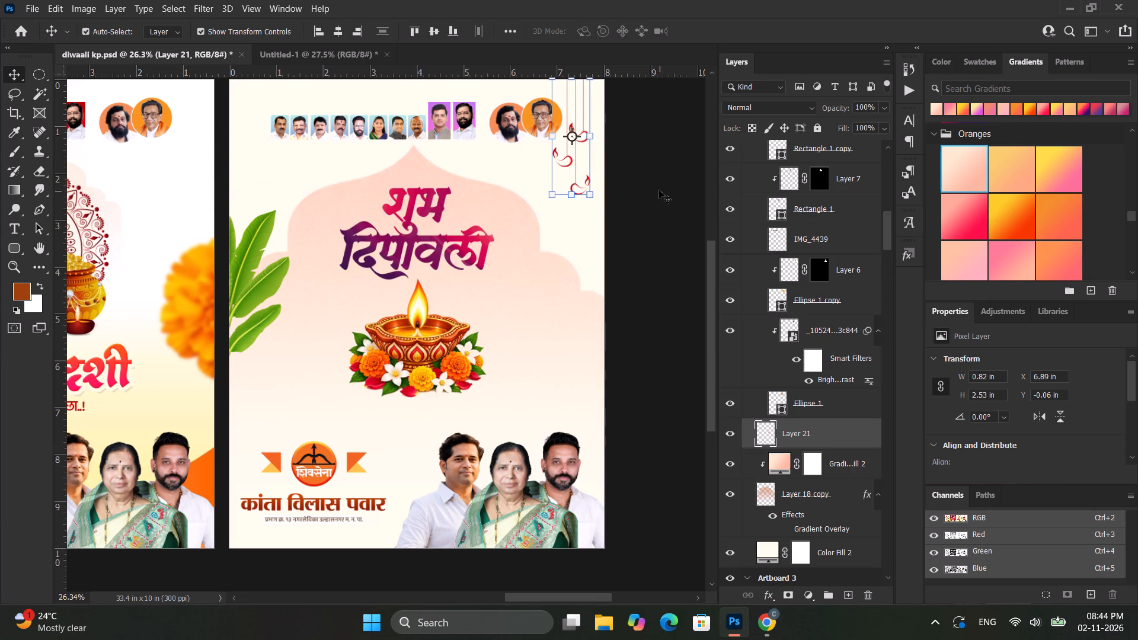
Align the hanging diyas in Layer 21 to the top edge of Artboard 4.
scroll(592, 201, "down", 4, "alt")
scroll(612, 204, "up", 14)
scroll(585, 228, "down", 2, "ctrl")
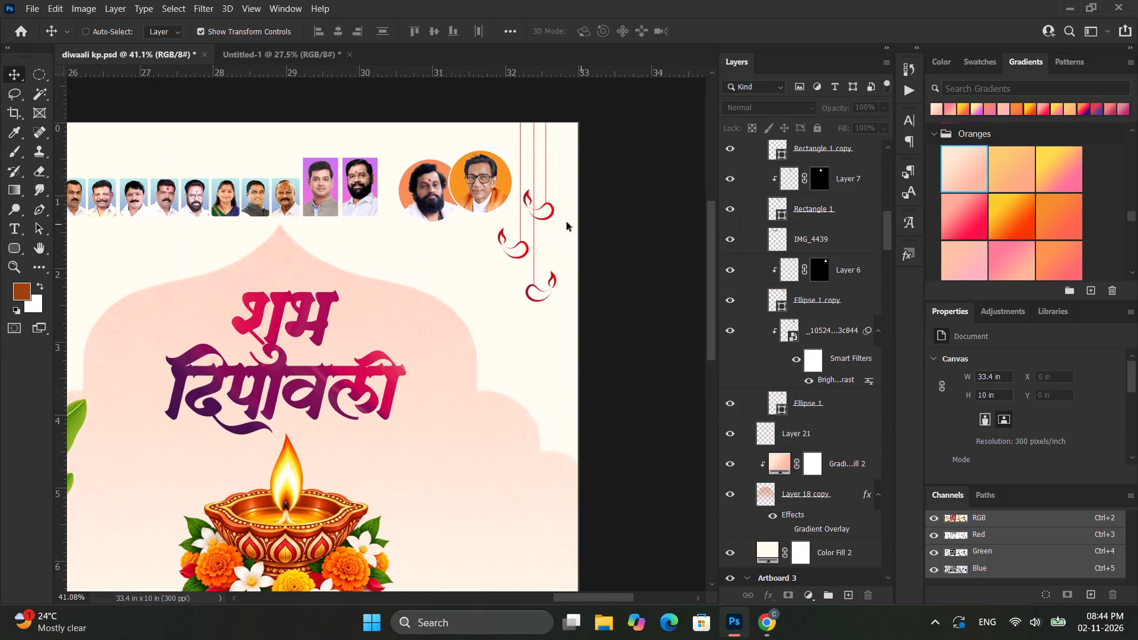
scroll(535, 209, "up", 1)
scroll(556, 219, "up", 3, "alt")
left_click(551, 228)
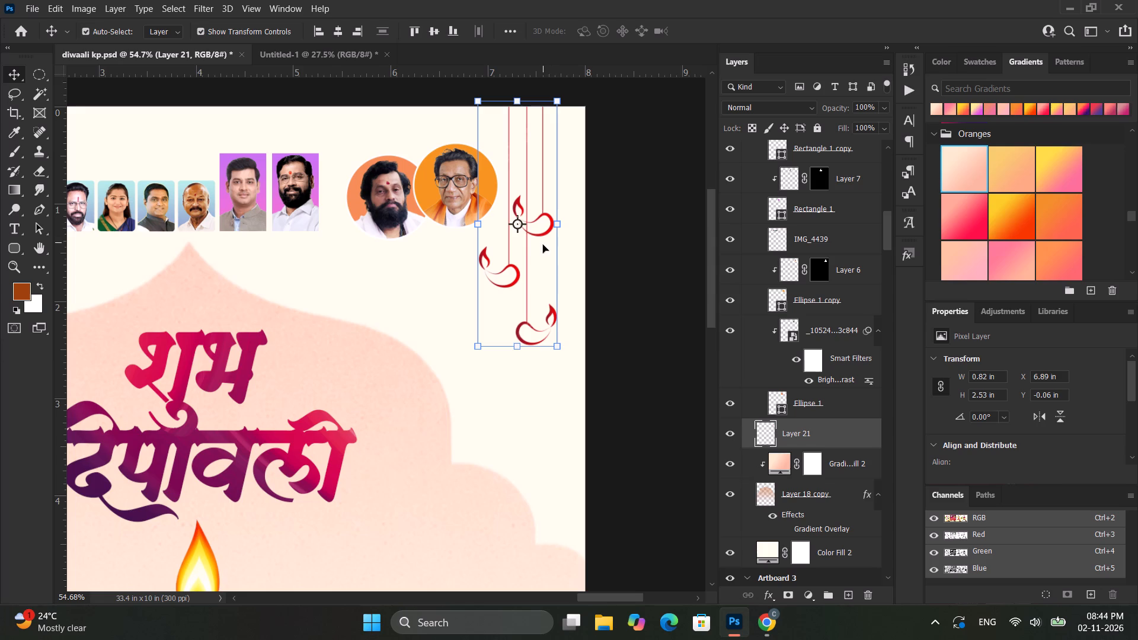
left_click(411, 32)
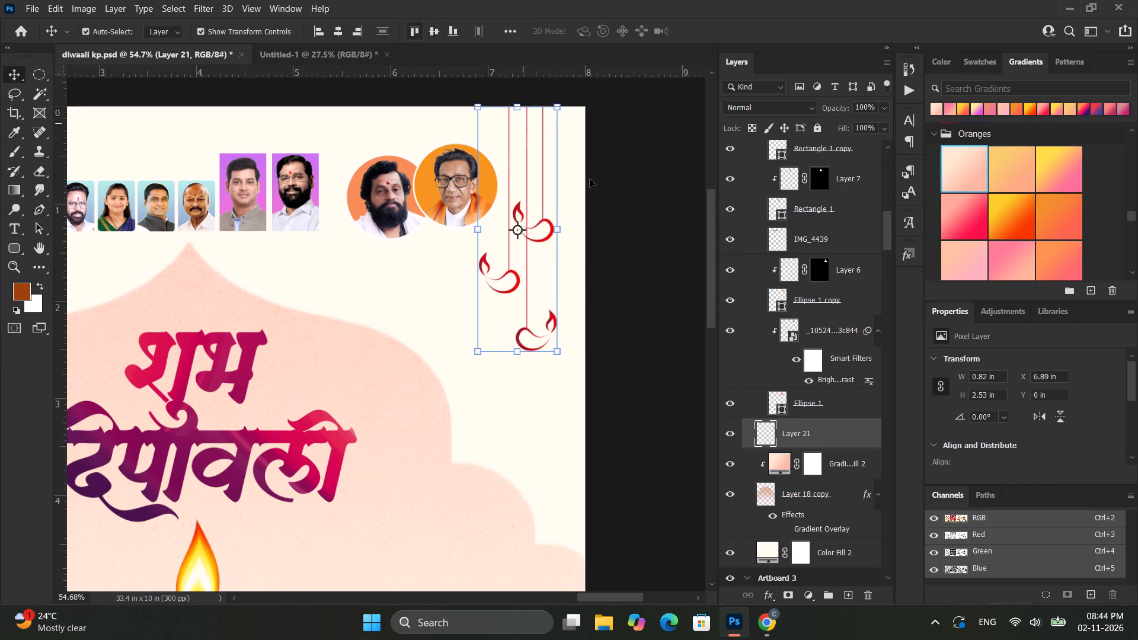
left_click(669, 241)
scroll(662, 241, "down", 9, "alt")
left_click(657, 241)
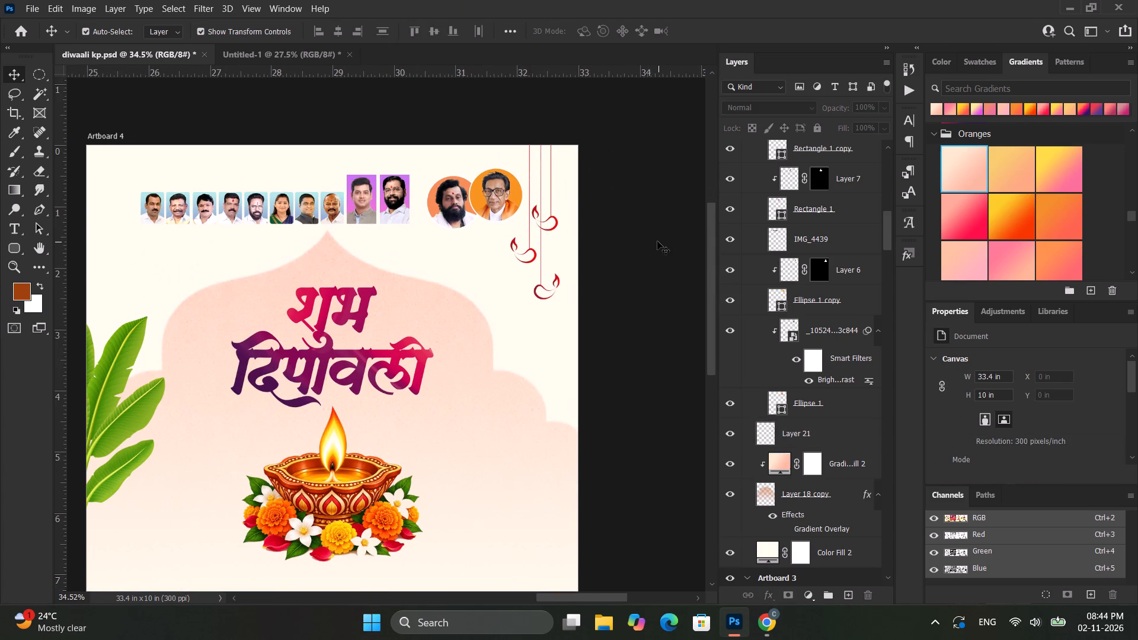
Examine the whole Artboard 4 poster with the hanging diyas in place.
scroll(654, 239, "down", 13)
scroll(634, 237, "down", 4, "ctrl")
scroll(457, 247, "up", 1, "alt")
scroll(457, 247, "down", 1, "alt")
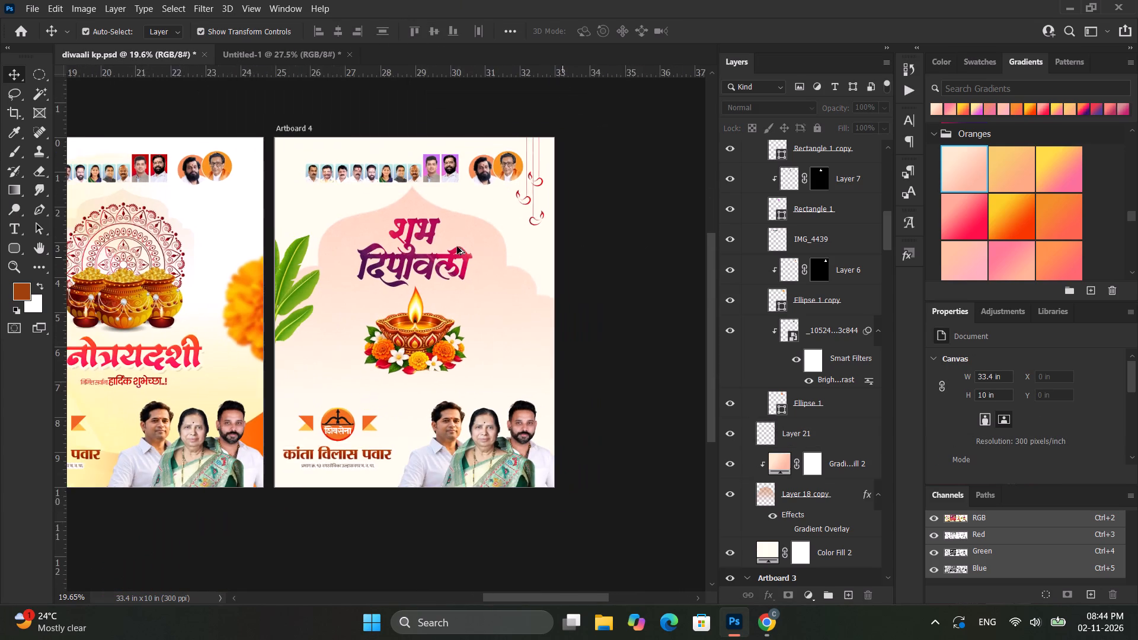
scroll(457, 247, "down", 2, "alt")
scroll(456, 247, "up", 2, "alt")
scroll(456, 247, "down", 3)
left_click(521, 261)
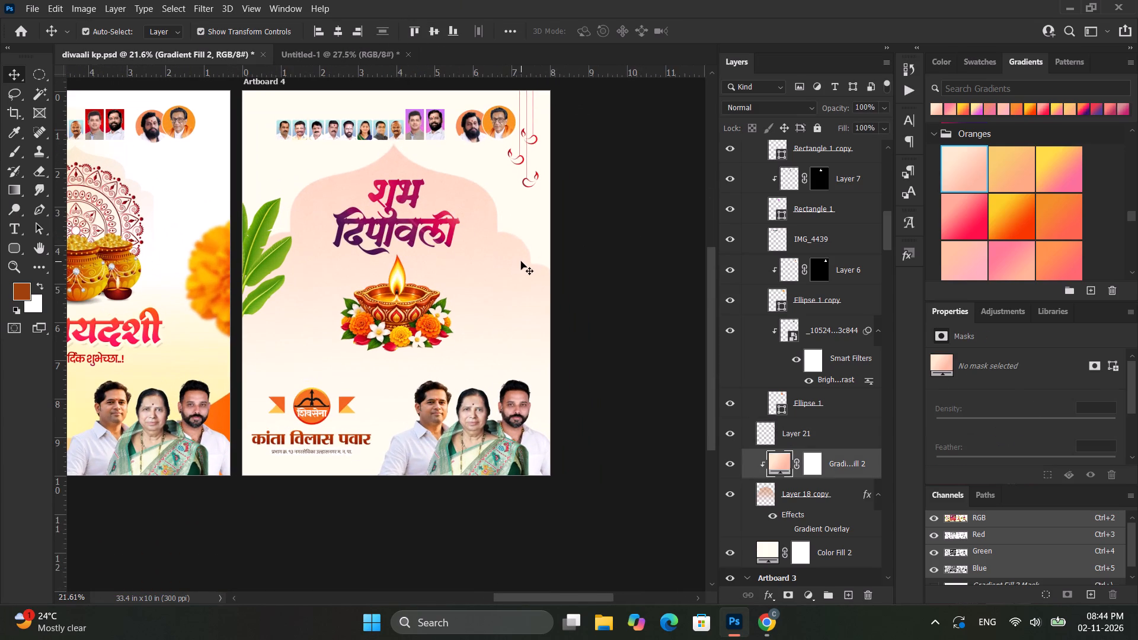
left_click(600, 258)
Return to Pinterest in Chrome, open the "Indian traditional Vectors" hanging diyas pin and copy its image.
left_click(775, 618)
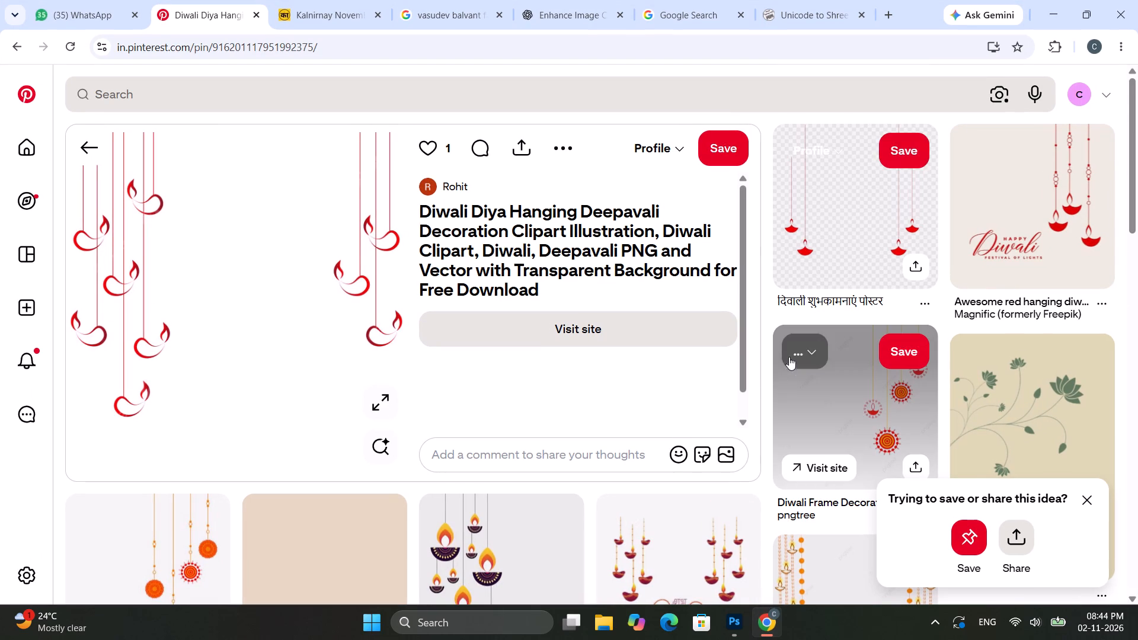
scroll(791, 356, "down", 1)
scroll(795, 354, "up", 1)
scroll(797, 352, "down", 2)
scroll(680, 352, "down", 2)
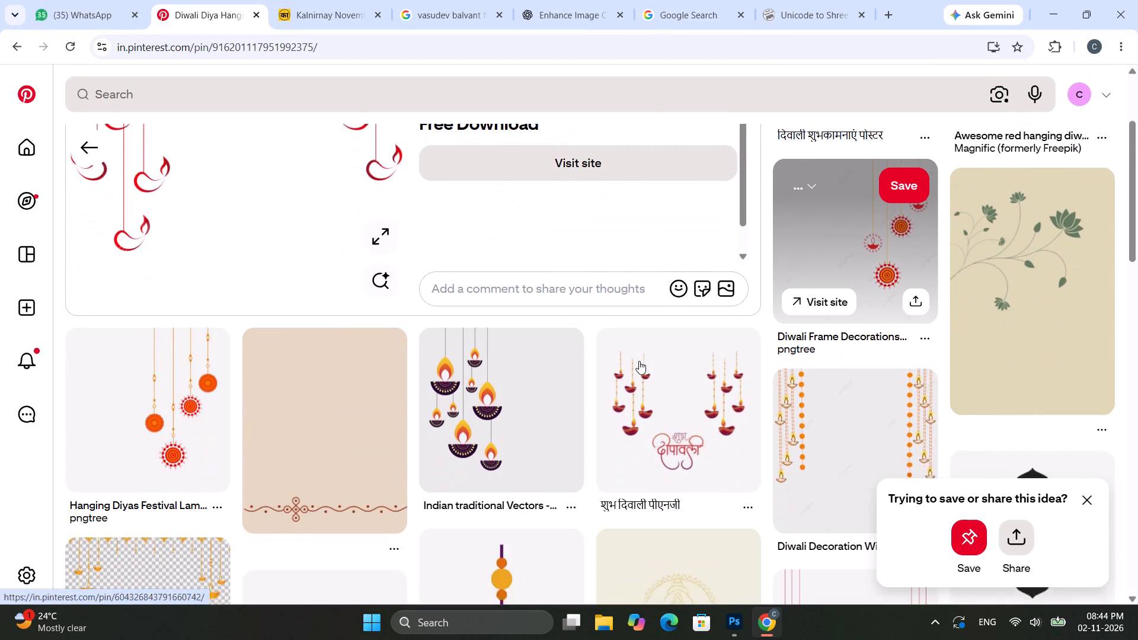
left_click(522, 281)
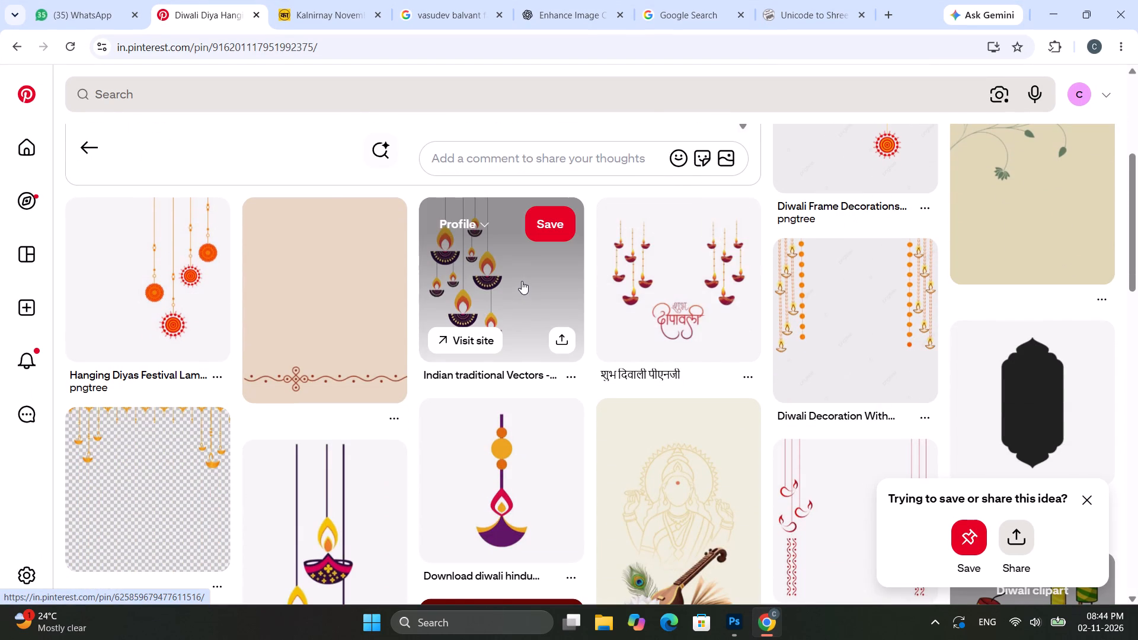
right_click(203, 268)
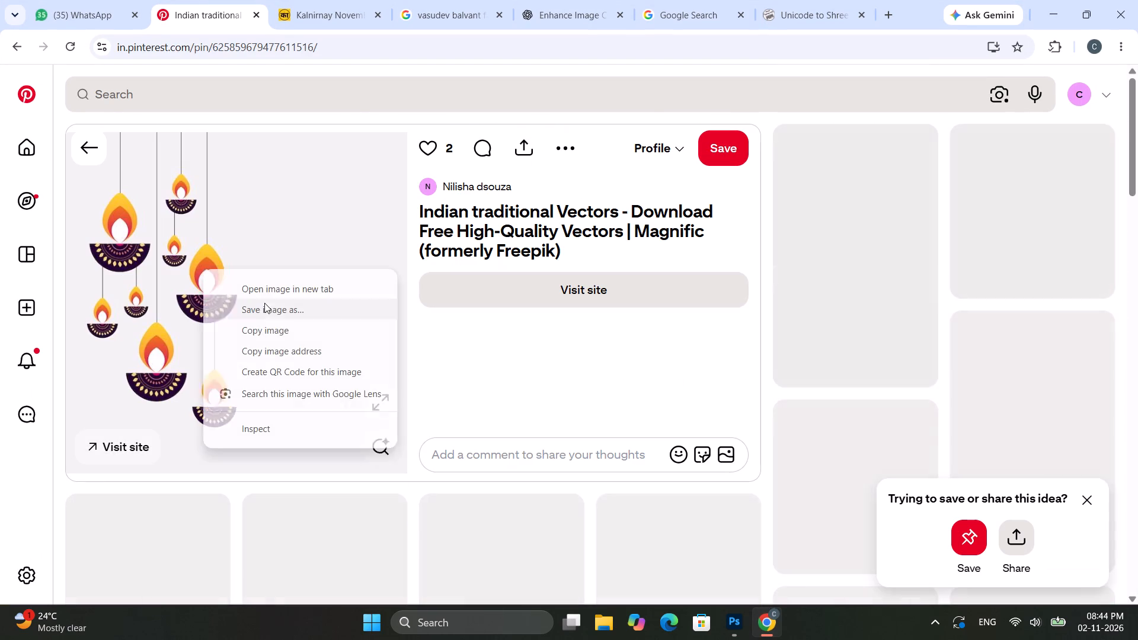
left_click(273, 332)
Switch to Photoshop and delete the banana leaves in Layer 3 copy 2 from Artboard 4.
left_click(1047, 15)
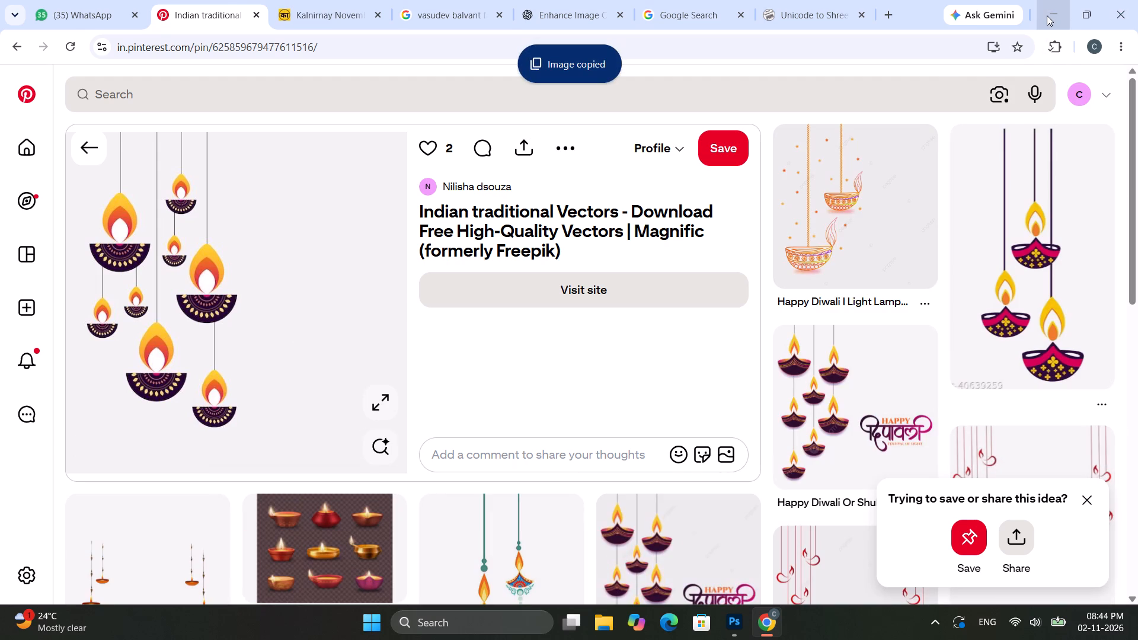
scroll(314, 266, "up", 3, "alt")
scroll(321, 263, "down", 3, "ctrl")
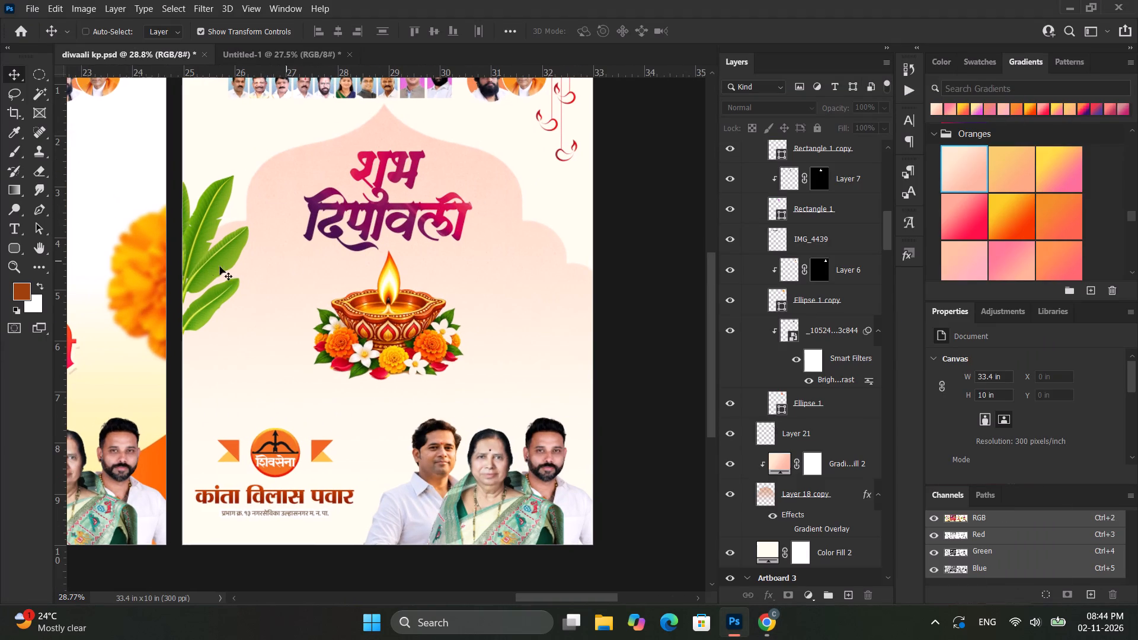
left_click(233, 252)
left_click_drag(235, 244, 647, 296)
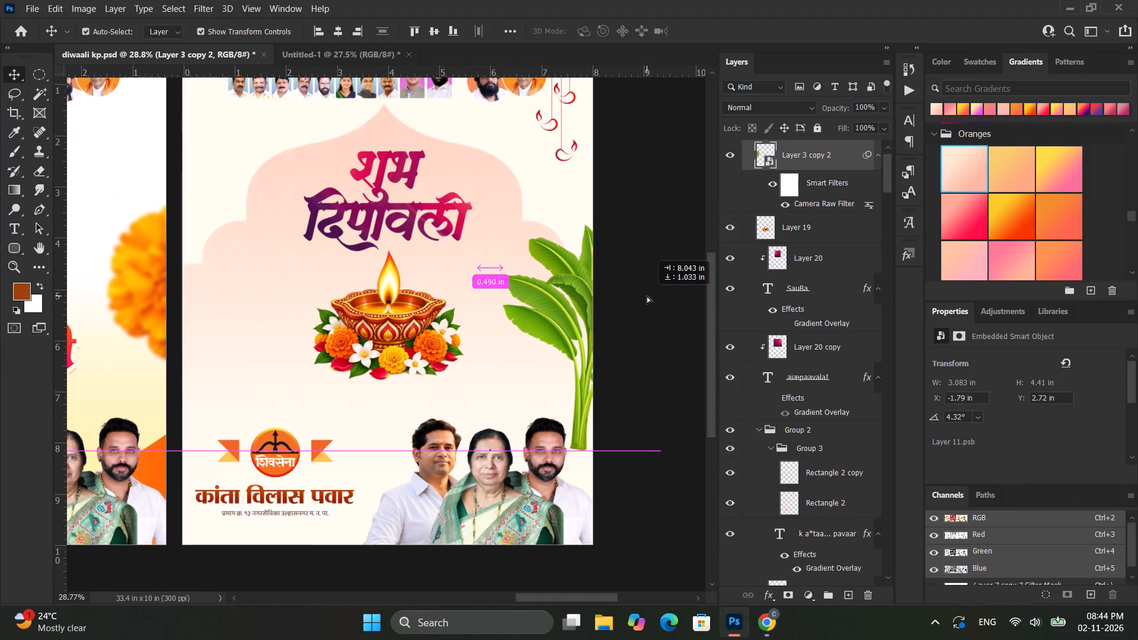
left_click_drag(647, 296, 666, 297)
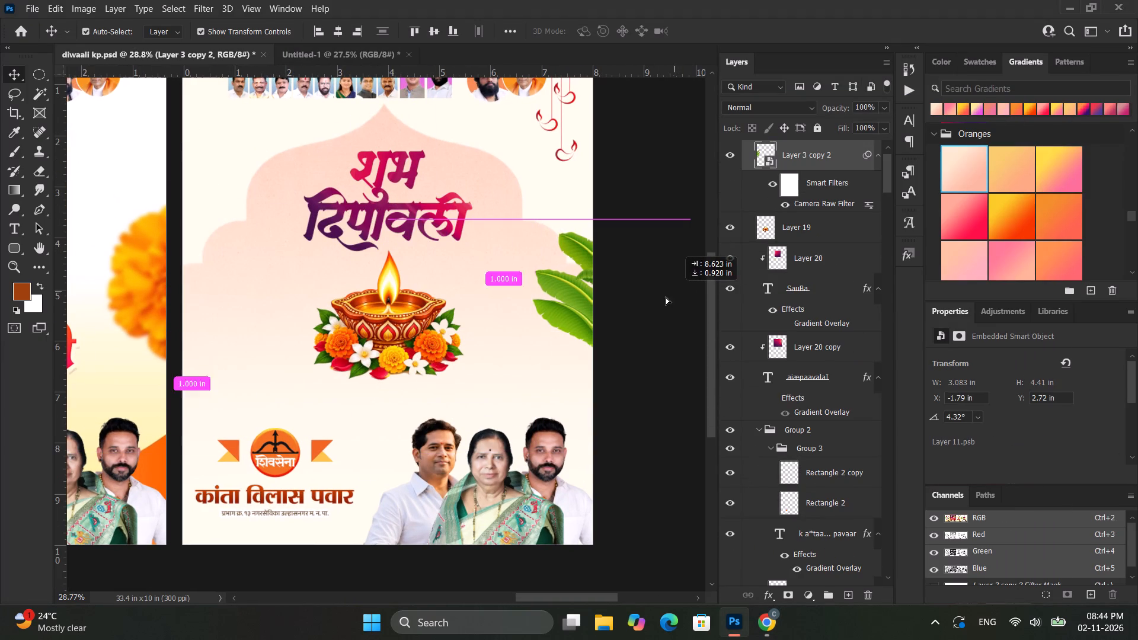
left_click_drag(666, 297, 660, 299)
key("Delete")
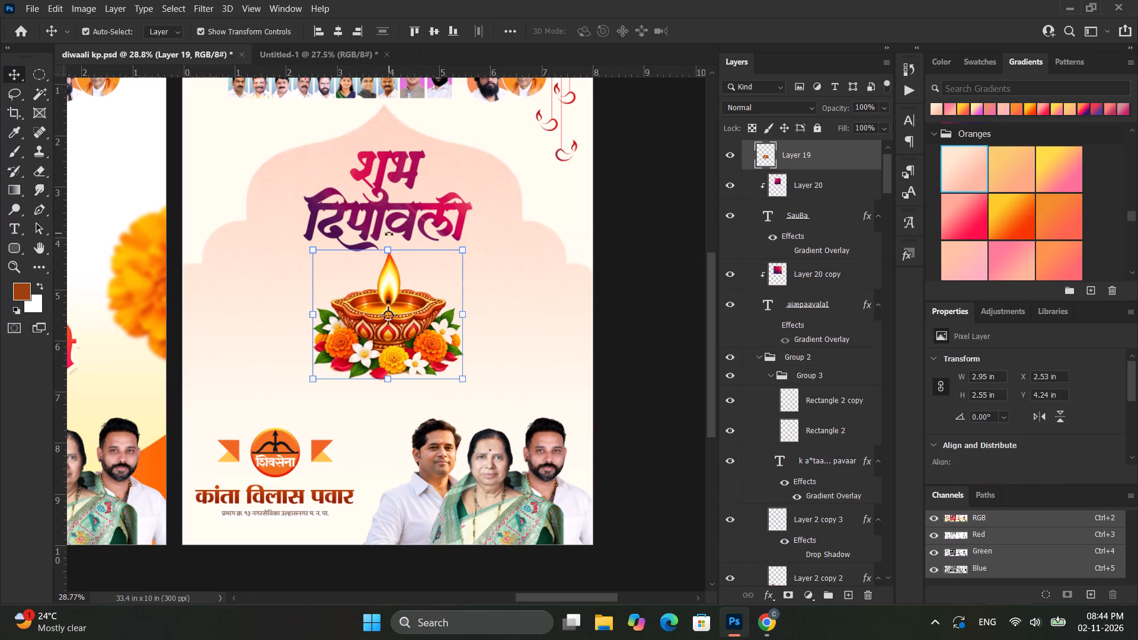
Paste the copied hanging diyas image onto Artboard 4, directly above the Gradient Fill 2 layer.
scroll(260, 235, "up", 6)
left_click(247, 282)
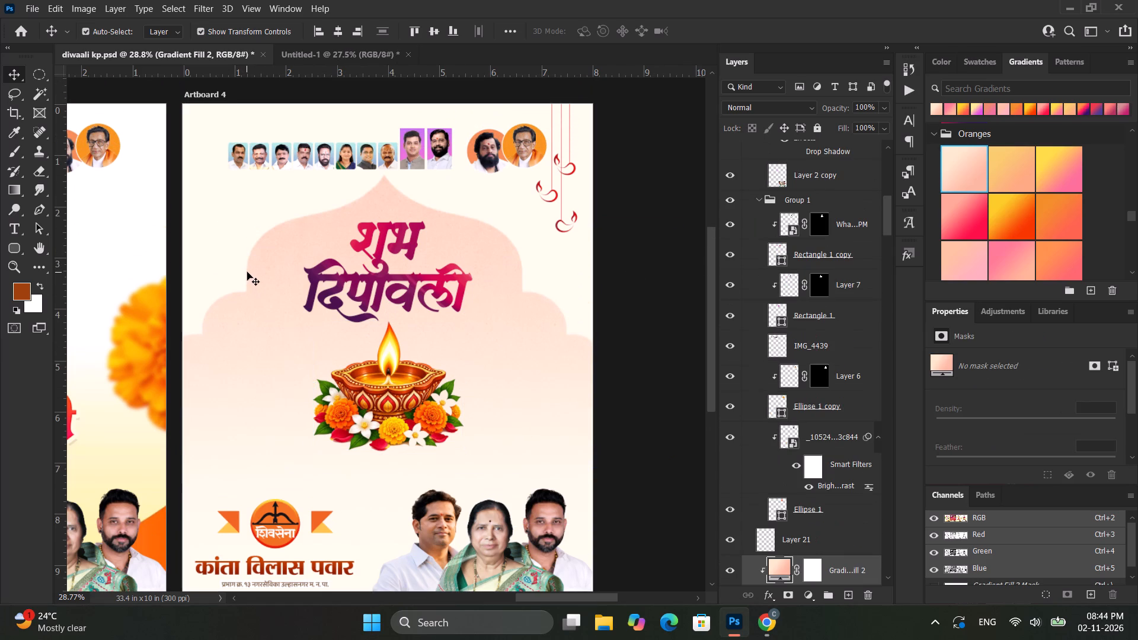
key("ctrl+v")
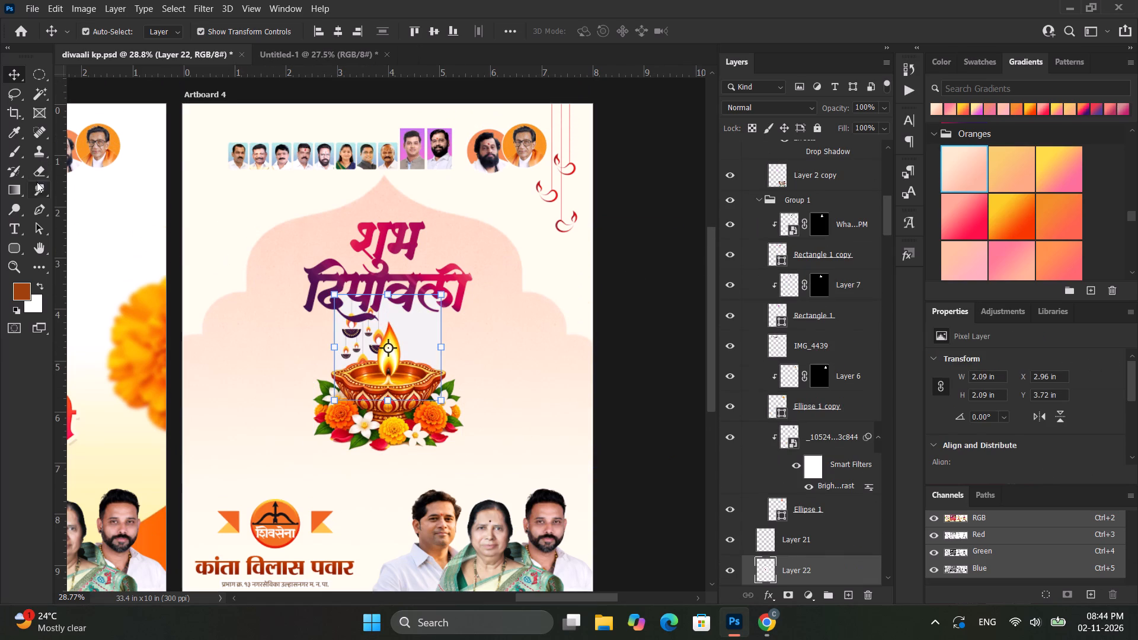
Remove the plain background around the pasted diyas in Layer 22 using the Background Eraser Tool.
right_click(40, 172)
left_click(102, 191)
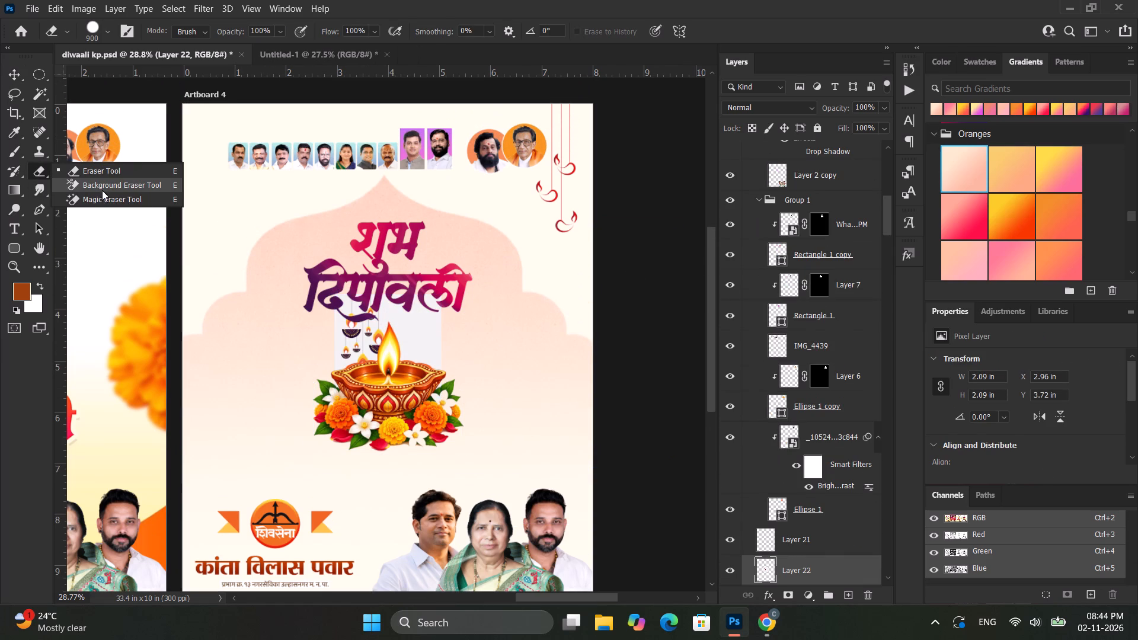
left_click_drag(417, 321, 44, 342)
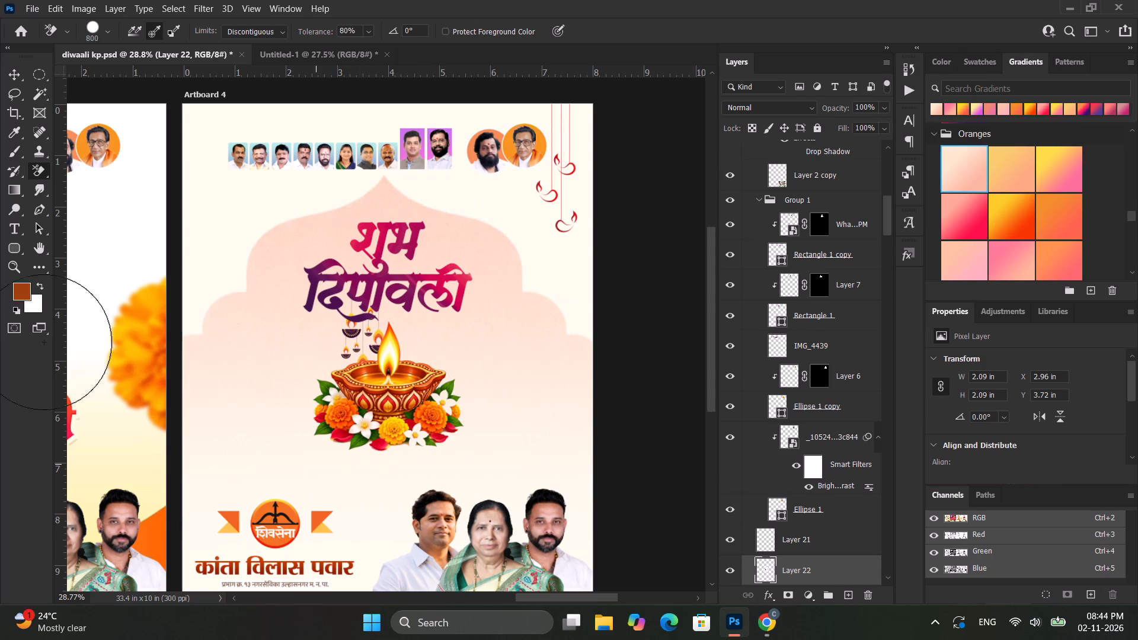
left_click_drag(44, 342, 232, 311)
left_click(15, 71)
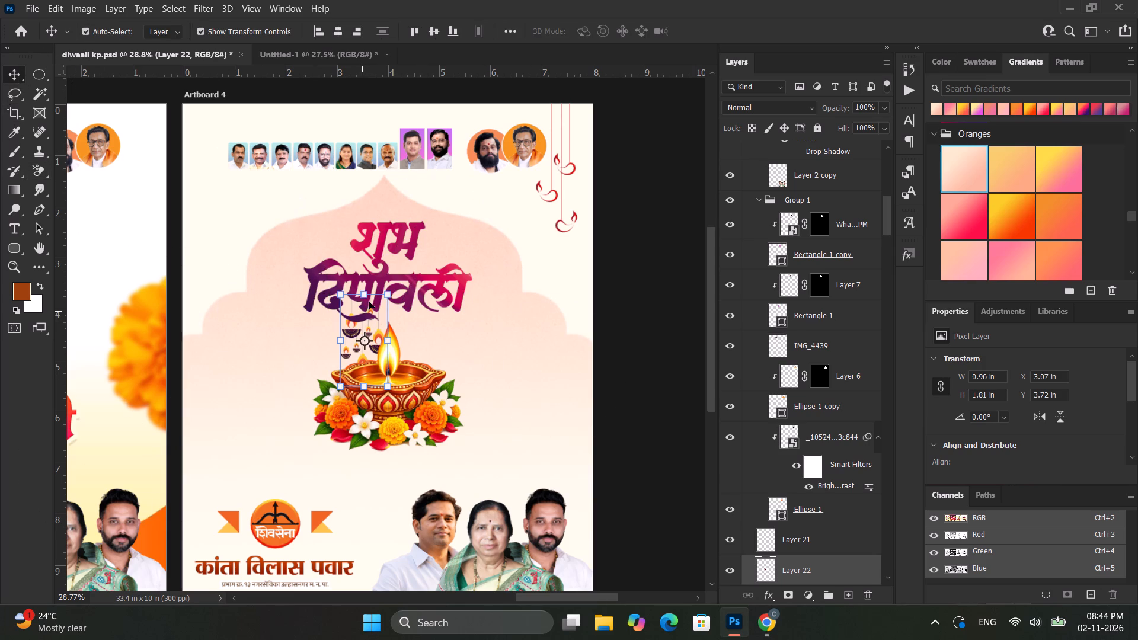
Enlarge the Layer 22 hanging diyas to about 120% and place them in Artboard 4's upper-left area, near X 0.54 in, Y 1.55 in.
left_click_drag(362, 290, 366, 250)
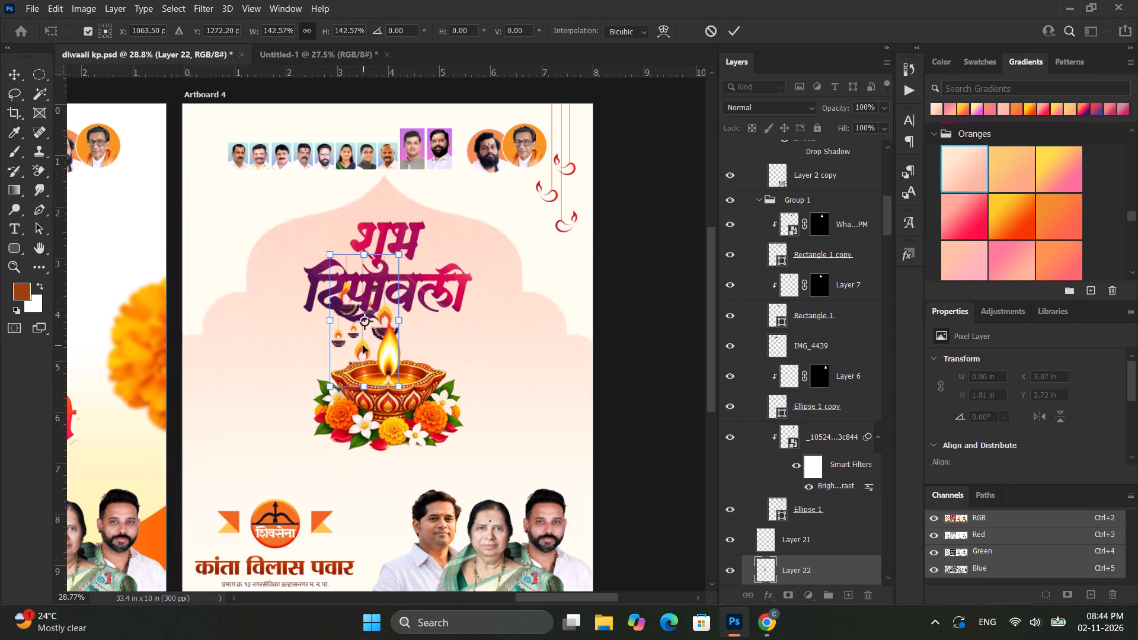
left_click_drag(363, 345, 239, 268)
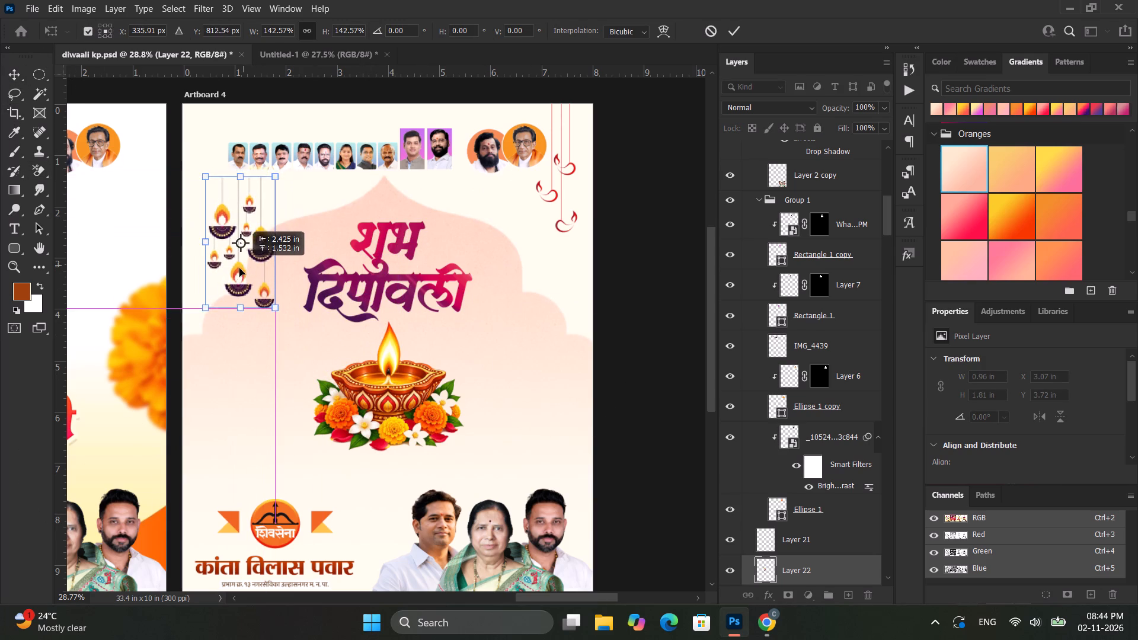
left_click_drag(239, 268, 238, 274)
left_click_drag(238, 317, 238, 299)
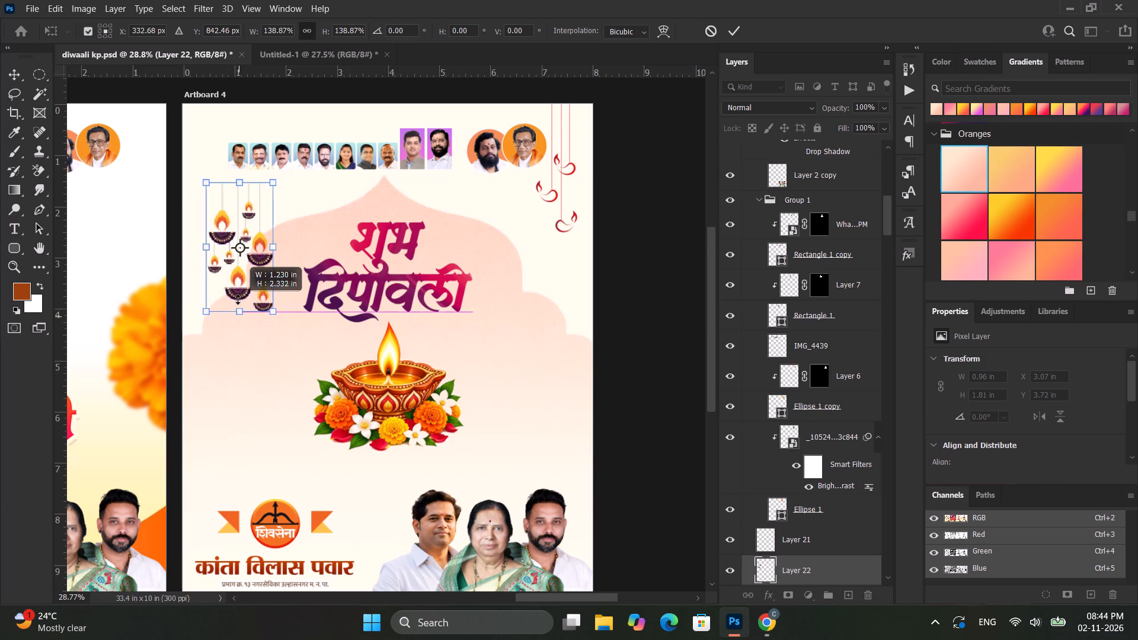
left_click_drag(238, 299, 236, 300)
left_click(727, 37)
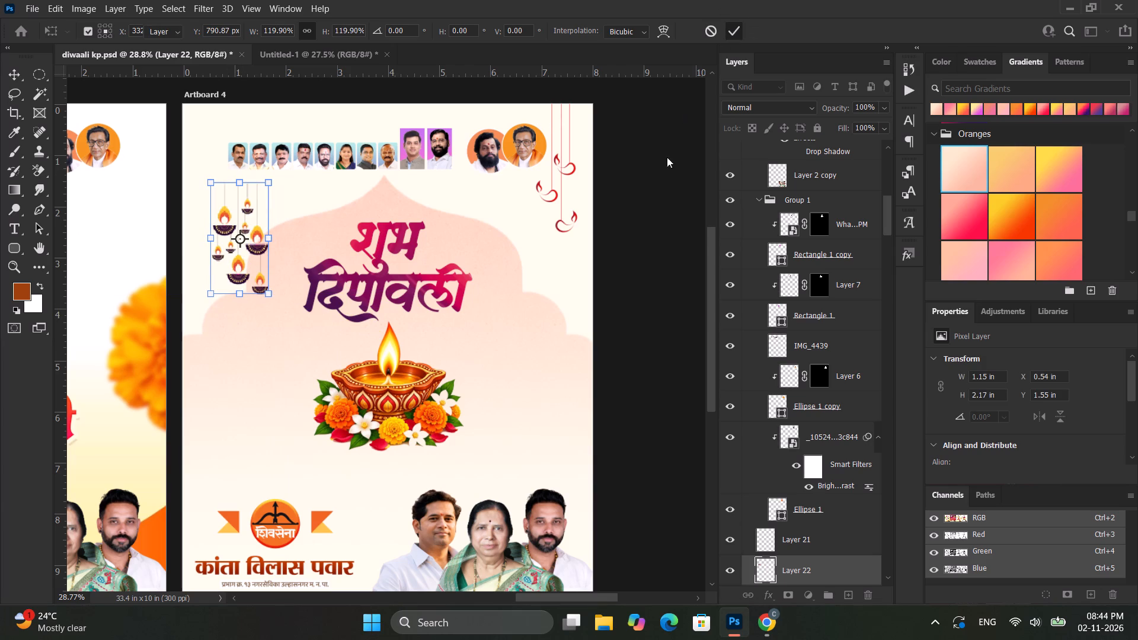
left_click(657, 169)
Move the Layer 22 hanging diyas up to just below the leader portraits, at about X 0.5 in, Y 1.22 in.
scroll(303, 201, "up", 12, "alt")
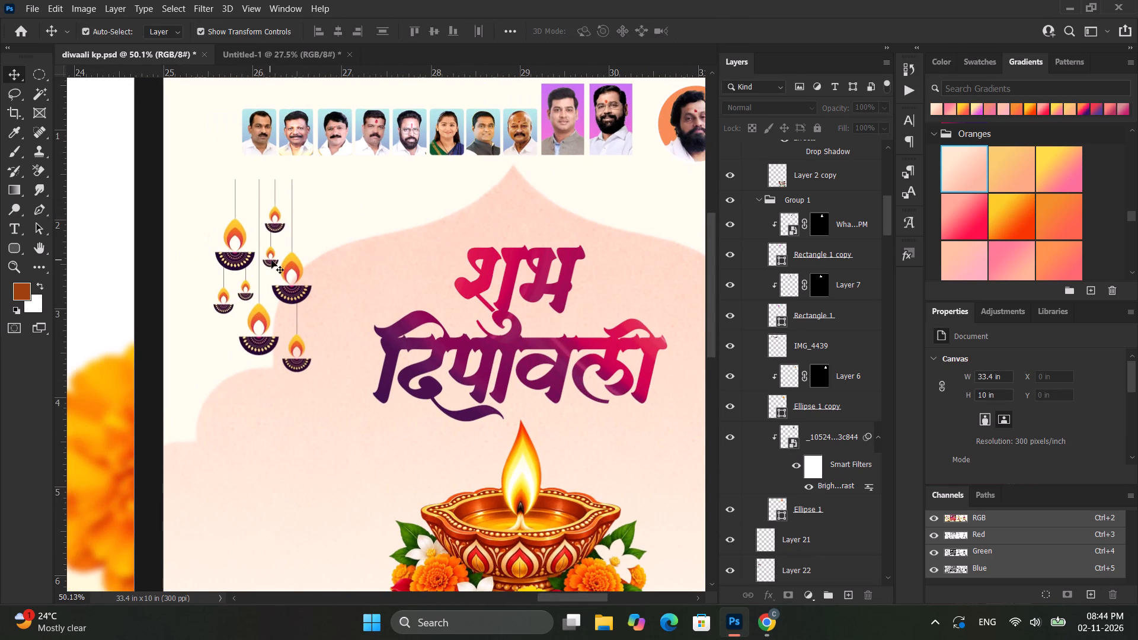
left_click(292, 254)
left_click_drag(293, 260, 297, 281)
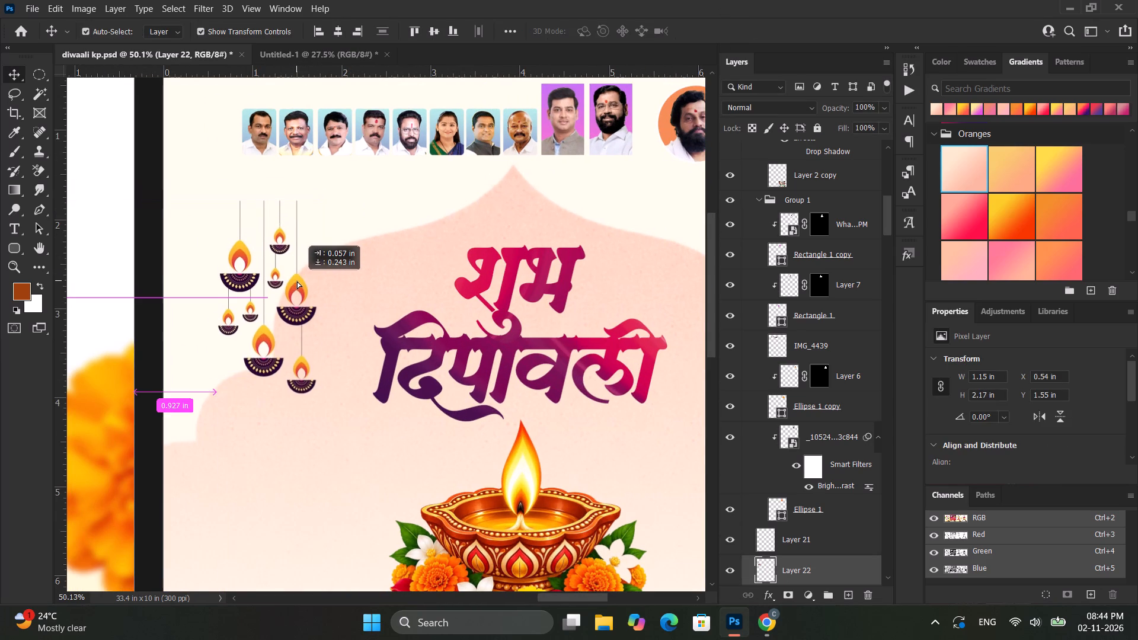
left_click_drag(297, 281, 301, 381)
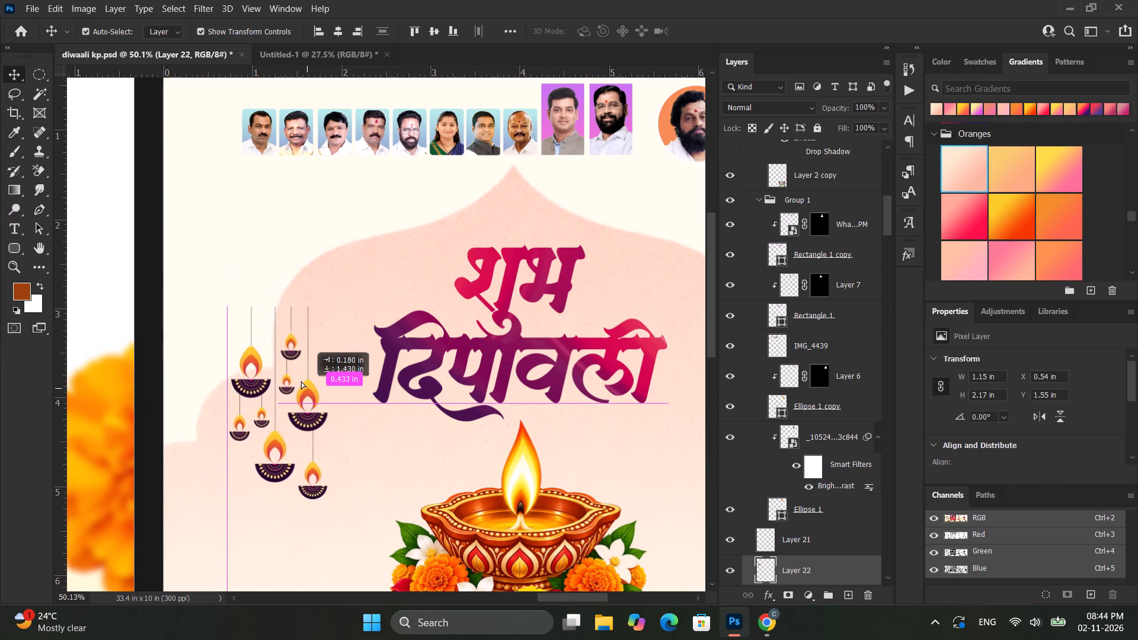
left_click_drag(301, 381, 283, 230)
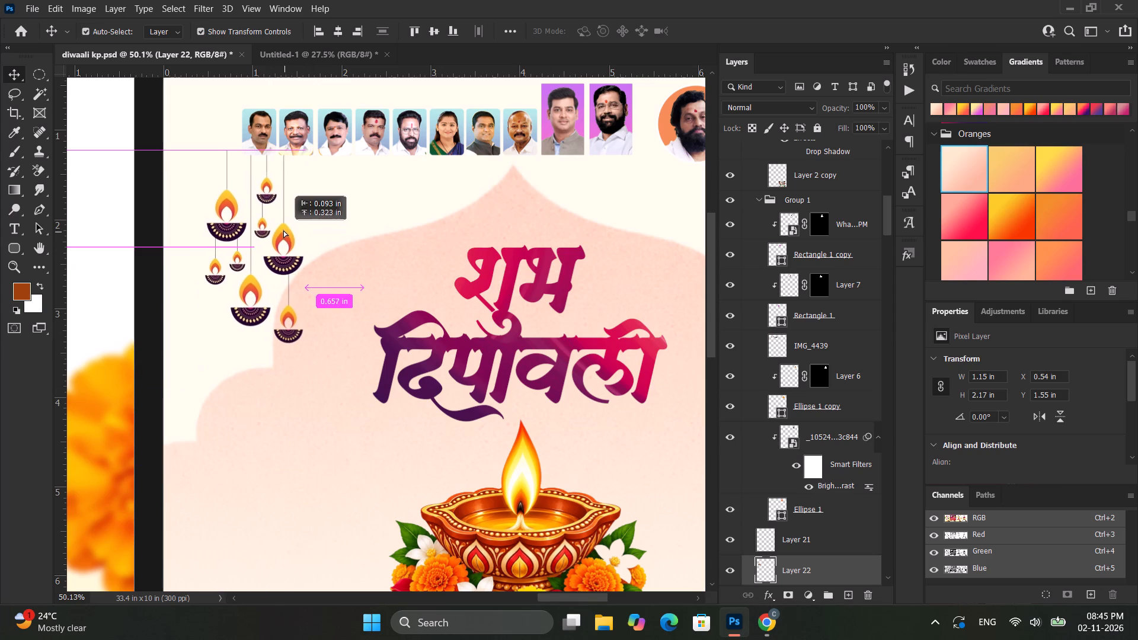
left_click_drag(283, 230, 290, 231)
scroll(293, 231, "down", 6, "alt")
scroll(468, 187, "up", 5)
left_click(517, 149)
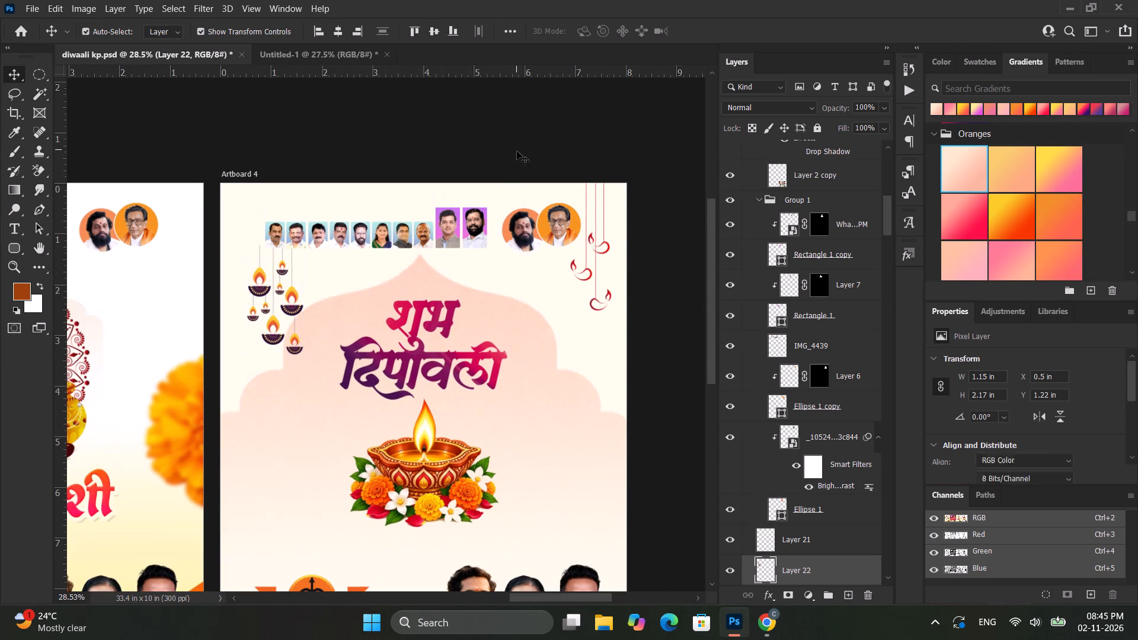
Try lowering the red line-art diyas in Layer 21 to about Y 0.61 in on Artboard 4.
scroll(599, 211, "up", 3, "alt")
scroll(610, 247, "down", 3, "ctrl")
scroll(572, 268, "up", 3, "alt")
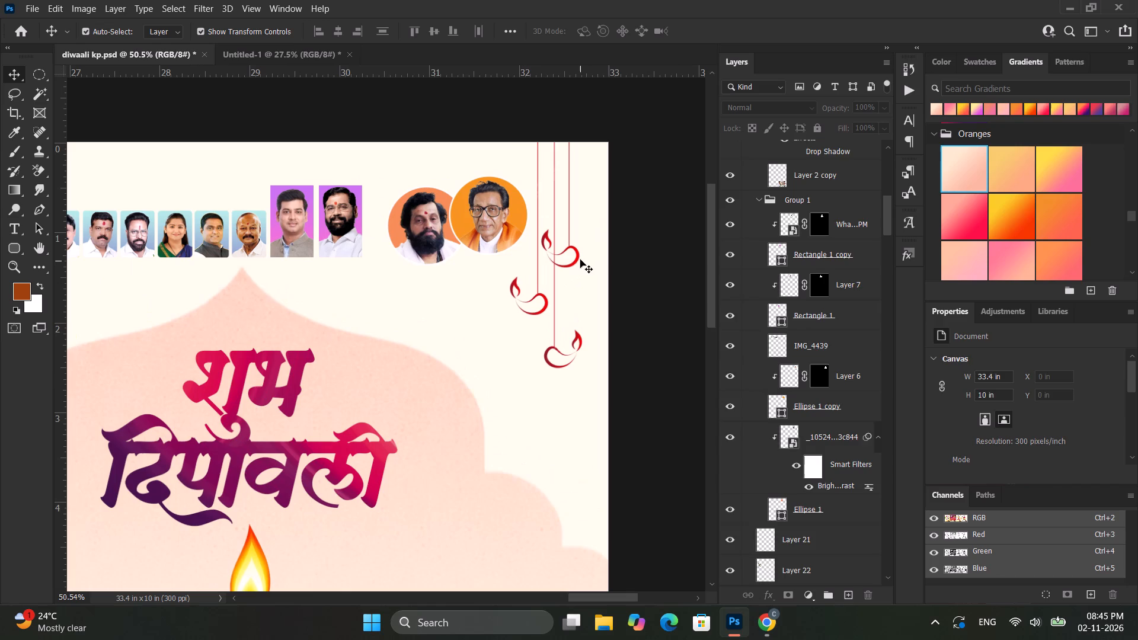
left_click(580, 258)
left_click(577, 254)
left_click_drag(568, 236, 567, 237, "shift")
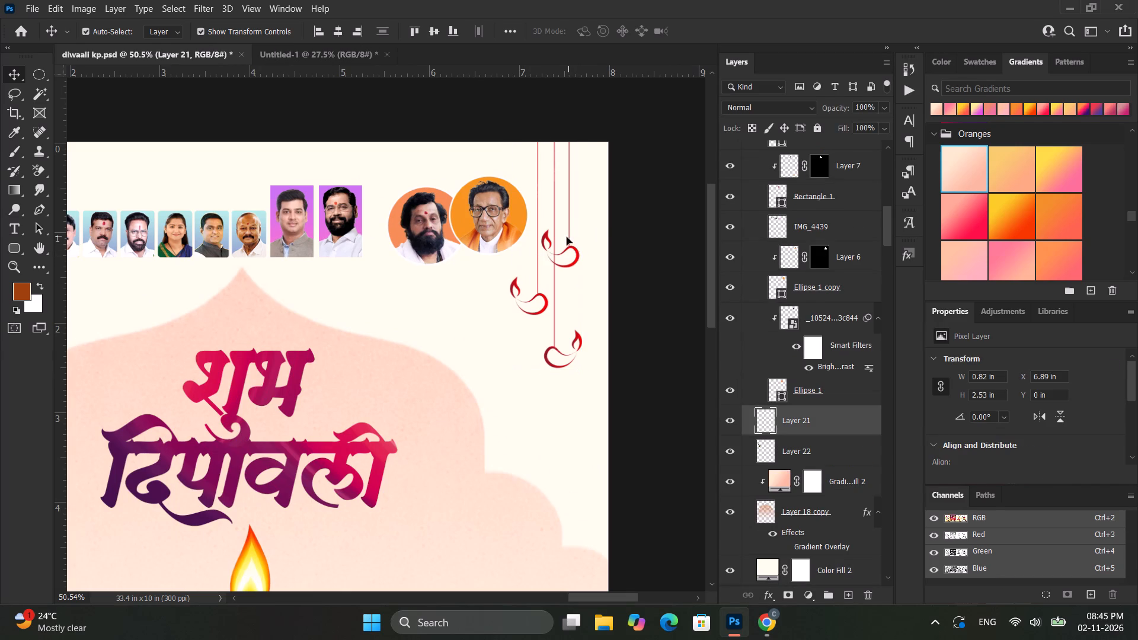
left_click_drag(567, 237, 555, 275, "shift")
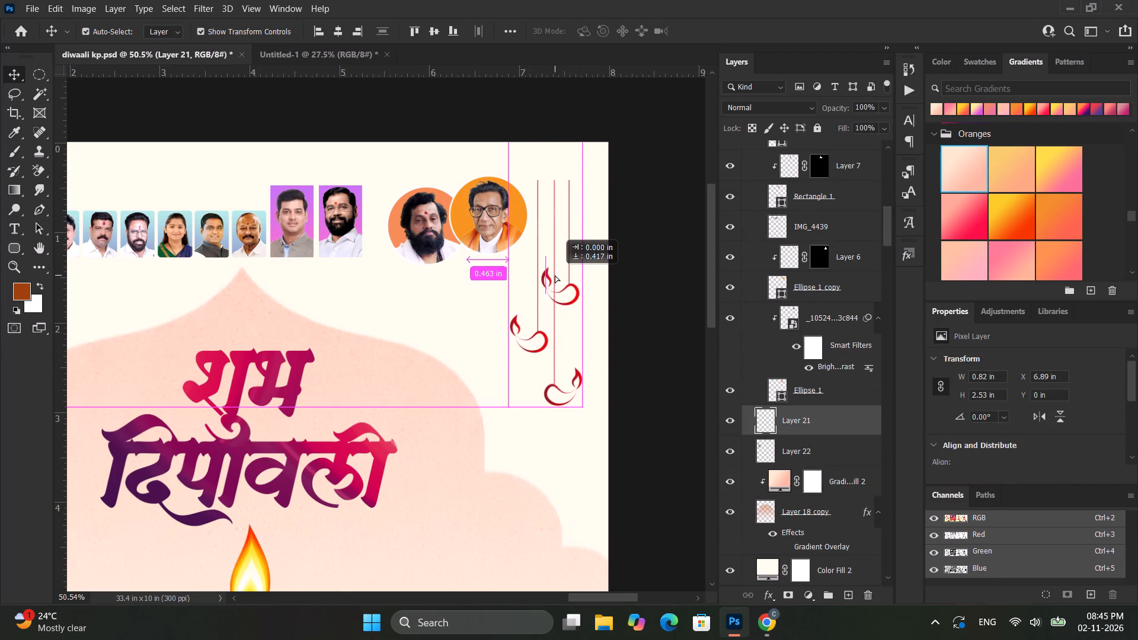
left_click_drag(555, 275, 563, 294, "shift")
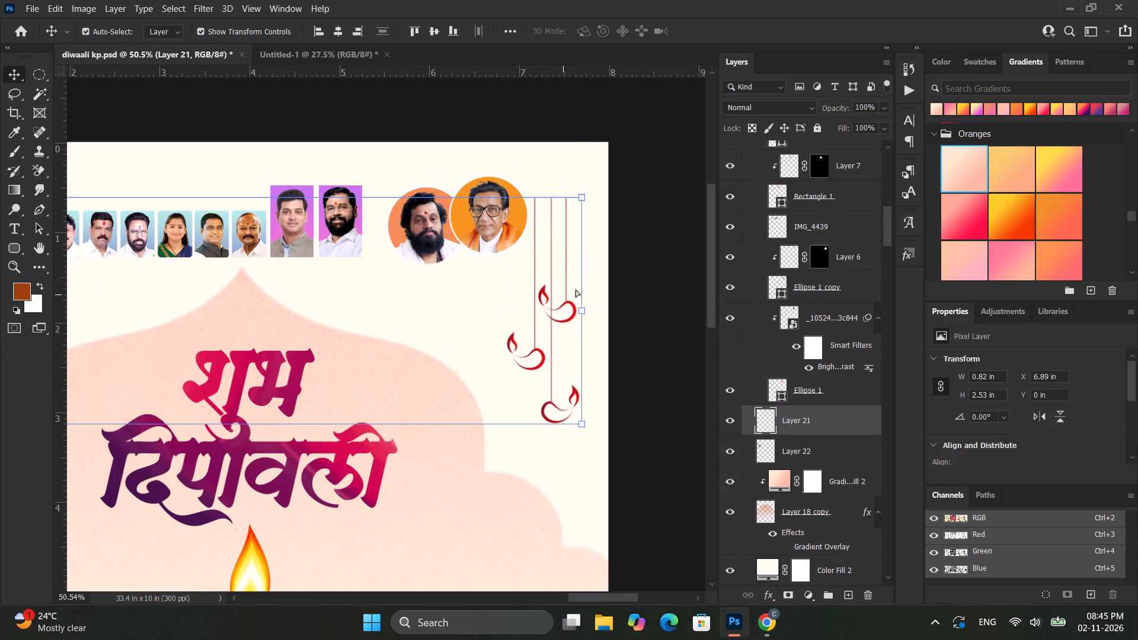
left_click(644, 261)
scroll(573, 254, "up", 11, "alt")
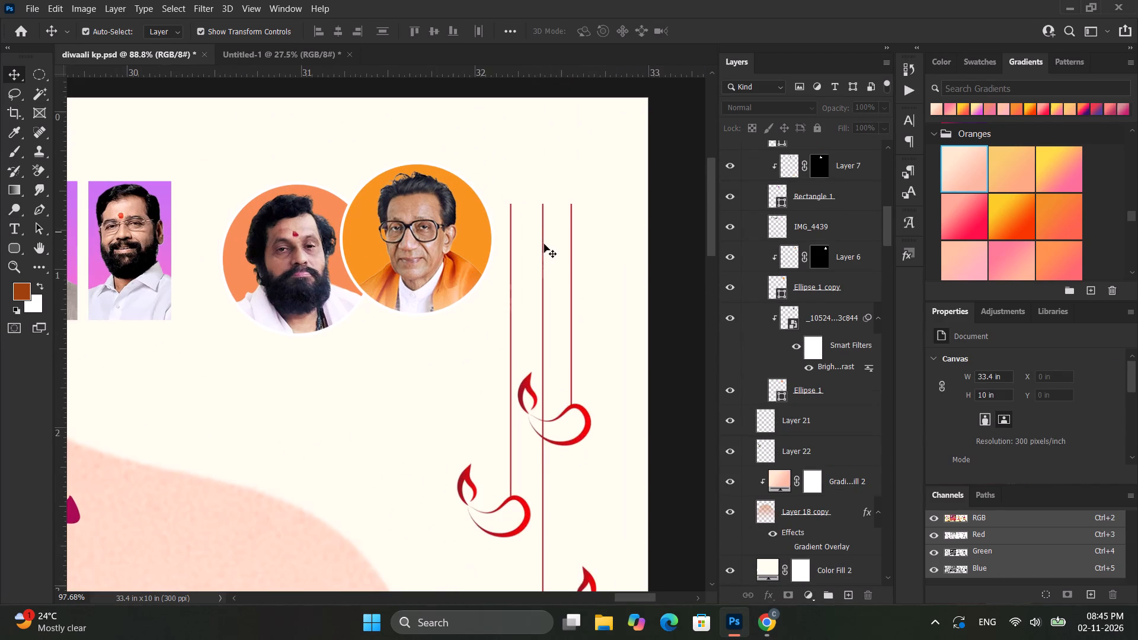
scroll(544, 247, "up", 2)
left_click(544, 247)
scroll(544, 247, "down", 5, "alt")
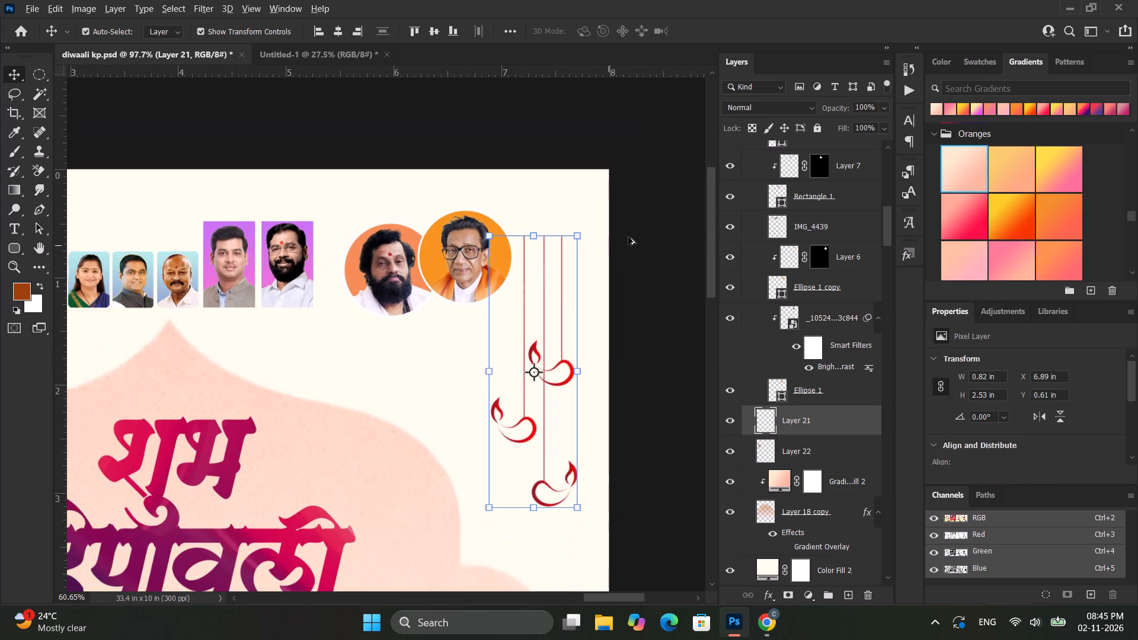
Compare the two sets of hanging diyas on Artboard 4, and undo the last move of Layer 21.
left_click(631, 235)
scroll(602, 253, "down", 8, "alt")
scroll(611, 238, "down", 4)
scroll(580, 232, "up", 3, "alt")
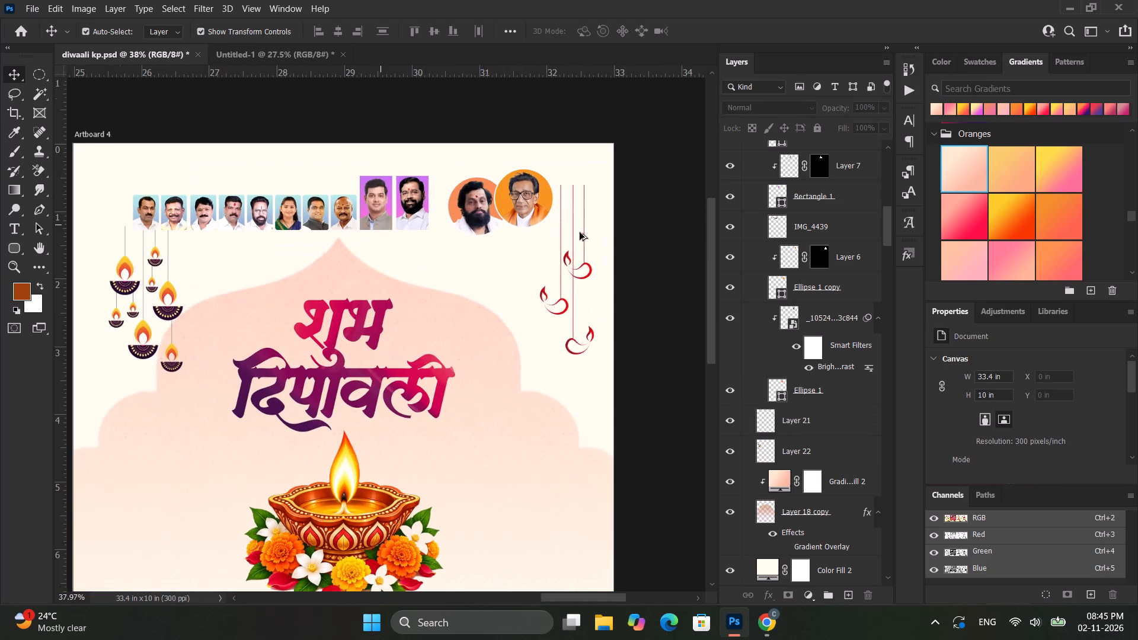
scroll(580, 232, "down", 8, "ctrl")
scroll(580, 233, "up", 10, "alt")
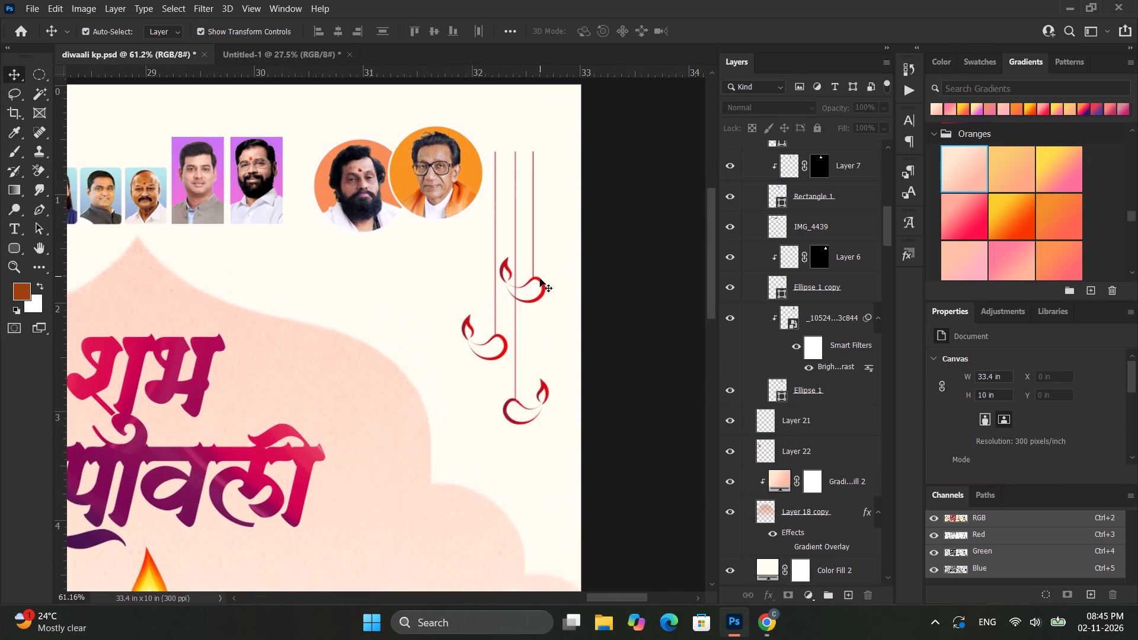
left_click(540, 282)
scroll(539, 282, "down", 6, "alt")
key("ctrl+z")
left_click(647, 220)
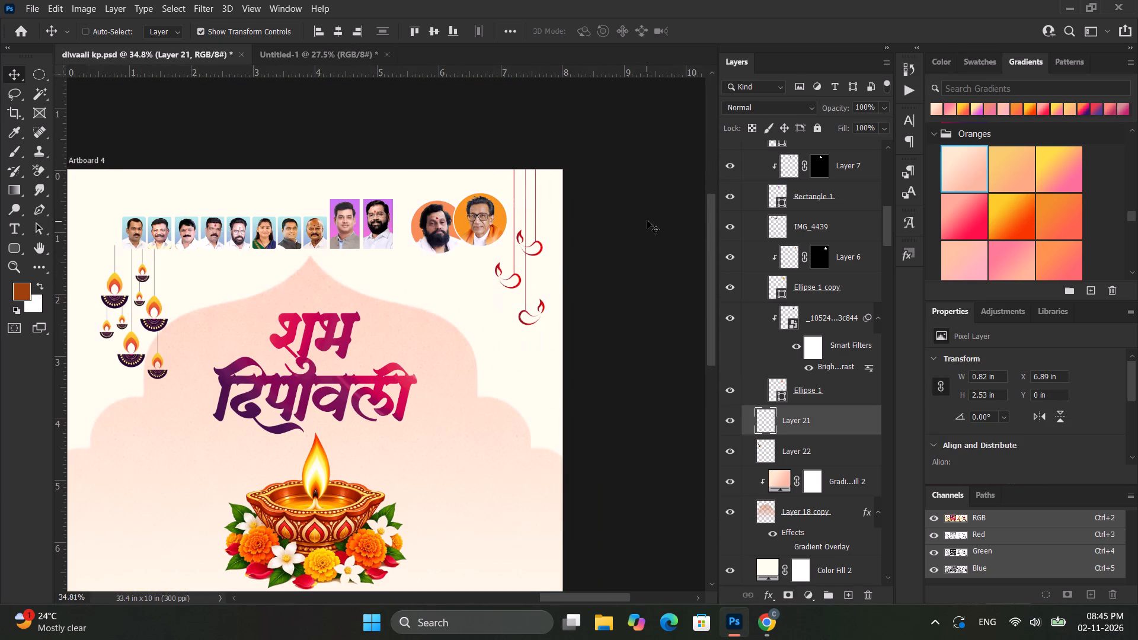
Nudge the red line-art diyas in Layer 21 slightly toward Artboard 4's right edge, to about X 7 in.
left_click(538, 246)
left_click(536, 243)
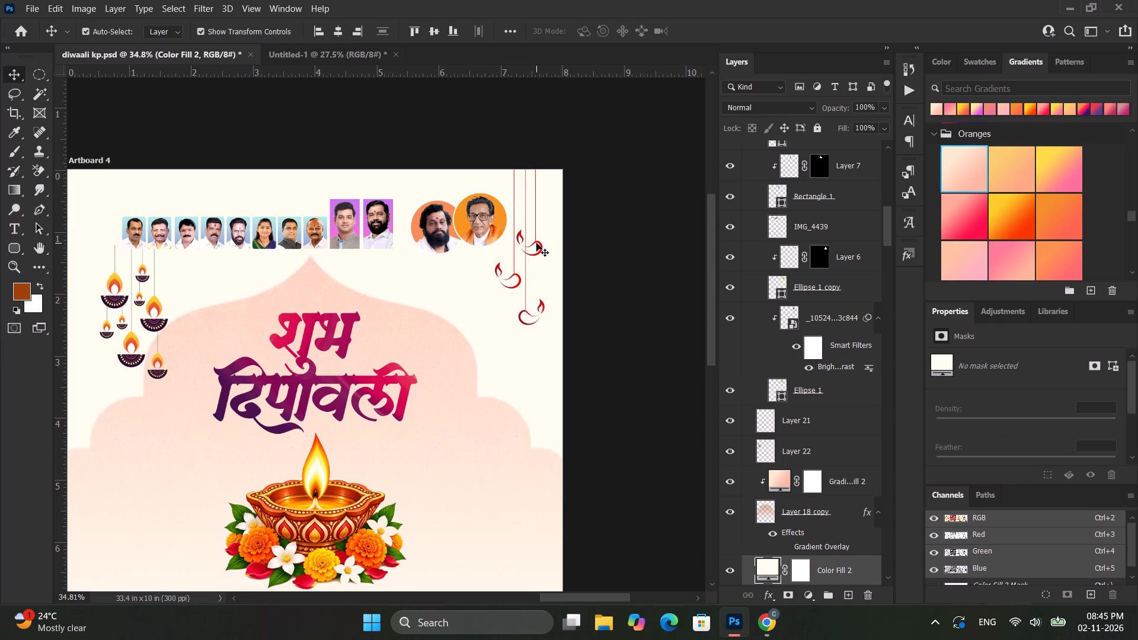
left_click(536, 243)
left_click(533, 242)
left_click(517, 234)
left_click(520, 235)
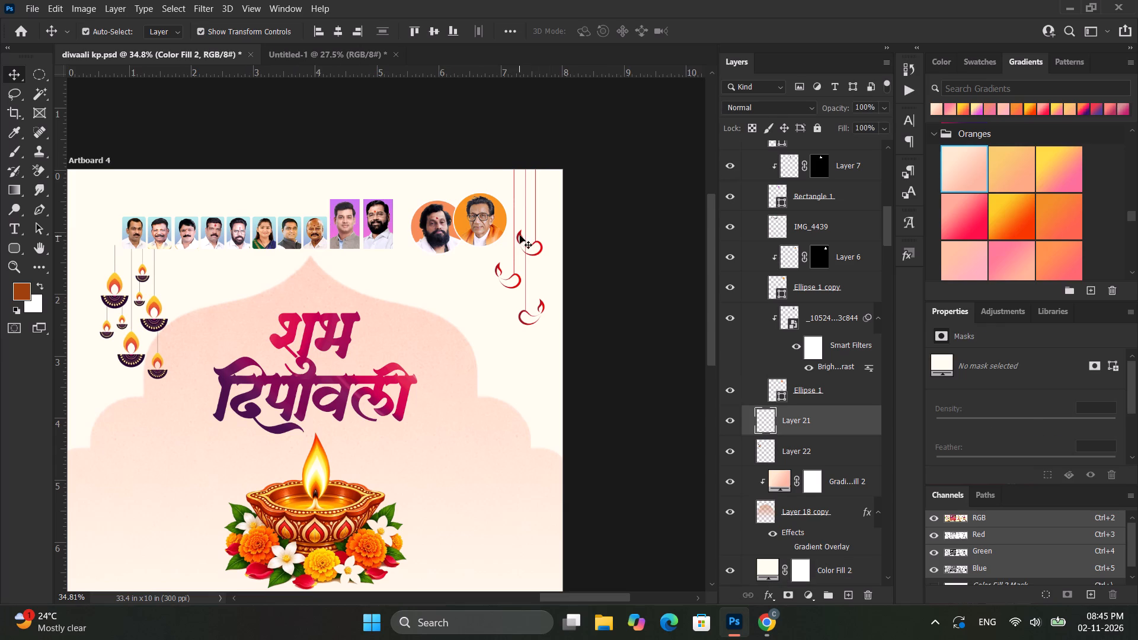
key("shift+Right")
key("shift+Right")
key("shift+Right")
key("shift+Right")
key("shift+Right")
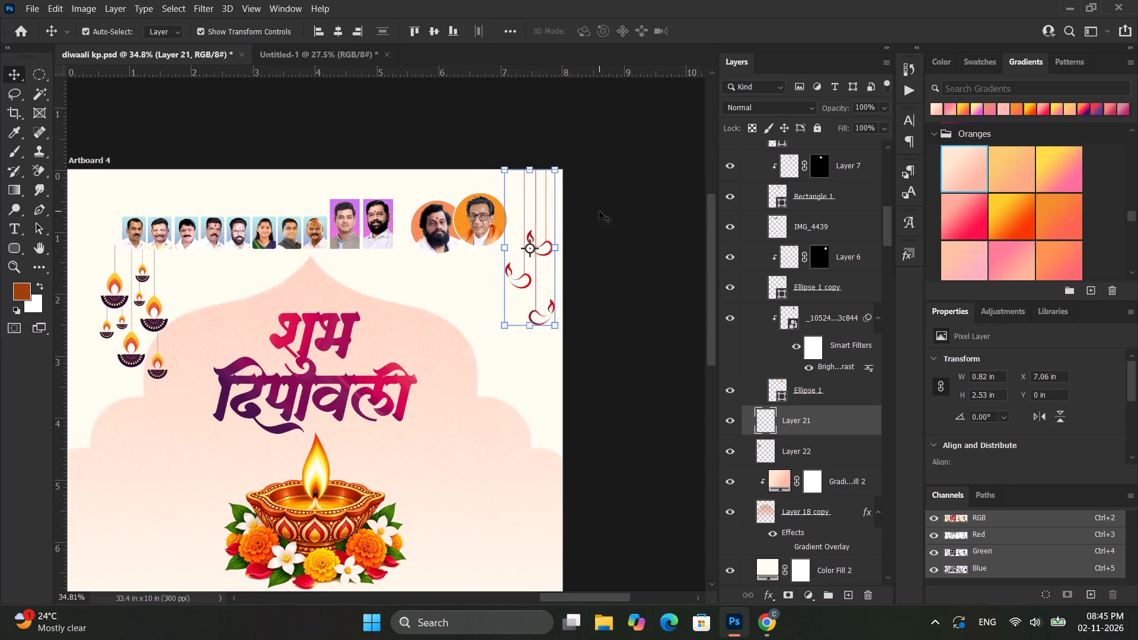
key("shift+Left")
left_click(660, 195)
scroll(570, 220, "down", 11)
left_click(654, 203)
scroll(612, 217, "down", 1, "alt")
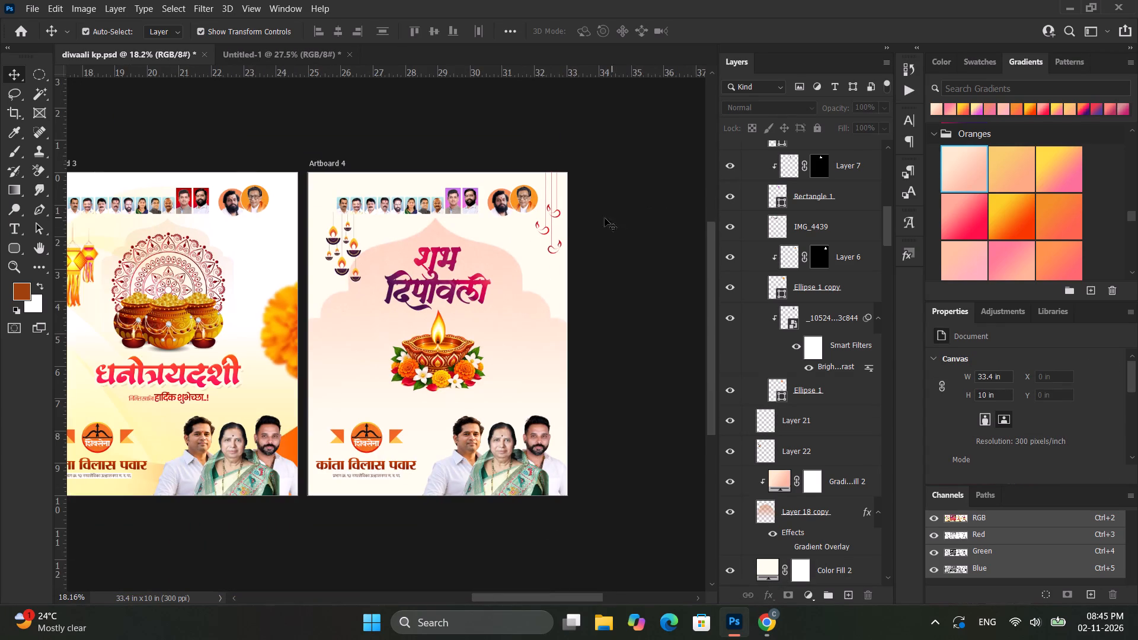
Erase the lowest small diya from the Layer 22 hanging set on Artboard 4 with a 125 px eraser.
scroll(605, 218, "down", 1, "alt")
scroll(425, 257, "up", 15, "ctrl")
scroll(455, 229, "down", 4, "ctrl")
scroll(415, 272, "up", 1, "alt")
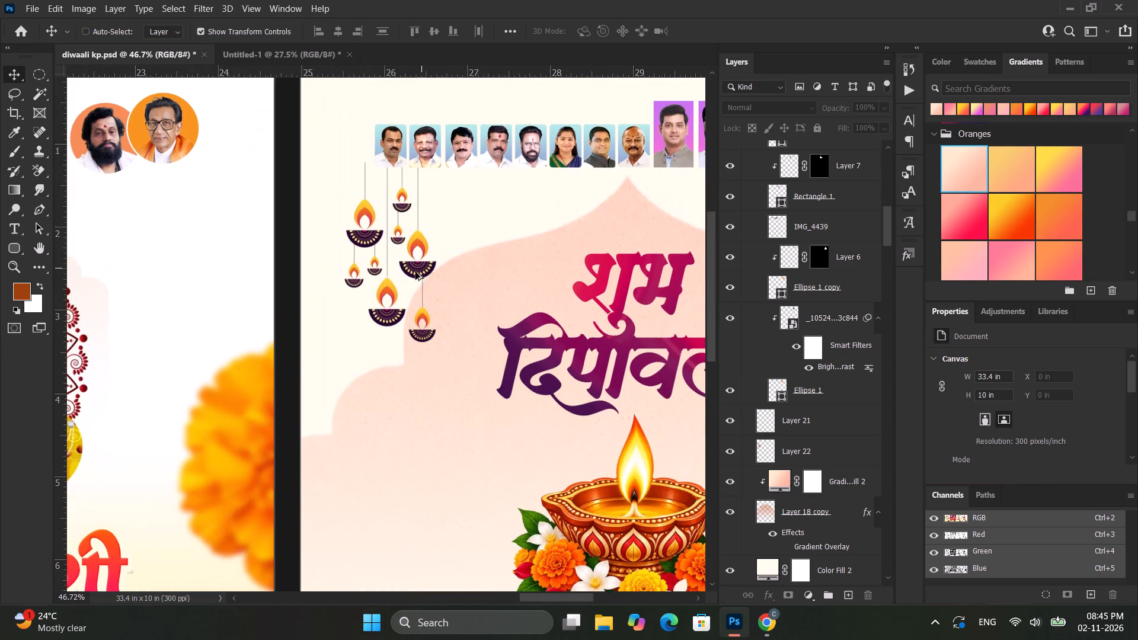
scroll(415, 272, "up", 5, "alt")
left_click(433, 260)
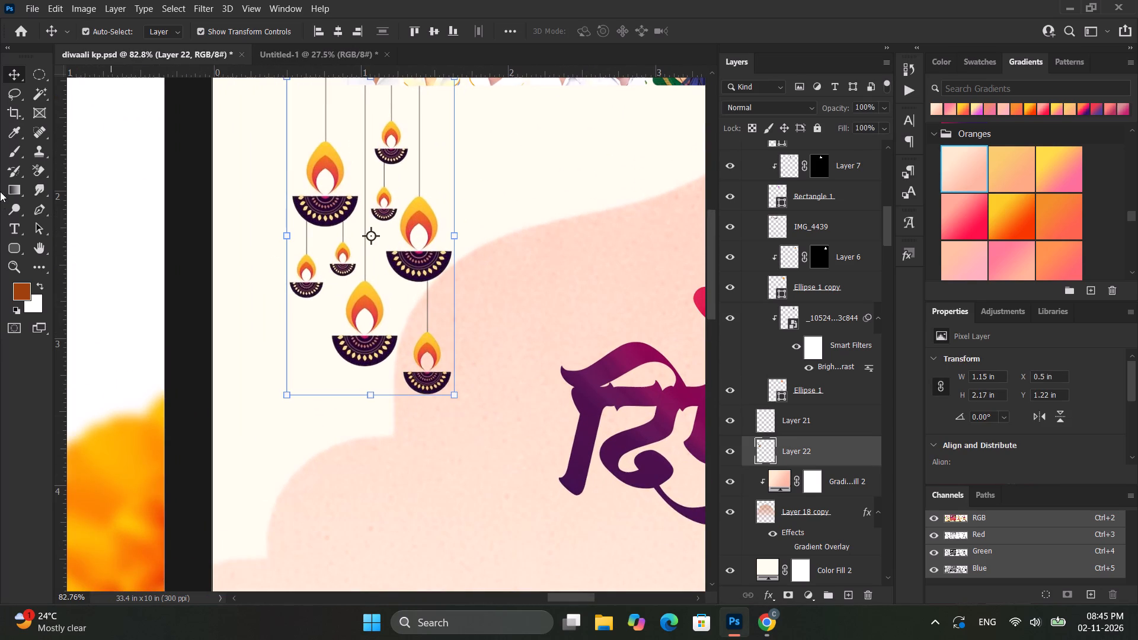
right_click(39, 173)
left_click(71, 175)
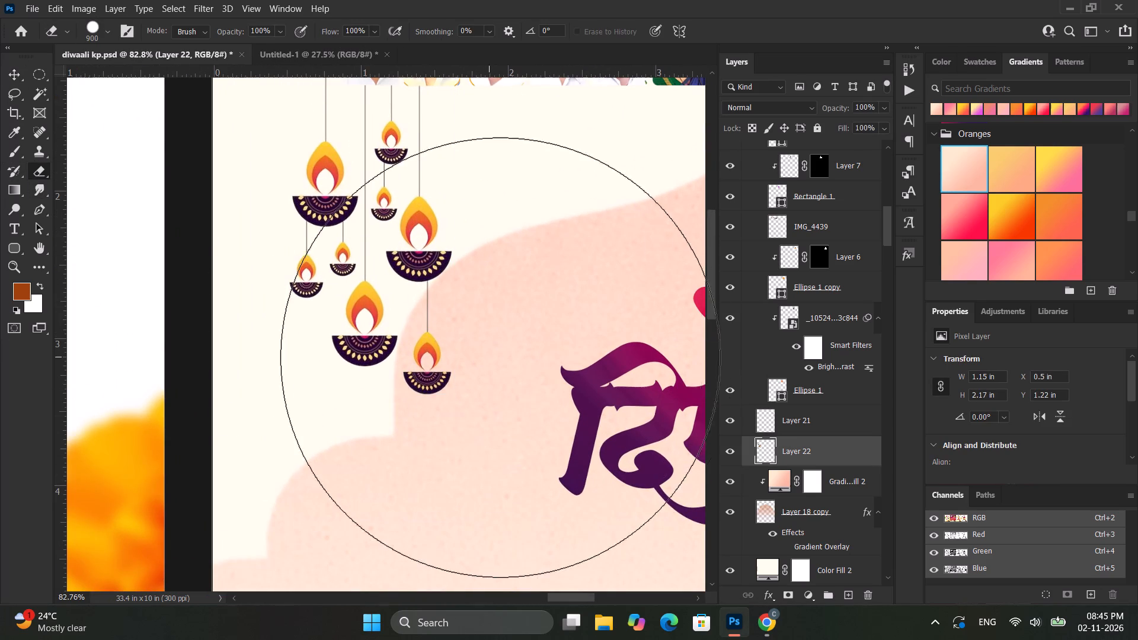
key("bracketleft")
key("bracketleft")
key("bracketleft")
key("bracketleft")
key("bracketleft")
key("bracketleft")
key("bracketleft")
key("bracketleft")
key("bracketleft")
key("bracketleft")
key("bracketleft")
key("bracketleft")
key("bracketleft")
key("bracketleft")
key("bracketleft")
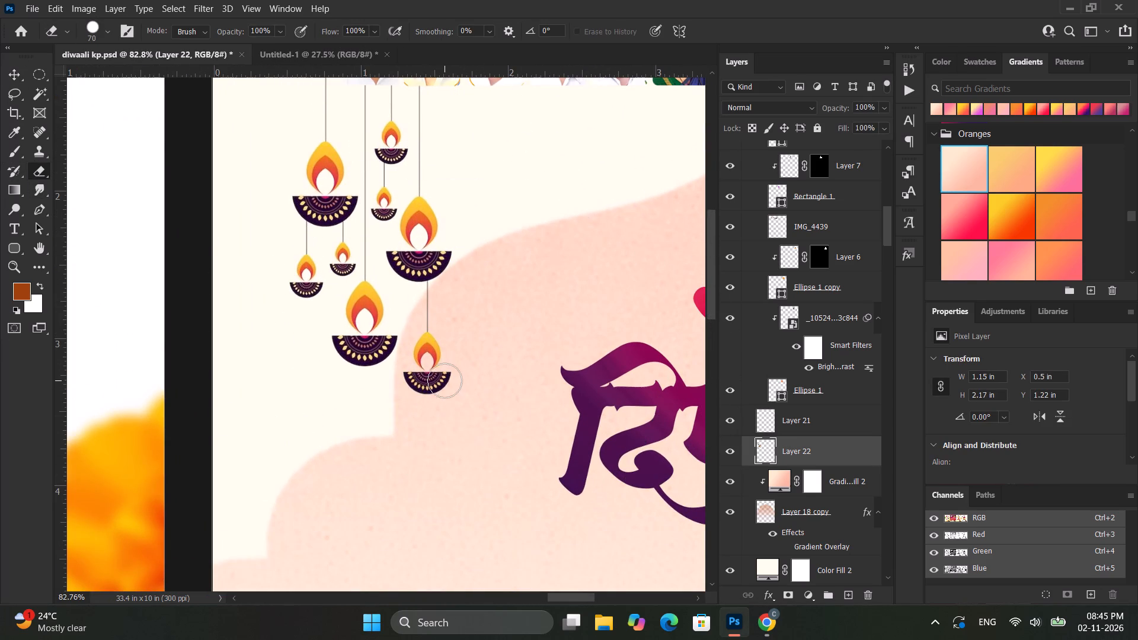
key("bracketright")
key("bracketright")
key("bracketright")
key("bracketright")
left_click(432, 370)
left_click(432, 360)
Erase the leftover string of the removed diya below the larger diya in Layer 22.
scroll(433, 358, "up", 1, "alt")
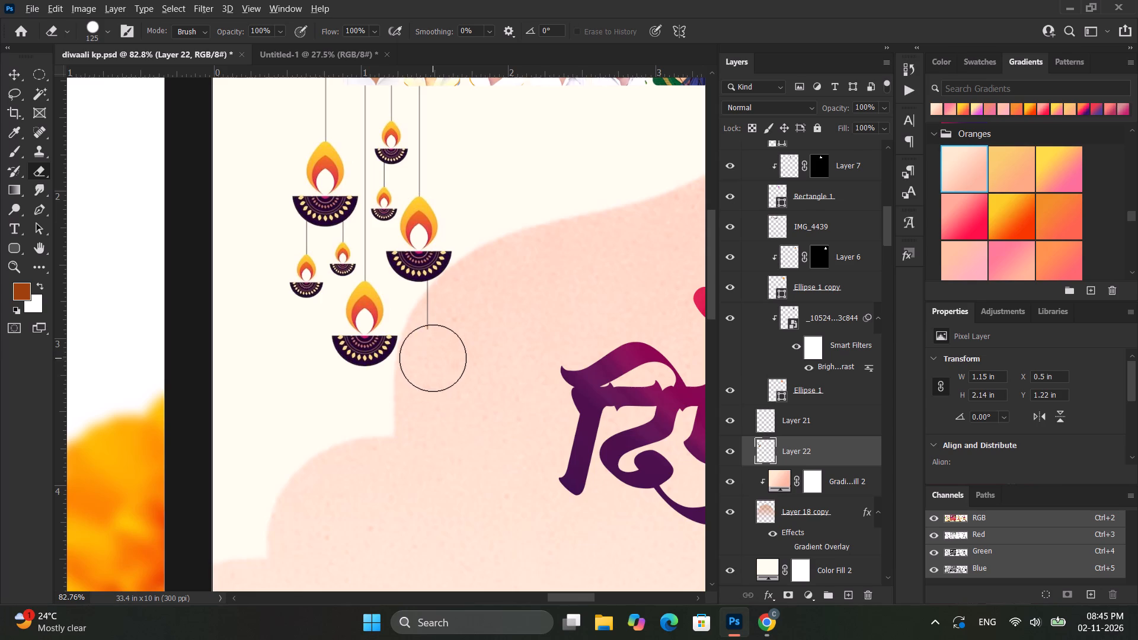
scroll(433, 358, "up", 6, "alt")
left_click_drag(449, 313, 448, 282)
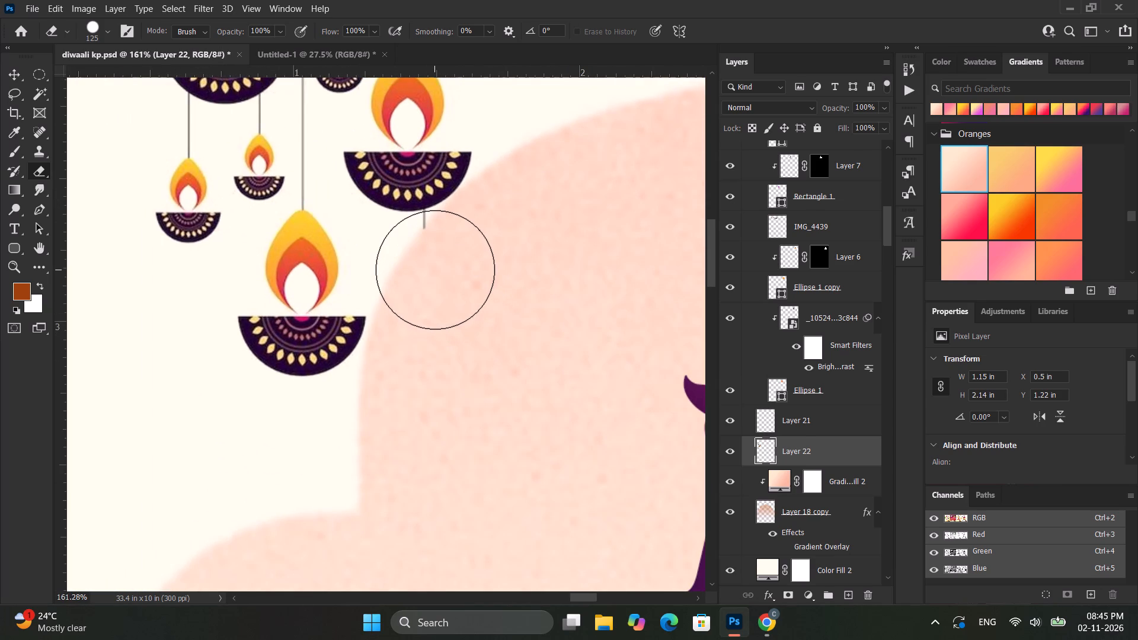
left_click(435, 270)
left_click(439, 267)
scroll(444, 290, "down", 11, "alt")
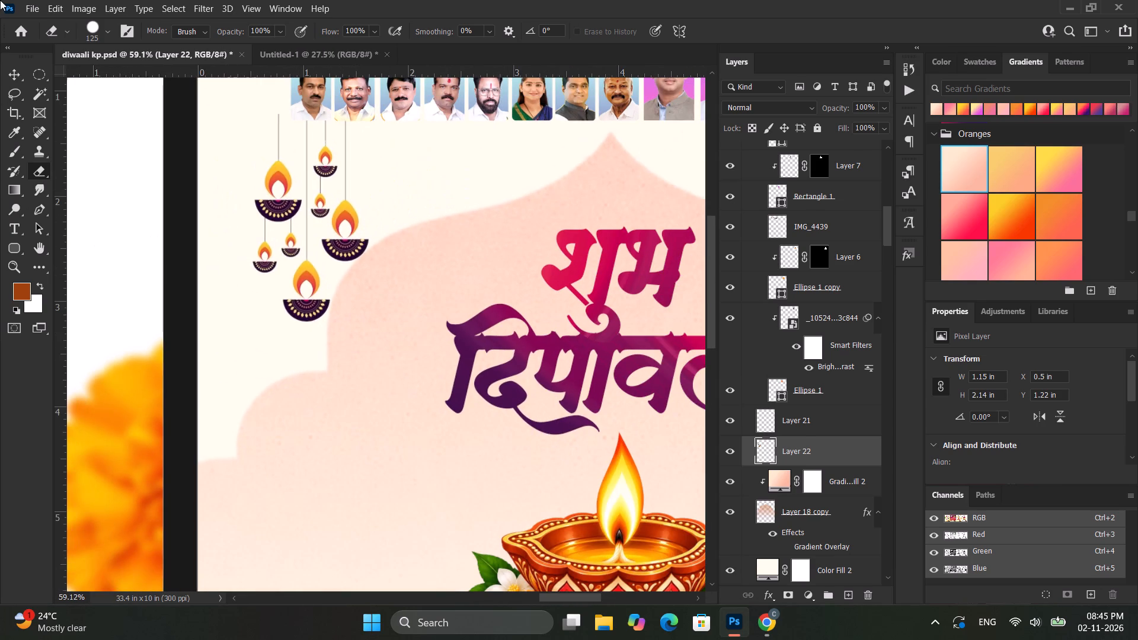
Nudge the Layer 22 hanging diyas slightly upward and toward Artboard 4's left edge.
left_click(14, 76)
scroll(39, 87, "down", 4, "alt")
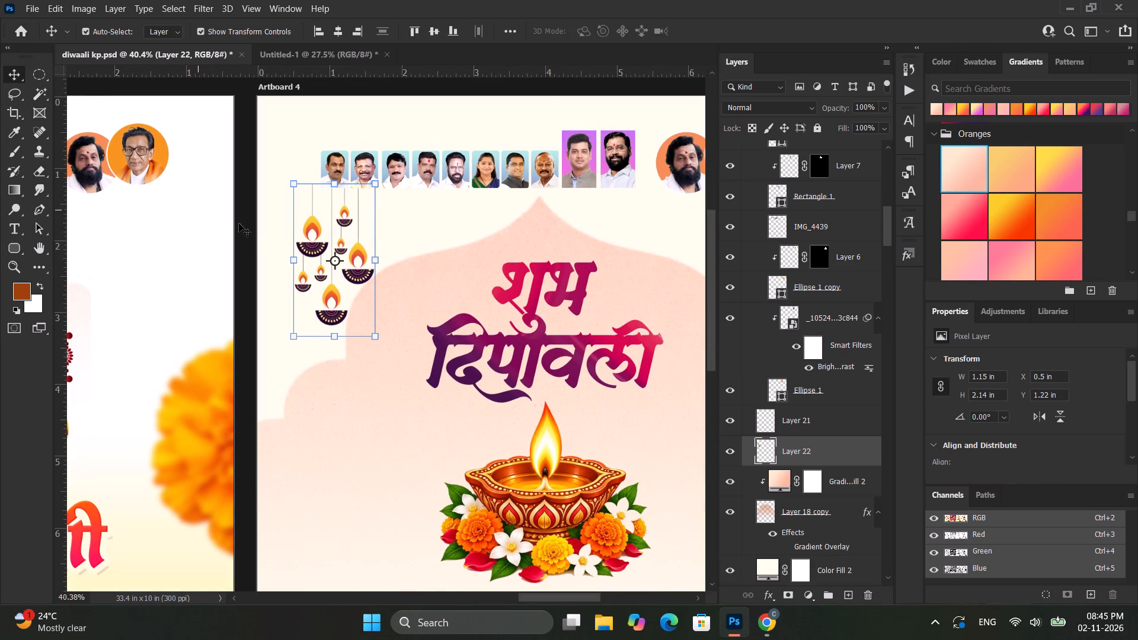
scroll(313, 227, "up", 4, "alt")
left_click_drag(315, 216, 306, 210)
scroll(309, 209, "down", 9, "alt")
scroll(550, 149, "up", 4)
left_click(549, 129)
Review Artboard 4's overall composition with its hanging diyas, close up and alongside the neighbouring posters.
scroll(543, 139, "down", 1, "alt")
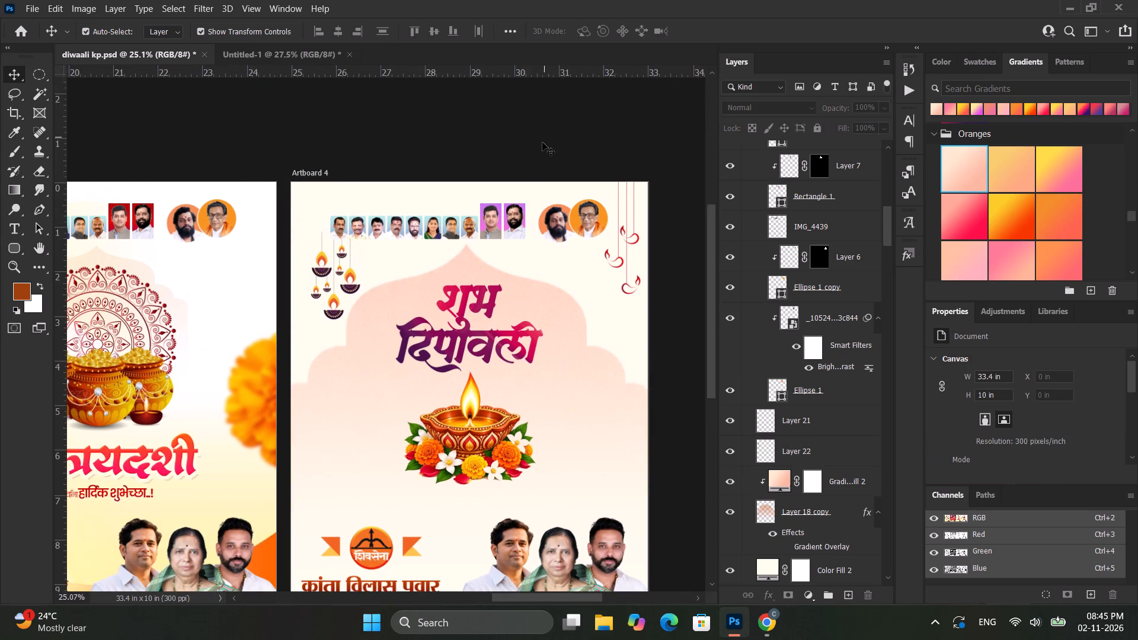
scroll(542, 142, "down", 12, "alt")
left_click(641, 229)
scroll(552, 244, "up", 4, "alt")
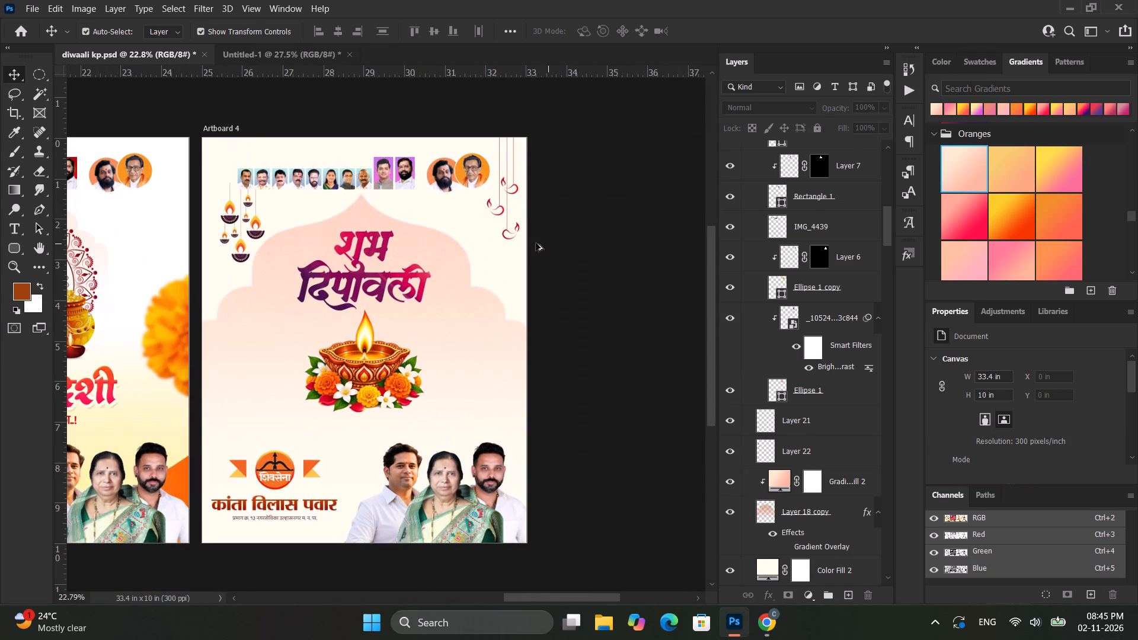
scroll(507, 254, "up", 8, "ctrl")
scroll(539, 221, "down", 2, "alt")
scroll(469, 316, "up", 2, "alt")
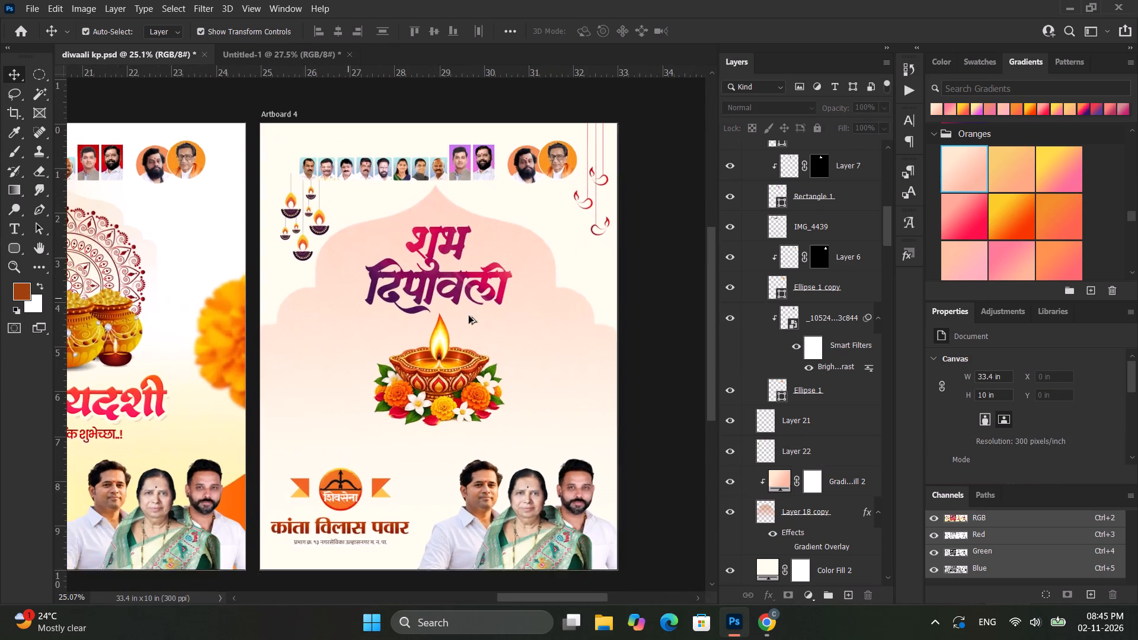
scroll(469, 316, "down", 10, "alt")
scroll(561, 301, "up", 4, "ctrl")
left_click(620, 295)
scroll(606, 300, "down", 2, "alt")
scroll(602, 300, "up", 4, "ctrl")
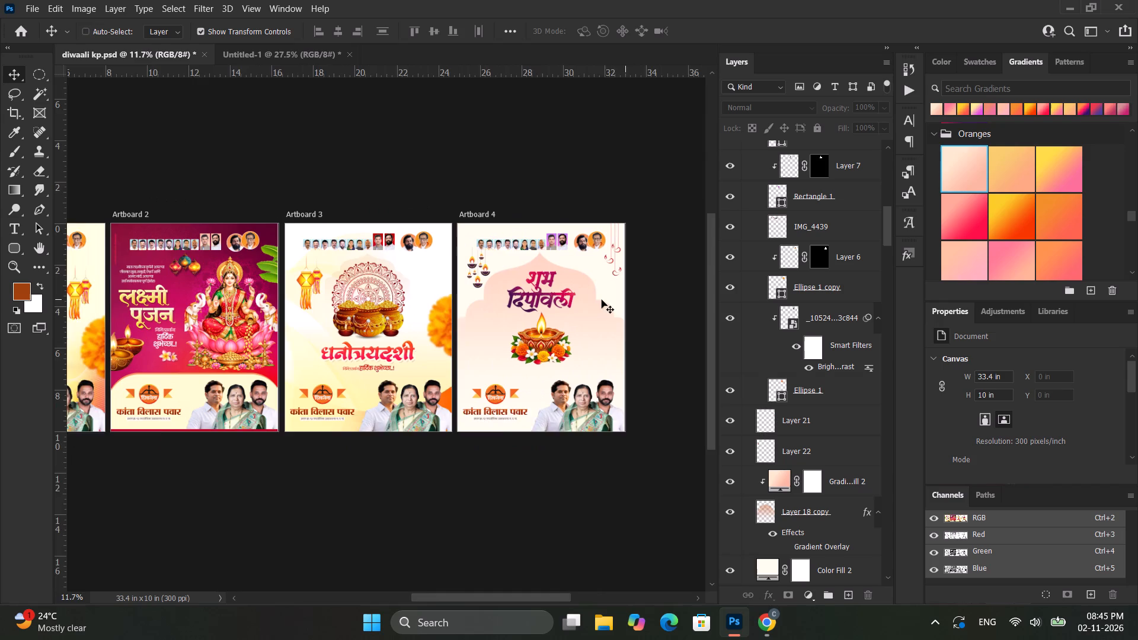
scroll(602, 300, "up", 4, "ctrl")
scroll(600, 300, "down", 7, "ctrl")
left_click(657, 425)
scroll(562, 338, "up", 3, "alt")
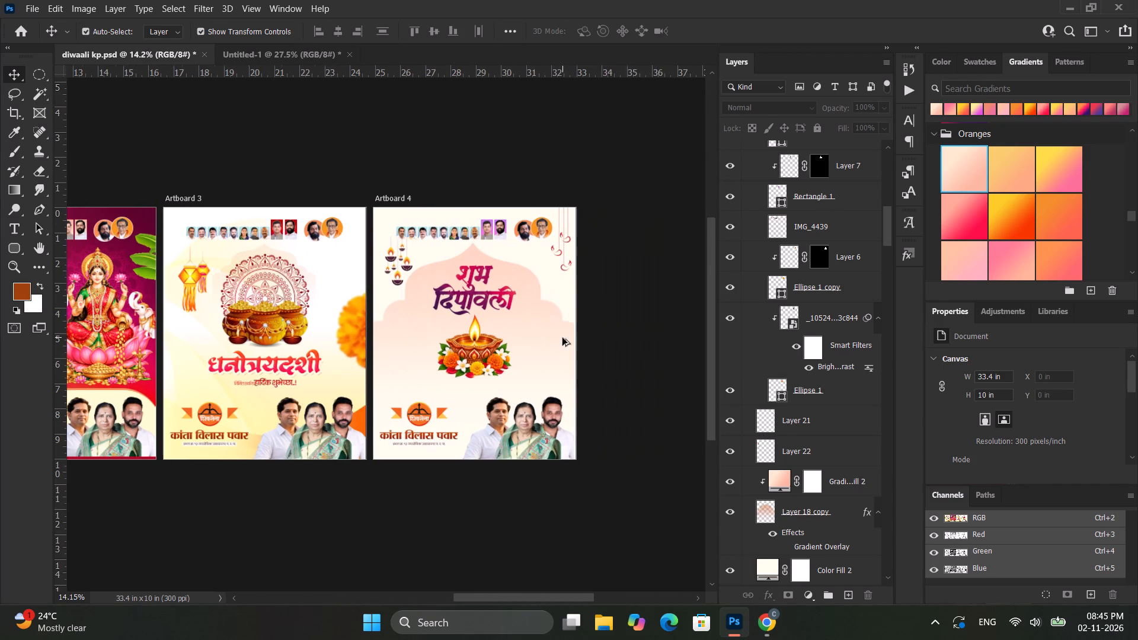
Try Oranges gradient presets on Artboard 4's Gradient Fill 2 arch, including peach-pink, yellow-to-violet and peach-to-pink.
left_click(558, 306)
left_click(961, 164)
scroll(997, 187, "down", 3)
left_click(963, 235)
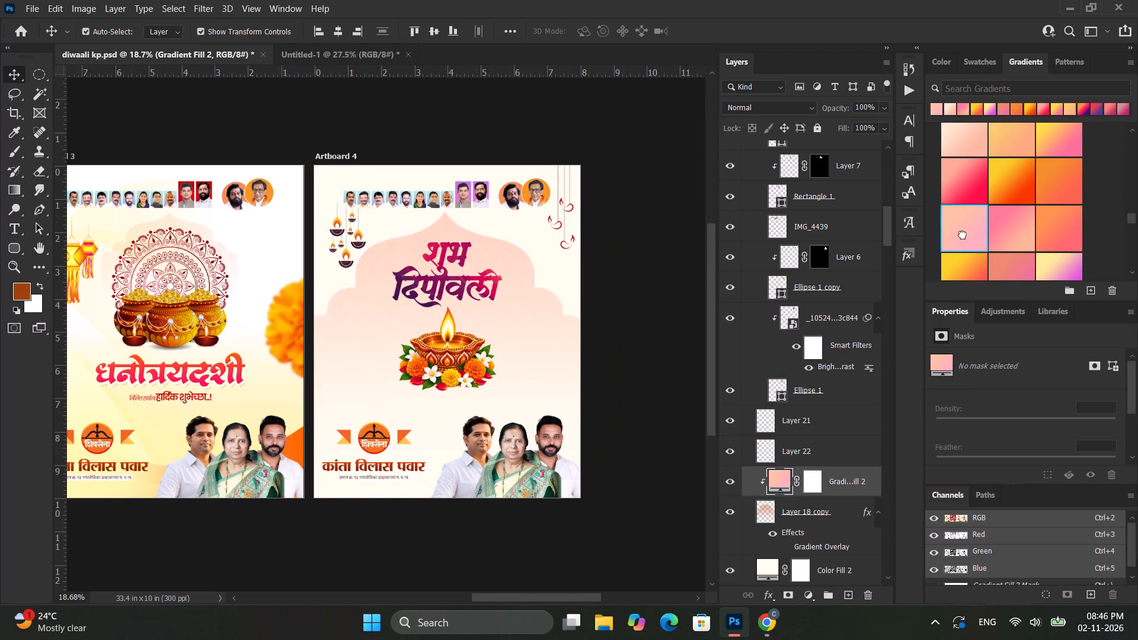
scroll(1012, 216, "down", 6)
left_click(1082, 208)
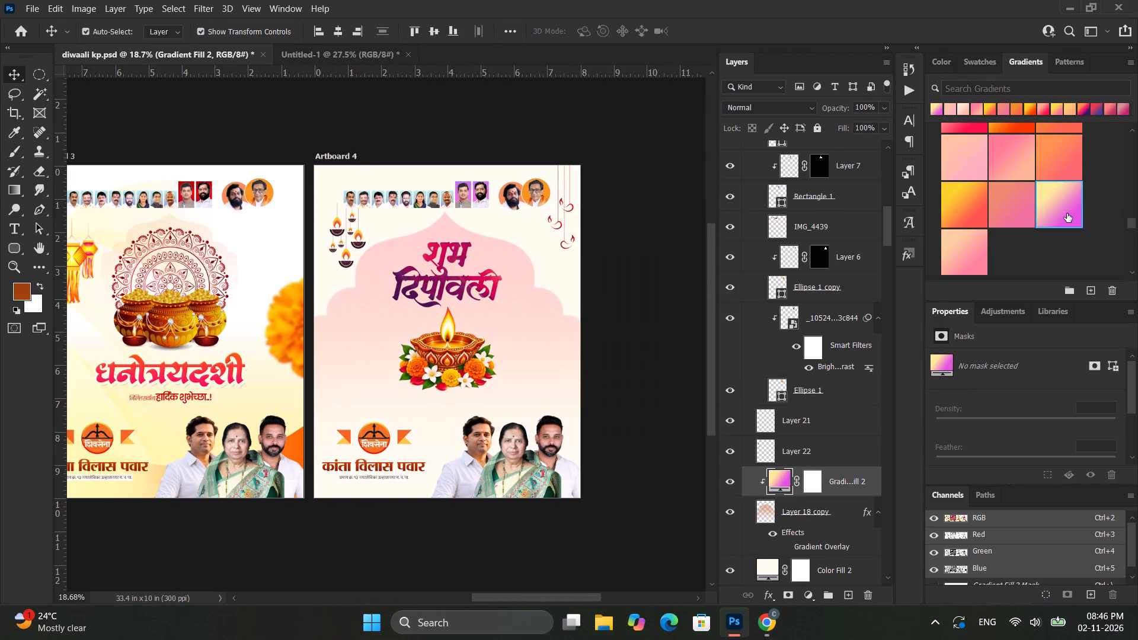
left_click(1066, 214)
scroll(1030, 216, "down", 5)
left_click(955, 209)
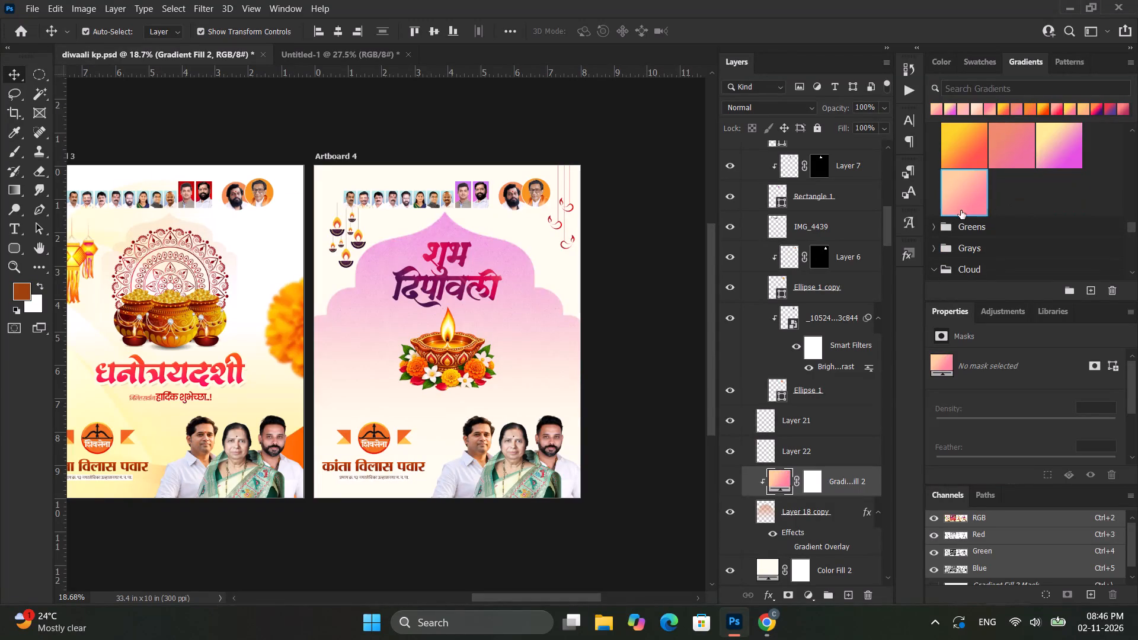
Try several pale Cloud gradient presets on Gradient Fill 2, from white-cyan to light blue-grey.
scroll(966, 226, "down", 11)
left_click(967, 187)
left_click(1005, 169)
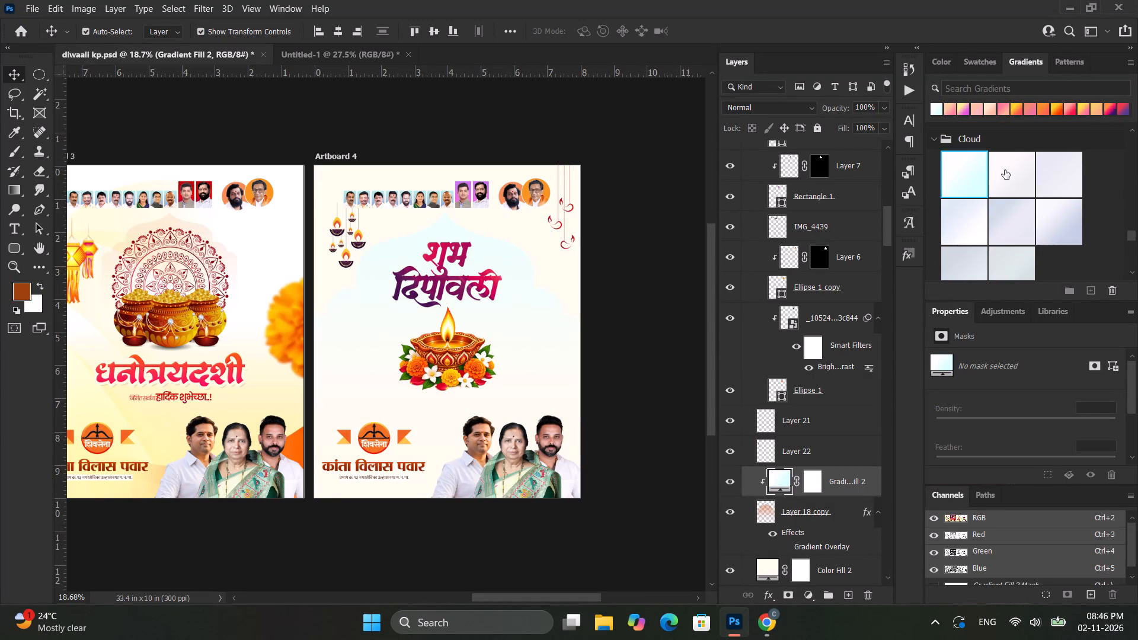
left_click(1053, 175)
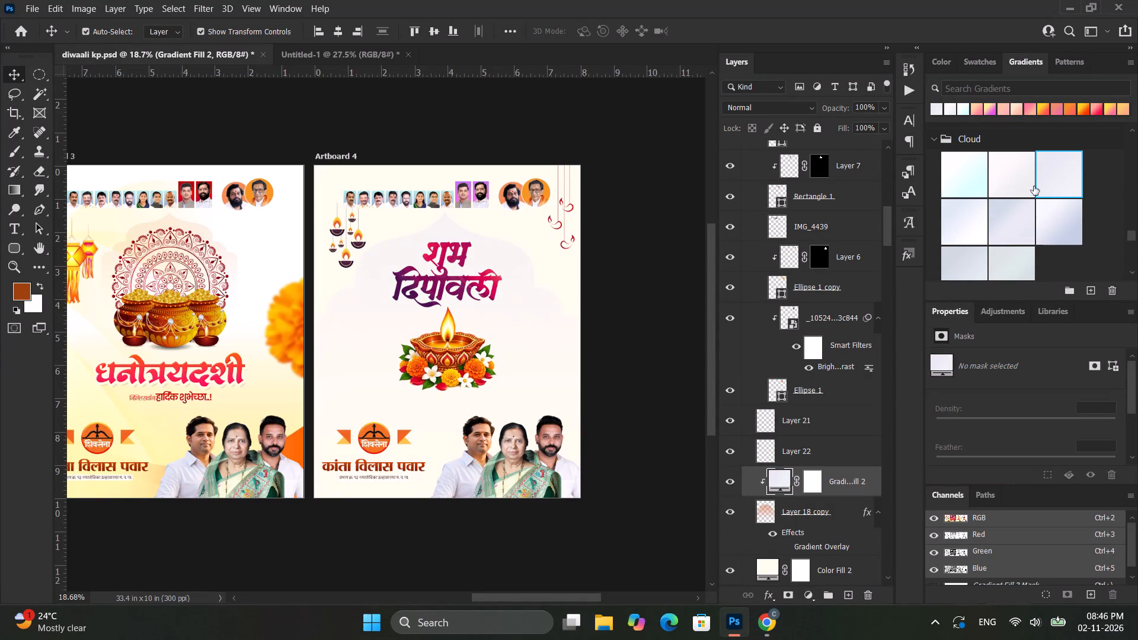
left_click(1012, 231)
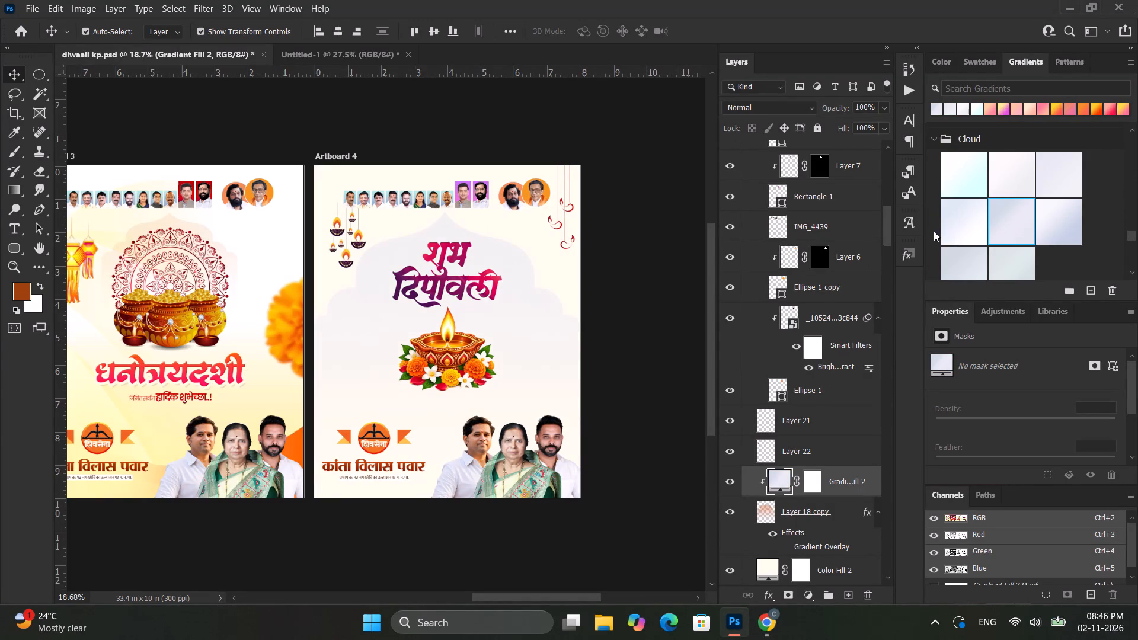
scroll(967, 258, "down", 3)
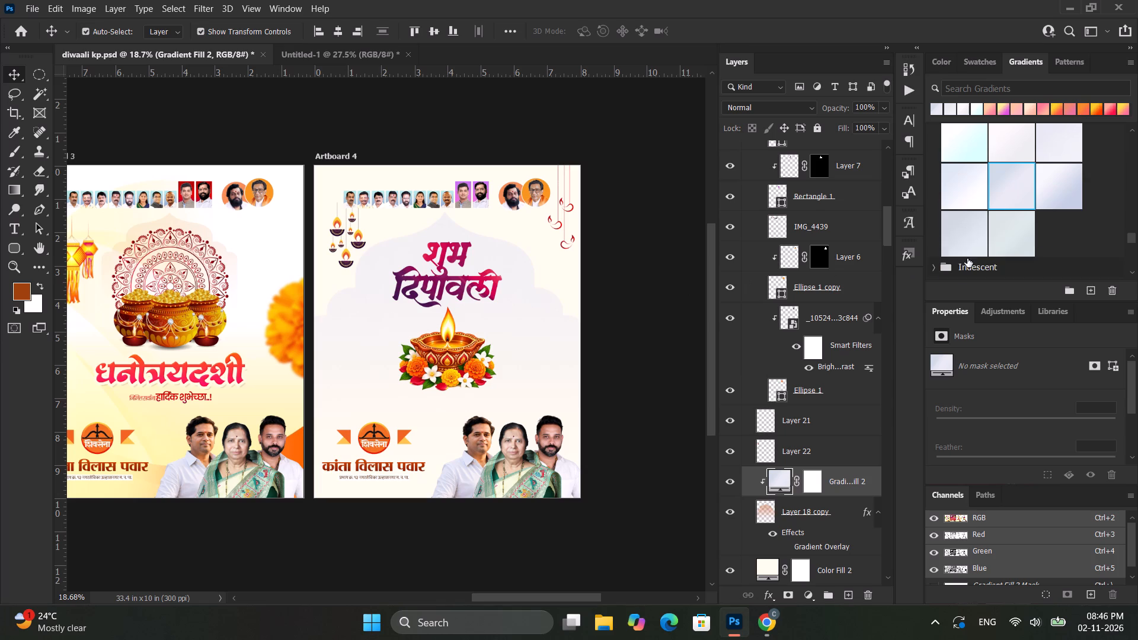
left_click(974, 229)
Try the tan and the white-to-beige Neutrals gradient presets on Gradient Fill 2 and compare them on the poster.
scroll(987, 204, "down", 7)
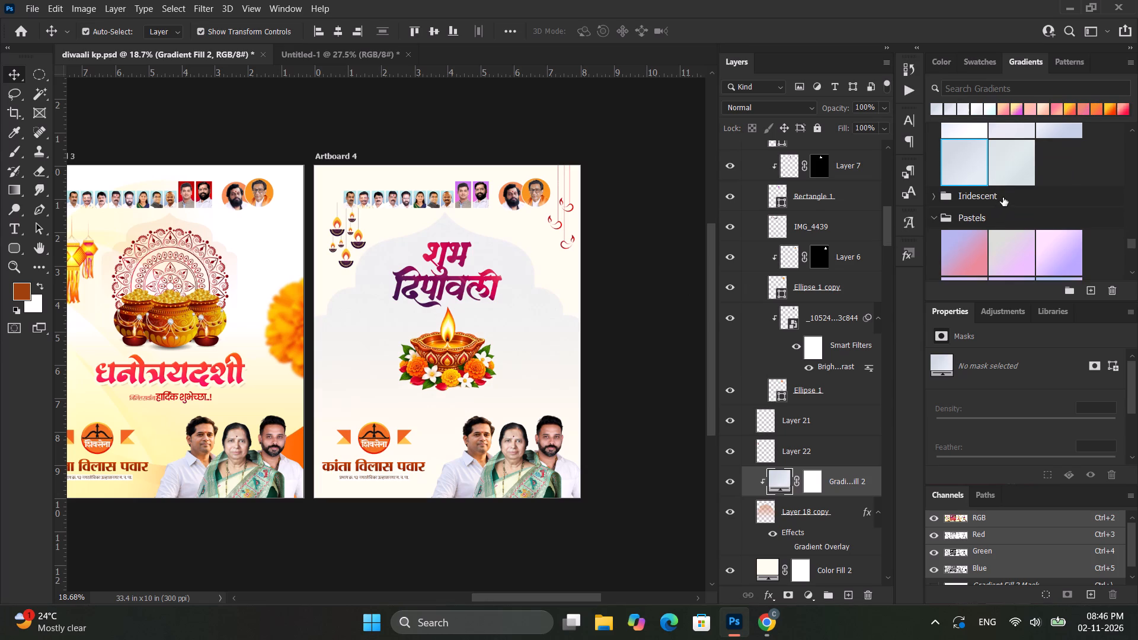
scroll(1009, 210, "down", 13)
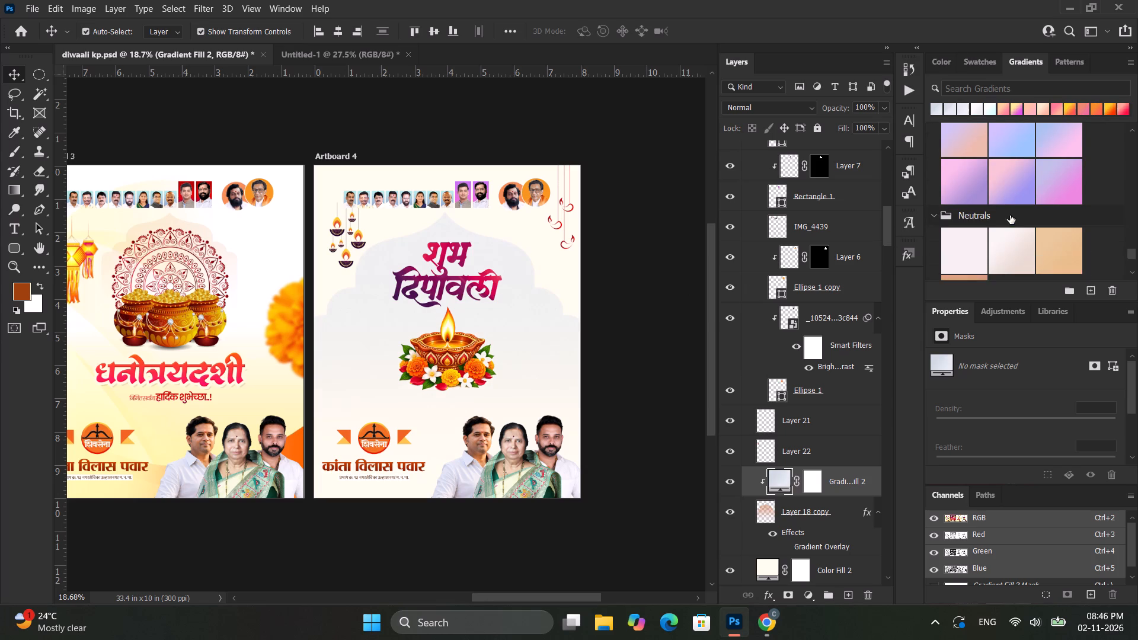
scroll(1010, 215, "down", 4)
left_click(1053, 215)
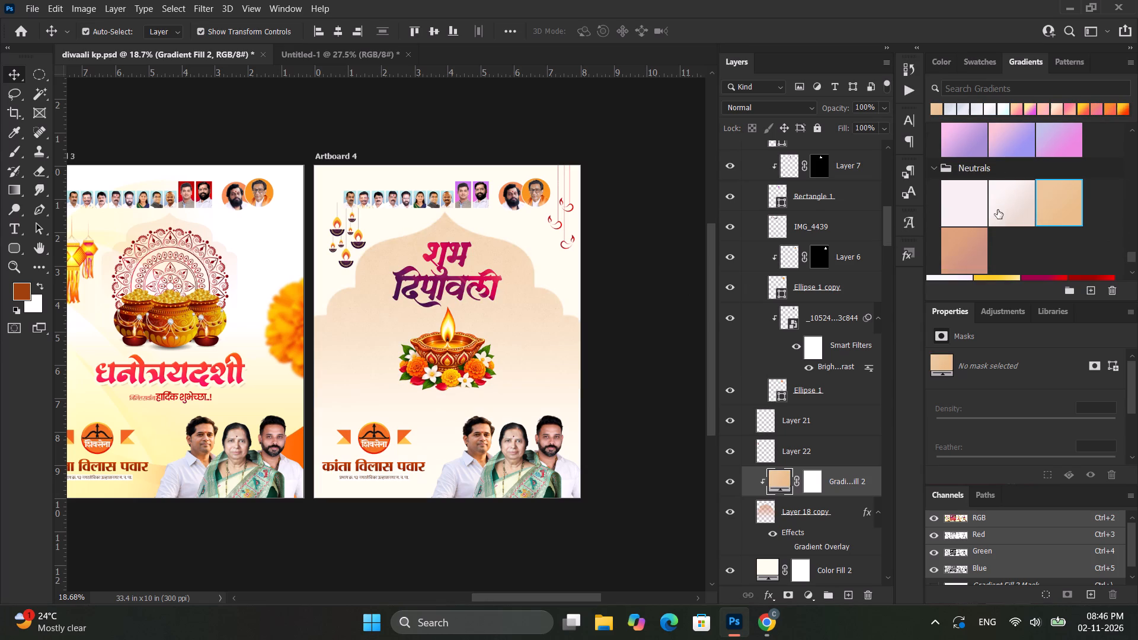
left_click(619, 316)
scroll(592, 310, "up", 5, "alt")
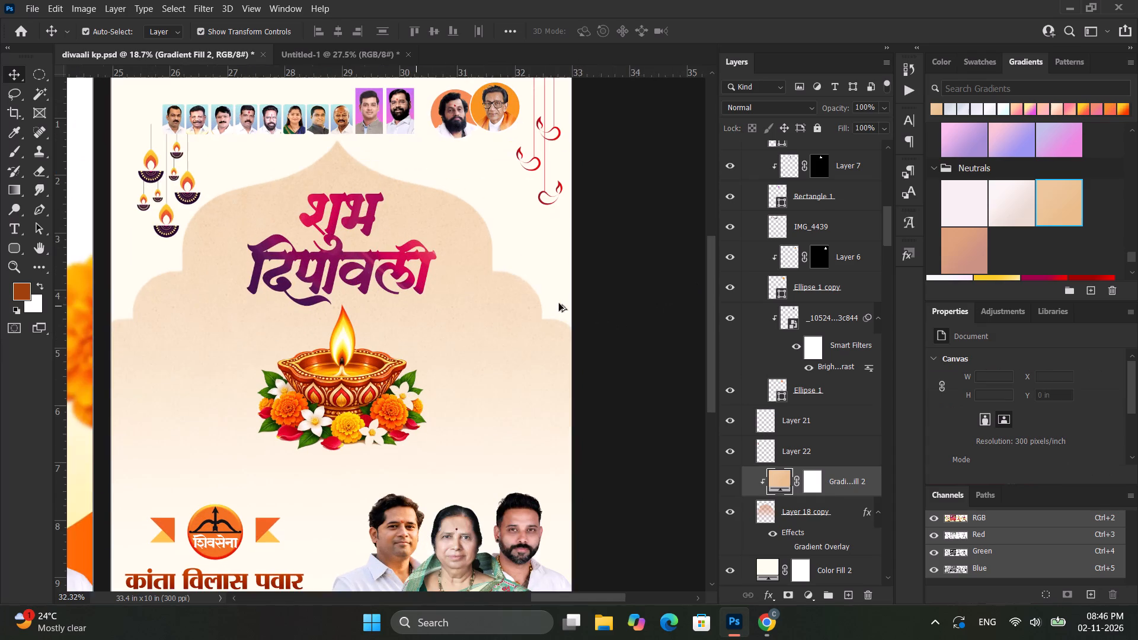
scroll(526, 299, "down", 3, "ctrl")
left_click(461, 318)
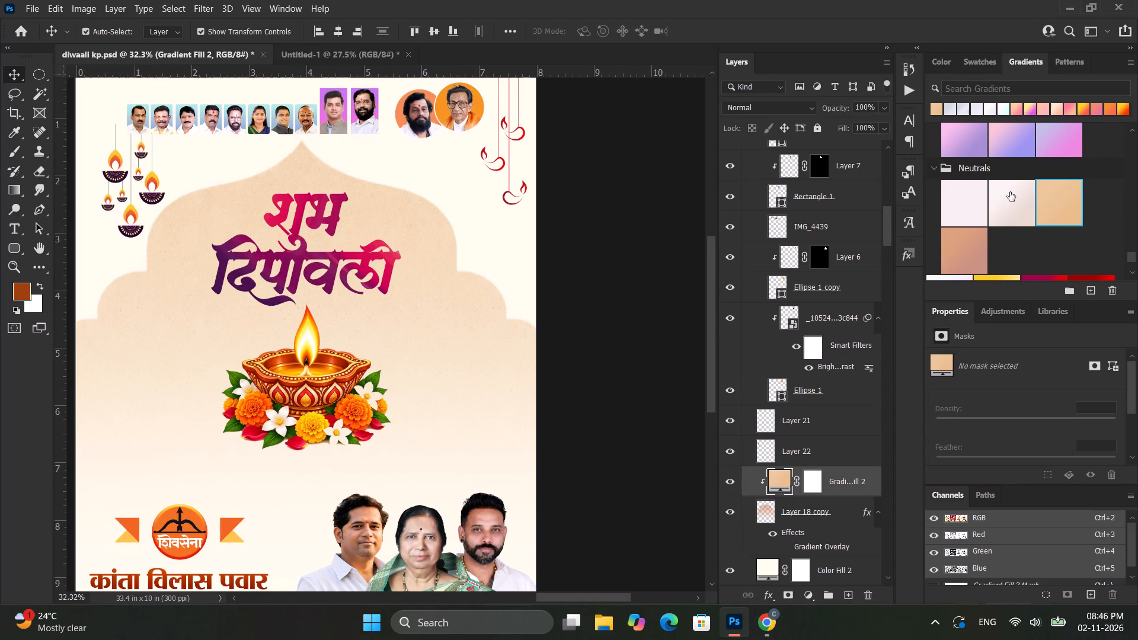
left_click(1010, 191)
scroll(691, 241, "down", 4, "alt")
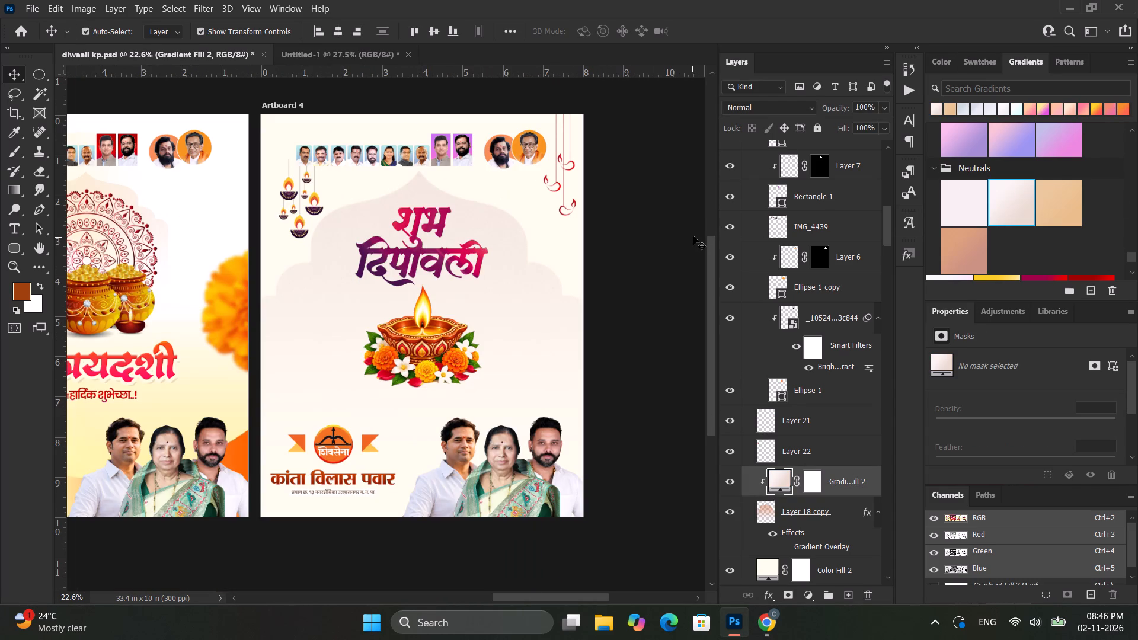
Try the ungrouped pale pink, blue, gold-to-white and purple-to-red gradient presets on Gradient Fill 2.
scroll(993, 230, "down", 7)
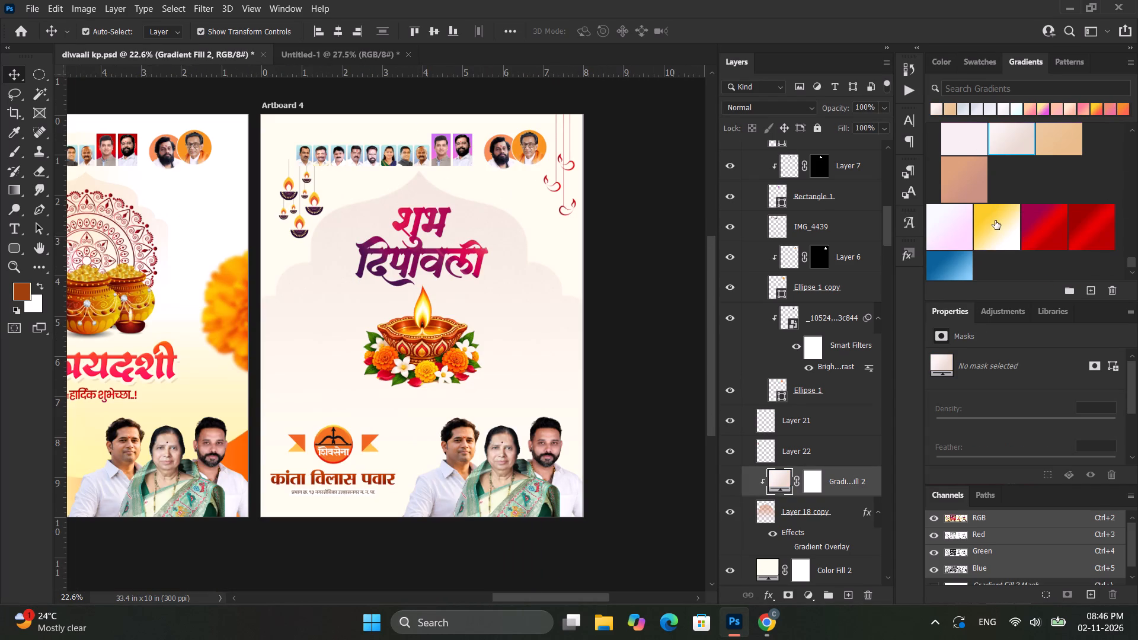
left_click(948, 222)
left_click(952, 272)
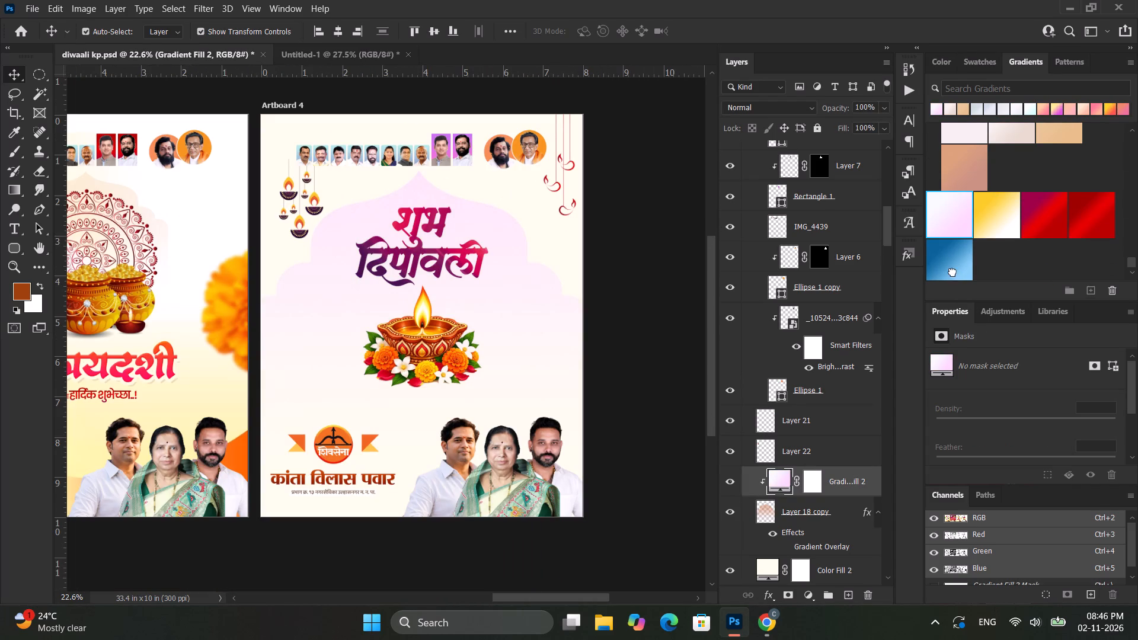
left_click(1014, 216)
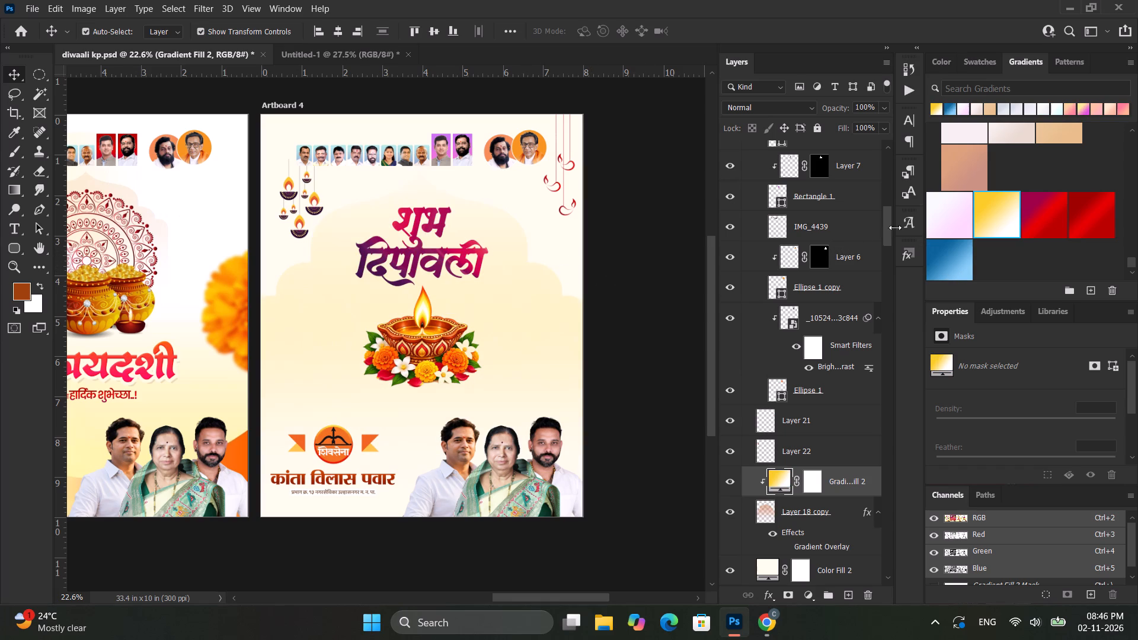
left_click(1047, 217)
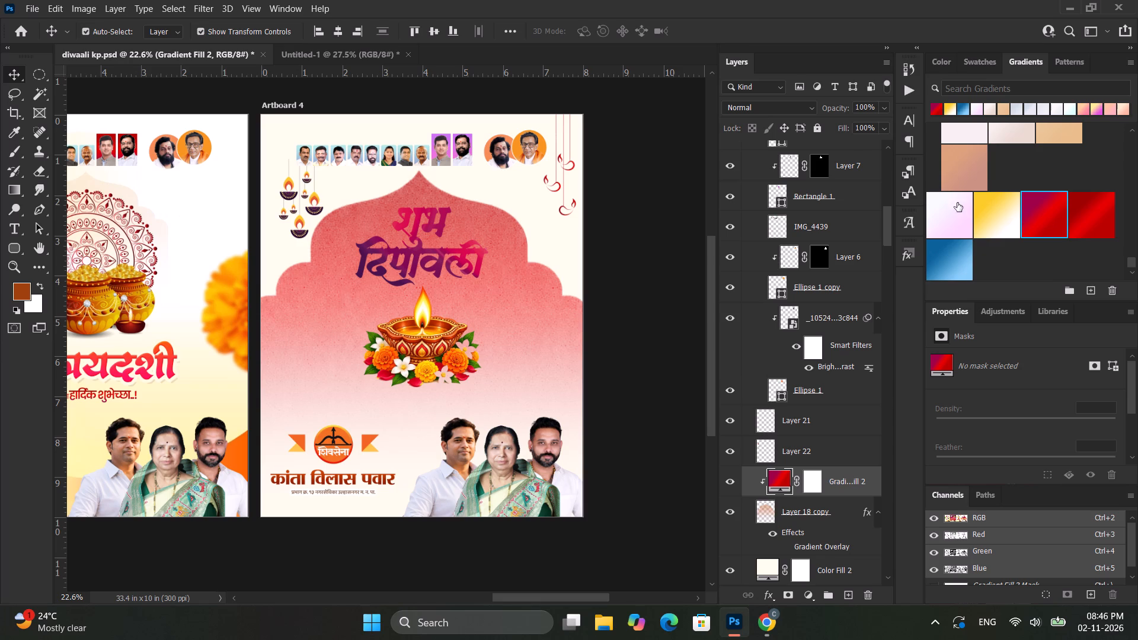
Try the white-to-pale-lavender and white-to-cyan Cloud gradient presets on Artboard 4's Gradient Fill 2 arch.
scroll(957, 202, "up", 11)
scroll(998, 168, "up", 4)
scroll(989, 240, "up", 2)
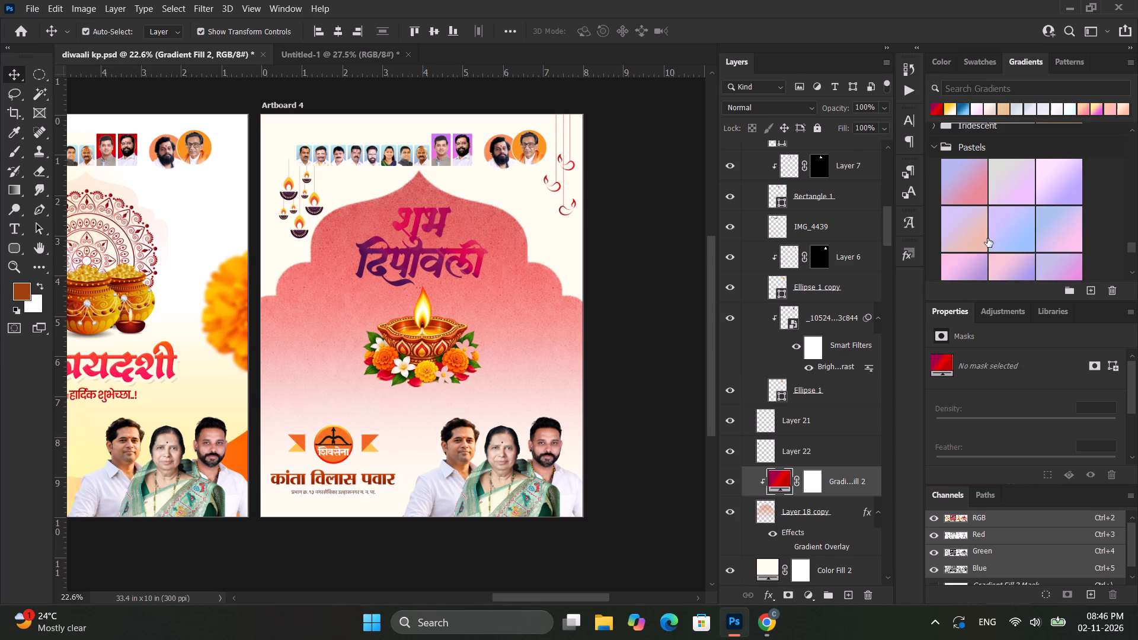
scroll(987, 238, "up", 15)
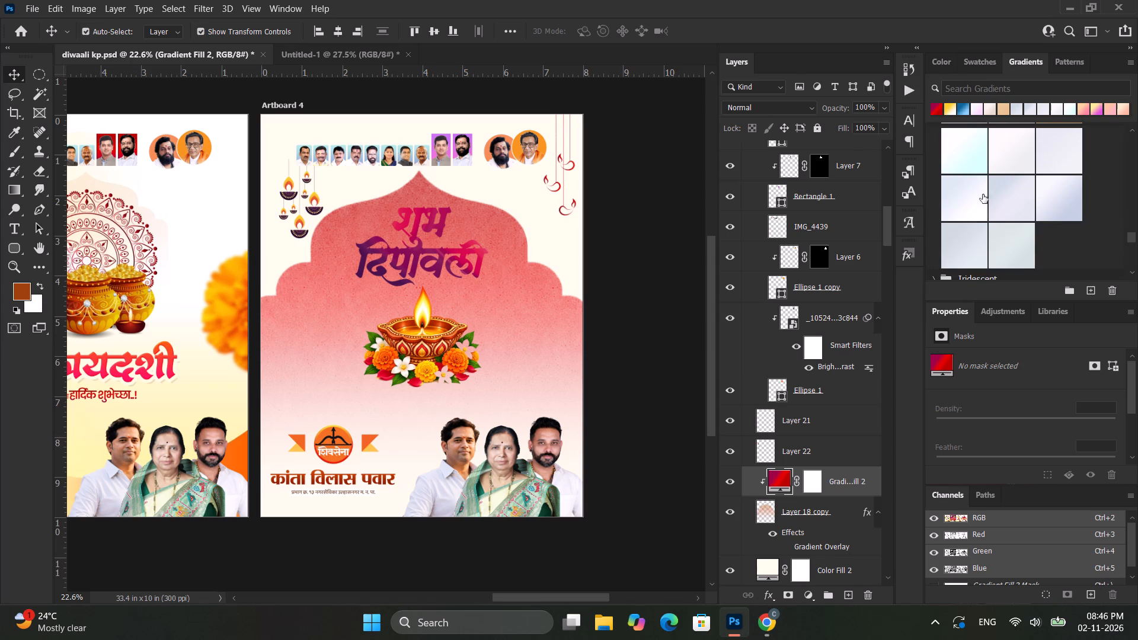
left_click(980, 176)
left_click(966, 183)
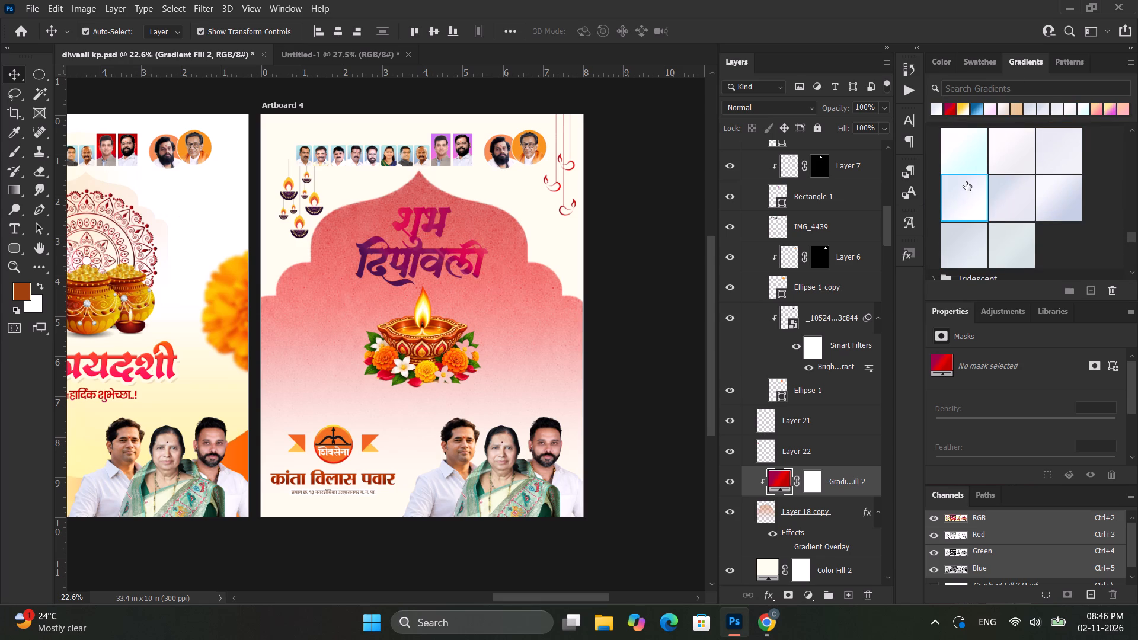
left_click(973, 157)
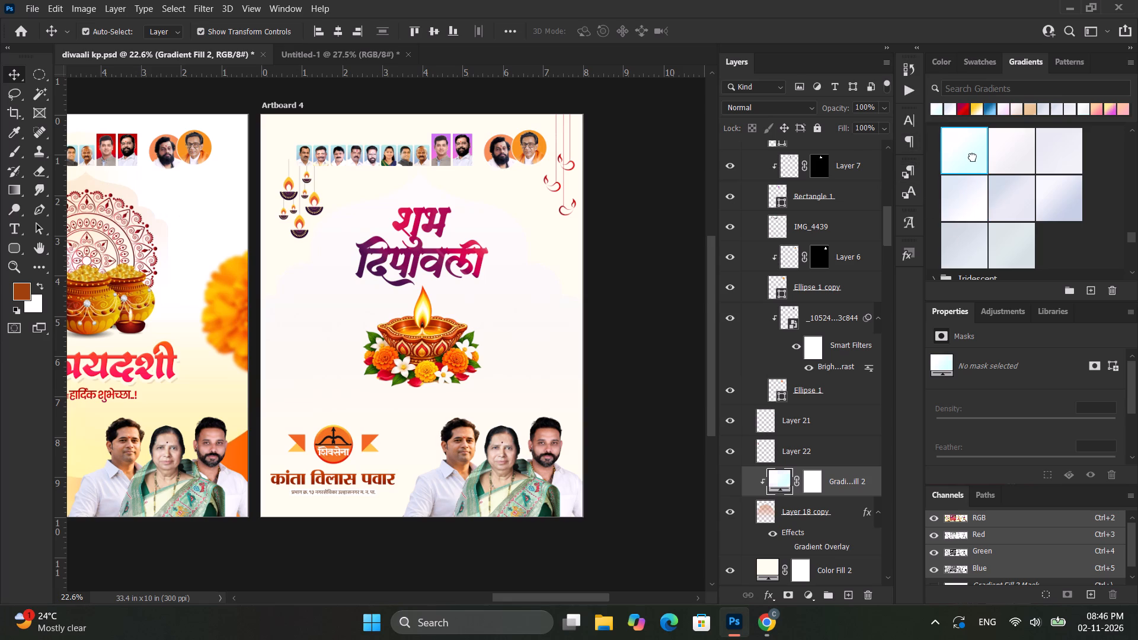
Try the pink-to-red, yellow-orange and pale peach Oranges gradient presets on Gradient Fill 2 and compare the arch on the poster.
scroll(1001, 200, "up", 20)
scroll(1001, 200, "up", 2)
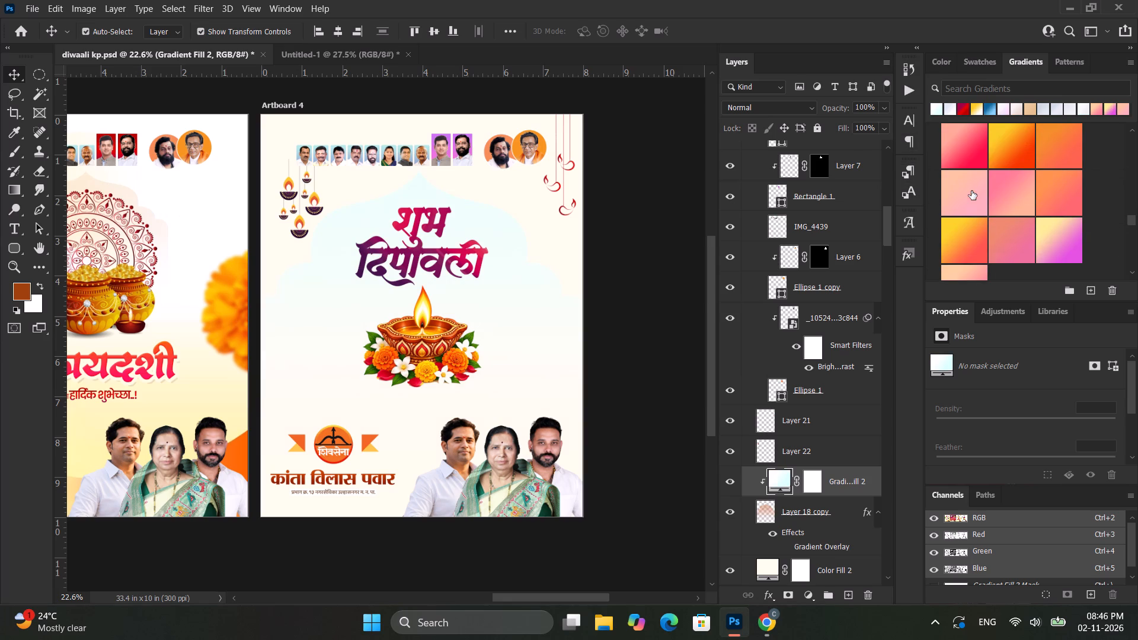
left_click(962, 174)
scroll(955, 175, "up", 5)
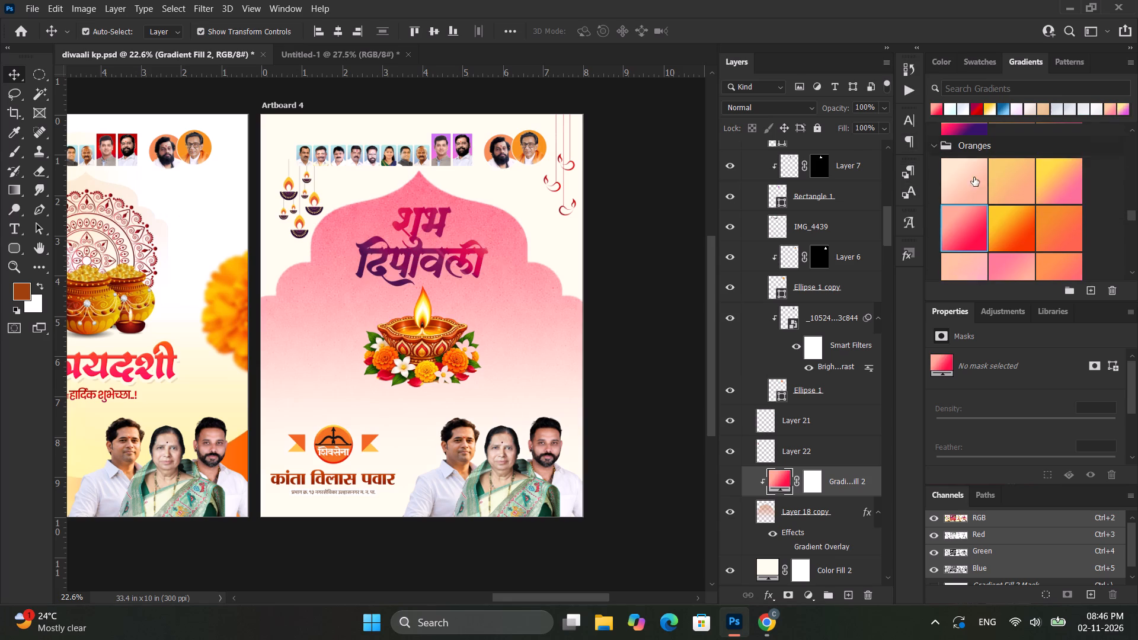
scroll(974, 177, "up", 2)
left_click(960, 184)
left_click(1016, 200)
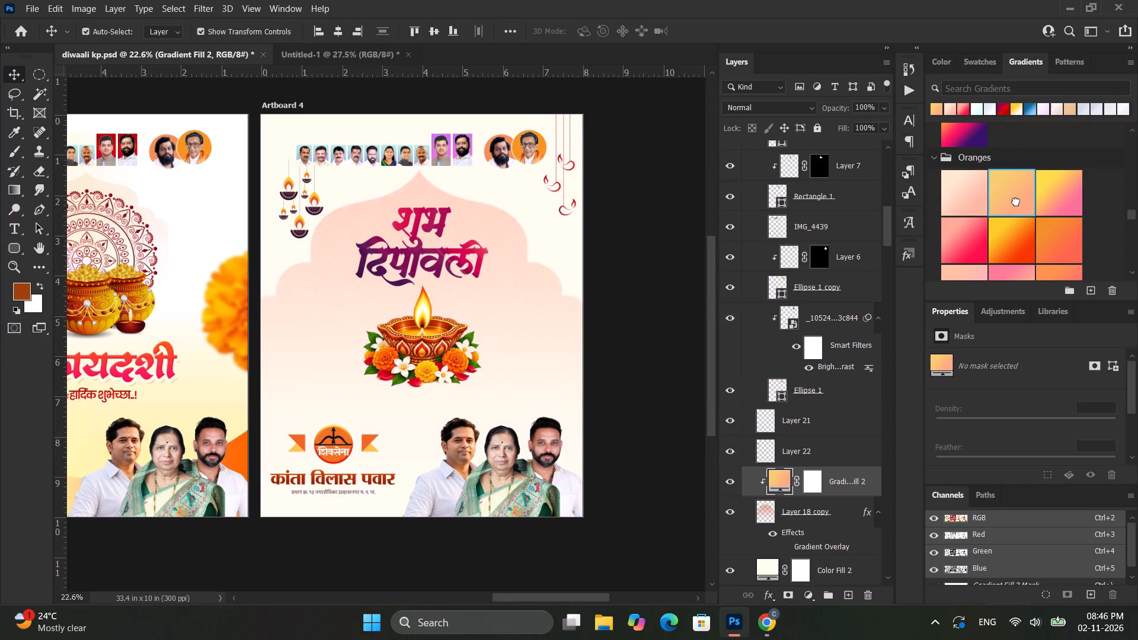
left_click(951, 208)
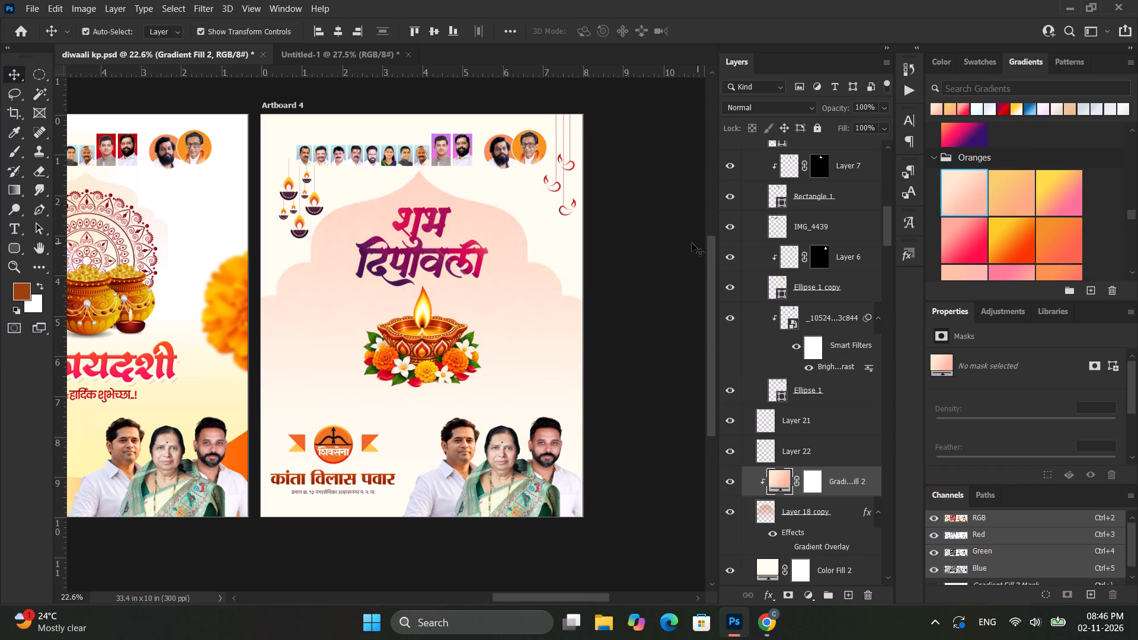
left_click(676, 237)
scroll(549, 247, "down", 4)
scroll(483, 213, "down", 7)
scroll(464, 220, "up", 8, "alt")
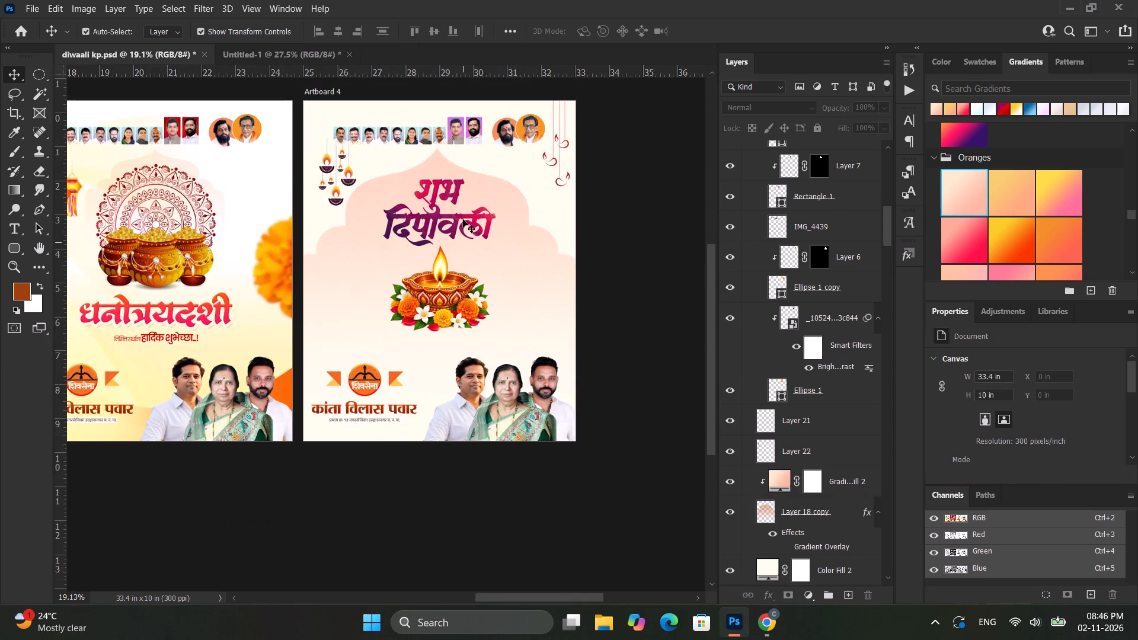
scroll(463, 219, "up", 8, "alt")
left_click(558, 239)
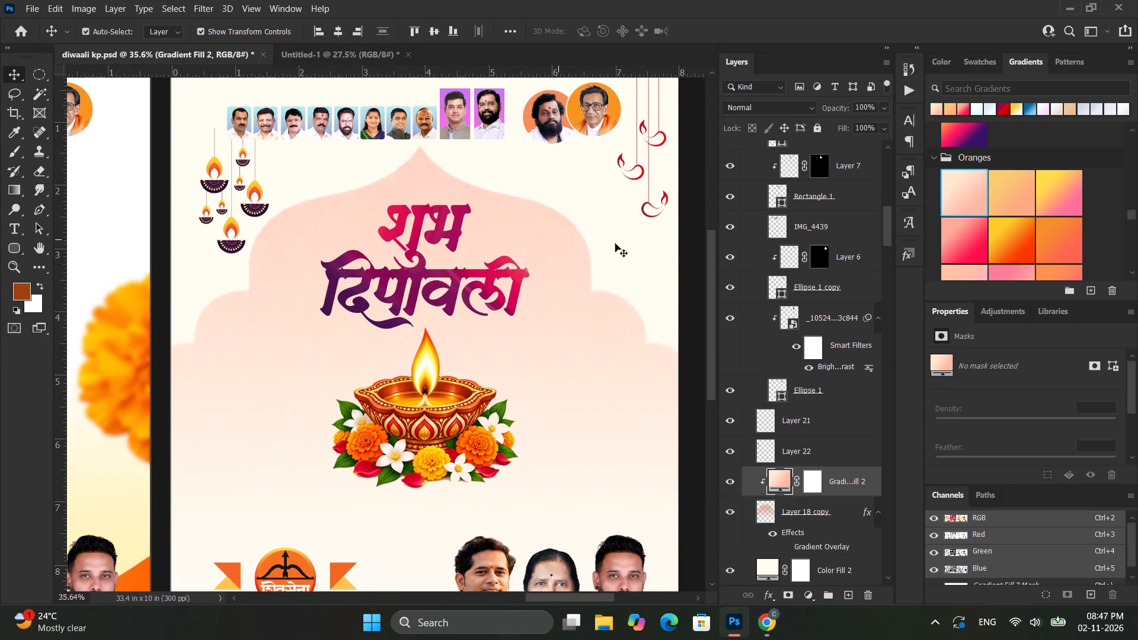
Apply the first light blue preset, Blue_01, from the Blues gradient group to Gradient Fill 2.
scroll(1050, 197, "up", 20)
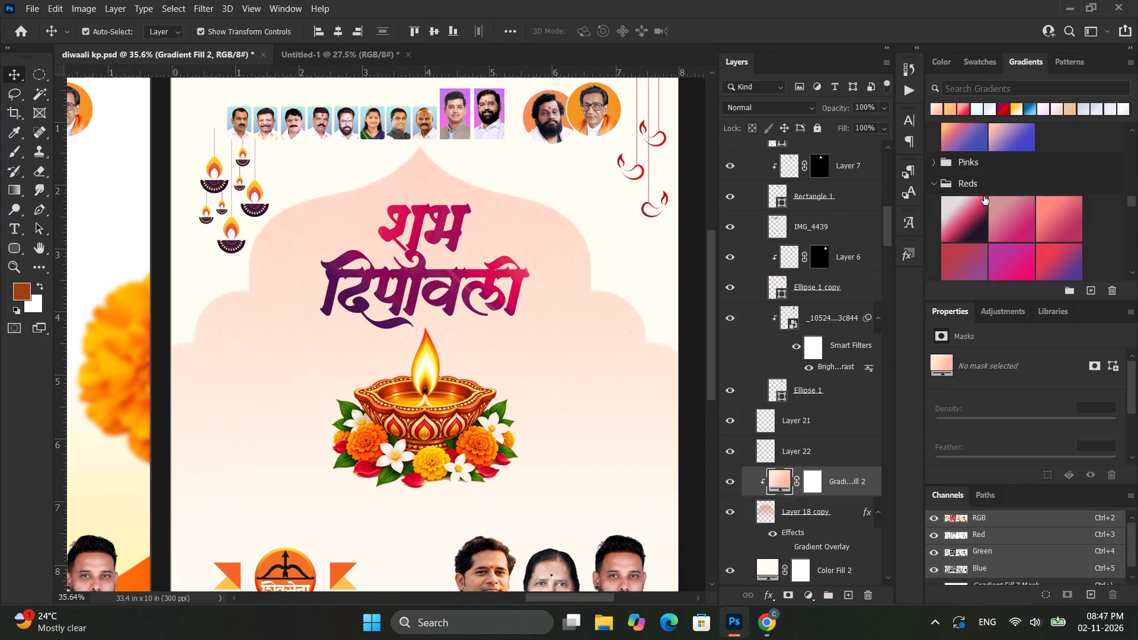
scroll(984, 196, "up", 20)
scroll(984, 196, "up", 20)
scroll(984, 196, "up", 6)
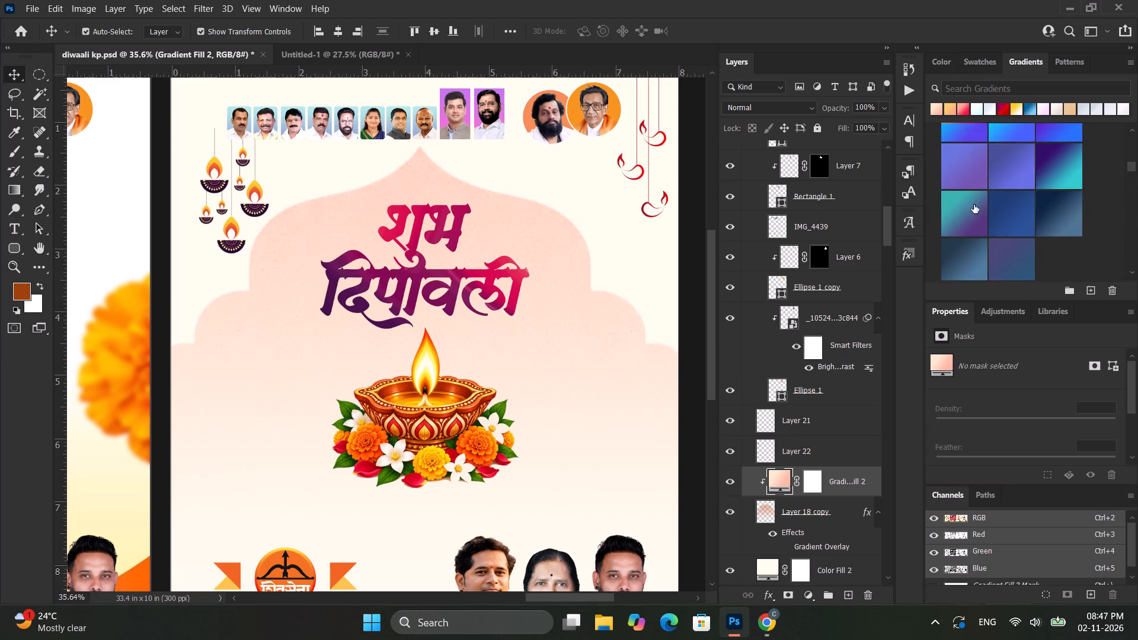
scroll(974, 204, "up", 20)
scroll(974, 204, "up", 12)
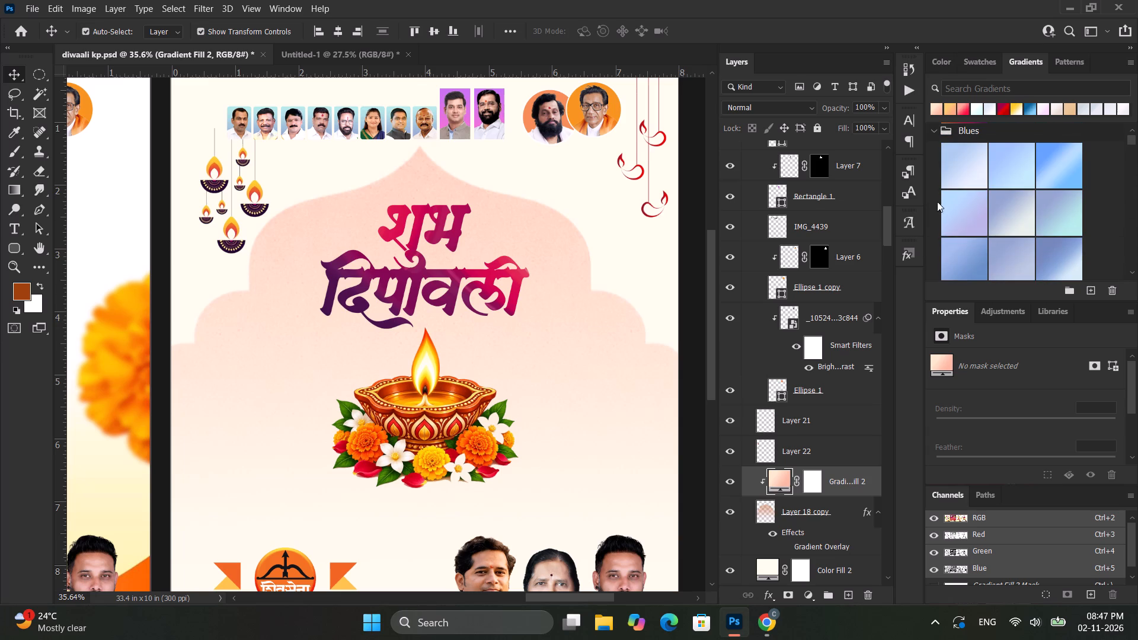
left_click(958, 178)
scroll(450, 242, "down", 8, "alt")
scroll(585, 274, "down", 5, "ctrl")
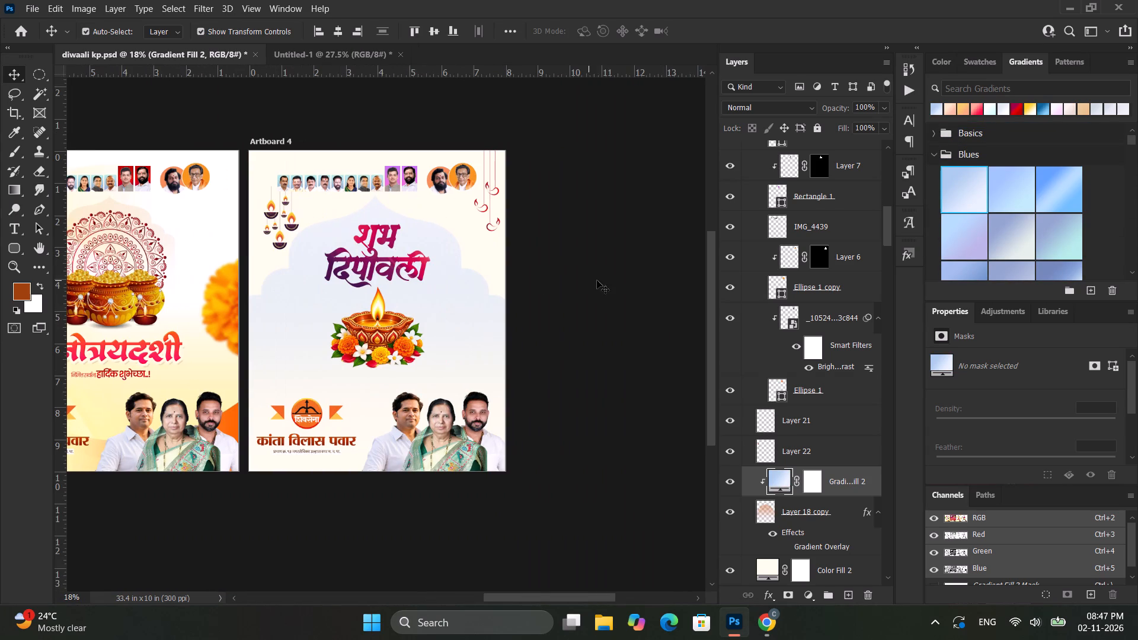
scroll(1012, 239, "up", 5)
scroll(984, 270, "down", 13)
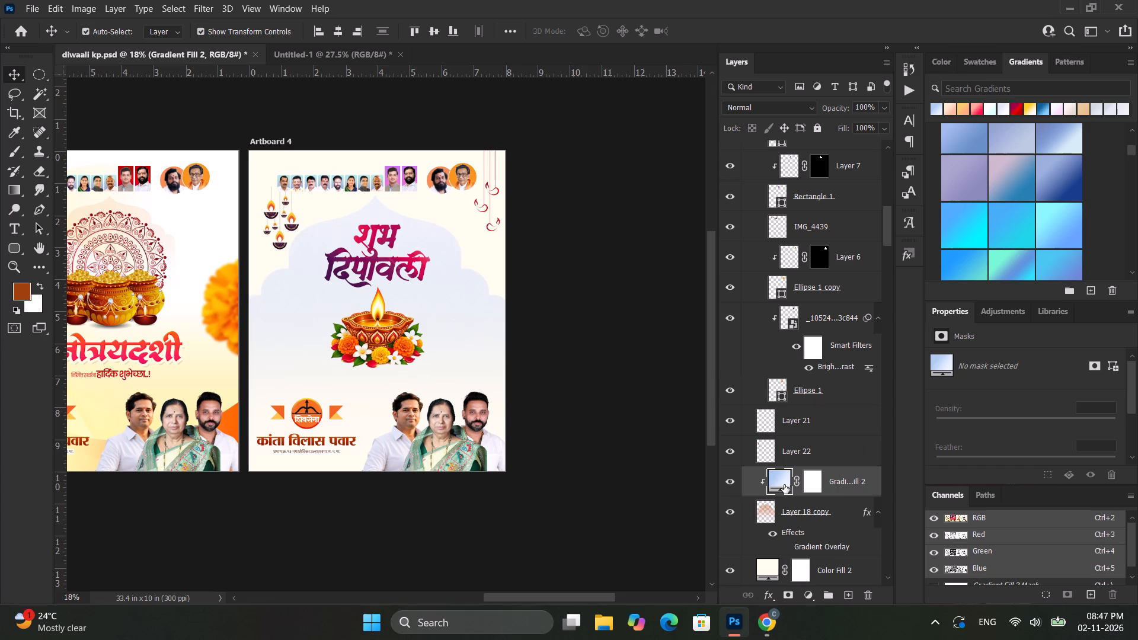
Edit Gradient Fill 2's gradient and set its 0% colour stop to pale yellow #ffeea5.
double_click(782, 481)
left_click(541, 155)
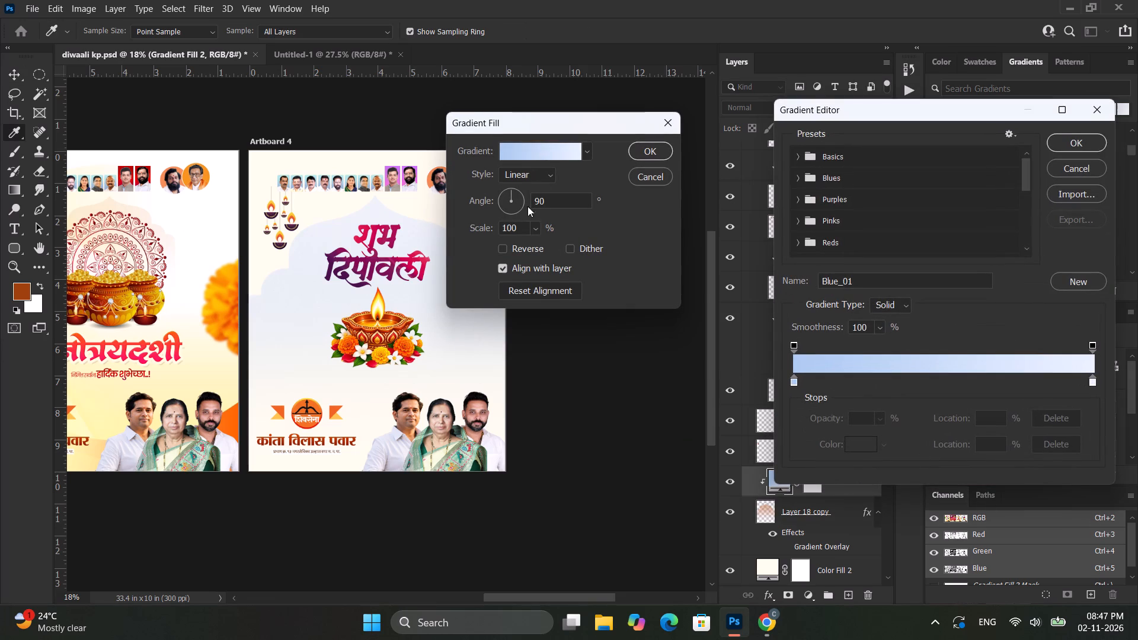
left_click(799, 385)
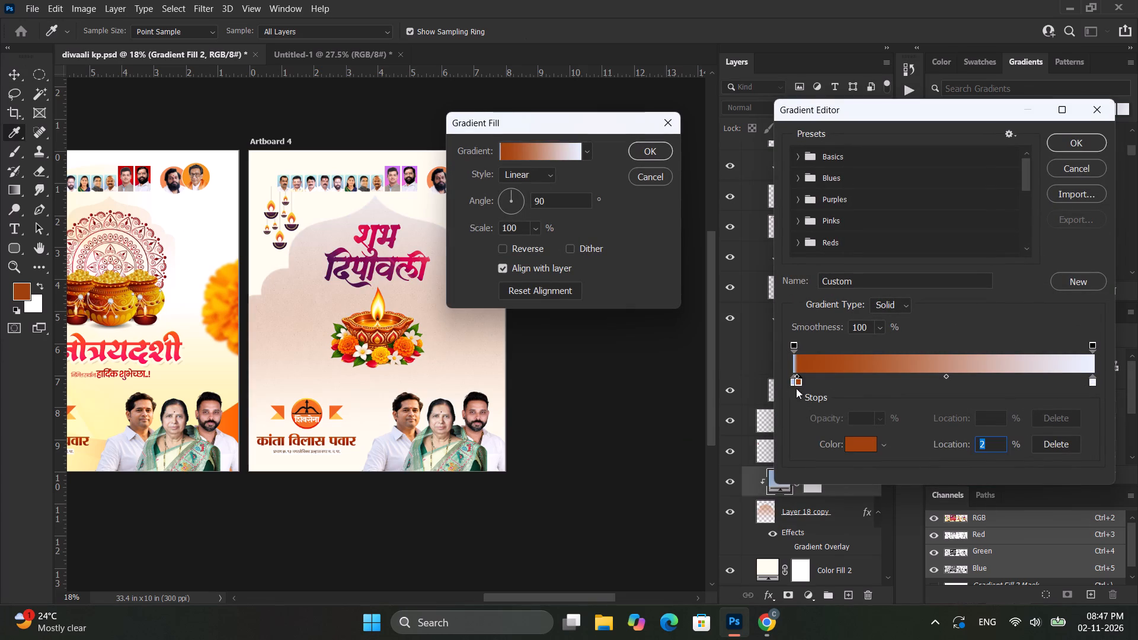
key("ctrl+z")
left_click(794, 380)
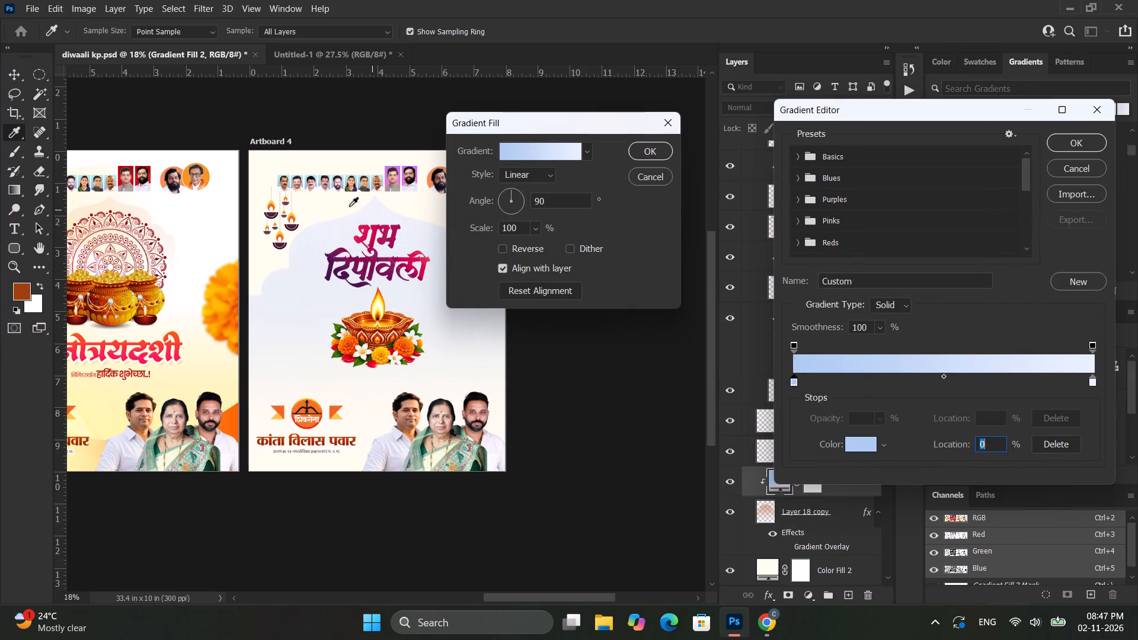
left_click(337, 206)
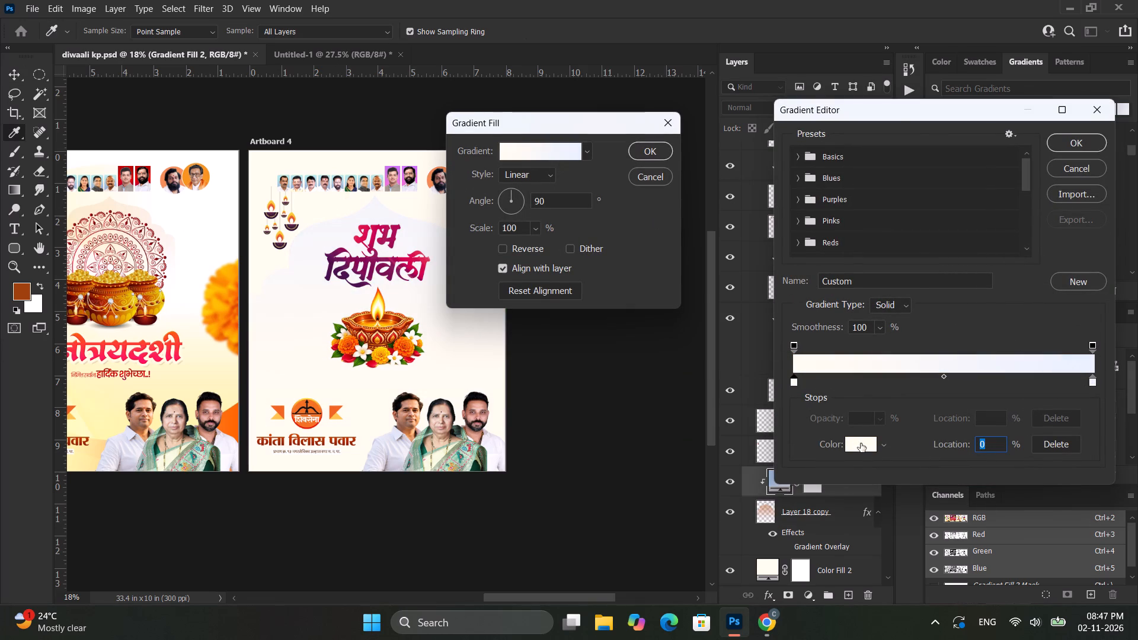
left_click(861, 443)
left_click_drag(585, 168, 595, 142)
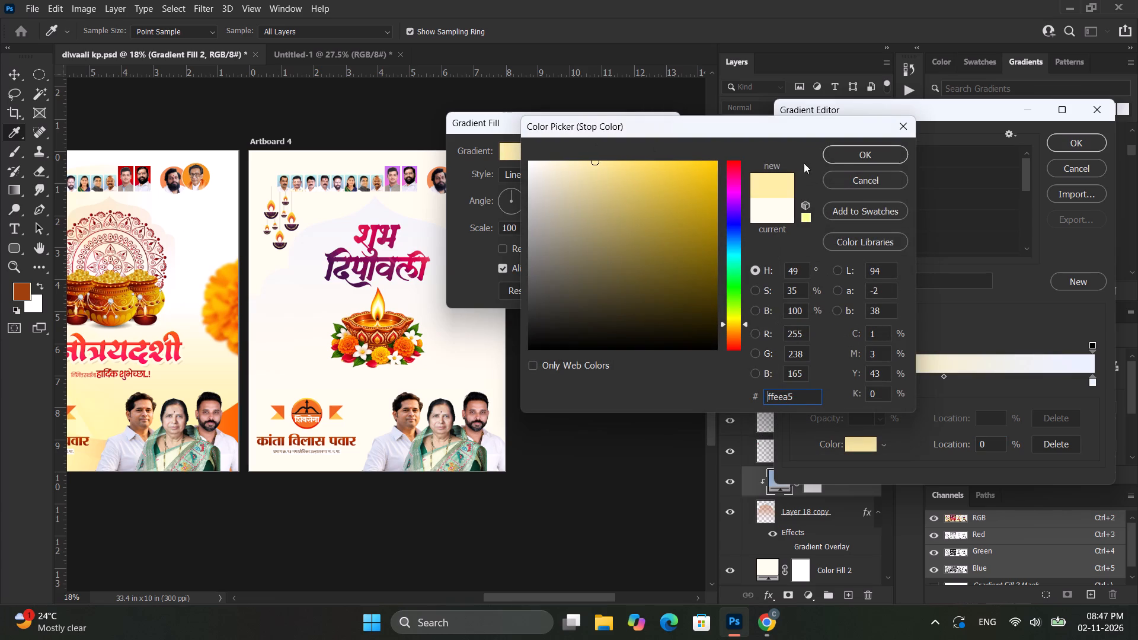
left_click(835, 155)
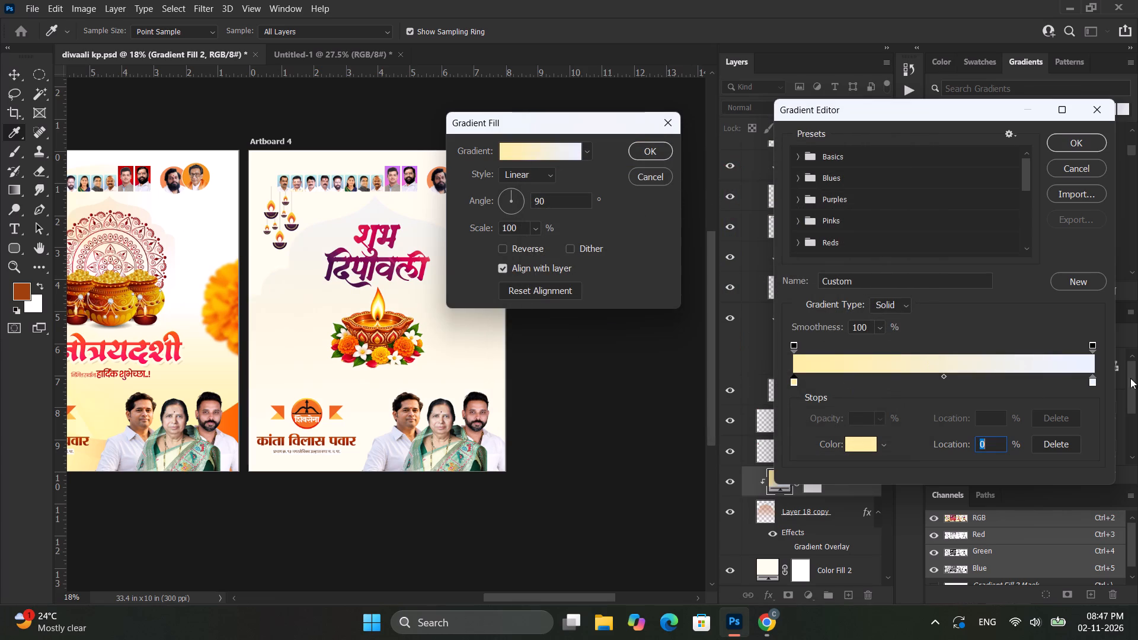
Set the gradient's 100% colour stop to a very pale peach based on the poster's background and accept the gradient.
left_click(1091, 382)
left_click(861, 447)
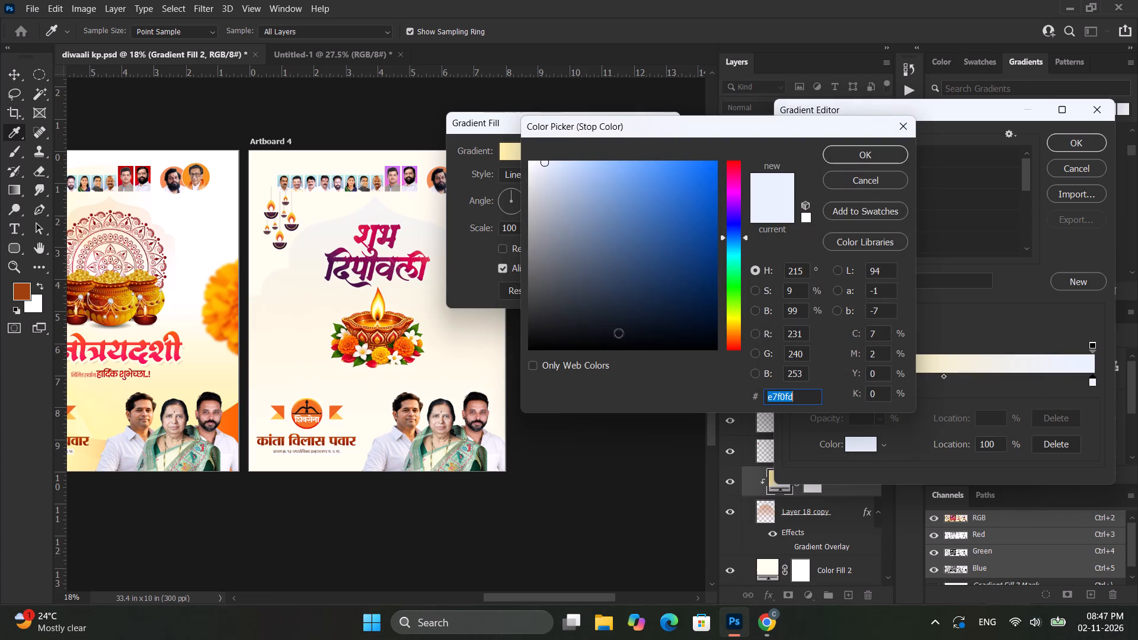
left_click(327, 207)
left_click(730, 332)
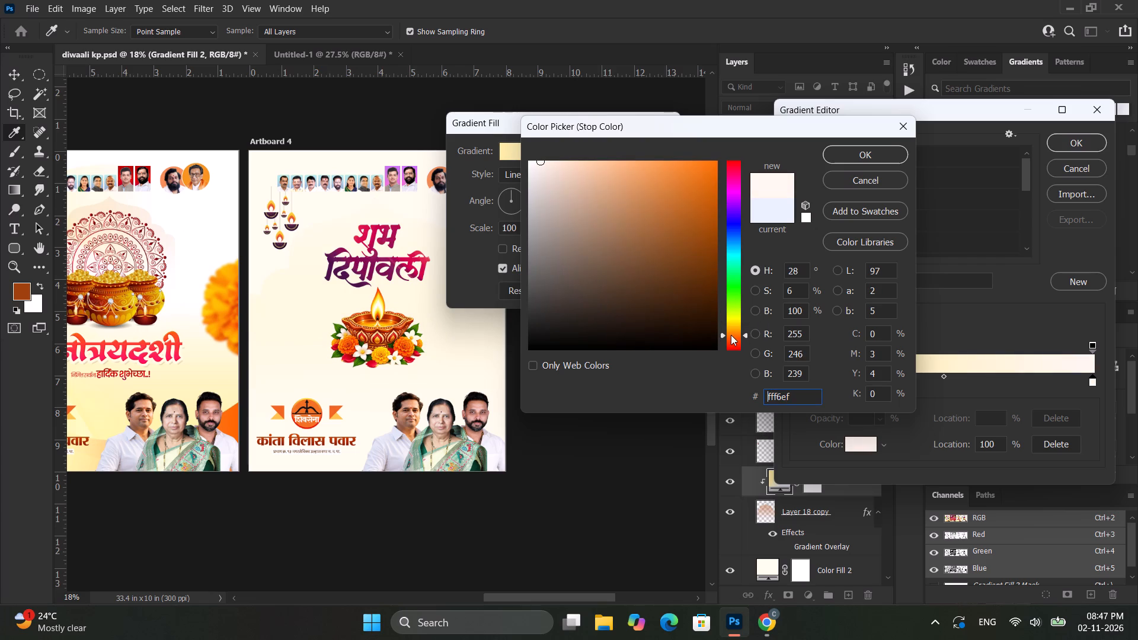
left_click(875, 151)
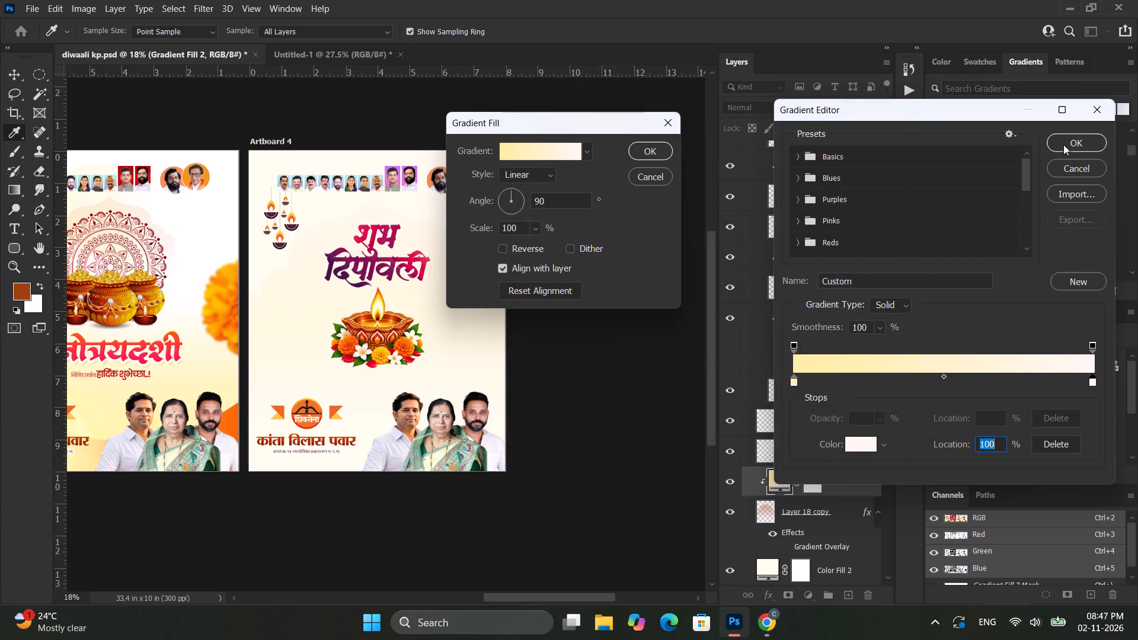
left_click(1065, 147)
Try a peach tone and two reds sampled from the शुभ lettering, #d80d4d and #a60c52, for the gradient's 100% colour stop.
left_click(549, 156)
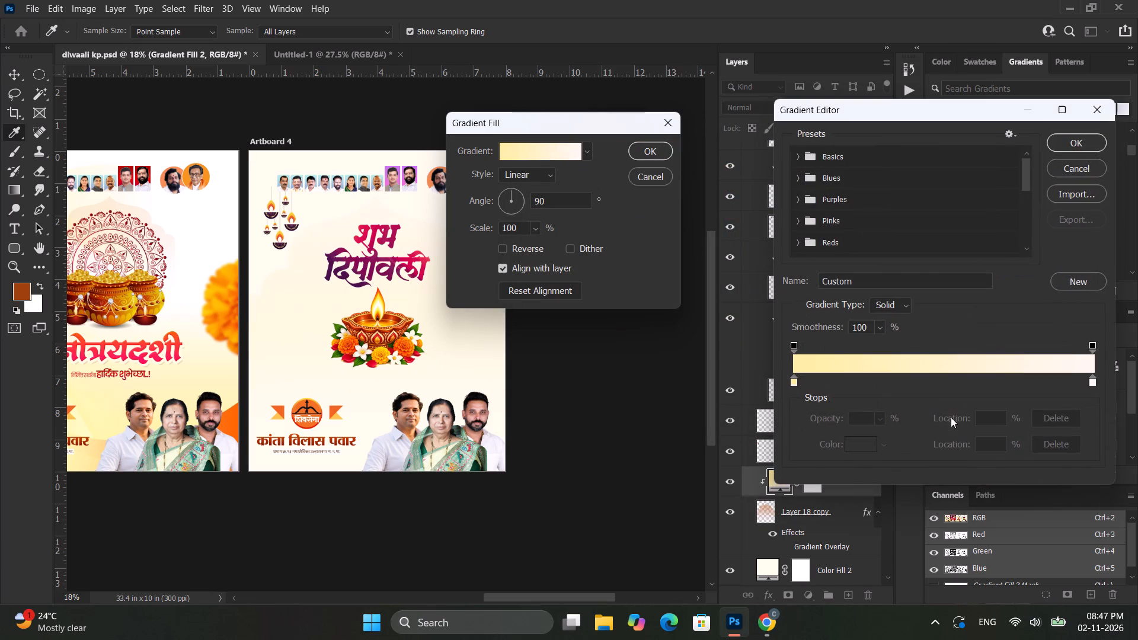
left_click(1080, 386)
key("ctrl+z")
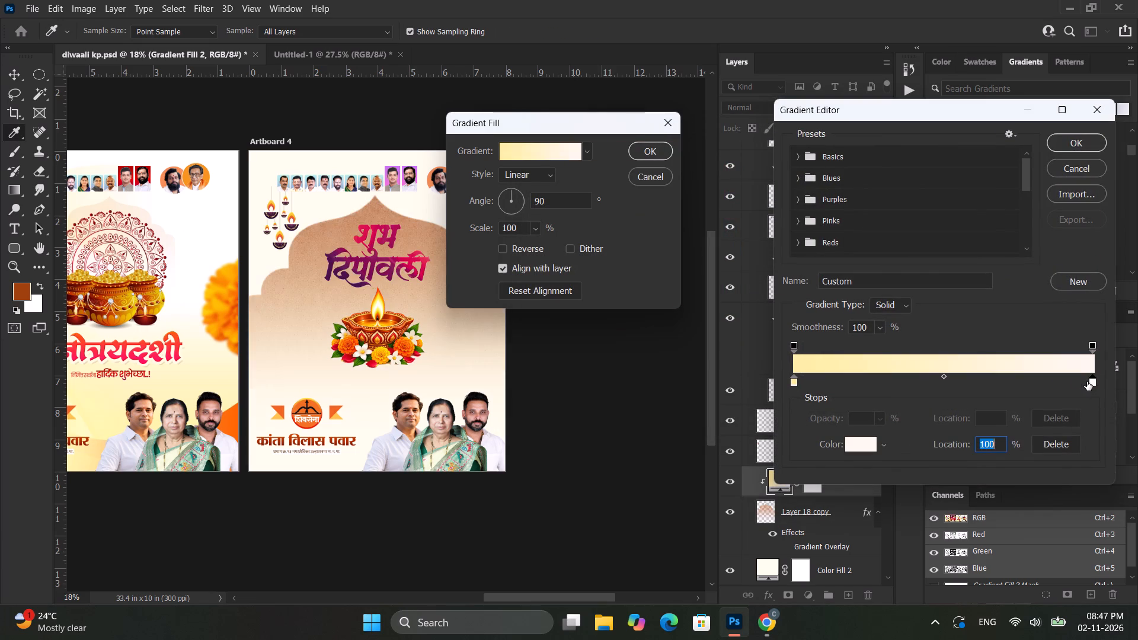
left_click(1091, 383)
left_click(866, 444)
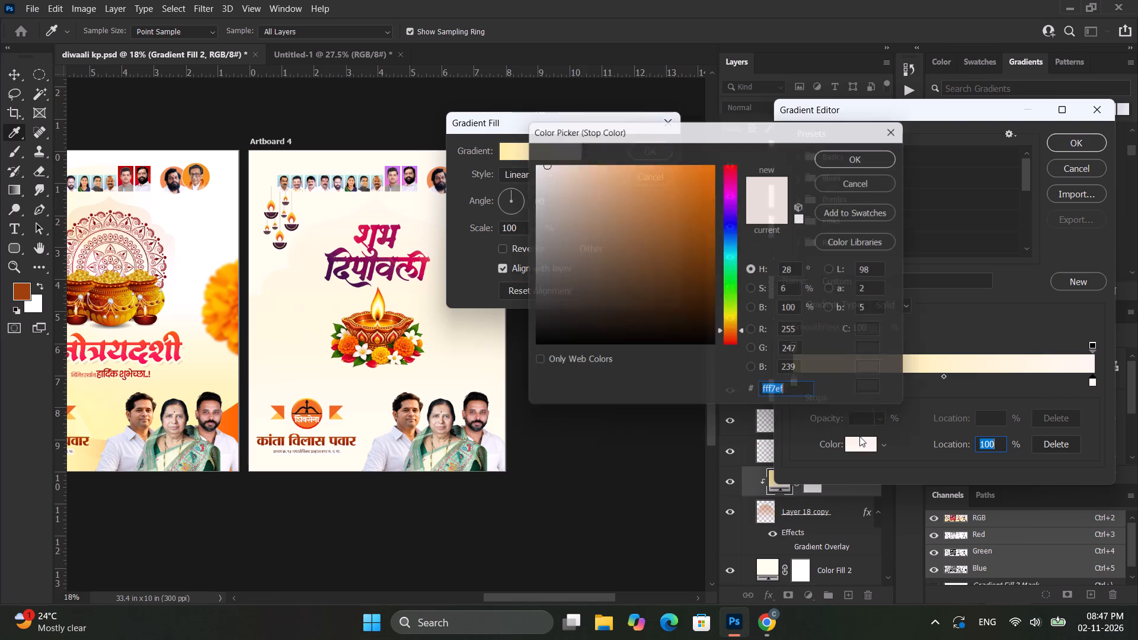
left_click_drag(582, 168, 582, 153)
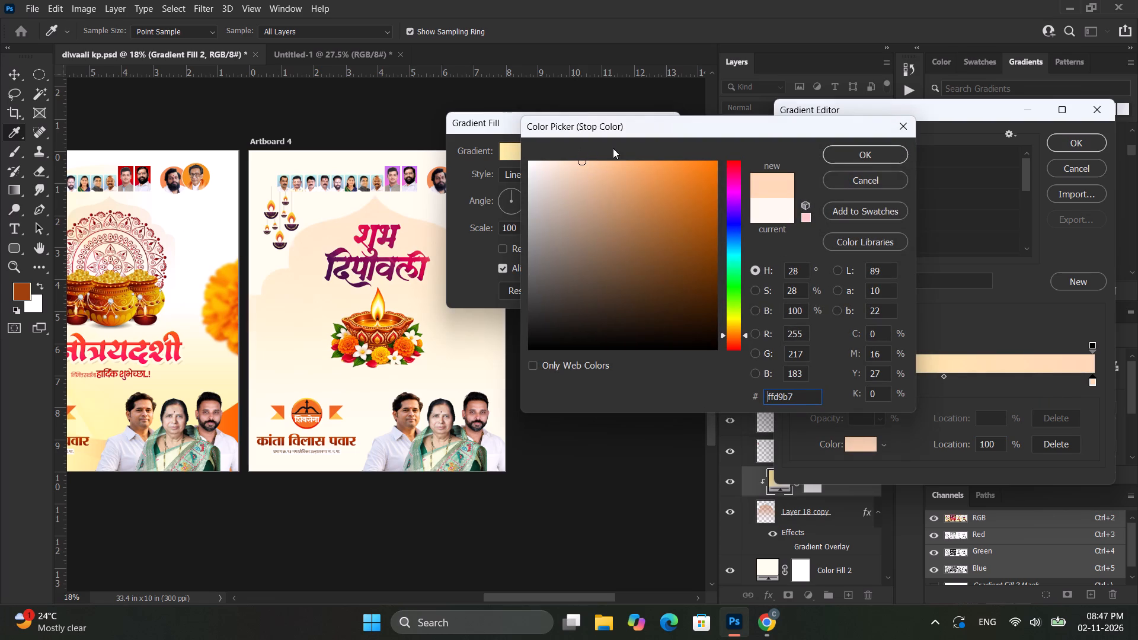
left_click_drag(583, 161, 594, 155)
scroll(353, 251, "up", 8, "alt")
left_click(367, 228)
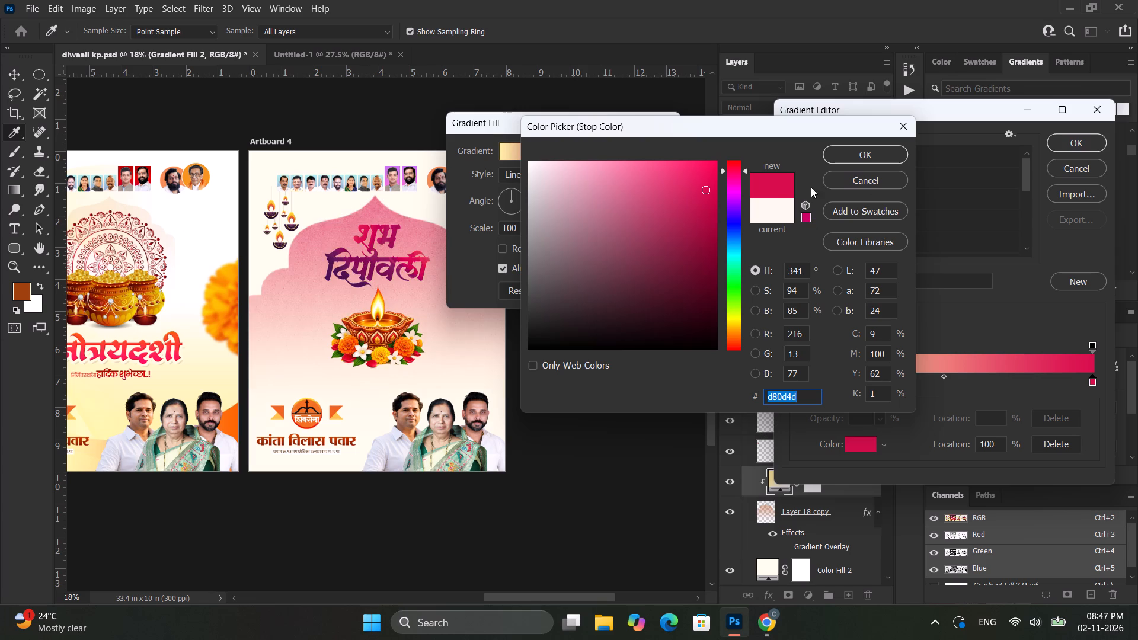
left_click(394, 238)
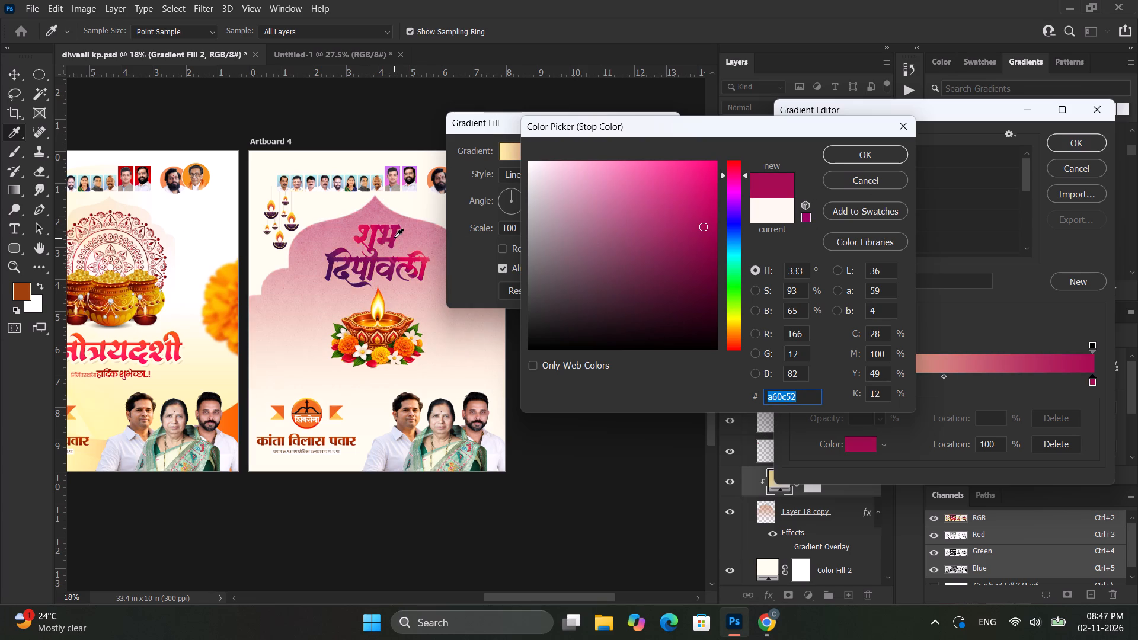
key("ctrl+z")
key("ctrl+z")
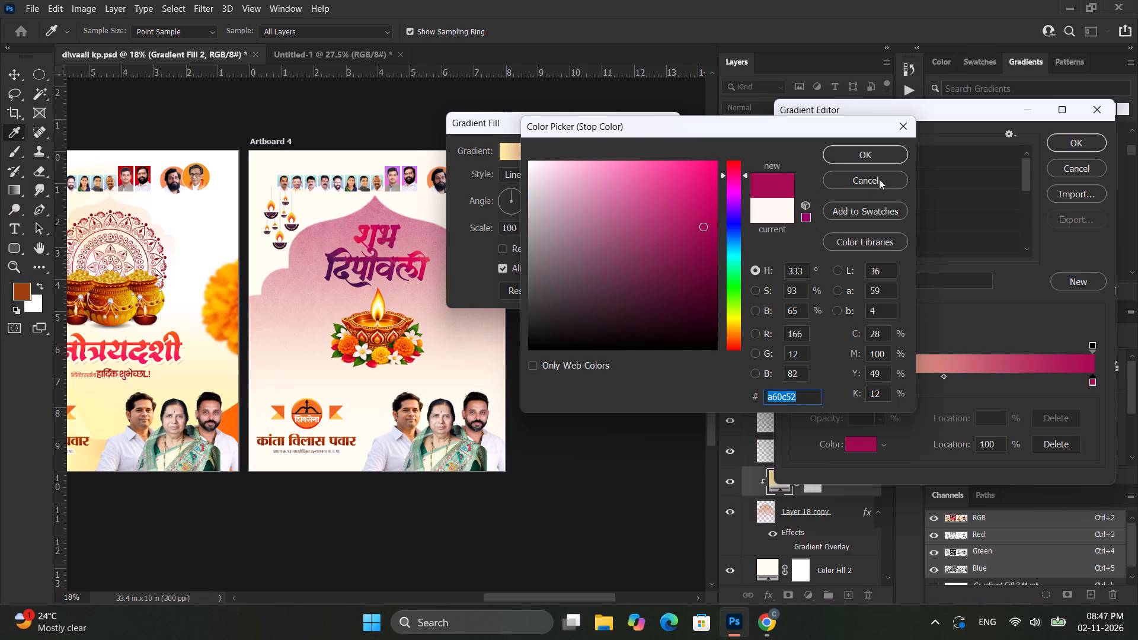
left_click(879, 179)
Set the gradient's 100% colour stop to peach #ffd7b3.
left_click(1092, 383)
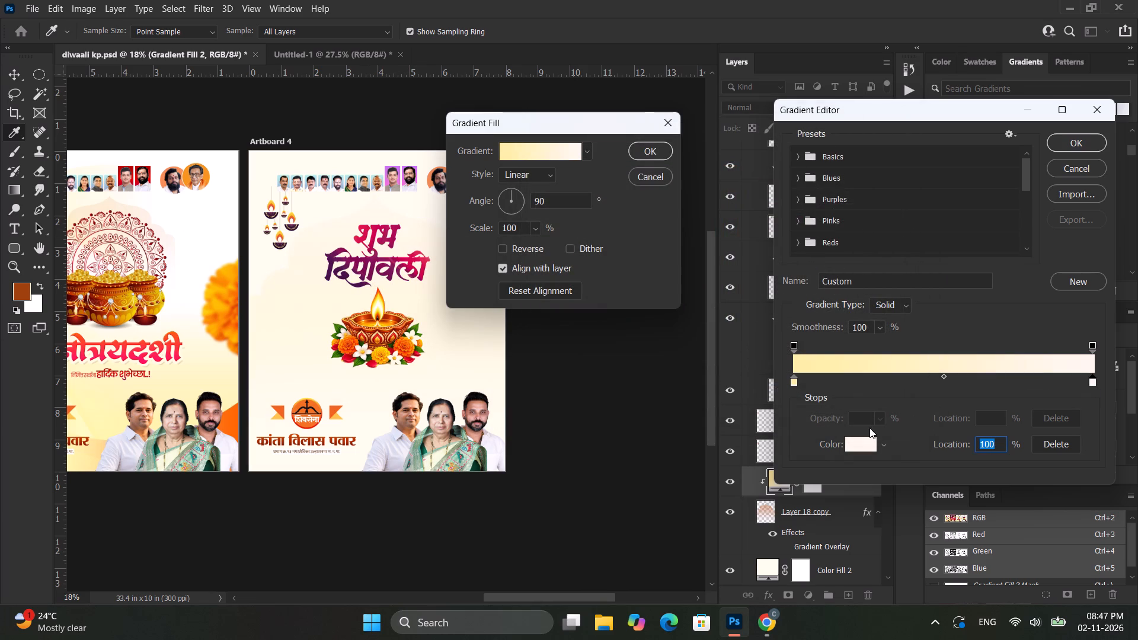
left_click(868, 451)
left_click_drag(568, 177, 583, 155)
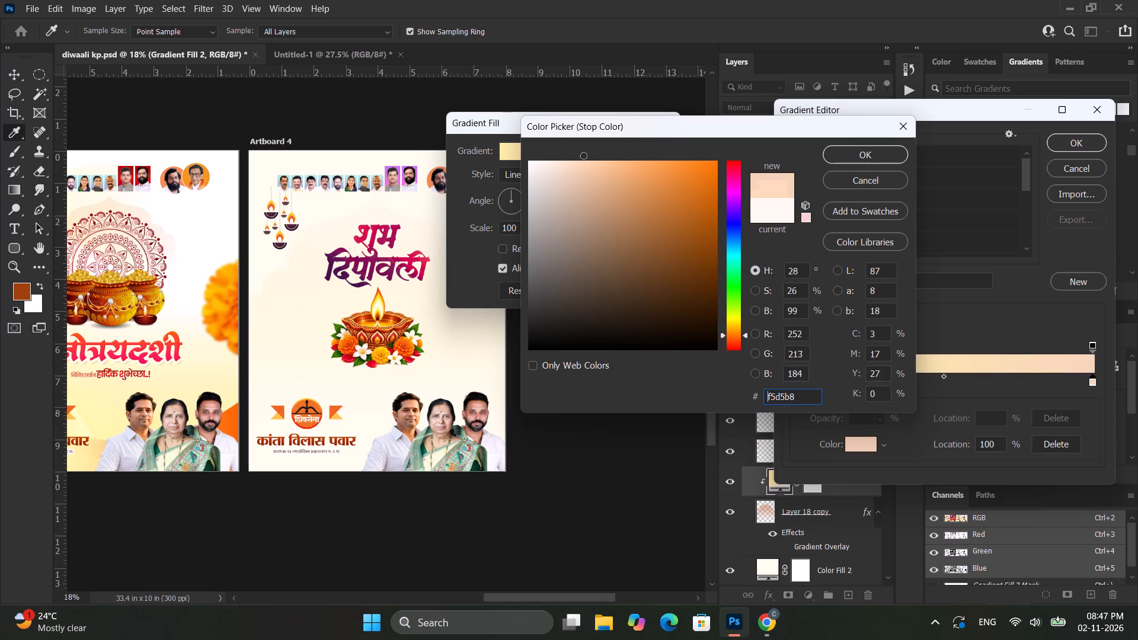
left_click_drag(583, 155, 585, 152)
left_click(846, 161)
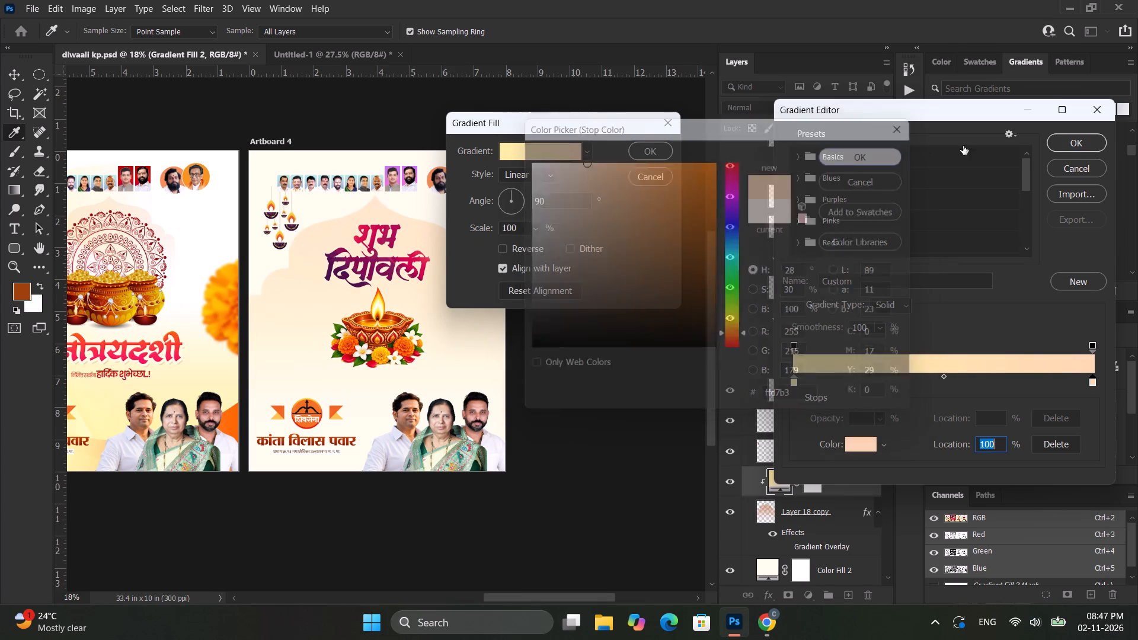
Accept the edited gradient and apply it to Gradient Fill 2 on Artboard 4's arch.
left_click(1067, 146)
left_click(667, 151)
left_click(626, 210)
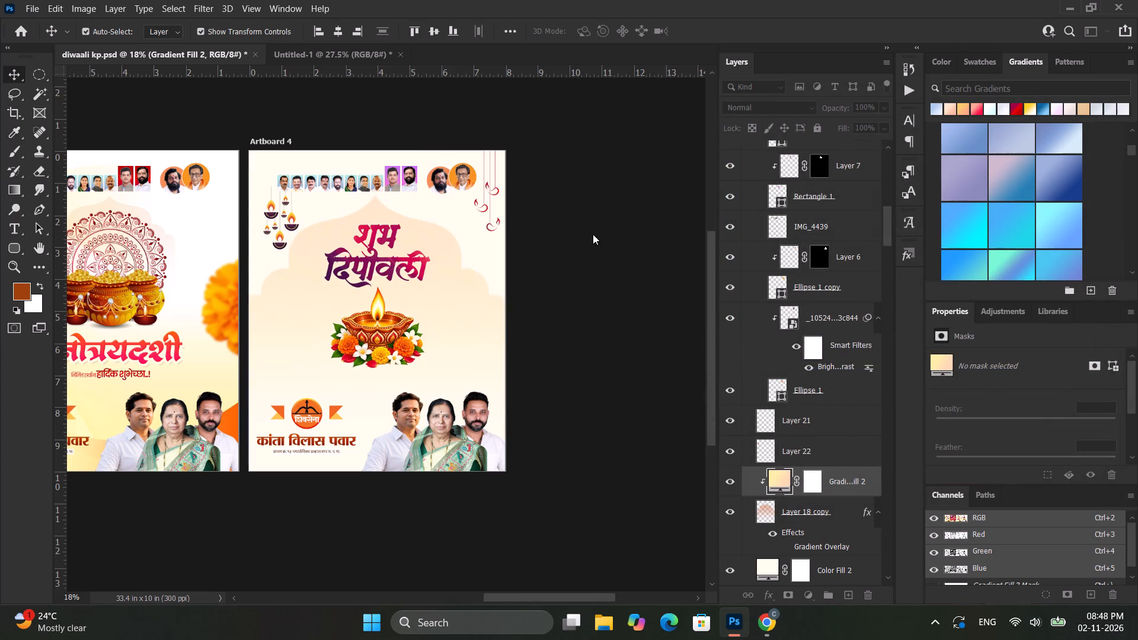
Add a drop shadow to the शुभ text with Normal blend mode and cream #fffcef sampled from the poster background.
scroll(593, 234, "down", 4, "alt")
scroll(580, 233, "up", 19, "alt")
scroll(540, 241, "up", 5, "ctrl")
scroll(540, 241, "down", 6, "alt")
scroll(524, 283, "up", 15, "ctrl")
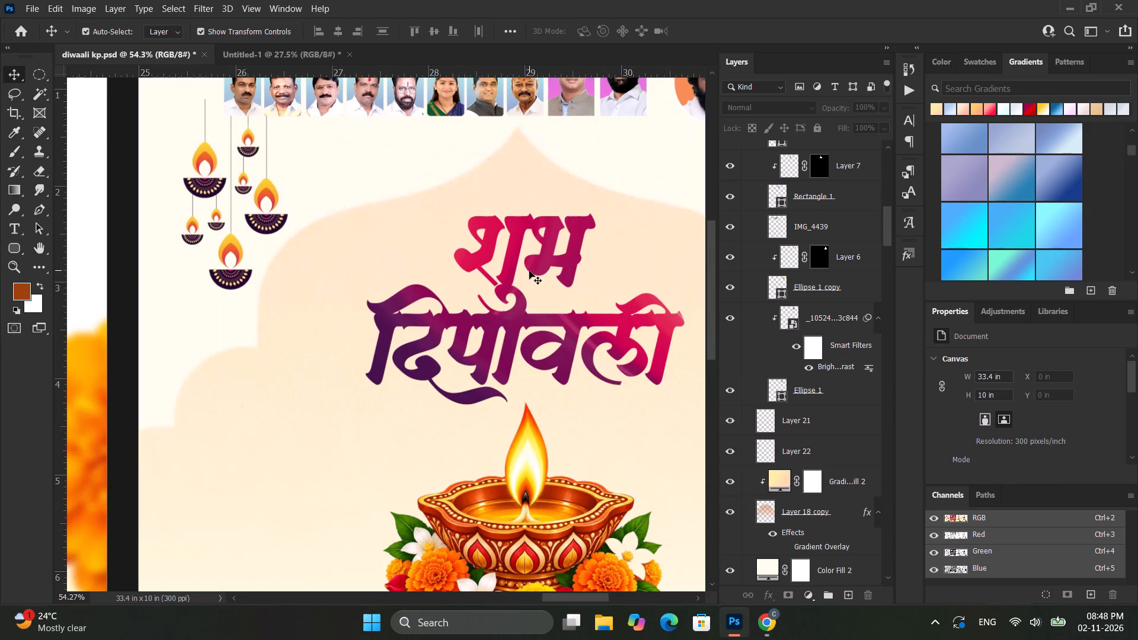
scroll(529, 271, "down", 2, "ctrl")
left_click(517, 256)
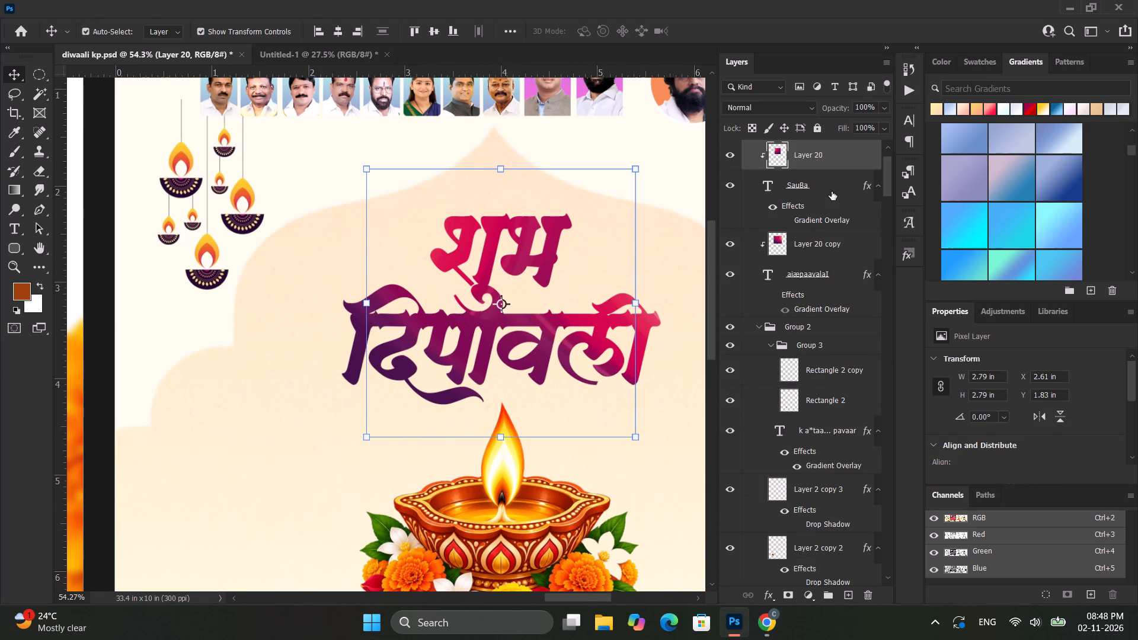
left_click(832, 191)
double_click(786, 204)
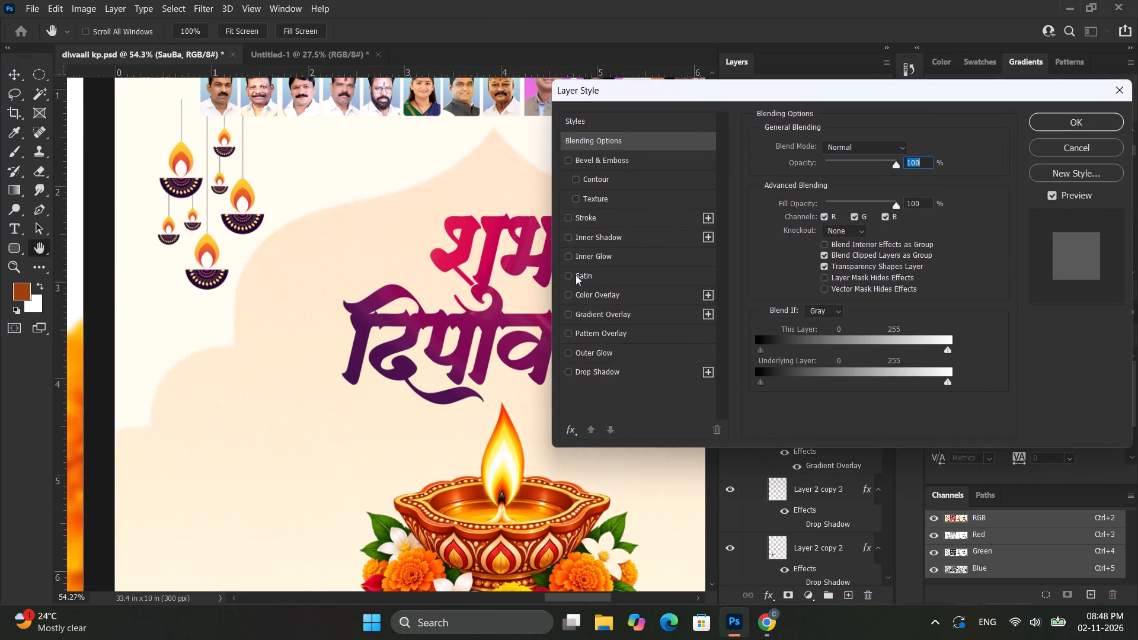
double_click(579, 368)
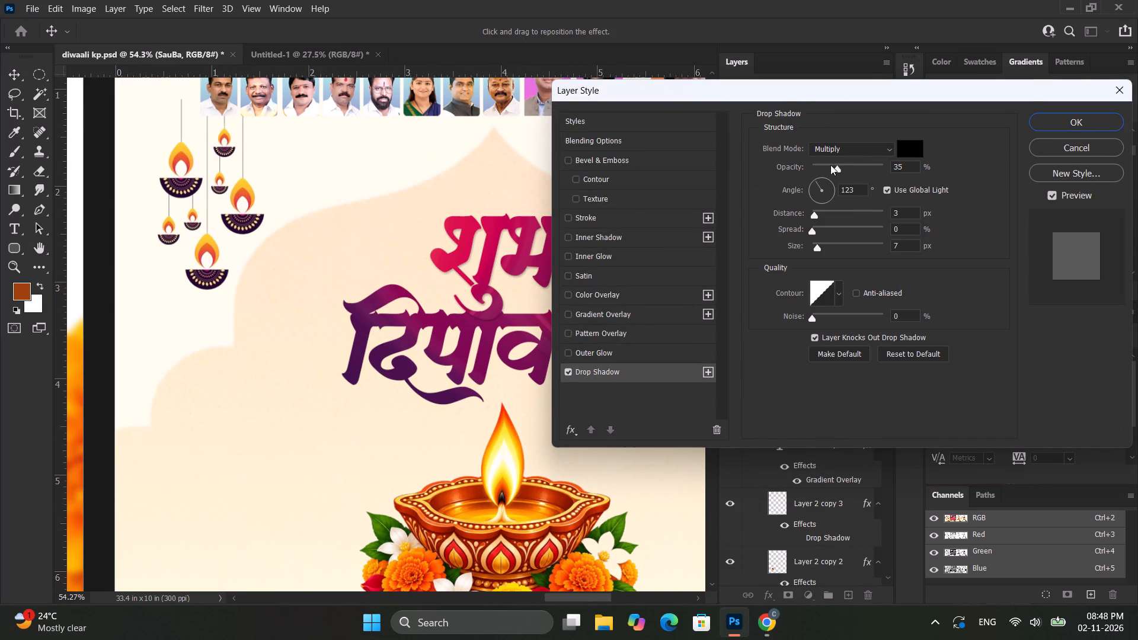
left_click(840, 150)
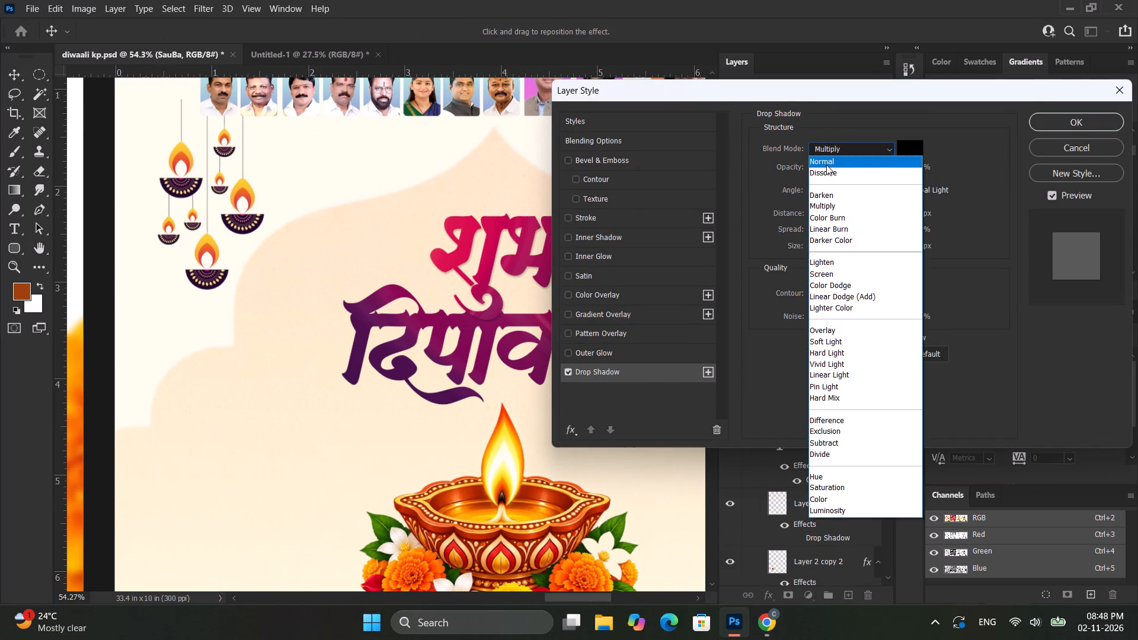
left_click(826, 167)
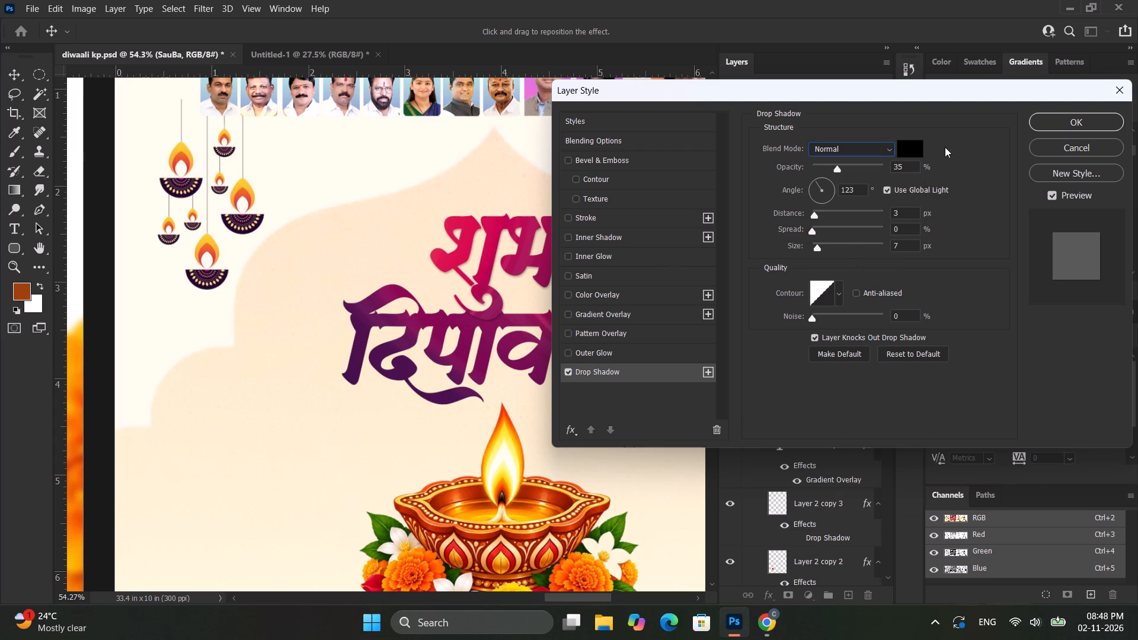
left_click(917, 151)
left_click(302, 149)
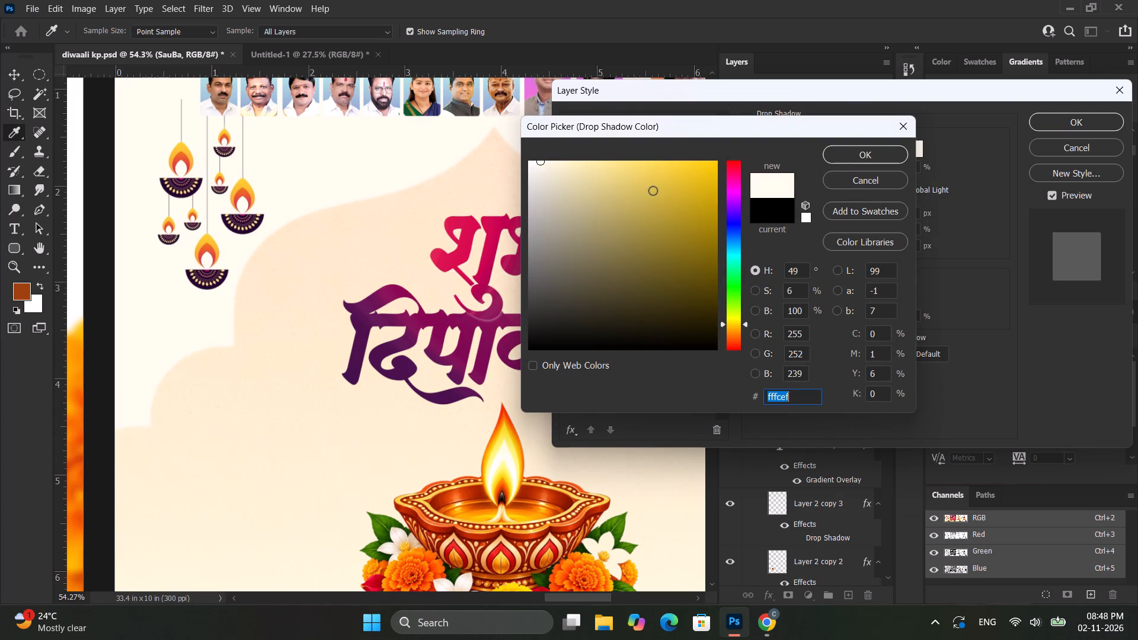
left_click(870, 155)
Set the शुभ drop shadow to 100% opacity, 6 px distance and 0 px size, and apply the style.
left_click_drag(818, 248, 802, 246)
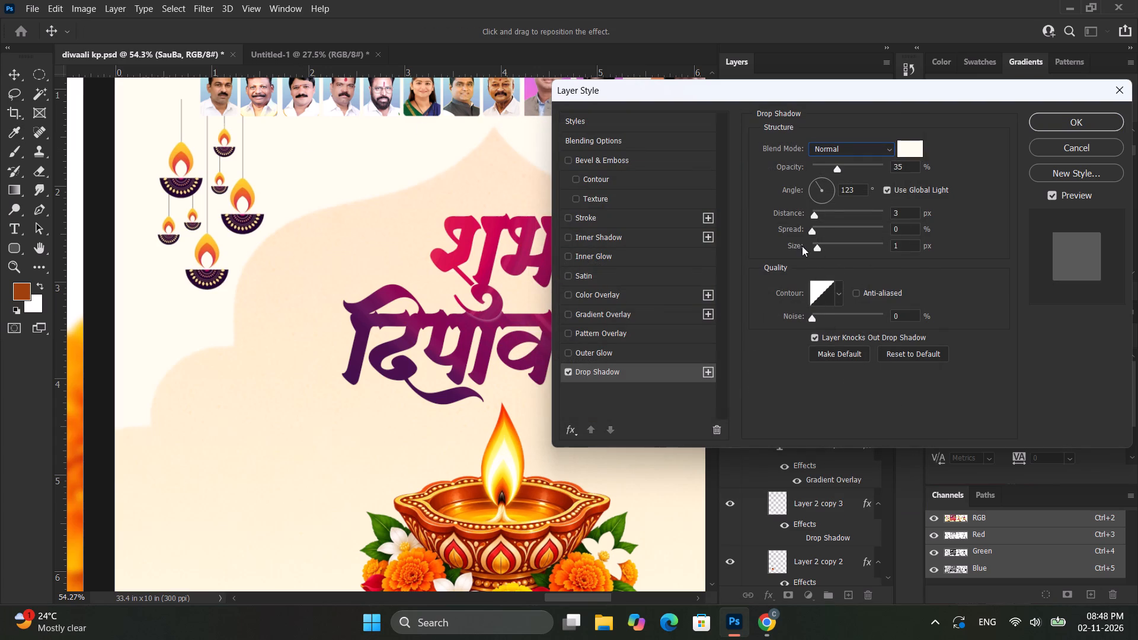
left_click_drag(802, 246, 794, 246)
left_click_drag(816, 209, 819, 212)
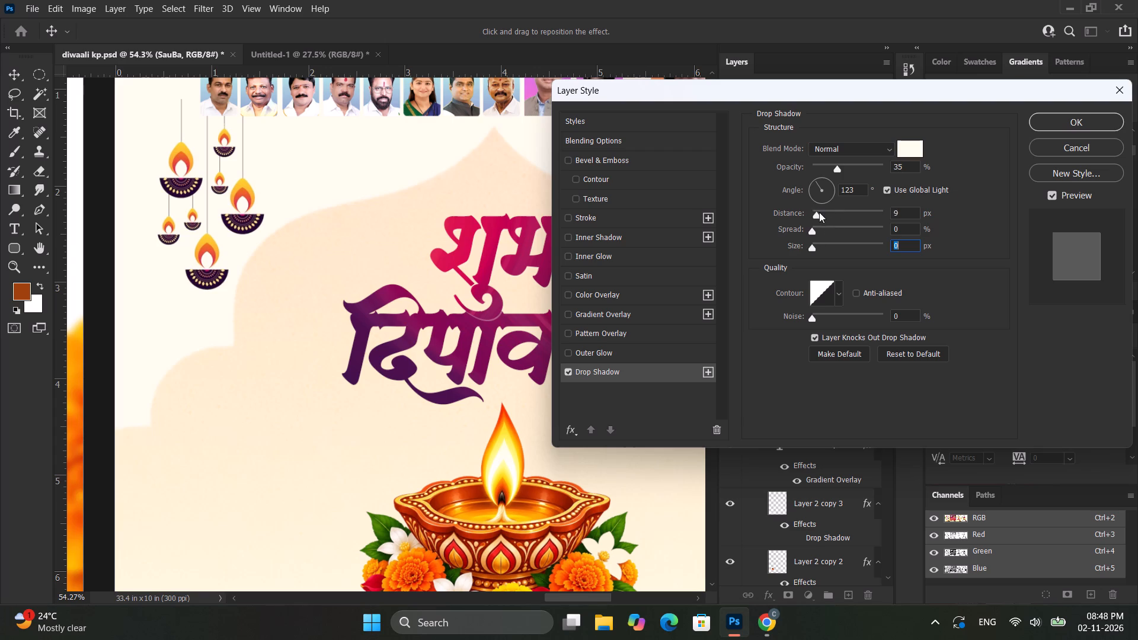
left_click_drag(819, 212, 824, 213)
left_click_drag(839, 166, 851, 164)
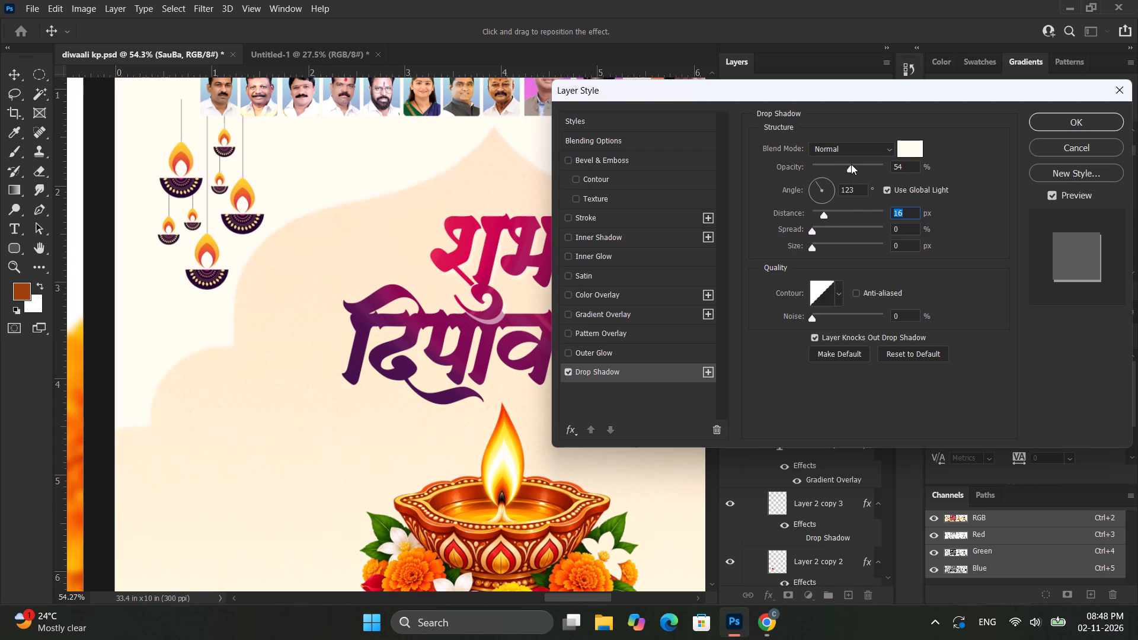
left_click_drag(851, 164, 937, 148)
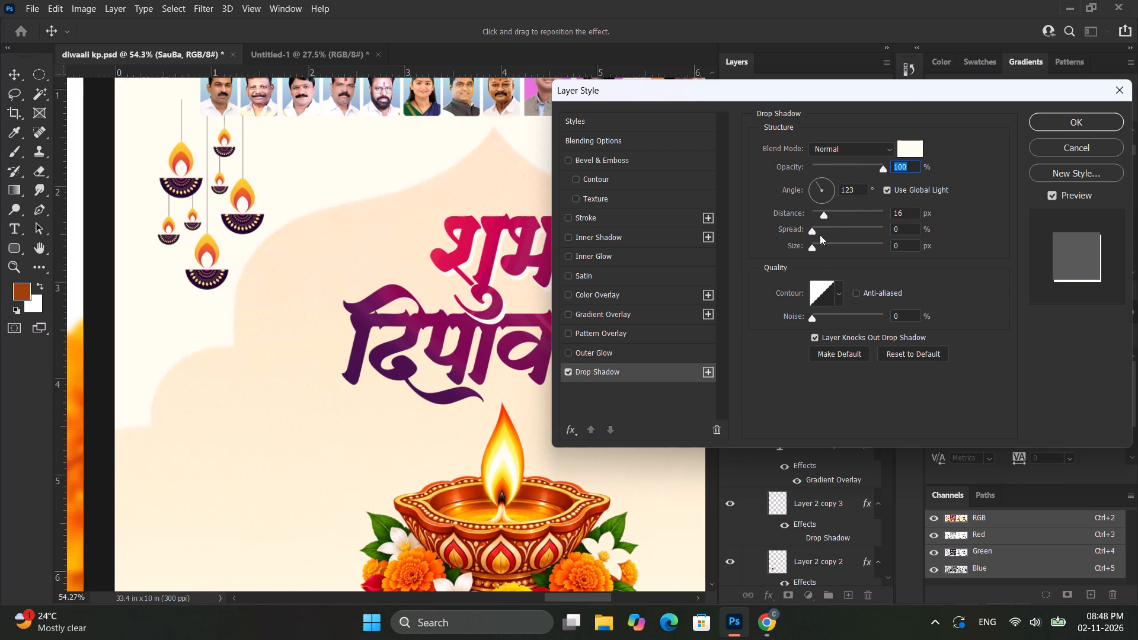
left_click_drag(822, 214, 816, 210)
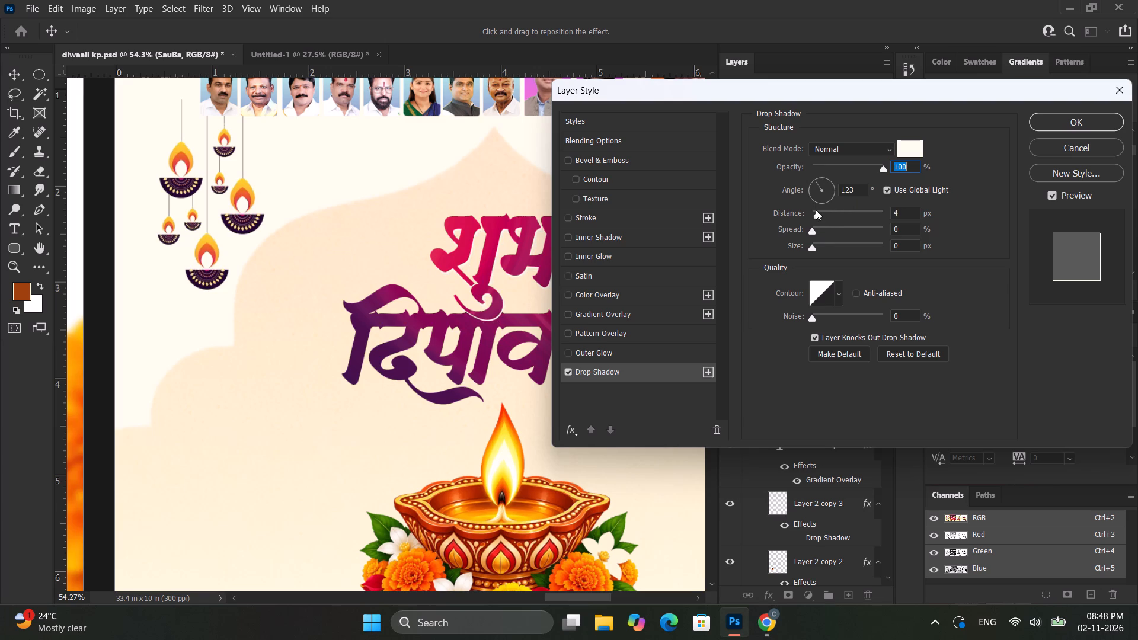
left_click_drag(816, 210, 817, 207)
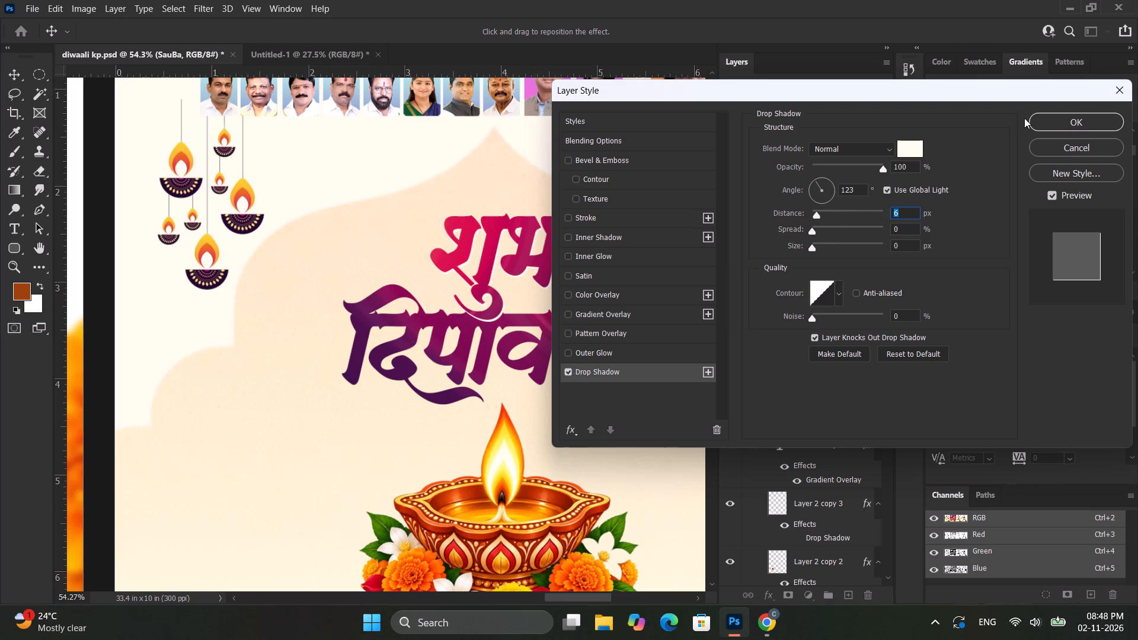
left_click(1060, 115)
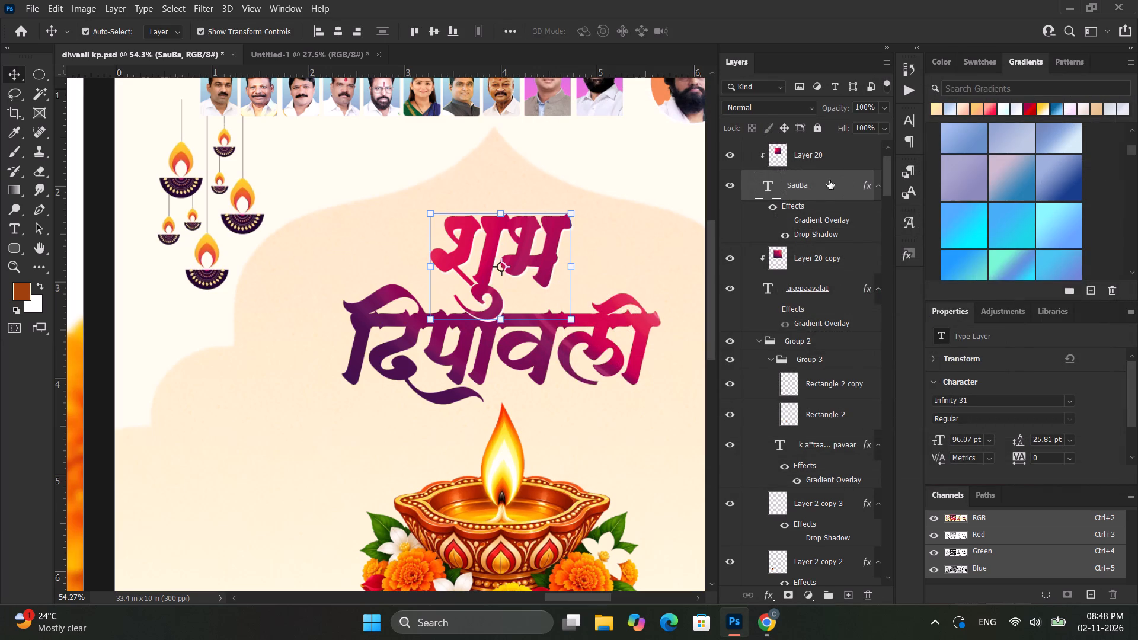
Copy the शुभ text's layer style and paste it onto the दिपावली text layer.
right_click(823, 192)
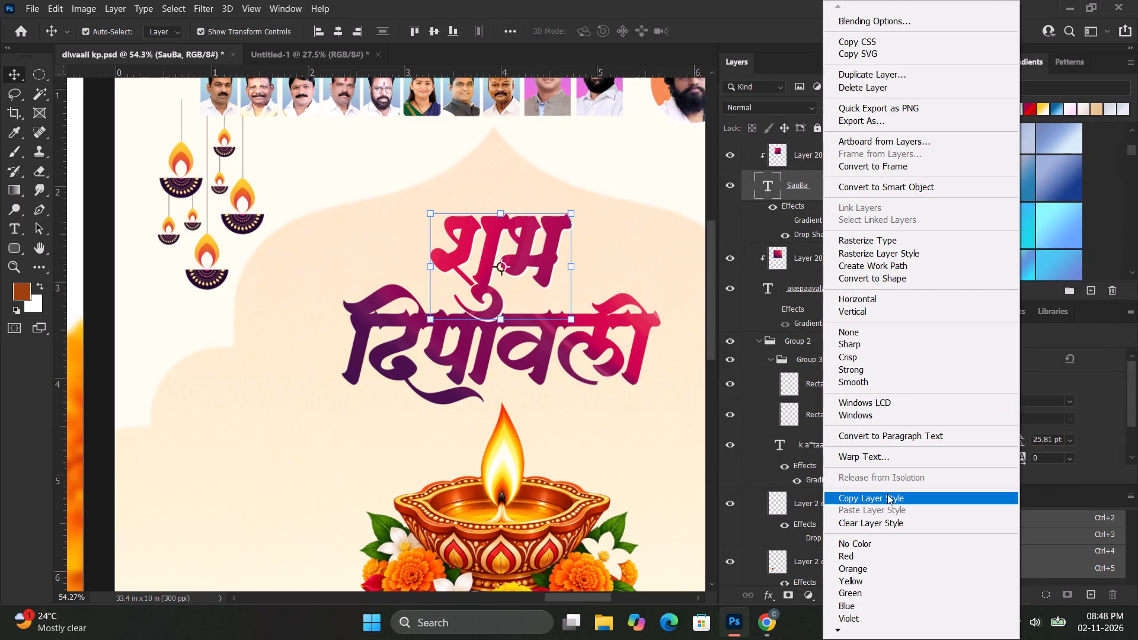
left_click(887, 494)
left_click(810, 290)
right_click(812, 291)
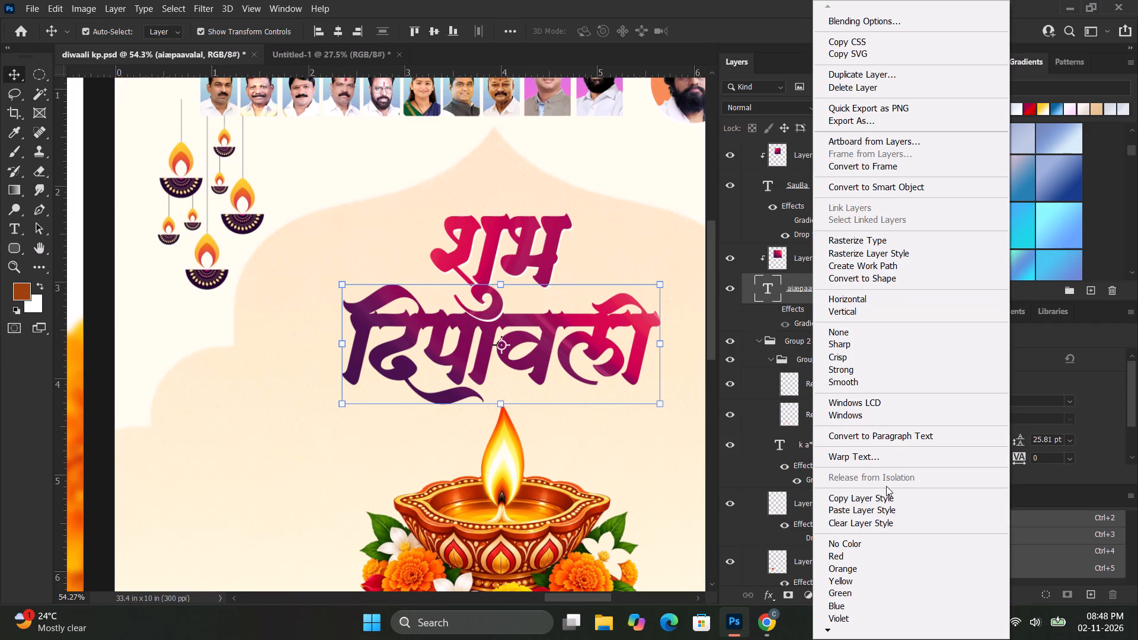
left_click(874, 513)
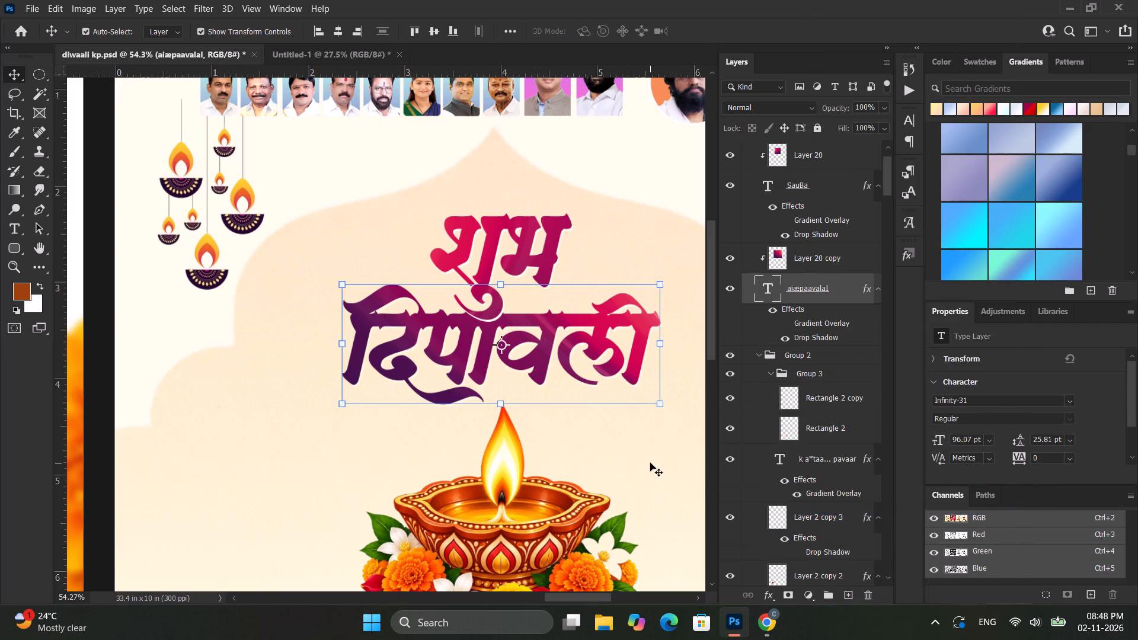
Examine Artboard 4's lettering and overall layout up close and beside the neighbouring Dhanteras poster.
left_click(650, 463)
scroll(641, 459, "down", 19, "alt")
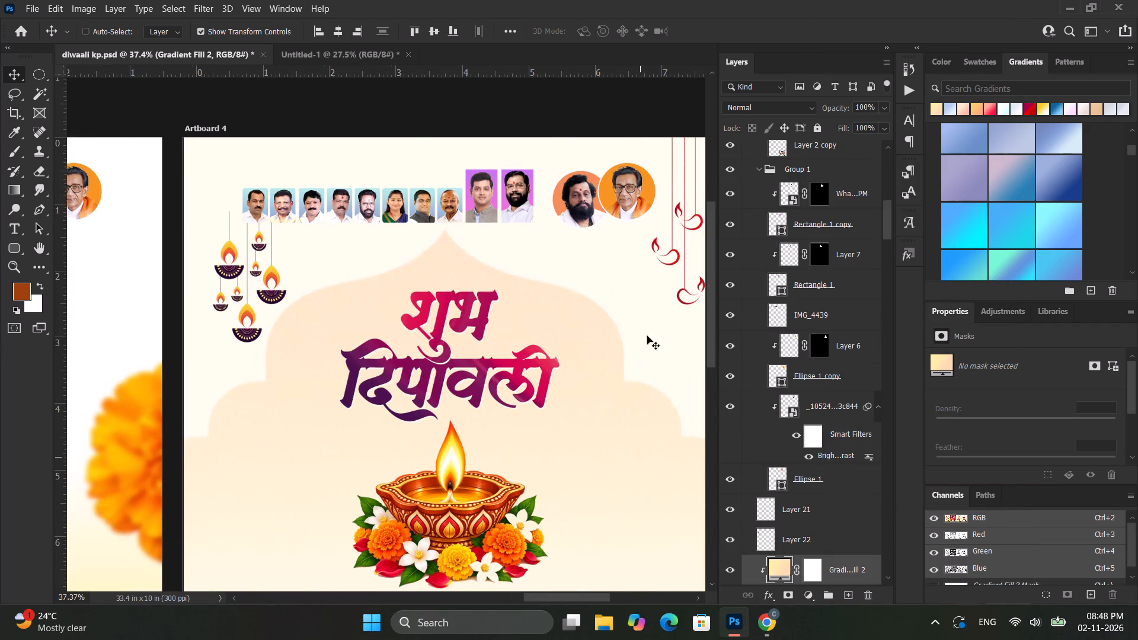
left_click(684, 295)
scroll(670, 300, "down", 11, "alt")
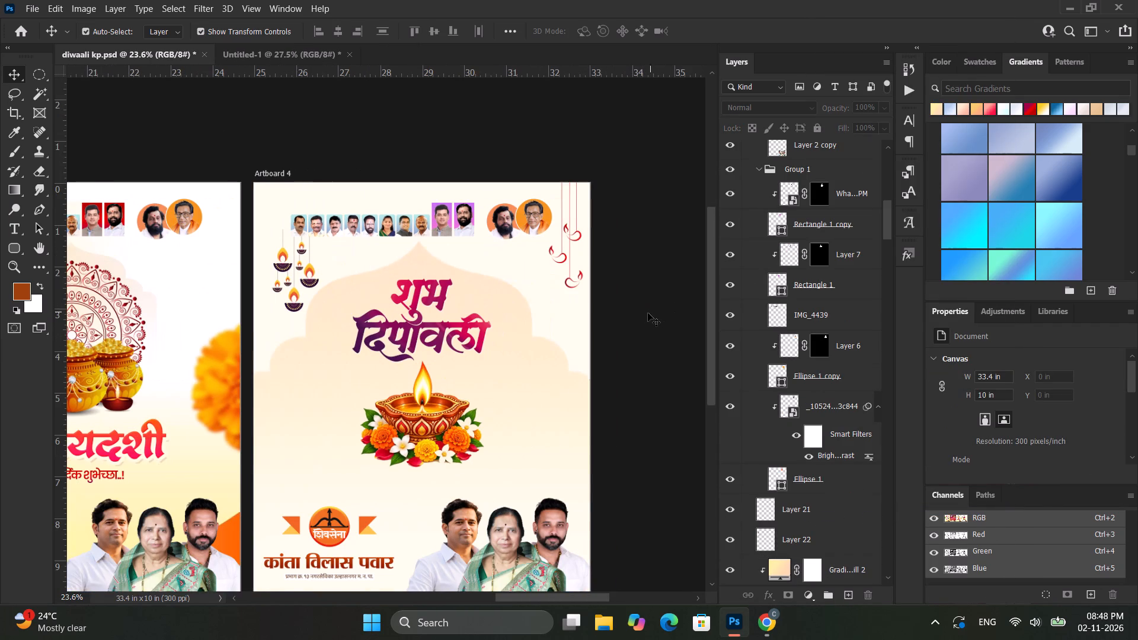
scroll(645, 314, "down", 4)
left_click(626, 327)
scroll(415, 296, "up", 3, "alt")
scroll(409, 290, "down", 6, "ctrl+alt")
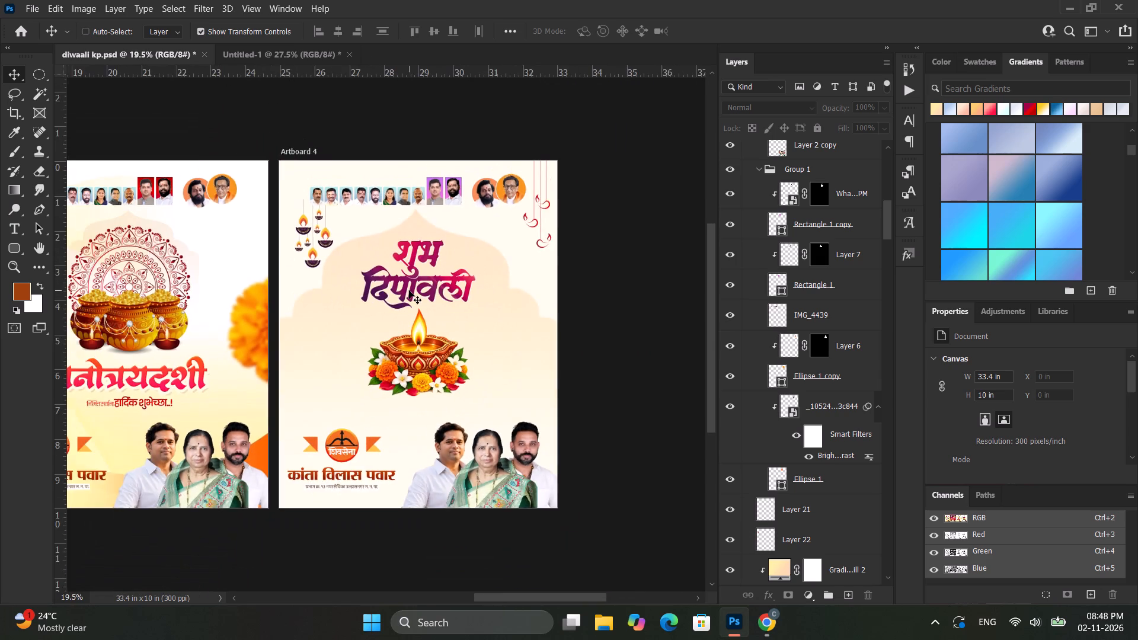
scroll(409, 290, "down", 1, "ctrl+alt")
scroll(409, 290, "up", 9, "ctrl")
scroll(409, 290, "down", 2, "alt")
scroll(542, 291, "up", 4, "alt")
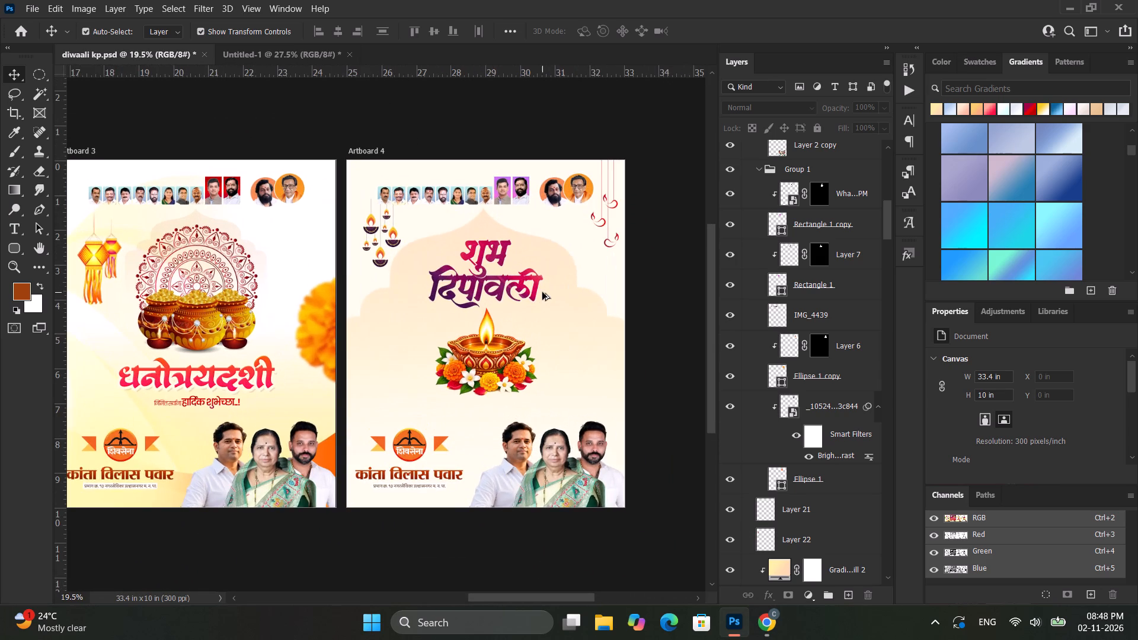
scroll(542, 292, "down", 4, "ctrl")
scroll(545, 244, "up", 4, "alt")
scroll(366, 250, "up", 2, "ctrl")
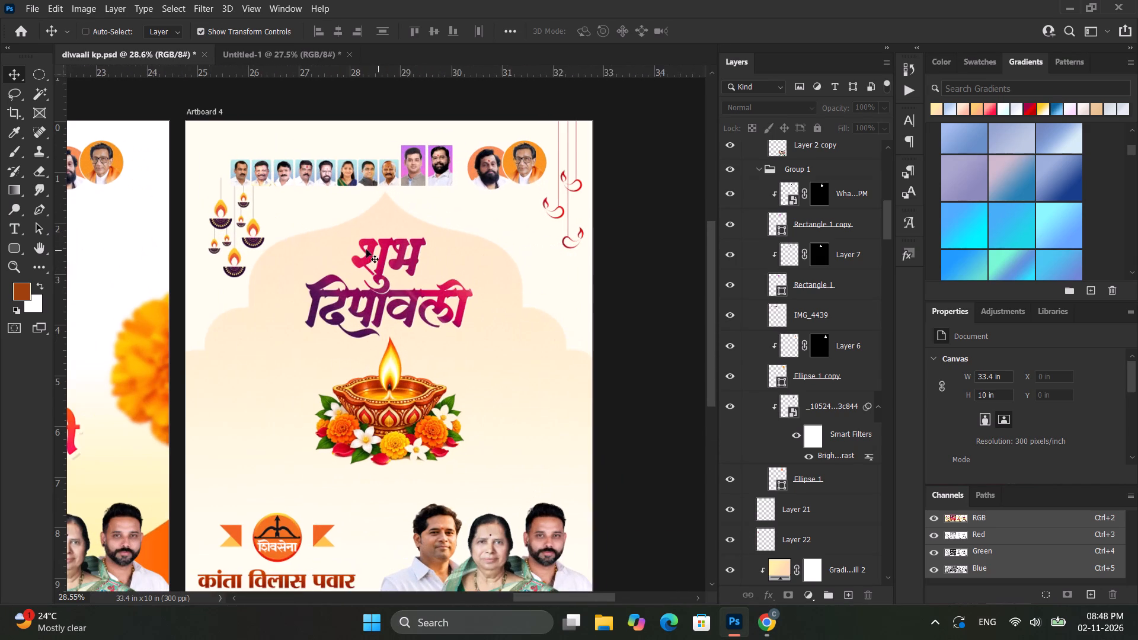
scroll(366, 249, "up", 1, "ctrl")
scroll(365, 246, "down", 5, "ctrl")
left_click(626, 374)
scroll(618, 379, "down", 4, "alt")
Switch to Chrome, browse Pinterest's related decoration pins and copy the image of the vertical golden flower border.
left_click(781, 631)
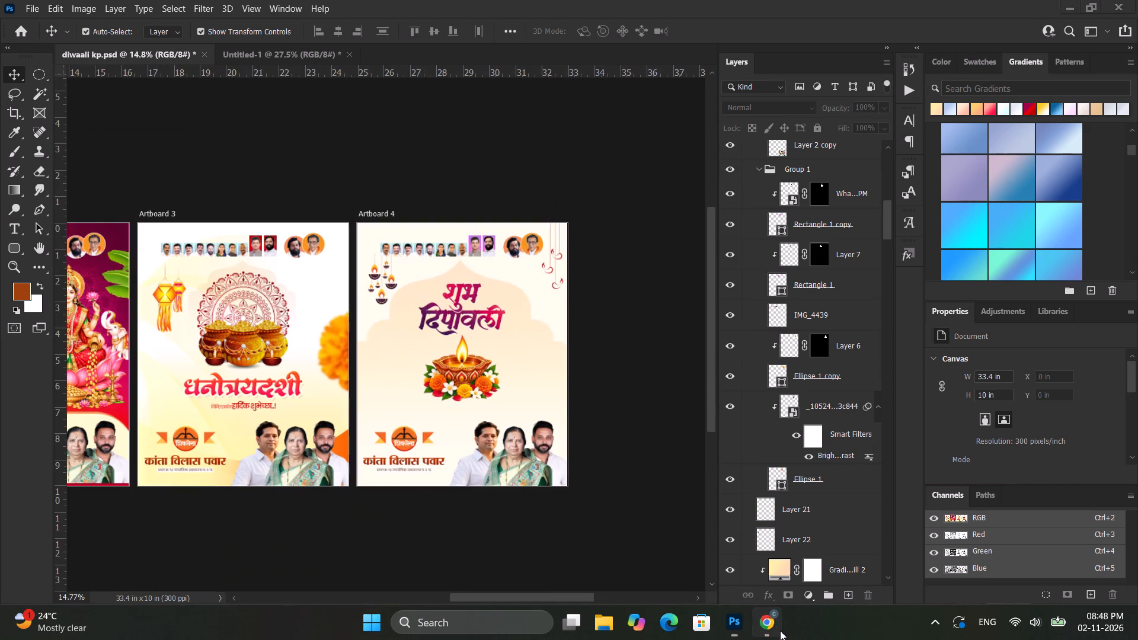
scroll(276, 132, "down", 6)
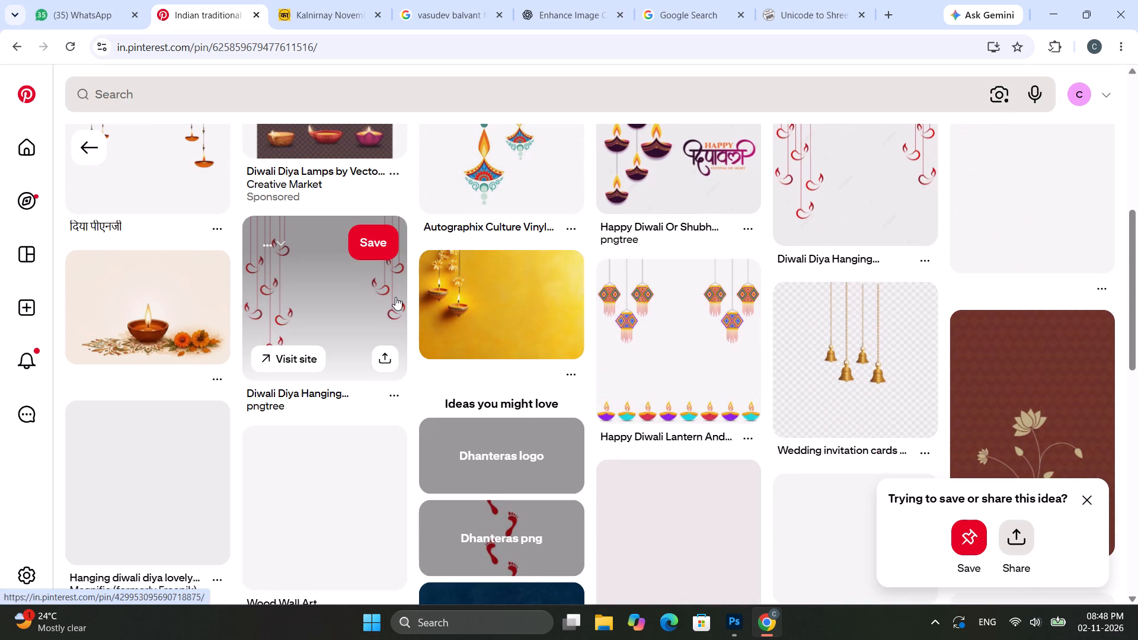
scroll(248, 341, "down", 2)
scroll(241, 334, "up", 8)
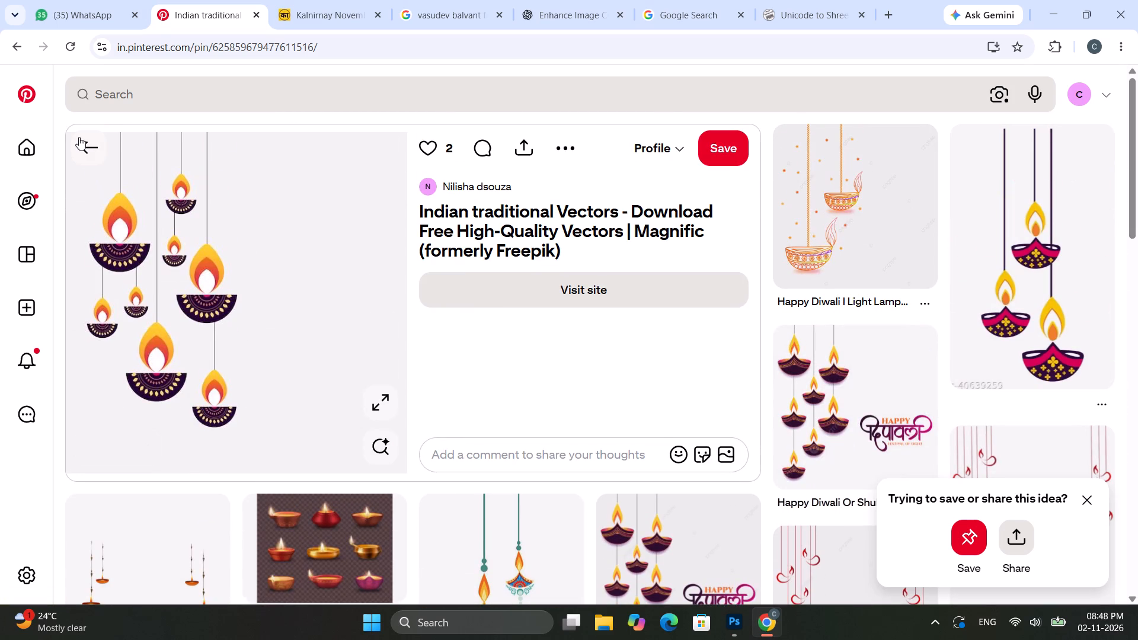
left_click(79, 137)
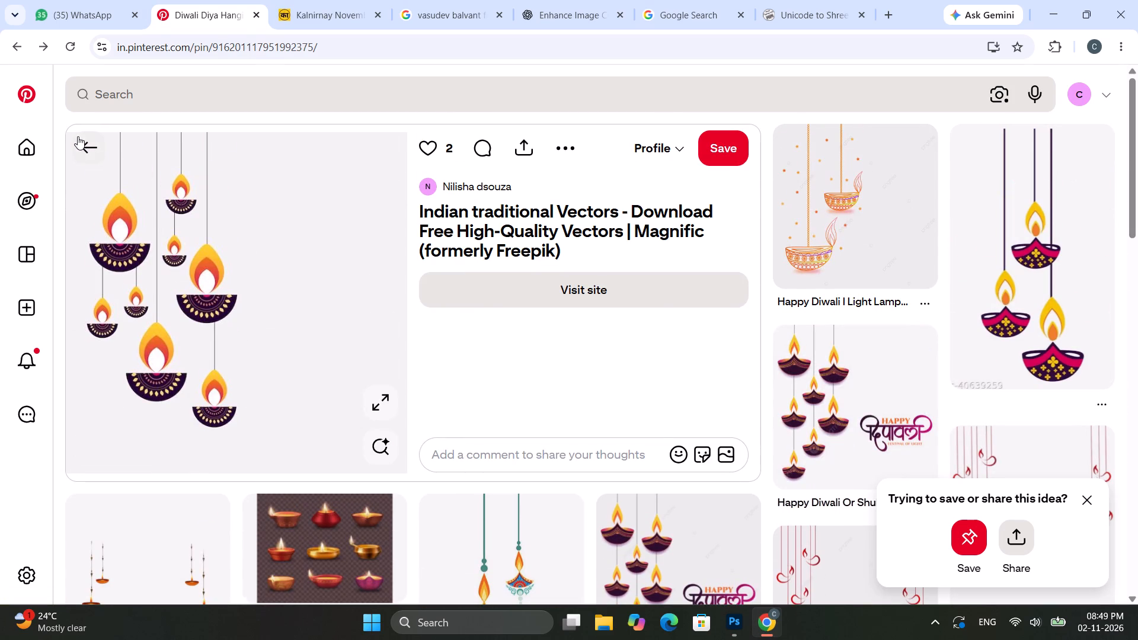
scroll(312, 280, "down", 4)
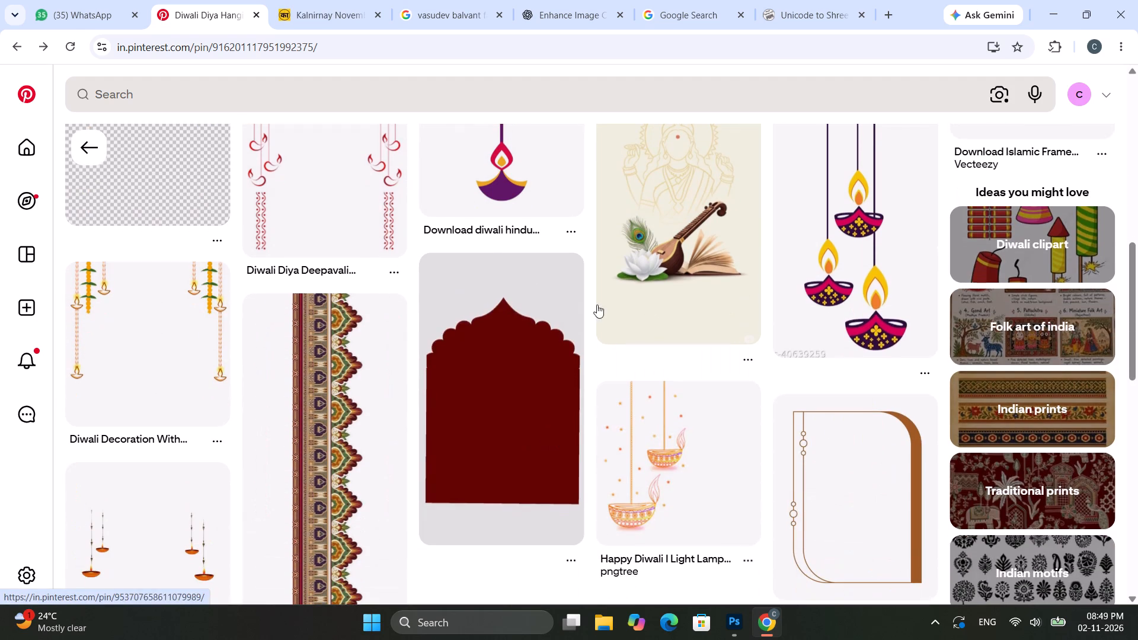
scroll(632, 436, "down", 2)
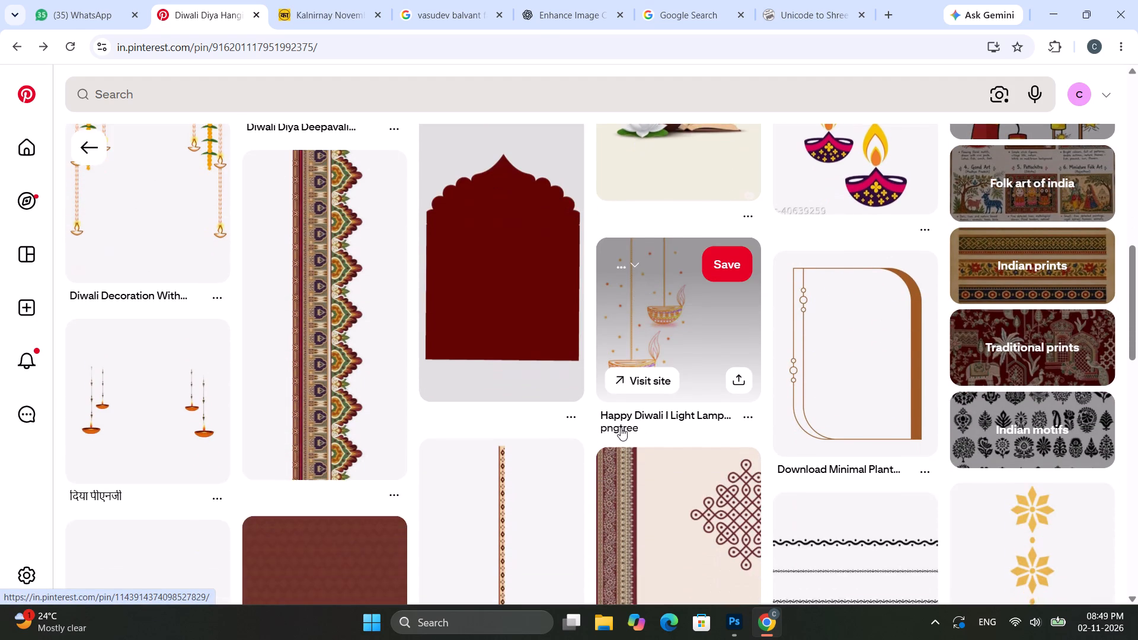
scroll(469, 405, "up", 1)
scroll(349, 413, "down", 4)
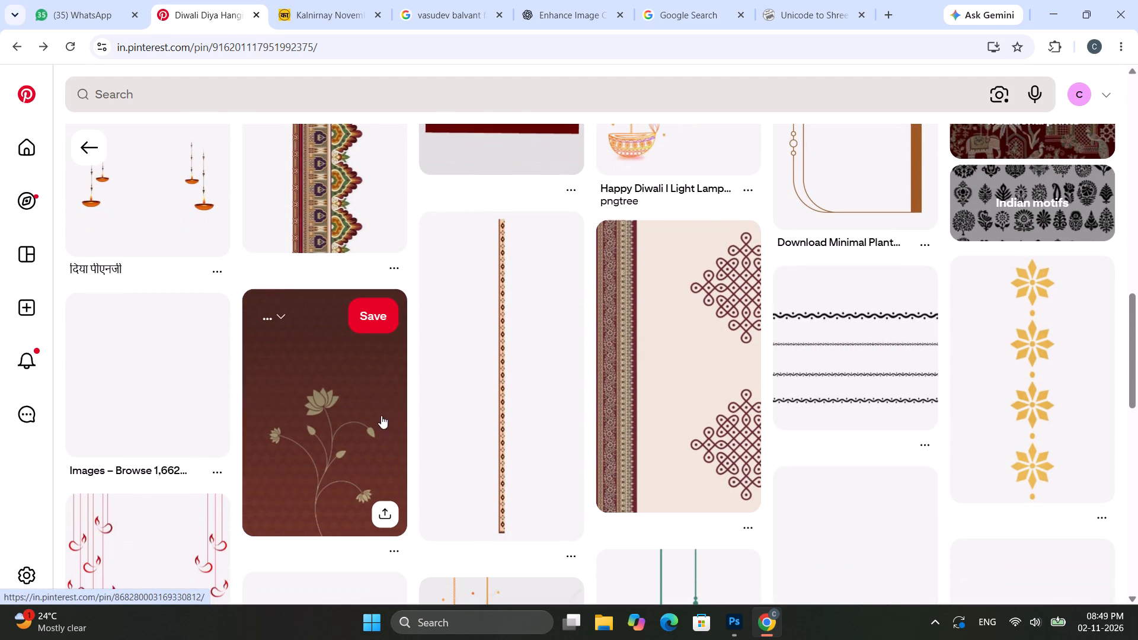
left_click(1035, 372)
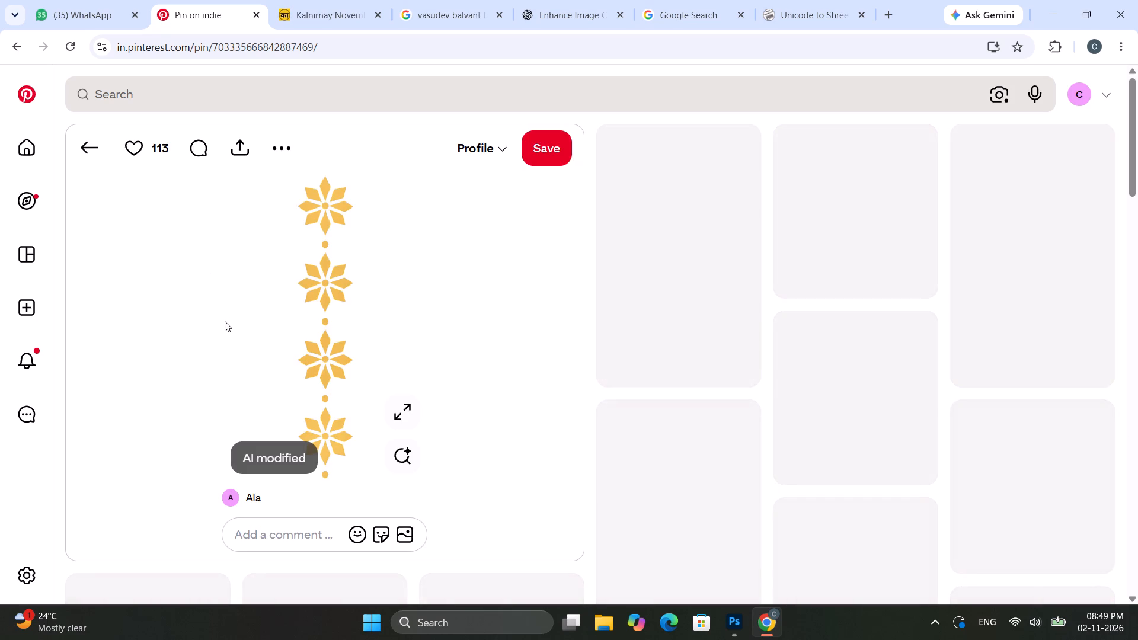
right_click(284, 311)
left_click(379, 372)
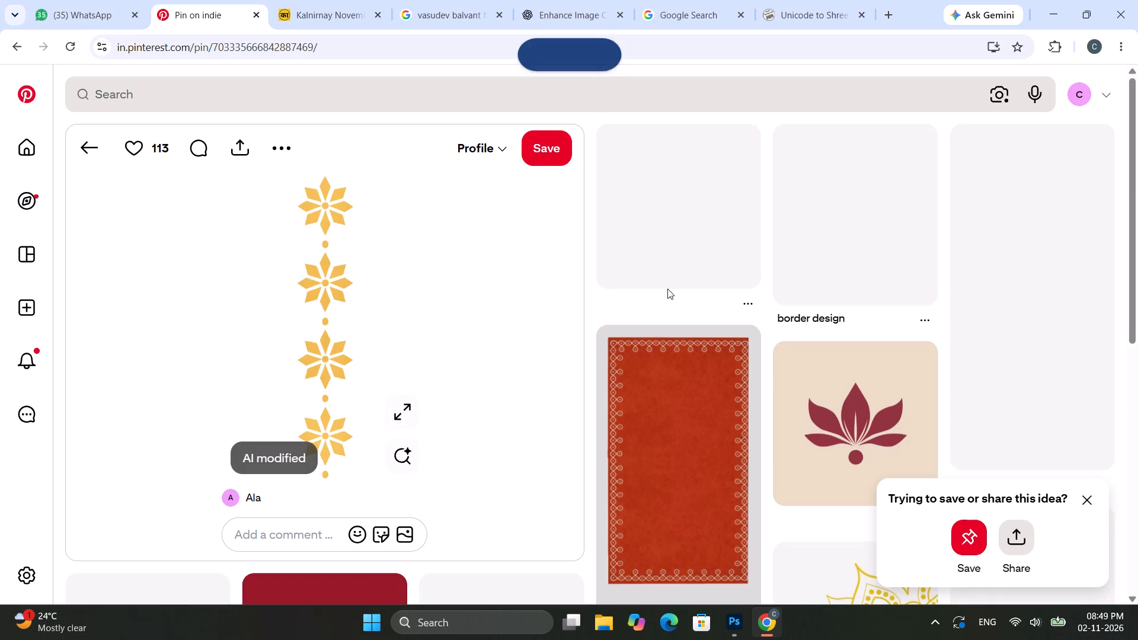
Return to Photoshop and paste the golden flower border into Artboard 4.
left_click(1065, 10)
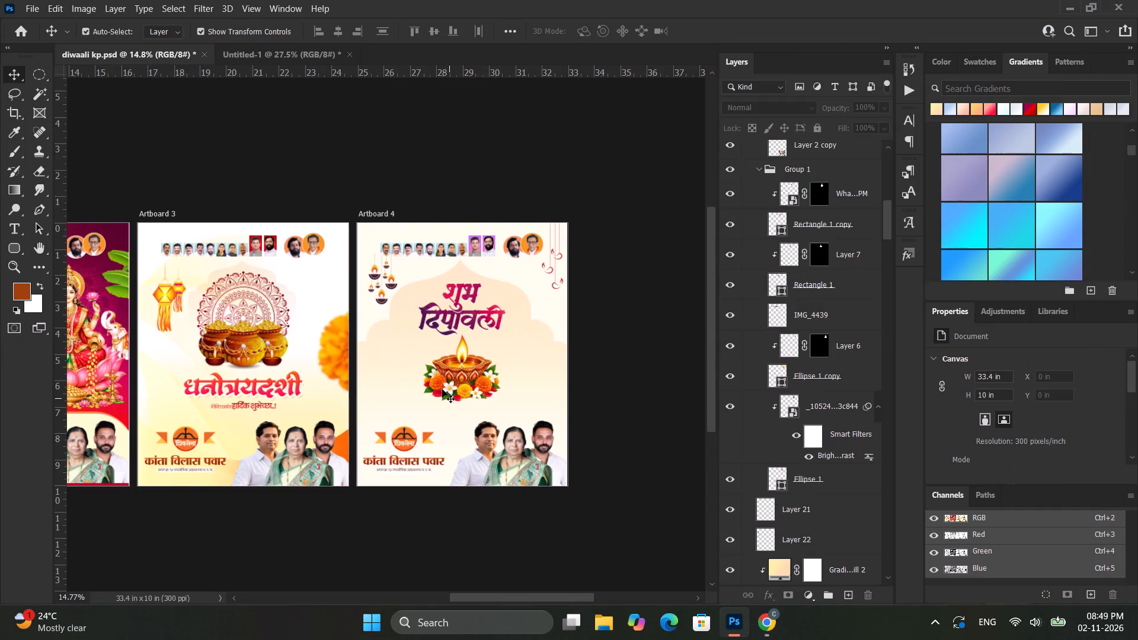
scroll(422, 381, "up", 7, "alt")
key("ctrl+v")
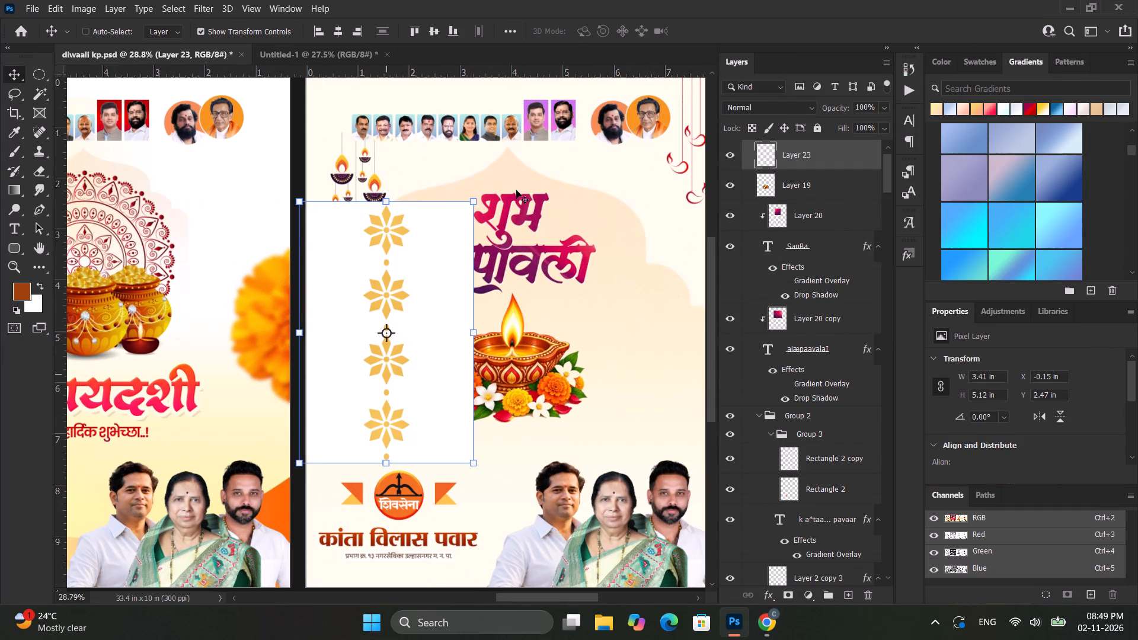
Erase the white background beside the pasted golden flower border with the Magic Eraser.
right_click(35, 181)
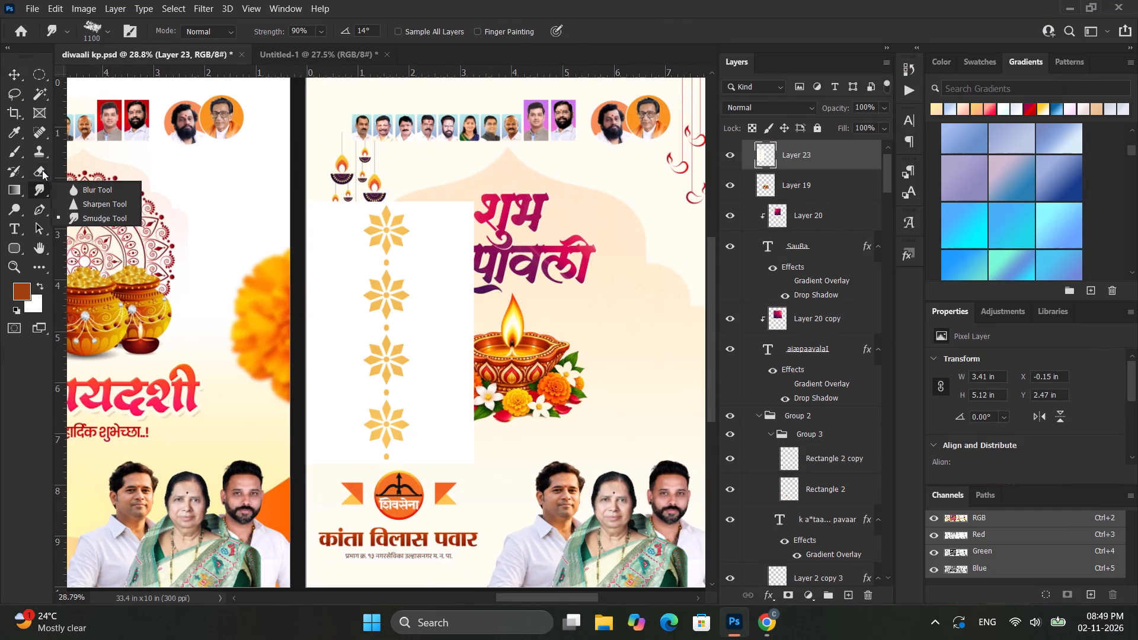
left_click(42, 170)
right_click(42, 170)
left_click(108, 197)
left_click(423, 258)
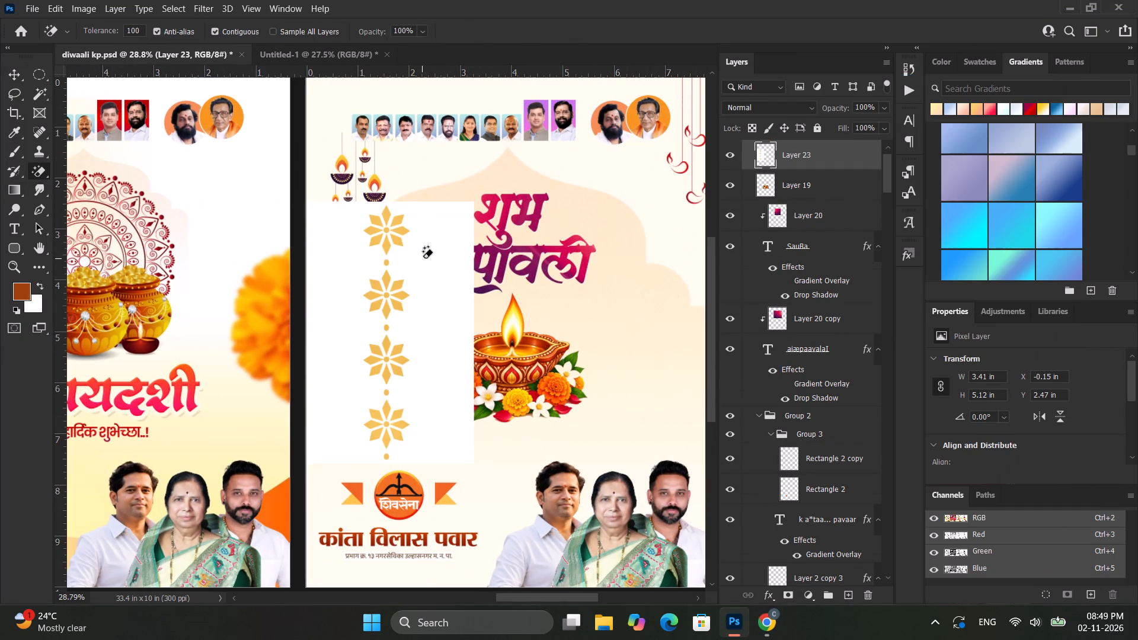
Scale the flower border down to about 64%.
left_click(12, 77)
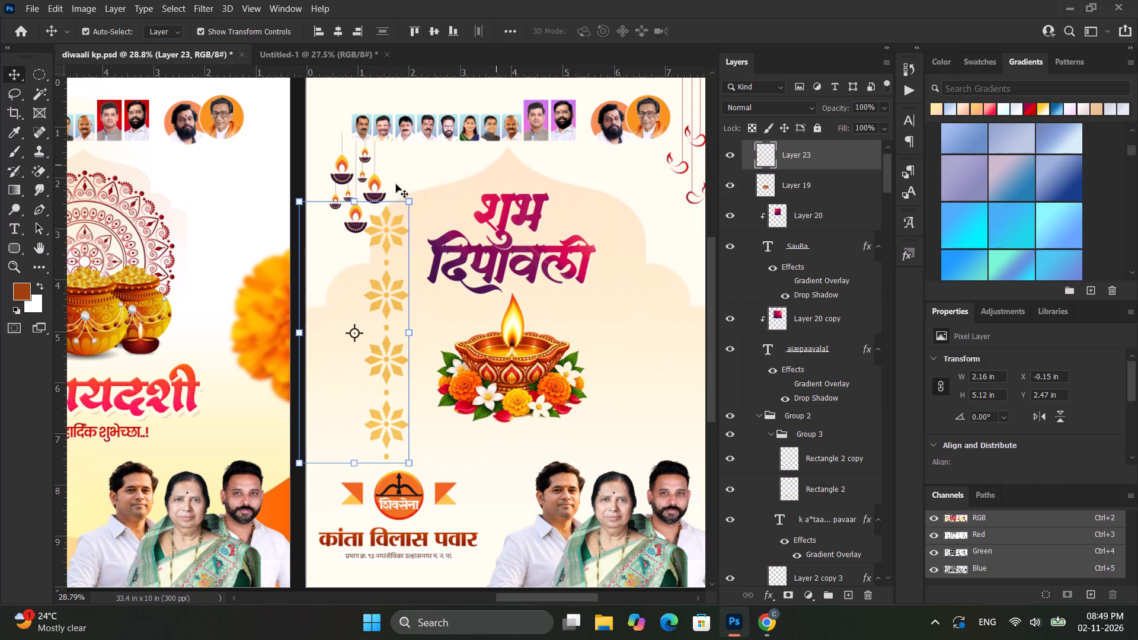
left_click_drag(354, 204, 352, 248, "alt")
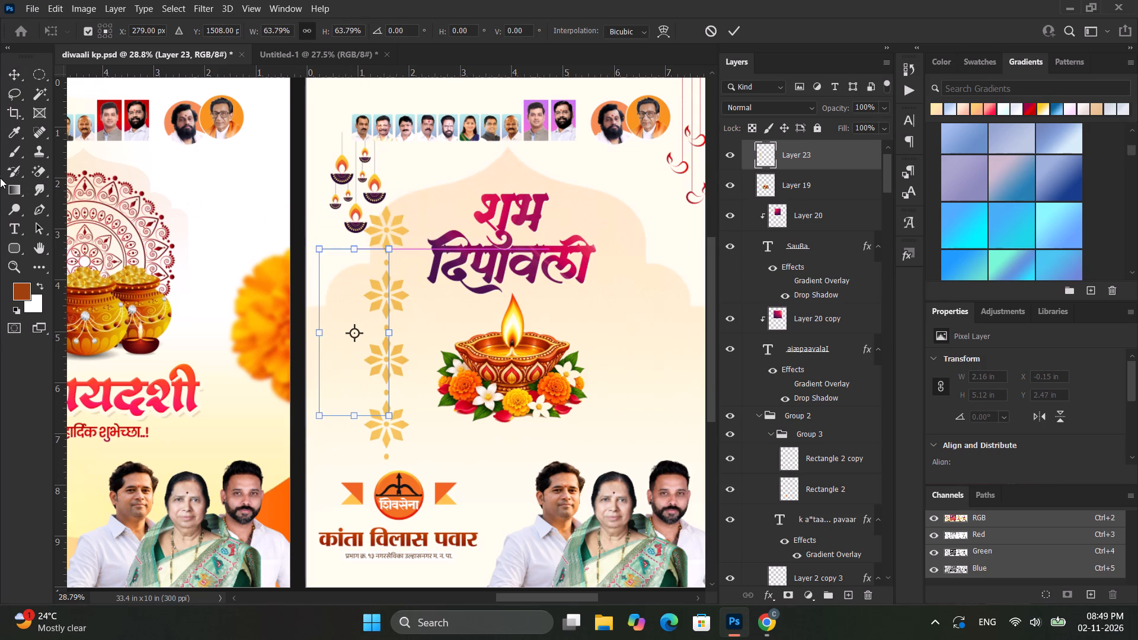
Erase the leftover white strip beside the scaled flower border with the Magic Eraser.
left_click(37, 170)
scroll(246, 264, "up", 8, "alt")
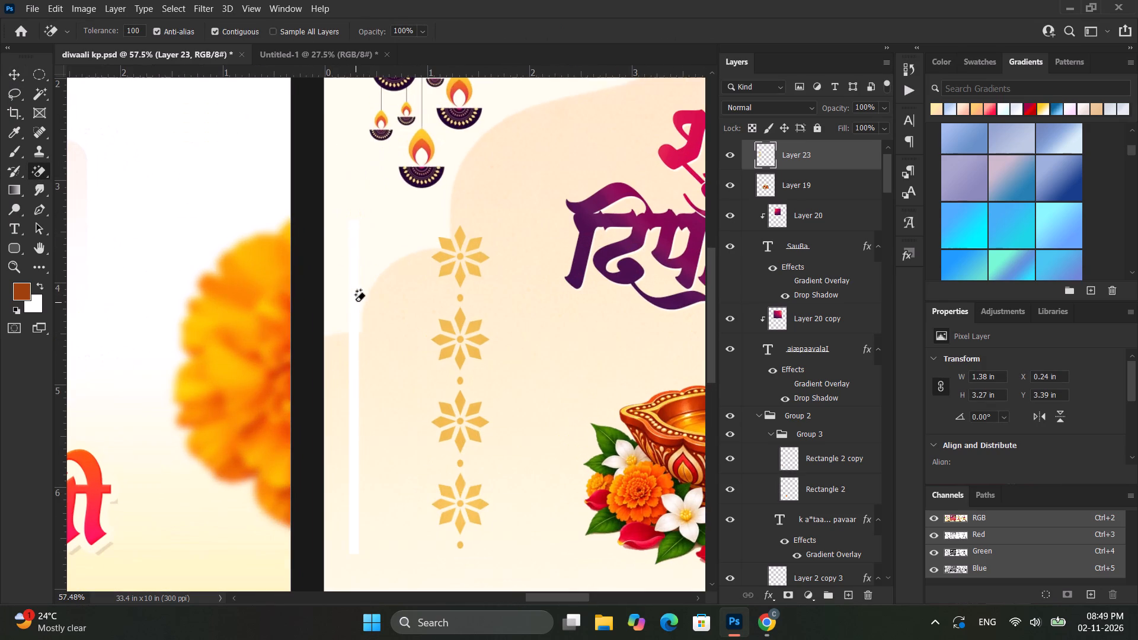
left_click(355, 300)
scroll(343, 298, "down", 6, "alt")
Open the flower border's layer style settings and keep only Color Overlay enabled.
left_click(14, 76)
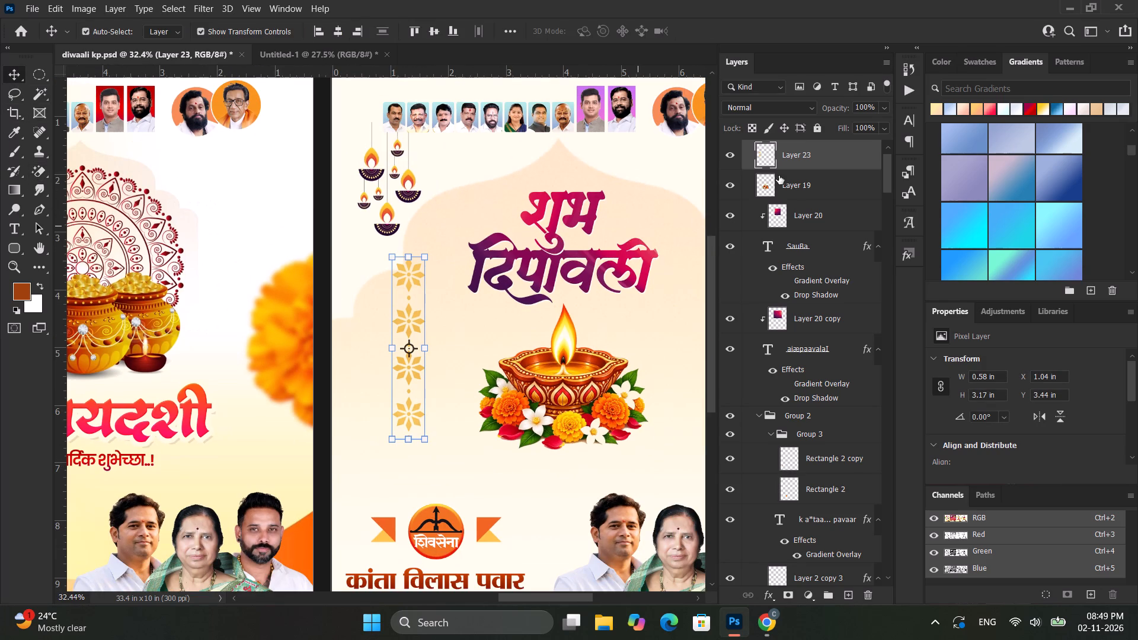
right_click(843, 153)
left_click(915, 9)
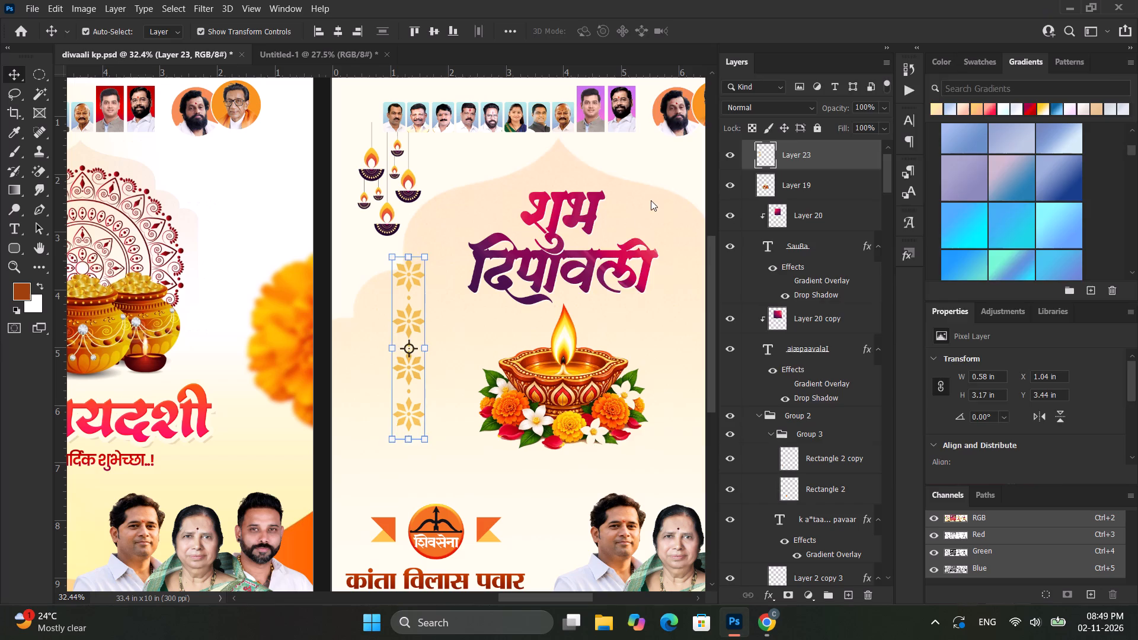
left_click(573, 298)
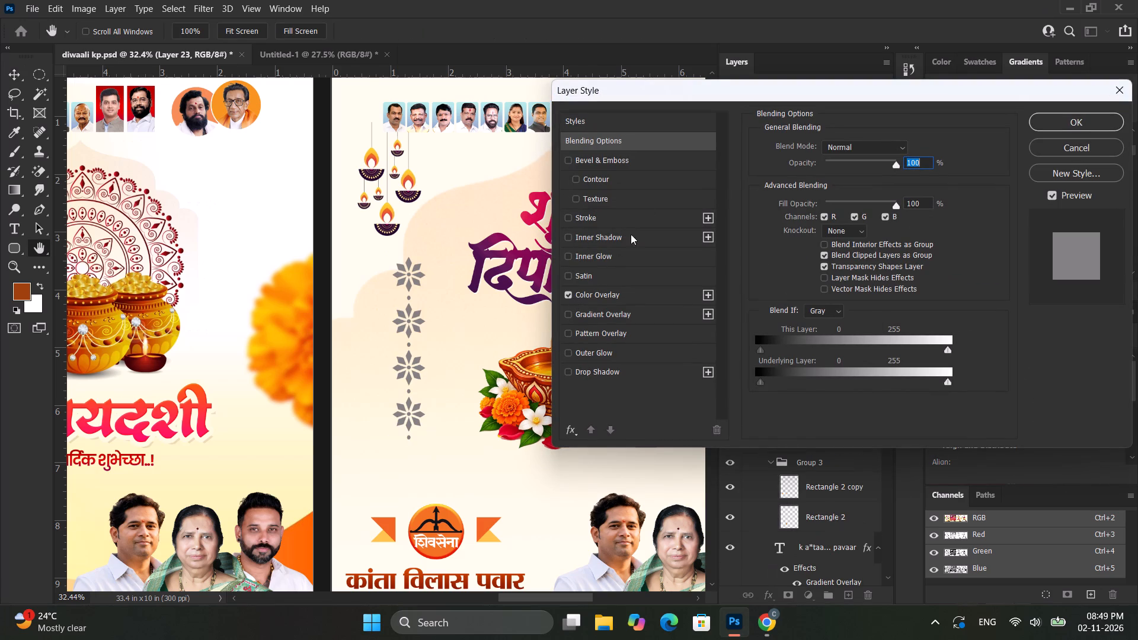
left_click_drag(685, 90, 784, 137)
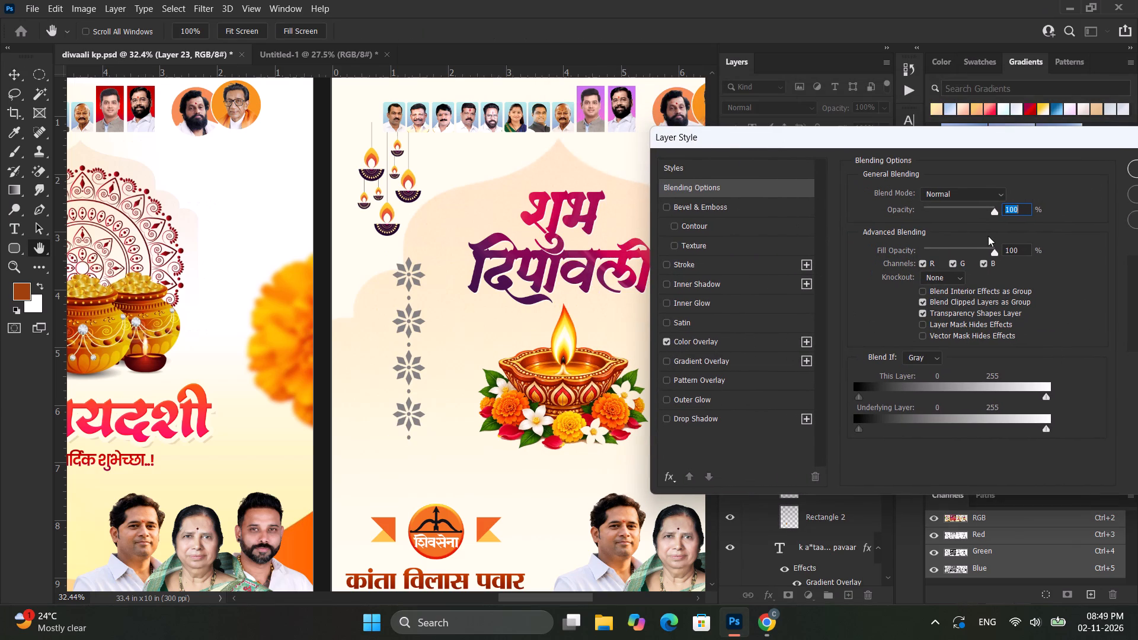
left_click(731, 355)
left_click(739, 331)
left_click(744, 340)
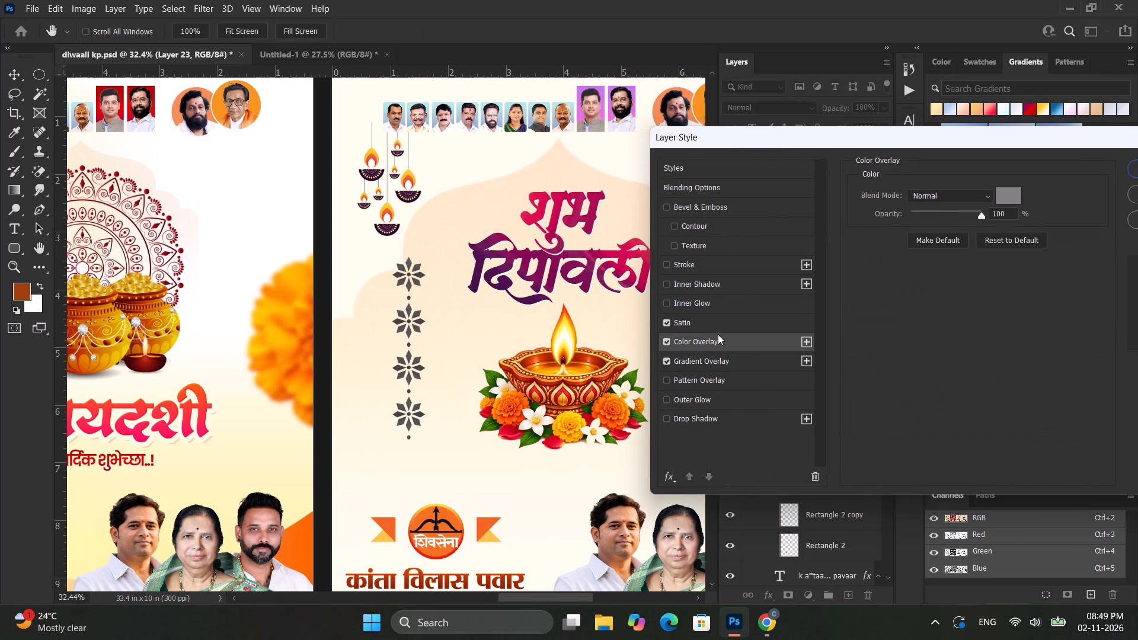
left_click(691, 323)
left_click(667, 321)
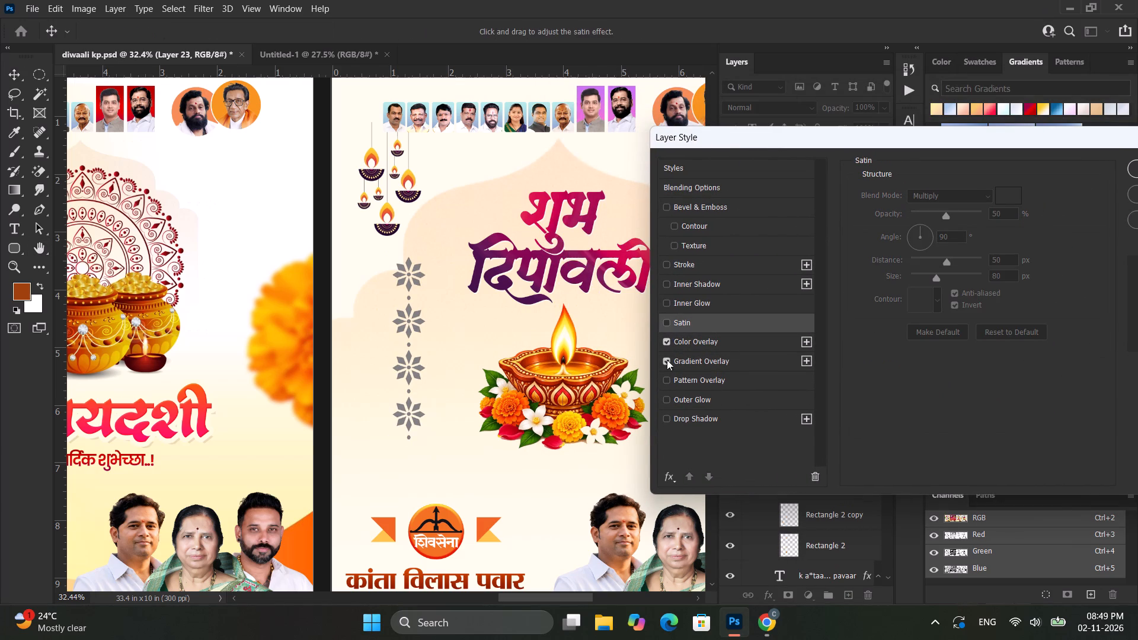
left_click(663, 359)
left_click(680, 345)
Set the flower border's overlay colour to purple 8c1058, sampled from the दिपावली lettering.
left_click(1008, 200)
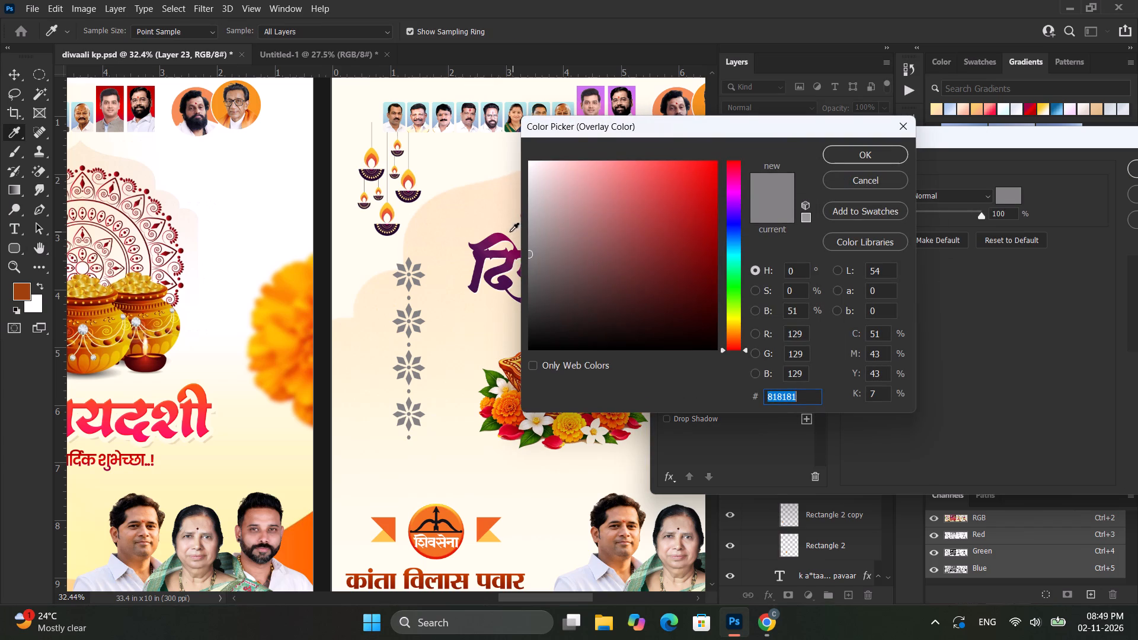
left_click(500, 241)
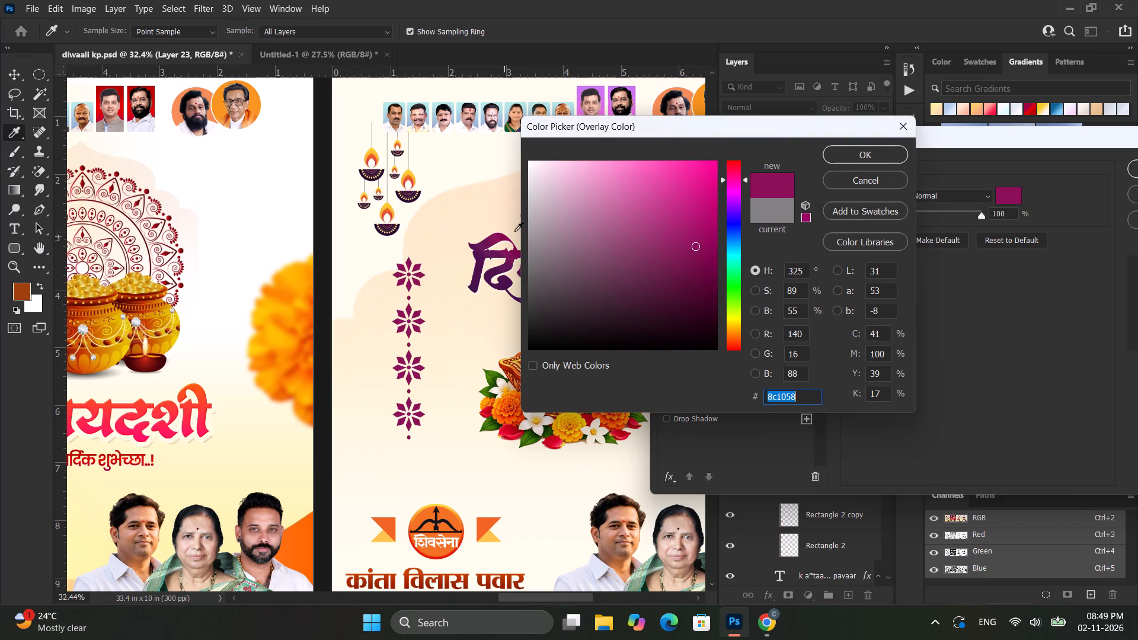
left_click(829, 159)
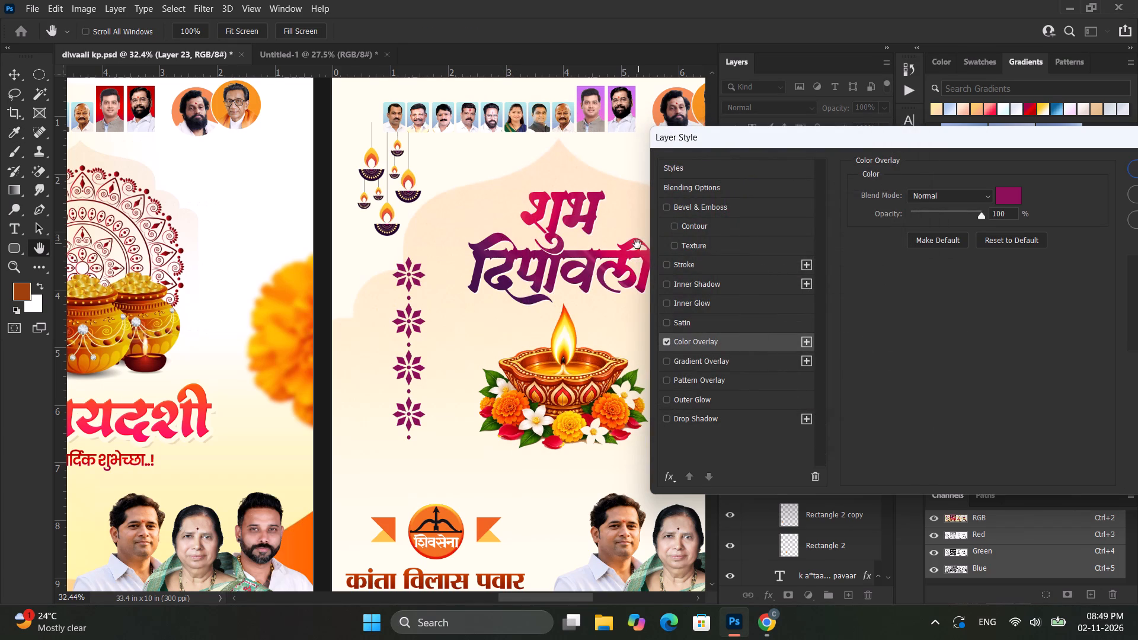
Set the flower border's overlay colour to crimson d80d4d, sampled from the शुभ lettering, and apply the layer style.
left_click(1009, 194)
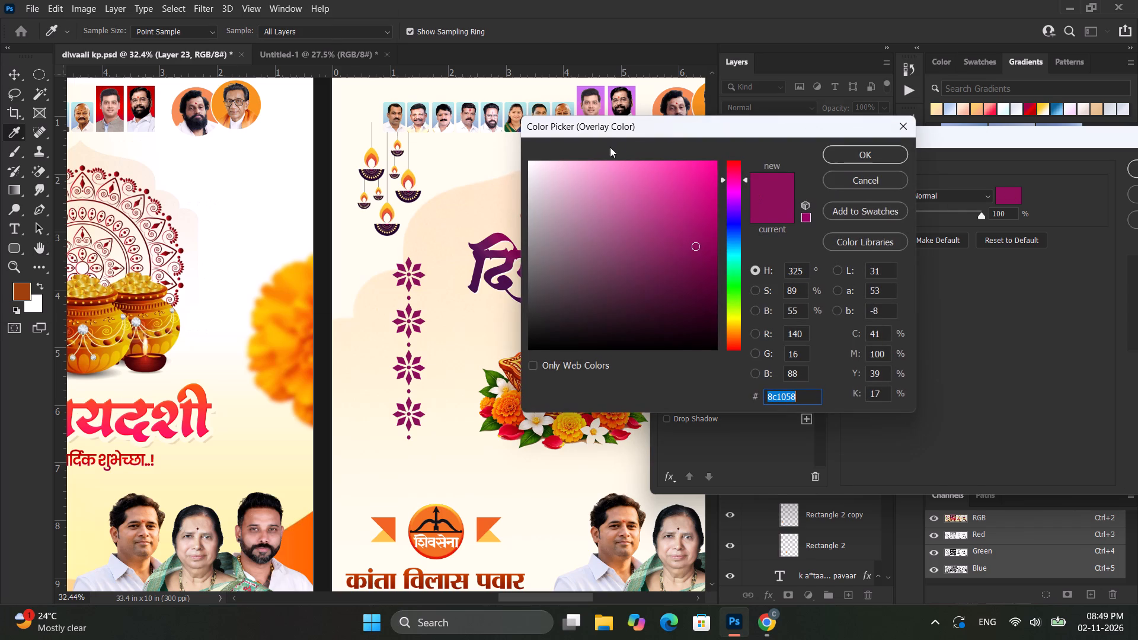
left_click_drag(641, 119, 771, 92)
left_click(537, 211)
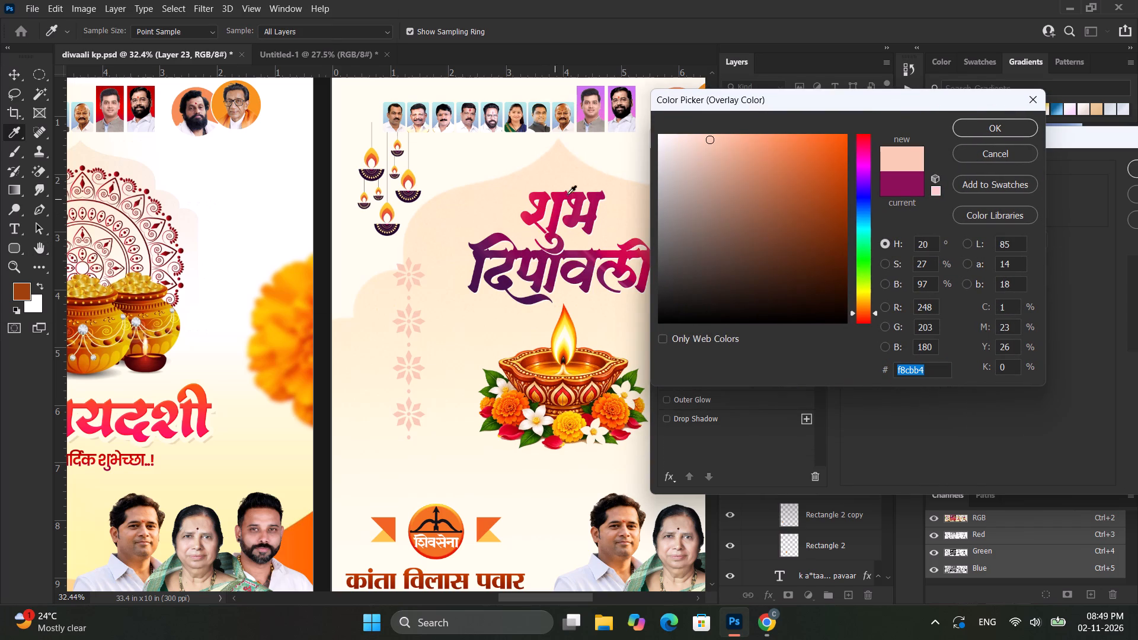
left_click(541, 204)
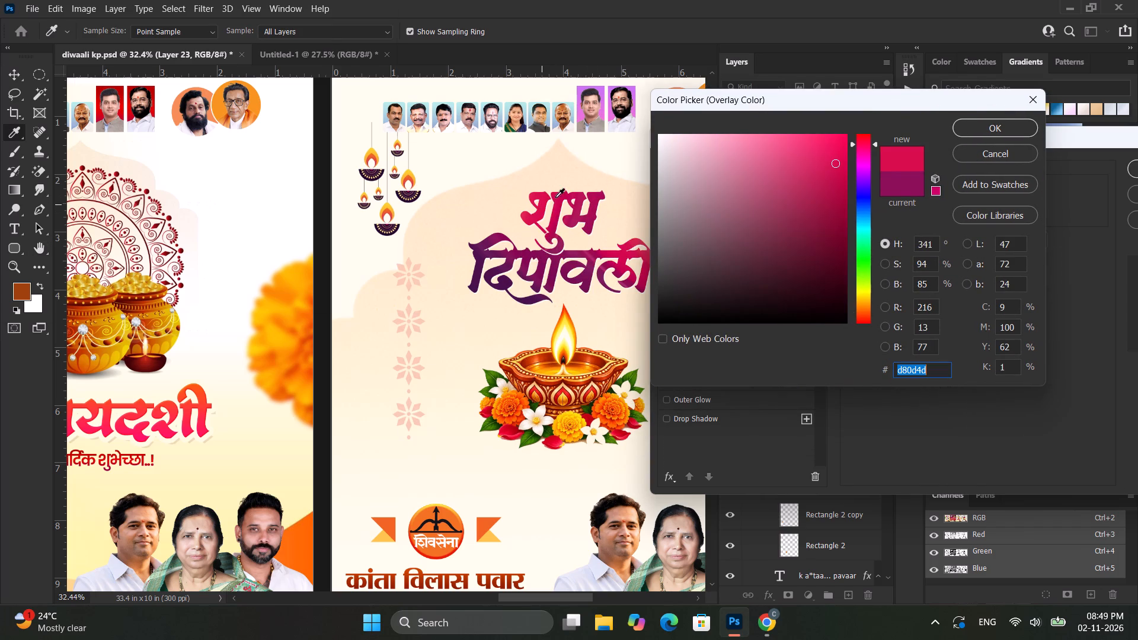
left_click(995, 127)
left_click_drag(1095, 145, 1043, 143)
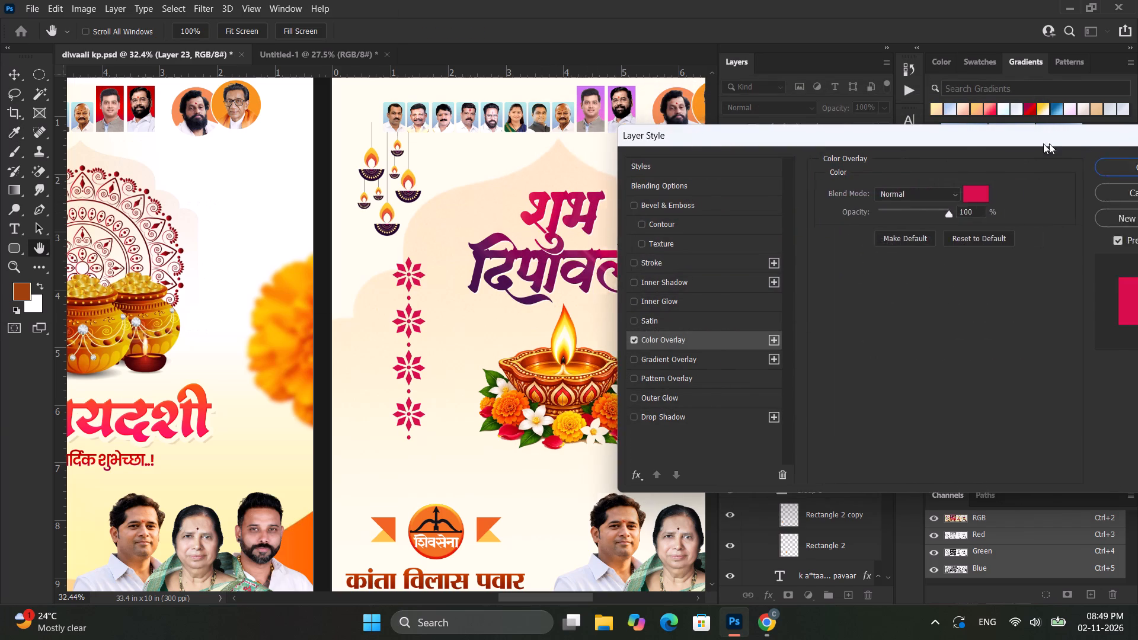
left_click_drag(1043, 143, 885, 143)
left_click(955, 164)
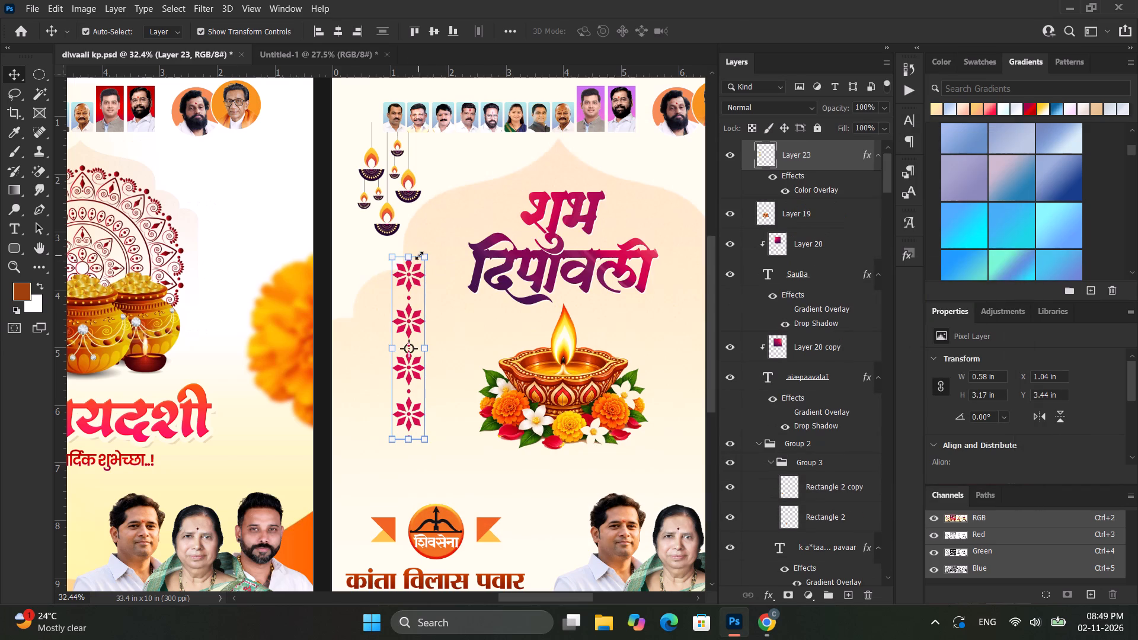
Scale the crimson flower border down to about 81%.
left_click_drag(431, 254, 412, 268, "alt")
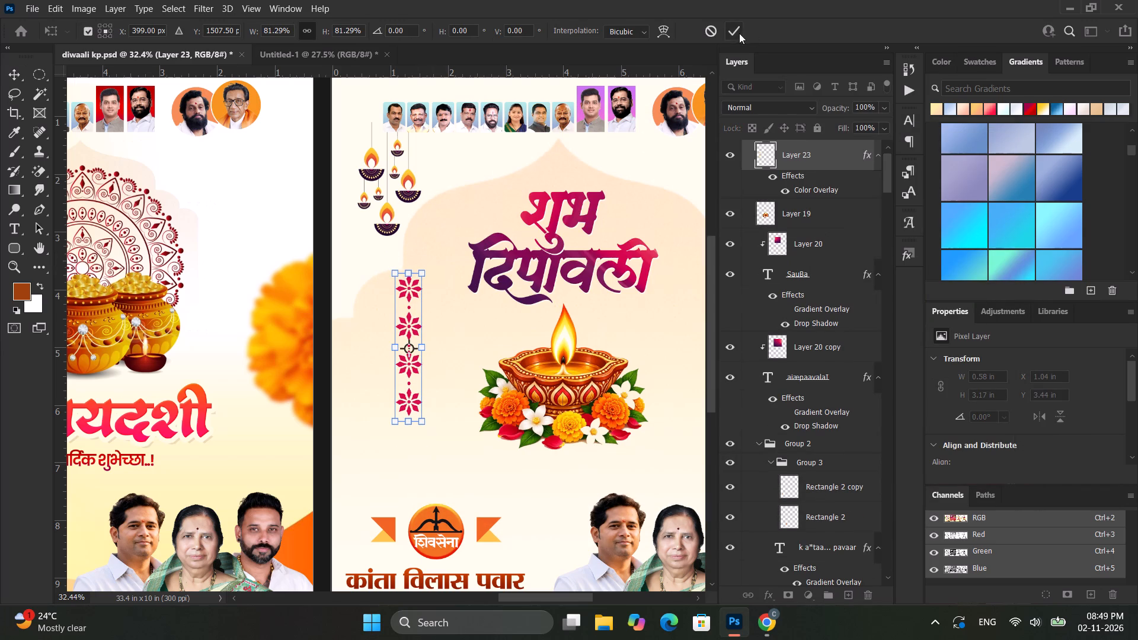
left_click(737, 33)
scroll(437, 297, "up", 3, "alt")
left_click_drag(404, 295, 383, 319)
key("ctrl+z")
Move the flower border down about 0.6 in beside the diya and scale it to about 94%.
left_click(407, 289)
left_click(411, 283)
left_click(407, 278)
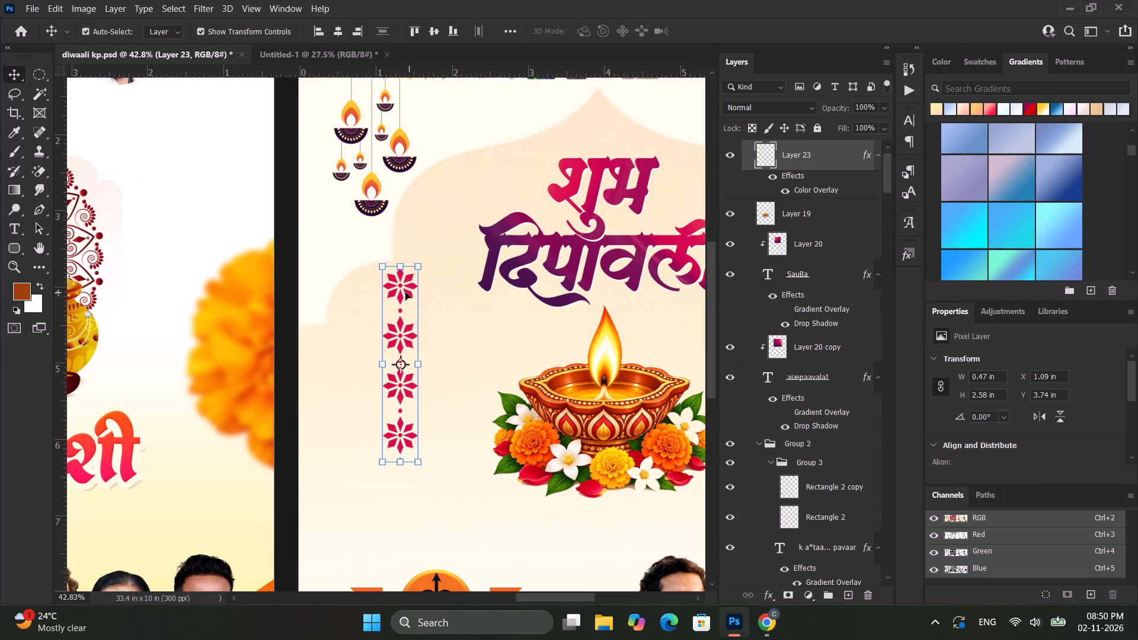
left_click_drag(399, 296, 391, 343)
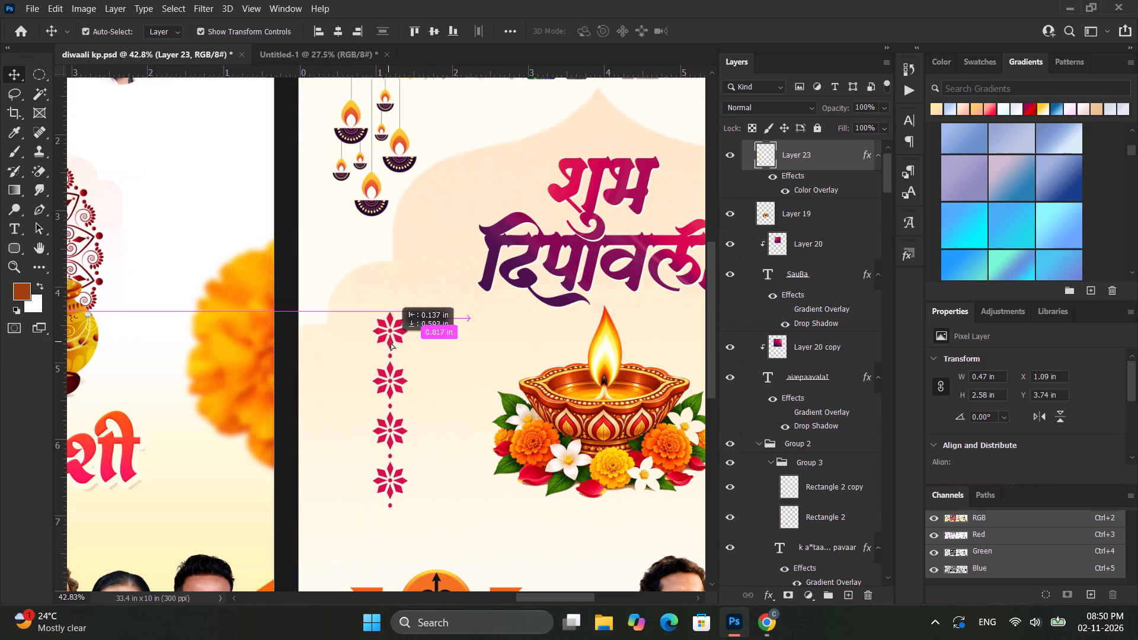
left_click_drag(391, 343, 392, 343)
left_click_drag(409, 314, 402, 319, "alt")
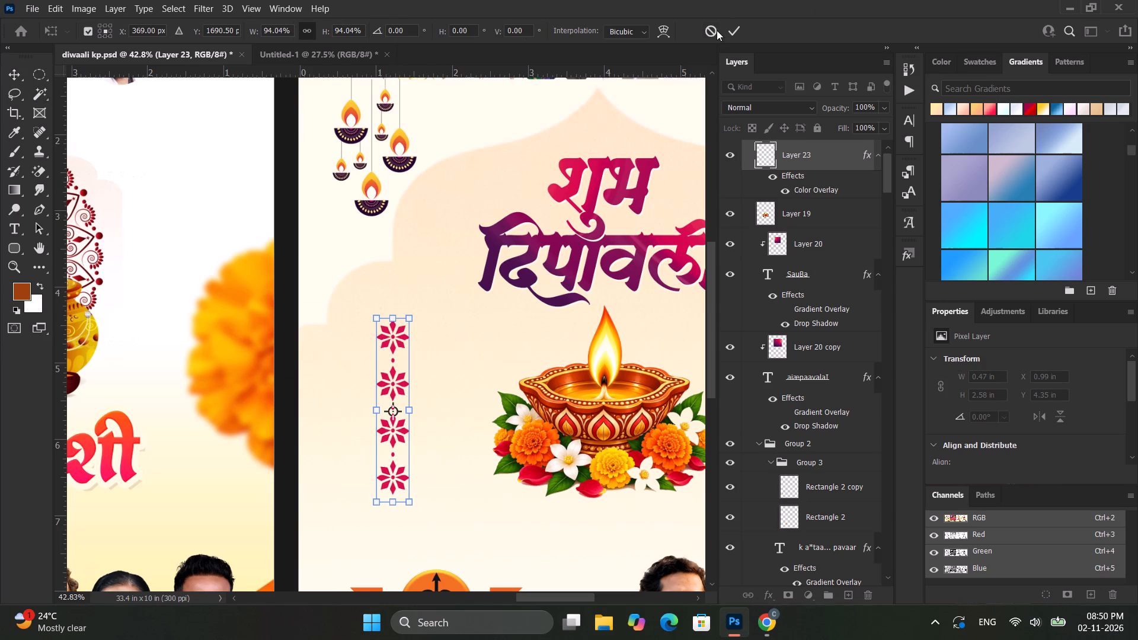
left_click(740, 24)
scroll(538, 227, "down", 13, "alt")
scroll(494, 305, "down", 7, "alt")
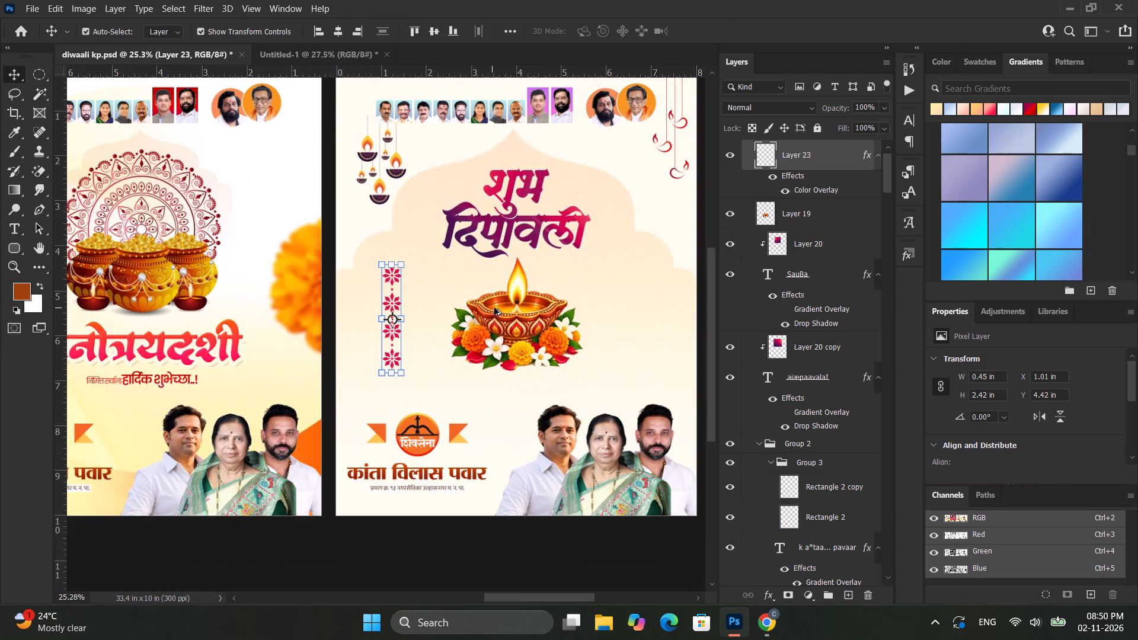
scroll(494, 308, "down", 5, "alt")
left_click(592, 549)
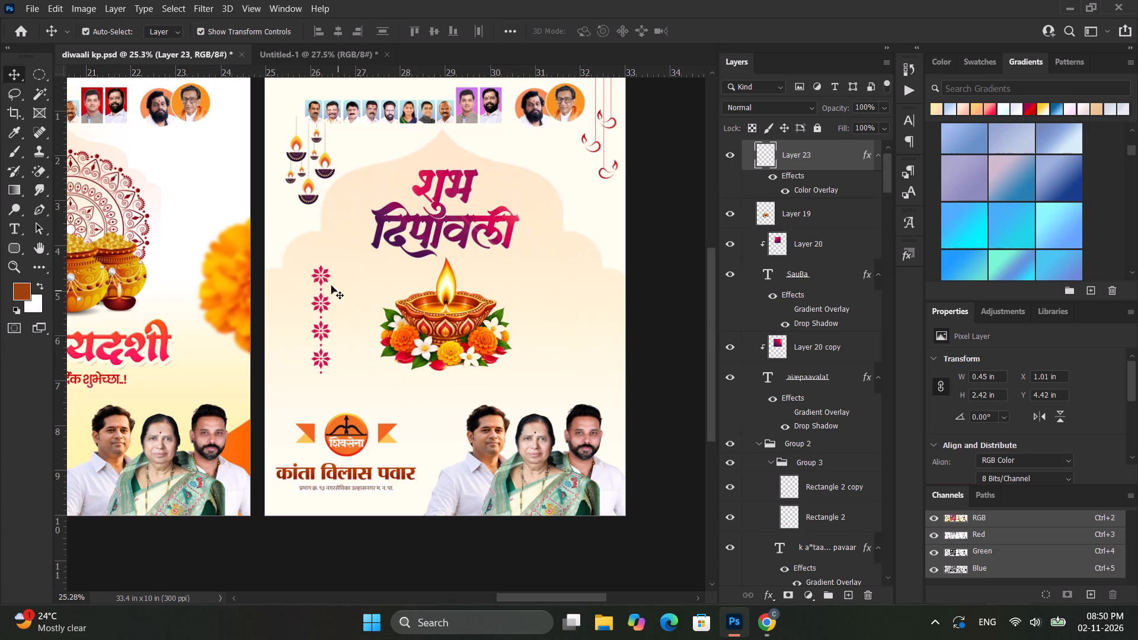
Duplicate the flower border and place the copy on the opposite side of the lettering, at about X 6.66 in, Y 2.53 in.
left_click(324, 276)
left_click(324, 269)
left_click(323, 271)
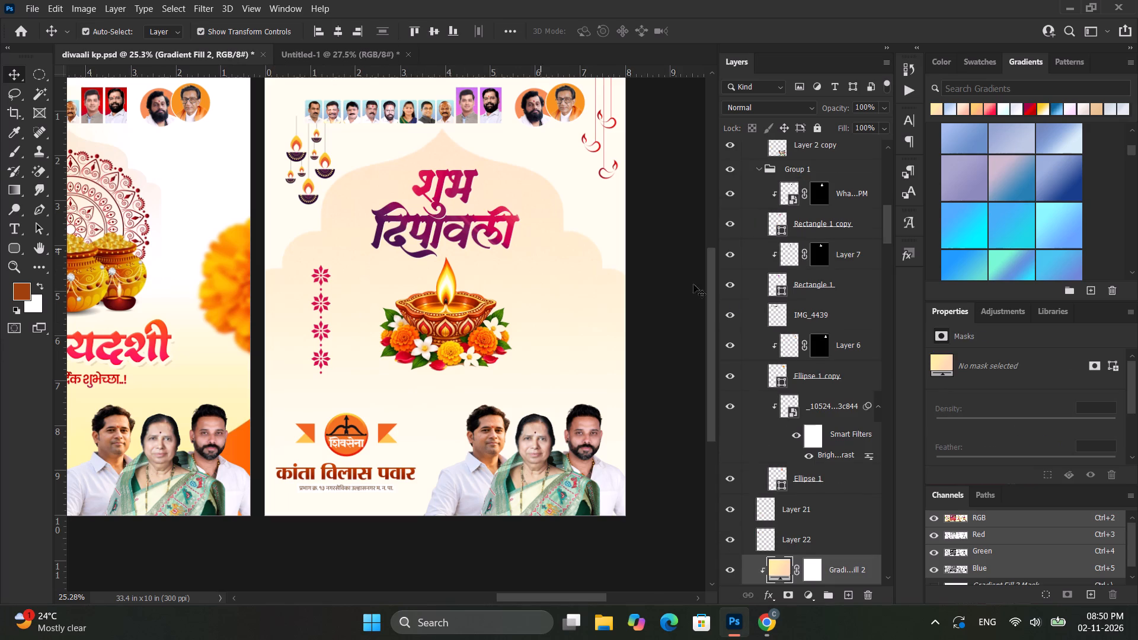
left_click(324, 273)
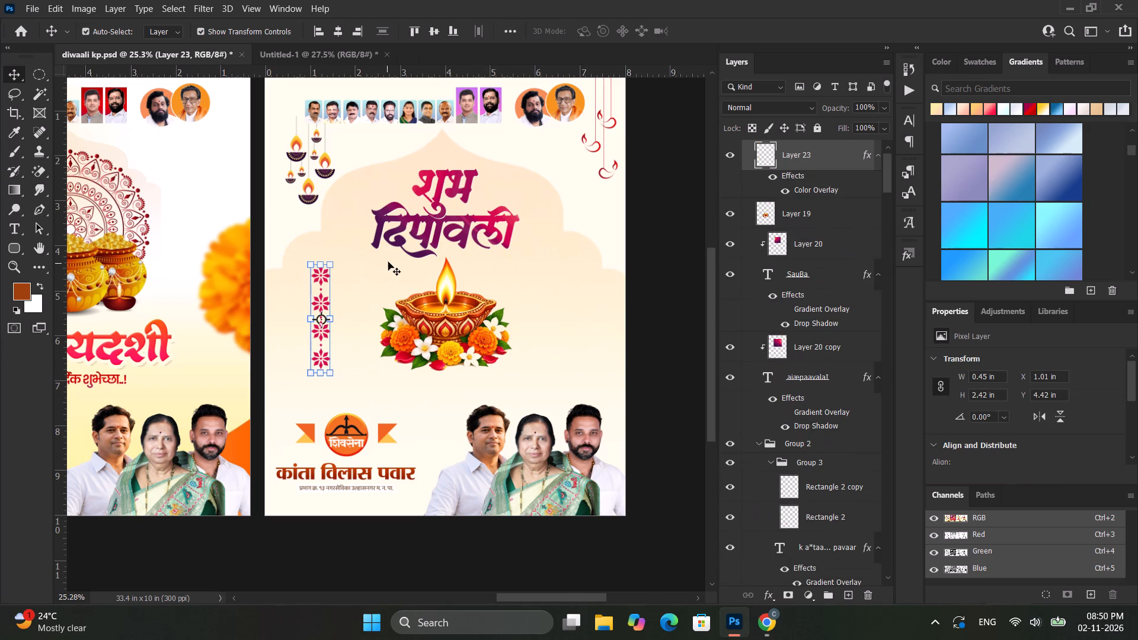
key("ctrl+j")
key("ctrl+t")
left_click_drag(325, 295, 363, 281)
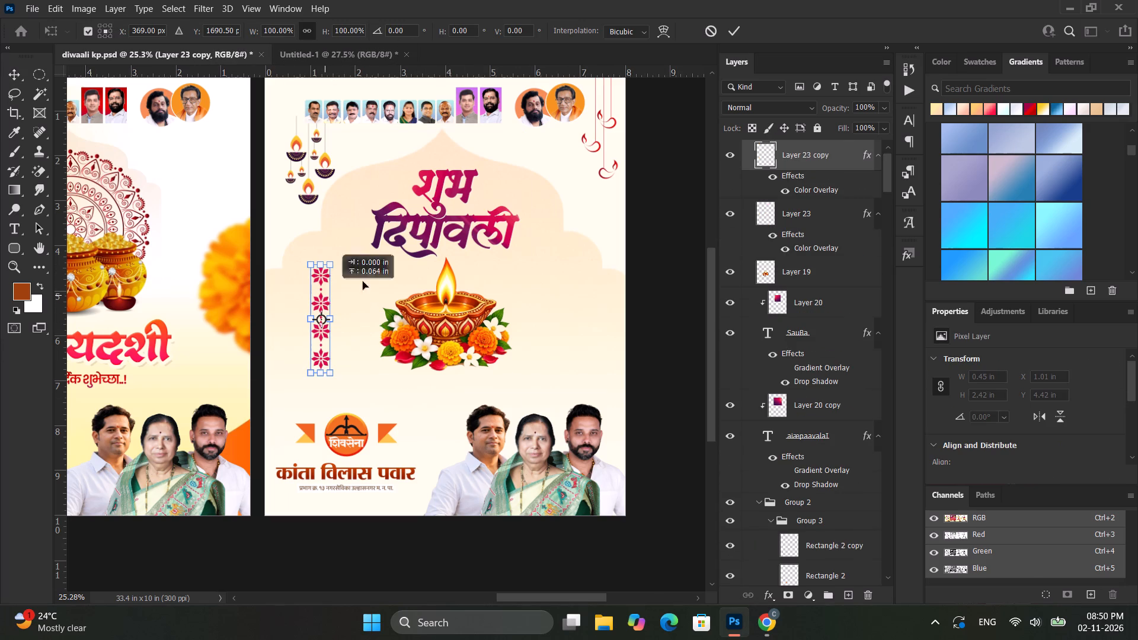
left_click_drag(363, 281, 583, 210)
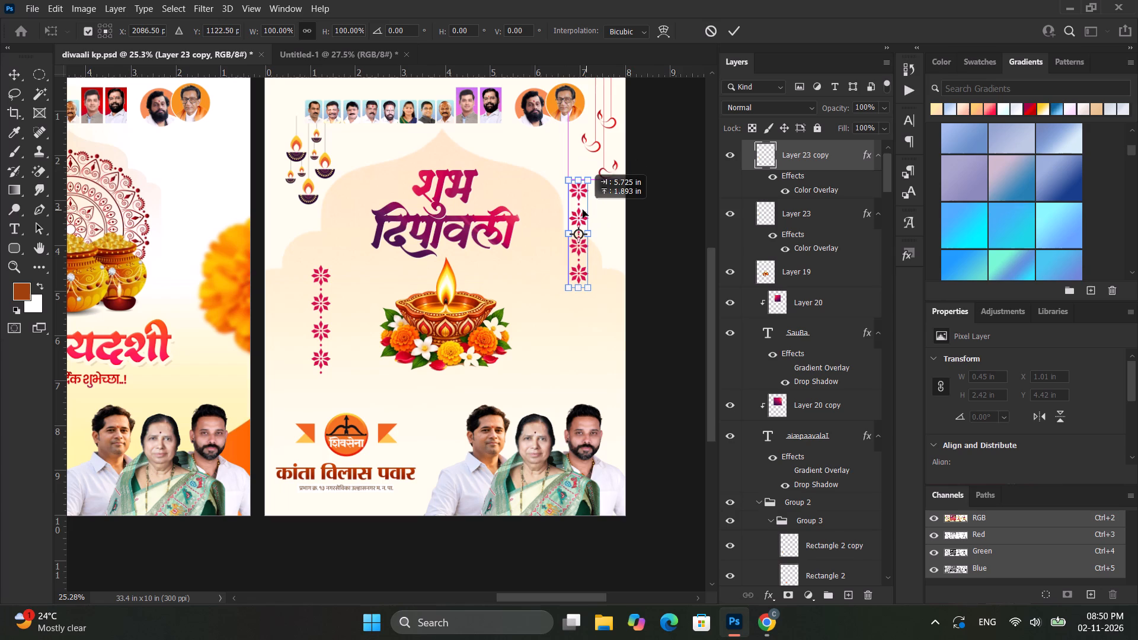
left_click_drag(583, 210, 578, 210)
left_click(669, 154)
left_click(736, 34)
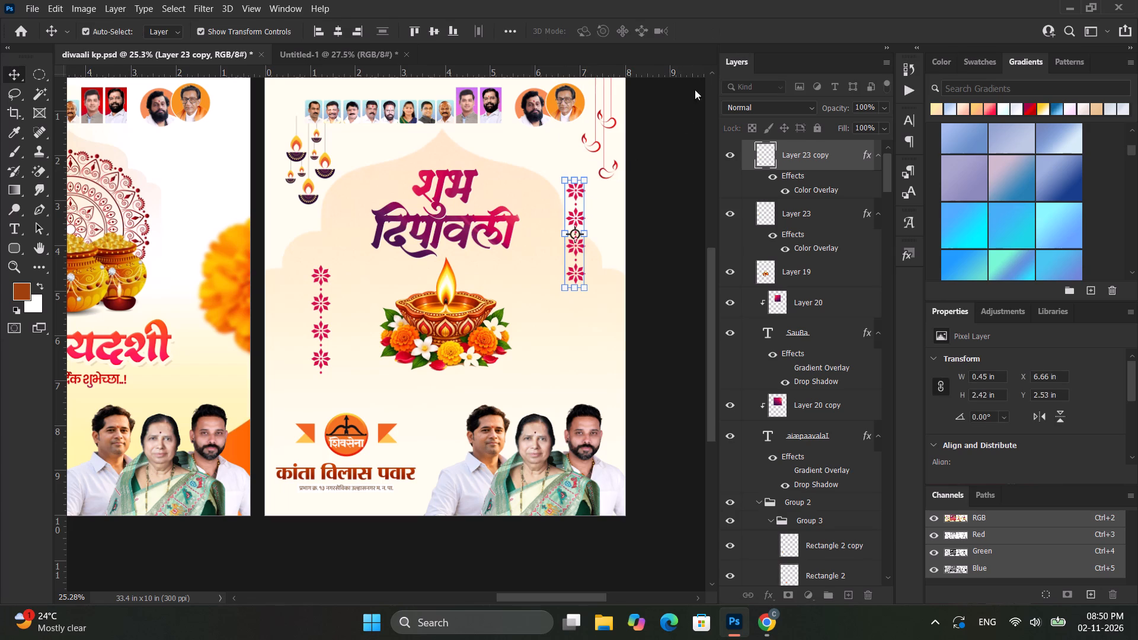
left_click(651, 153)
Delete the red hanging diya line art from Artboard 4's upper right corner.
scroll(546, 178, "down", 3, "alt")
scroll(562, 184, "up", 4)
scroll(556, 188, "up", 4, "alt")
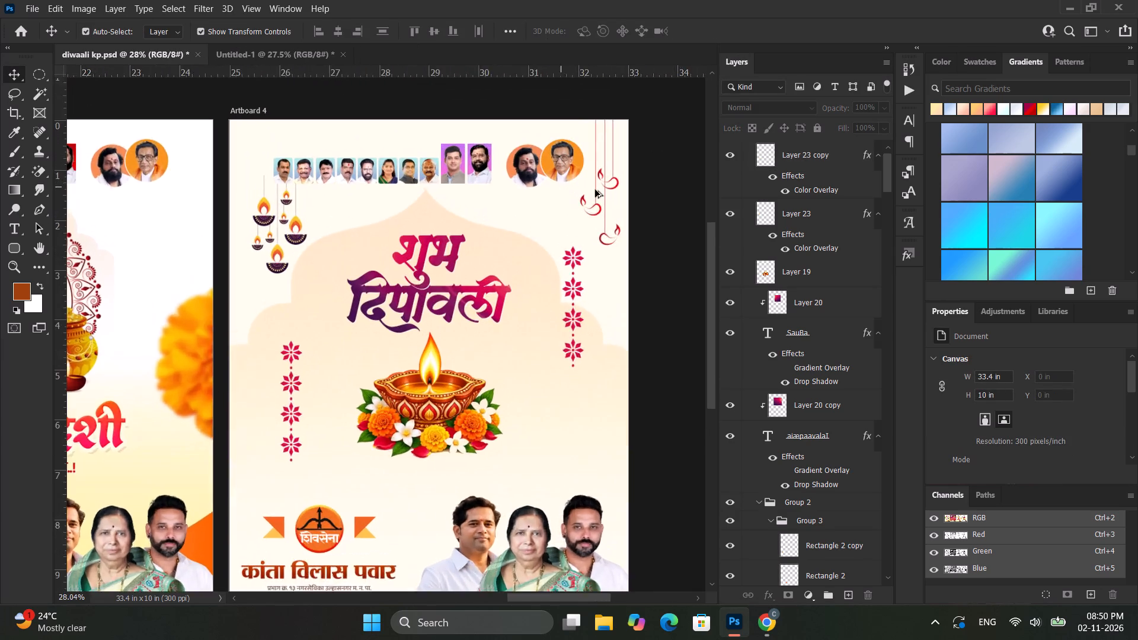
scroll(595, 190, "up", 4, "alt")
left_click(619, 174)
key("Delete")
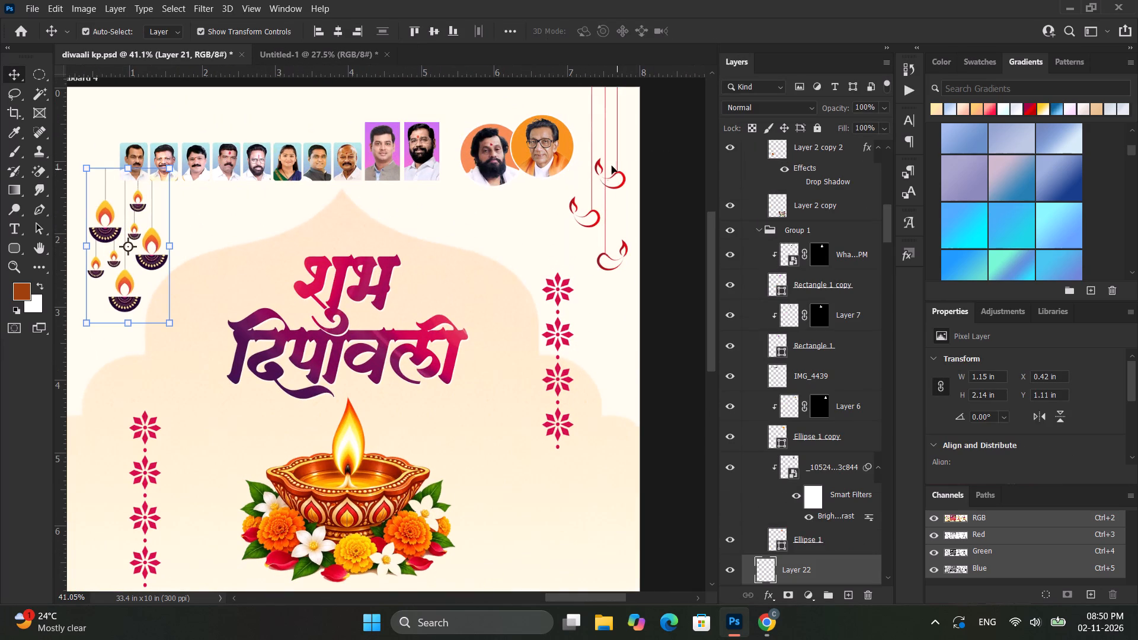
scroll(418, 284, "down", 6)
left_click(606, 277)
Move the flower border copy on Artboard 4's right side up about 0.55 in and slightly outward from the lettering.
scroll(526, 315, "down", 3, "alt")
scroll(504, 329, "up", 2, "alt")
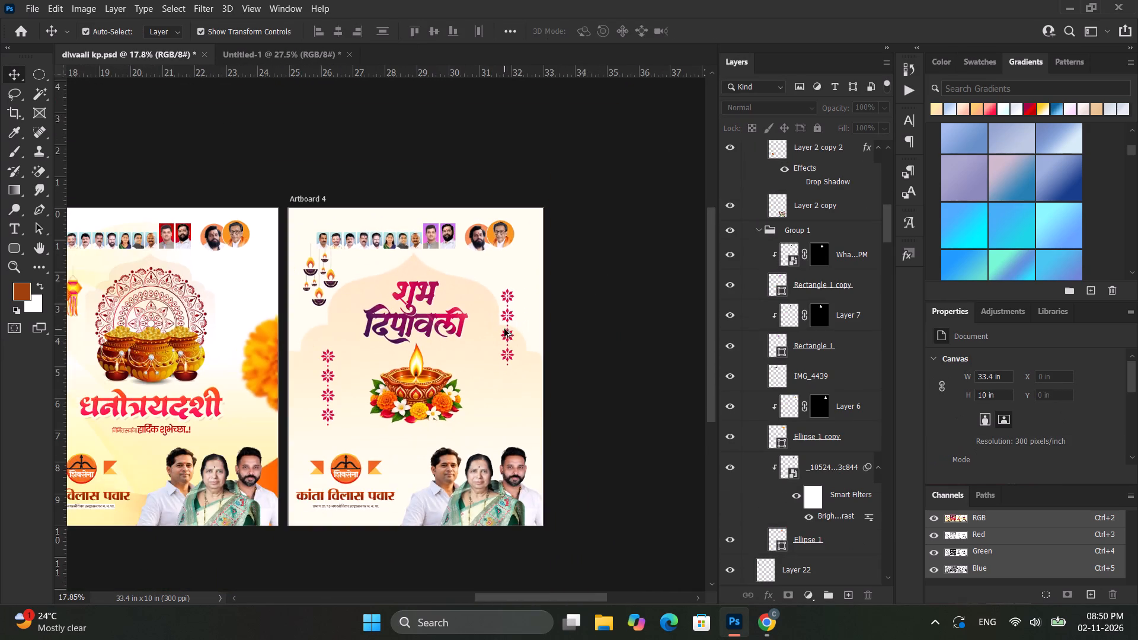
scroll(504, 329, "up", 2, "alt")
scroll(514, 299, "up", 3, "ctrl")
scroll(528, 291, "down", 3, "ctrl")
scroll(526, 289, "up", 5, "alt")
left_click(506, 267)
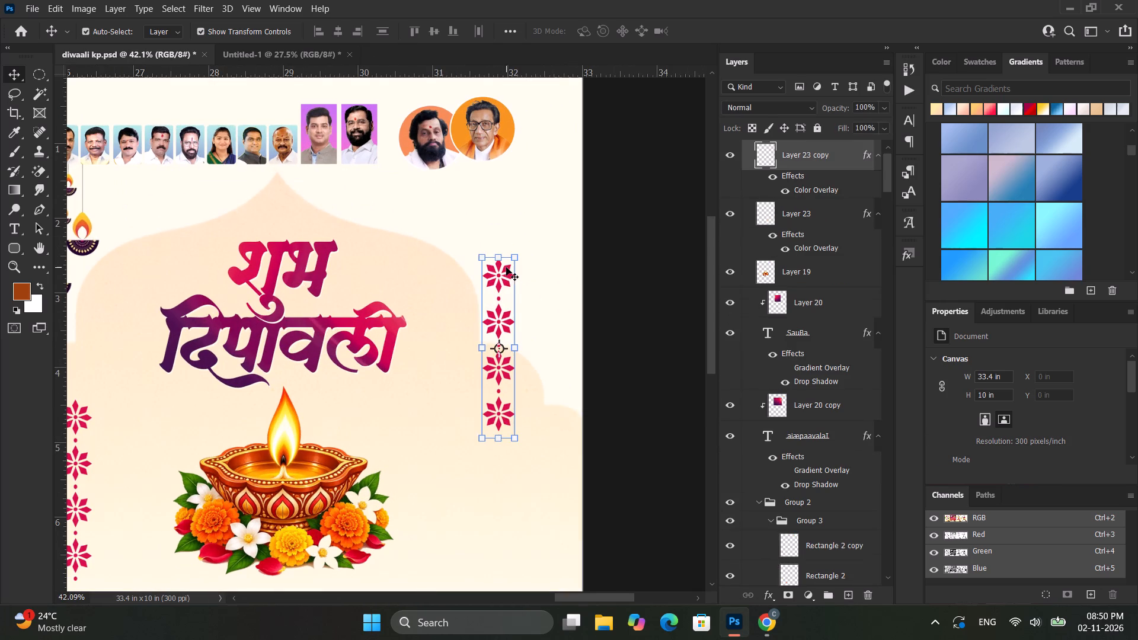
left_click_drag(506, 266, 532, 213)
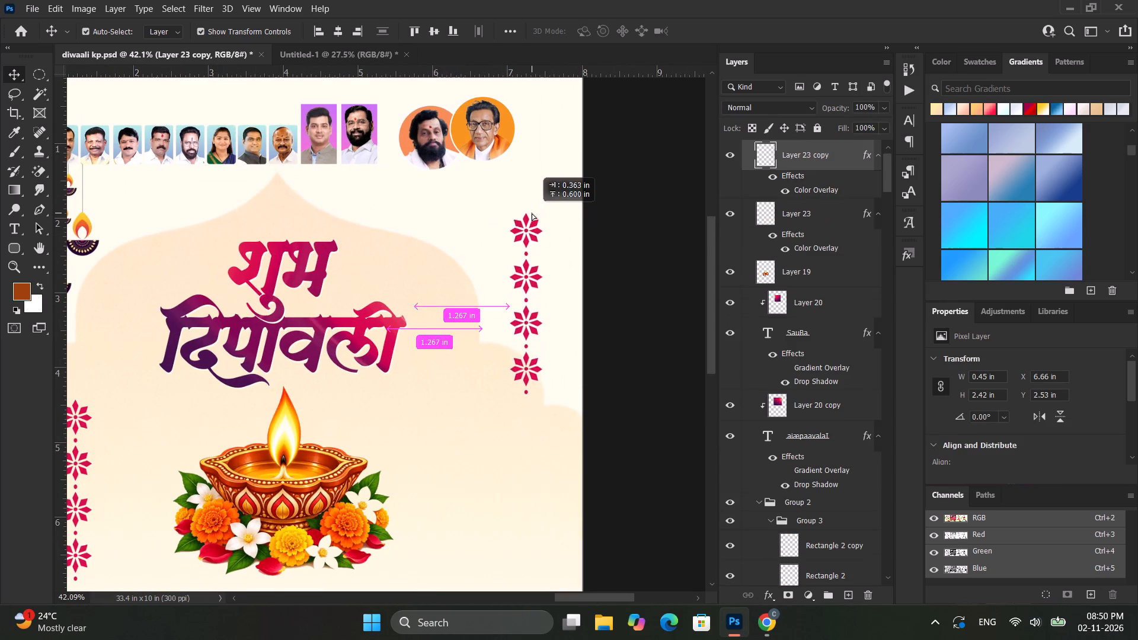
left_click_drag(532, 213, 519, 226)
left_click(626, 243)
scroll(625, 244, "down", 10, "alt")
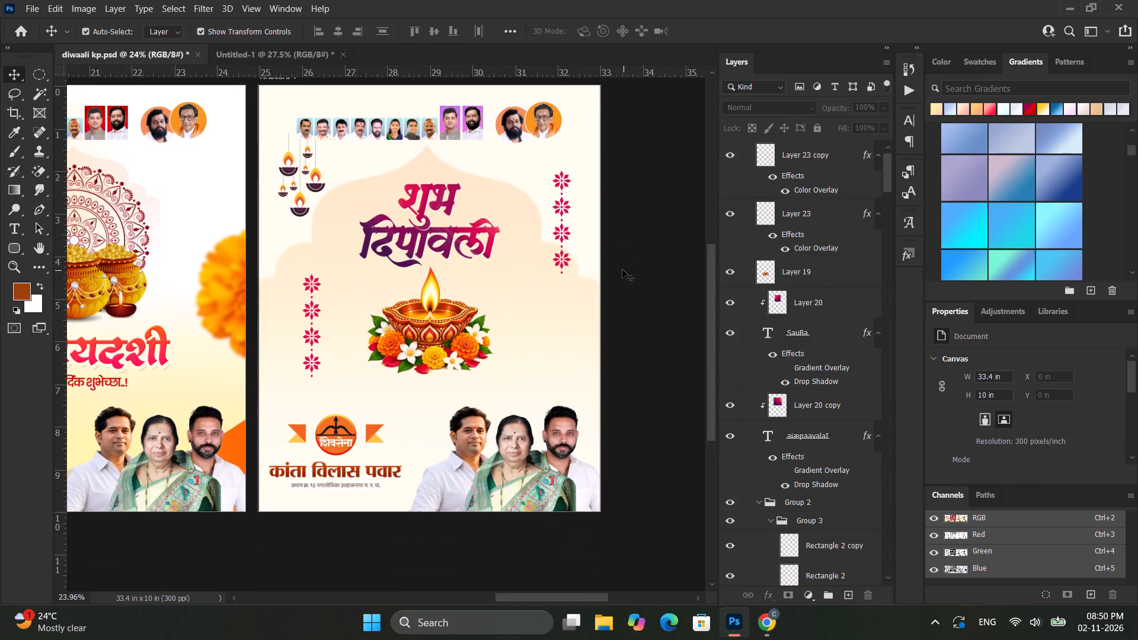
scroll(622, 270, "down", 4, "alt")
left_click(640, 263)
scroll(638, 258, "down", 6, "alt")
Delete the crimson flower border copy on the right side of the शुभ दिपावली lettering on Artboard 4.
scroll(596, 258, "up", 3)
scroll(592, 261, "up", 1, "alt")
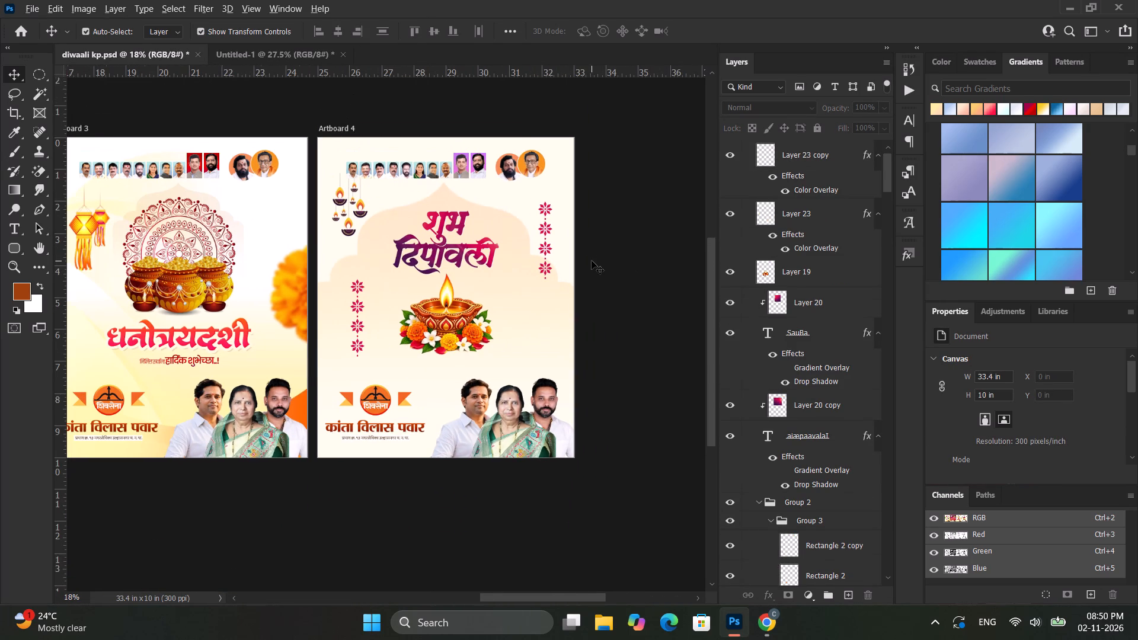
scroll(592, 261, "up", 10, "alt")
left_click(517, 187)
key("Delete")
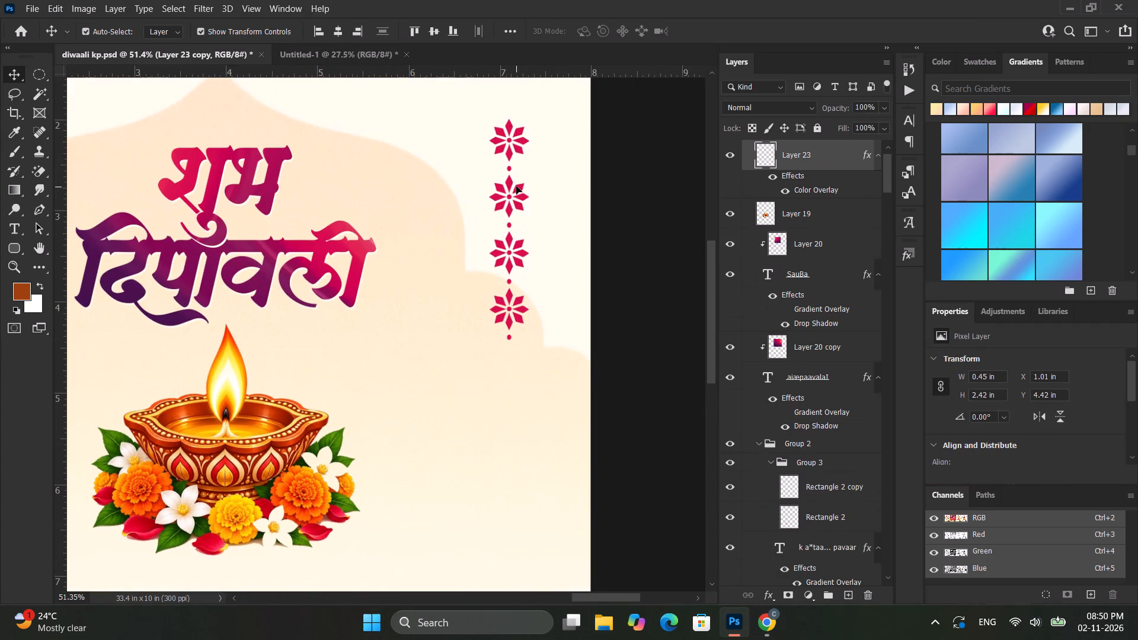
scroll(515, 191, "down", 5)
scroll(515, 197, "down", 12, "alt")
left_click(596, 280)
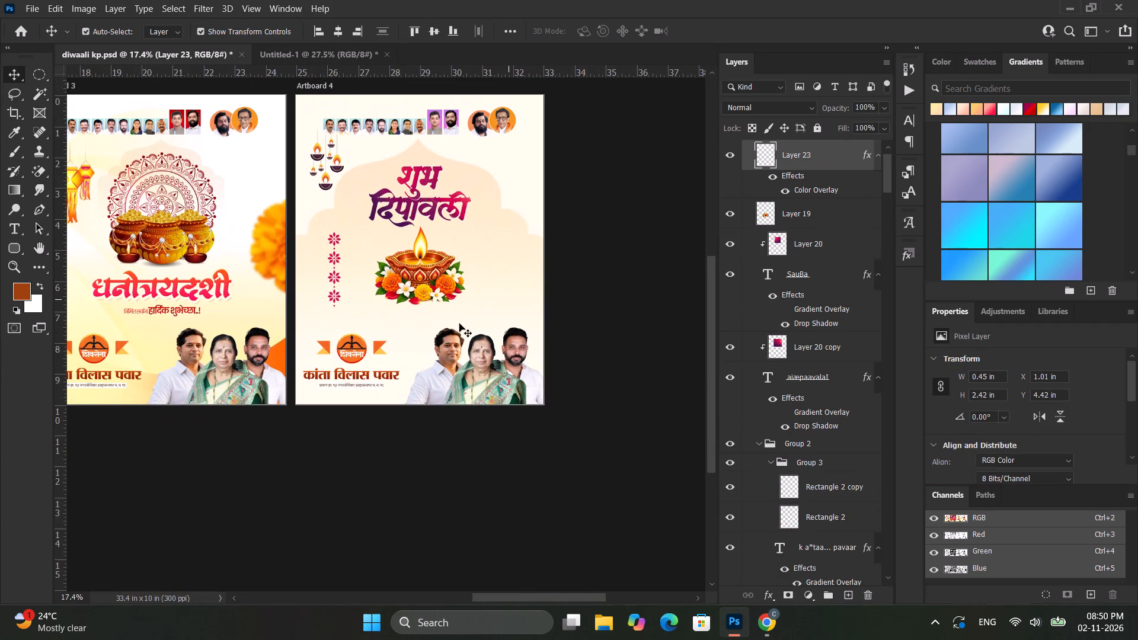
Delete the remaining crimson flower border to the left of the diya on Artboard 4.
scroll(442, 313, "up", 3, "alt")
left_click(299, 216)
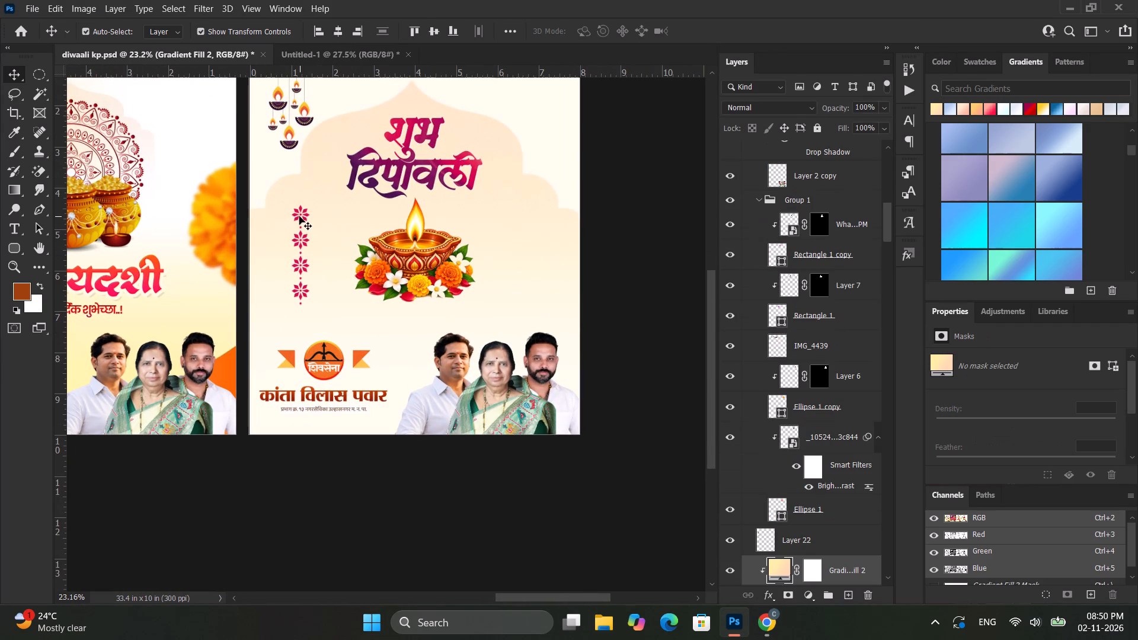
left_click(302, 216)
left_click(305, 213)
left_click(305, 212)
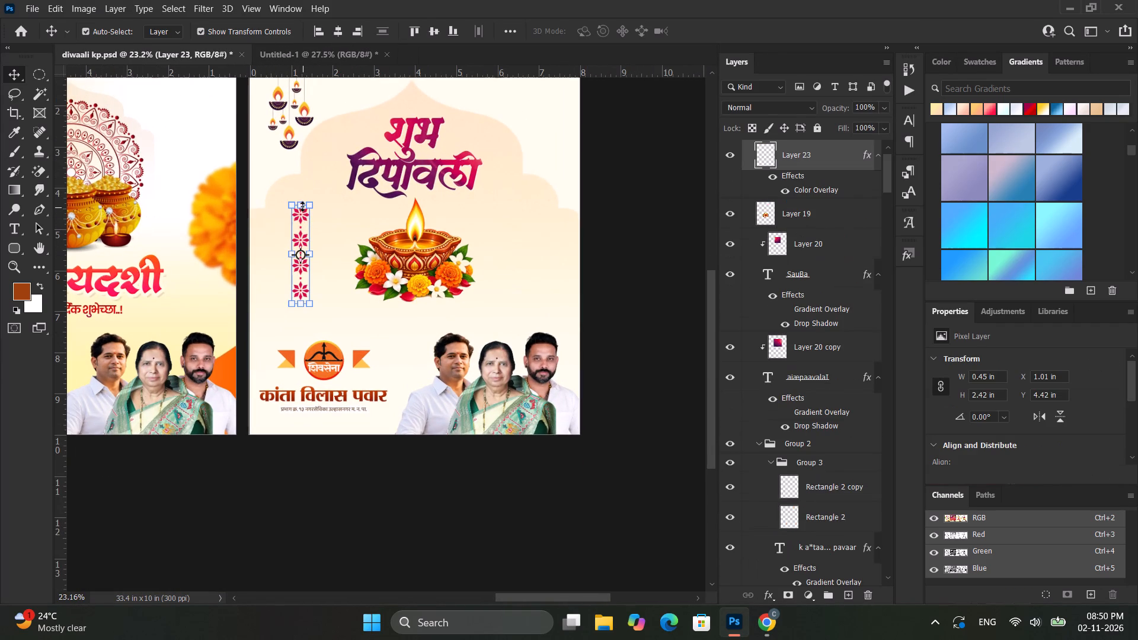
key("Delete")
left_click(621, 188)
scroll(613, 194, "down", 4, "alt")
scroll(621, 196, "up", 8)
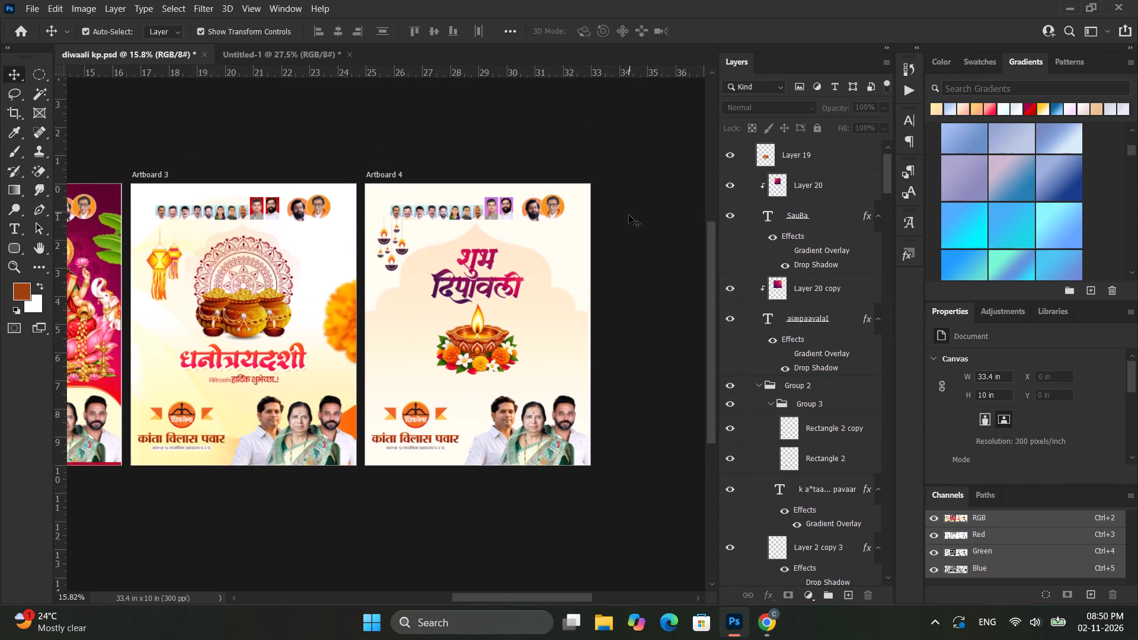
Move the hanging diyas on Artboard 4 slightly inward and down to about X 0.55 in, Y 1.28 in.
scroll(629, 215, "up", 5)
scroll(216, 311, "up", 4, "alt")
left_click(335, 229)
left_click(359, 221)
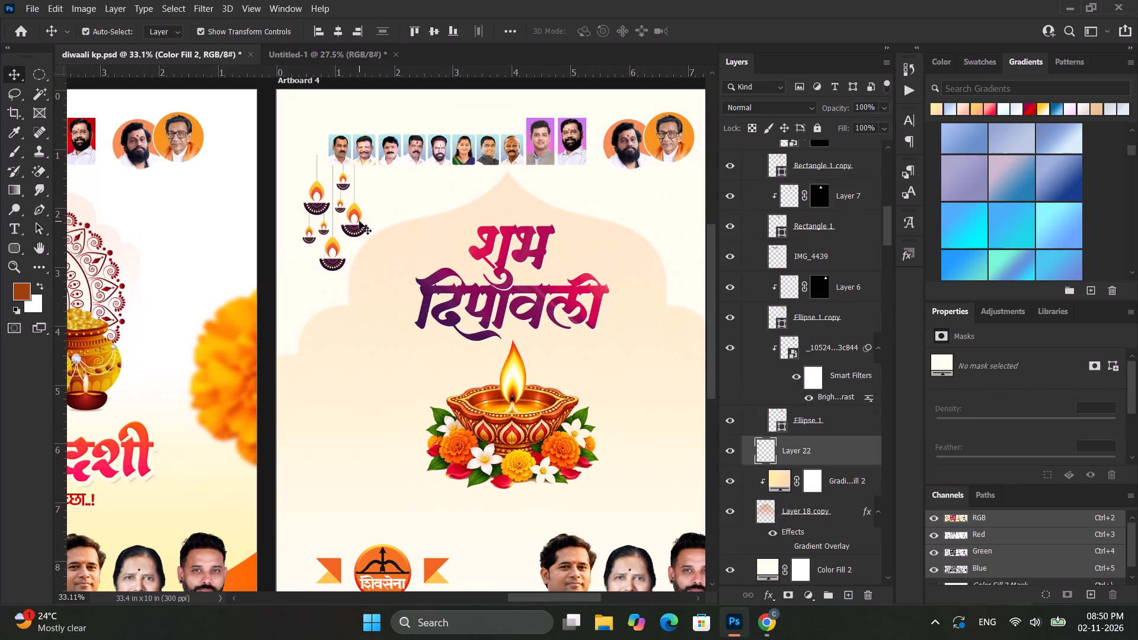
left_click_drag(351, 231, 359, 241)
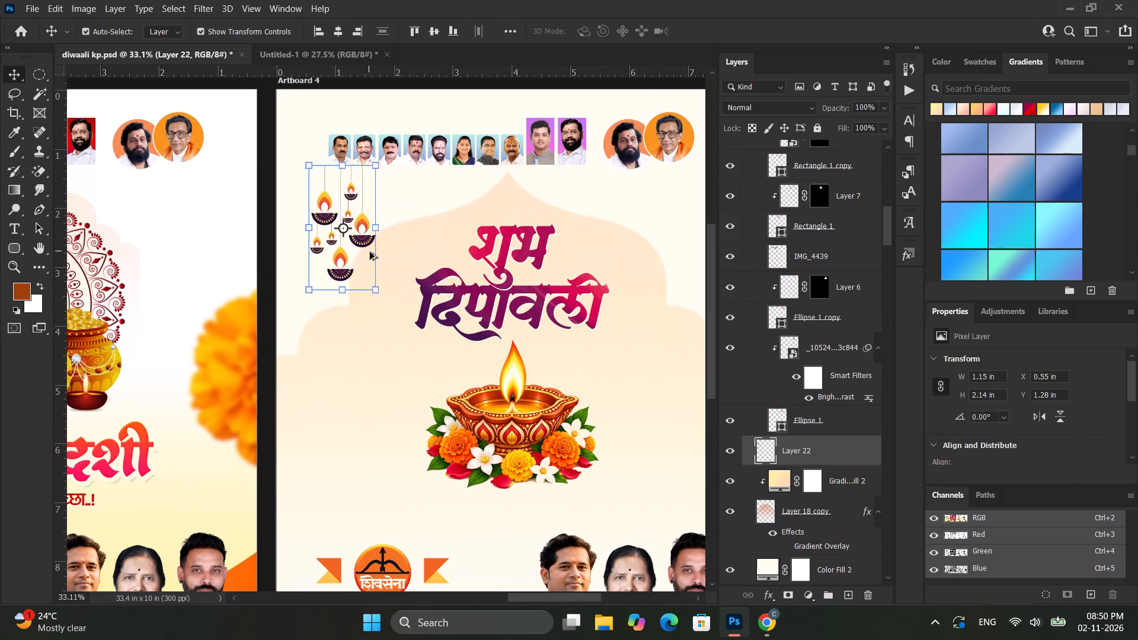
scroll(370, 254, "down", 5, "alt")
left_click(641, 229)
scroll(656, 271, "down", 7, "alt")
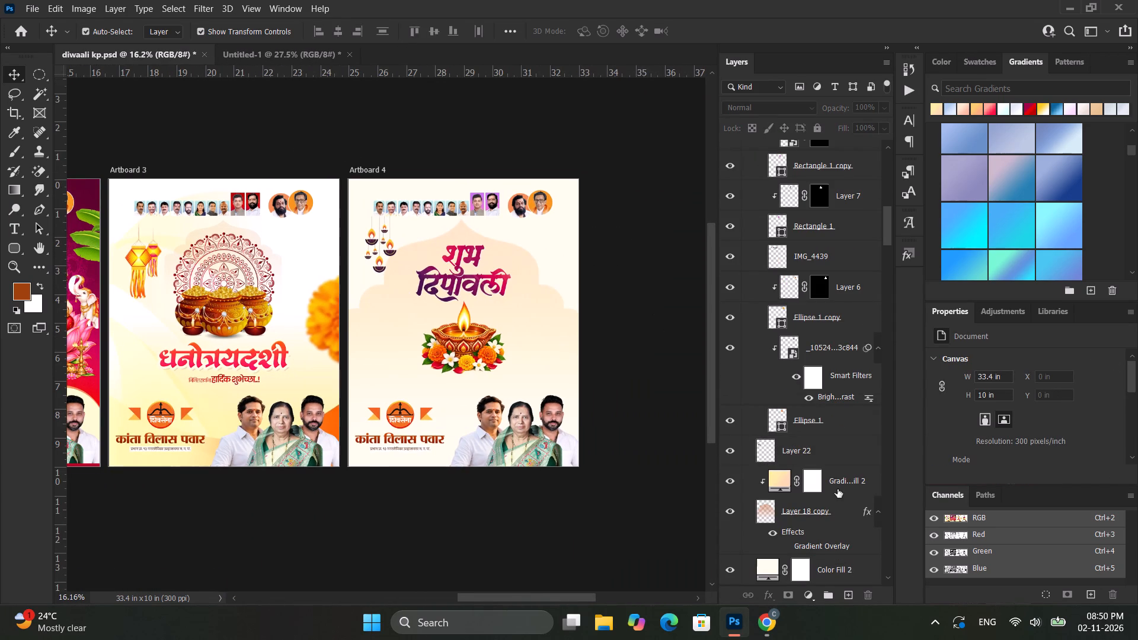
Switch to Pinterest in Chrome and browse the related pins and home feed for another decoration for the Diwali poster.
left_click(766, 638)
scroll(452, 308, "down", 4)
scroll(452, 308, "up", 3)
scroll(451, 308, "down", 2)
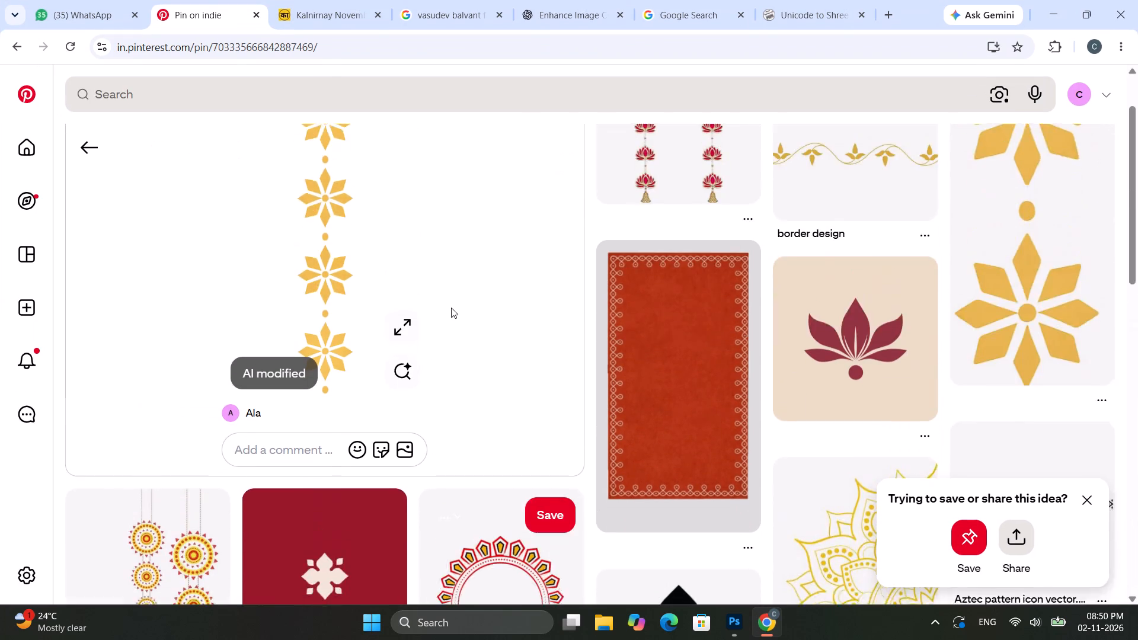
scroll(451, 308, "down", 1)
scroll(400, 300, "down", 2)
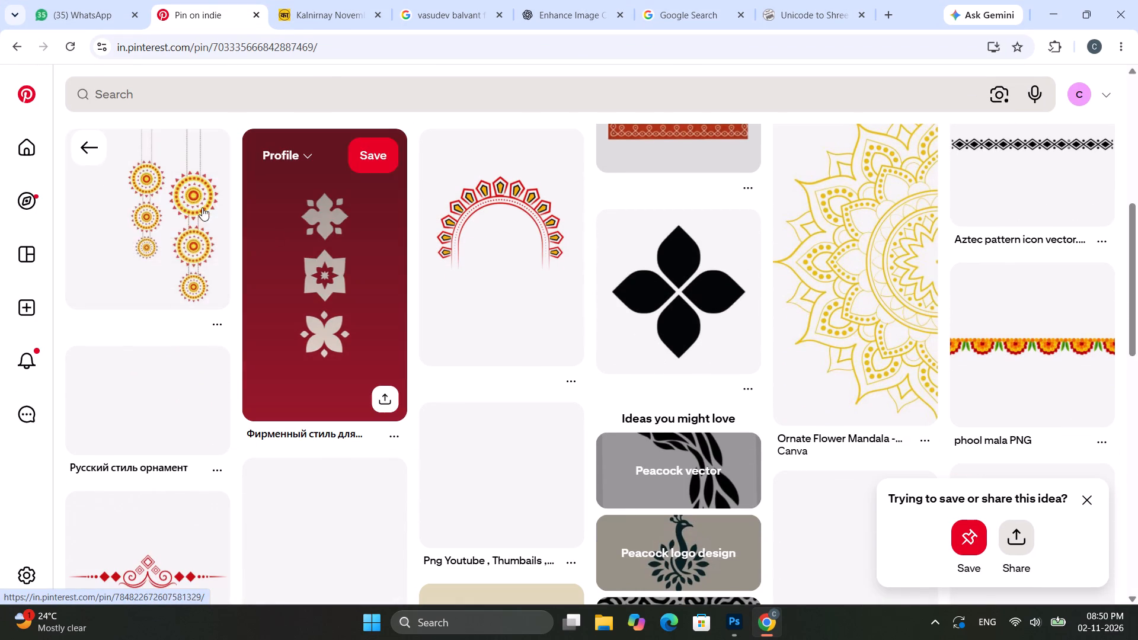
left_click(31, 150)
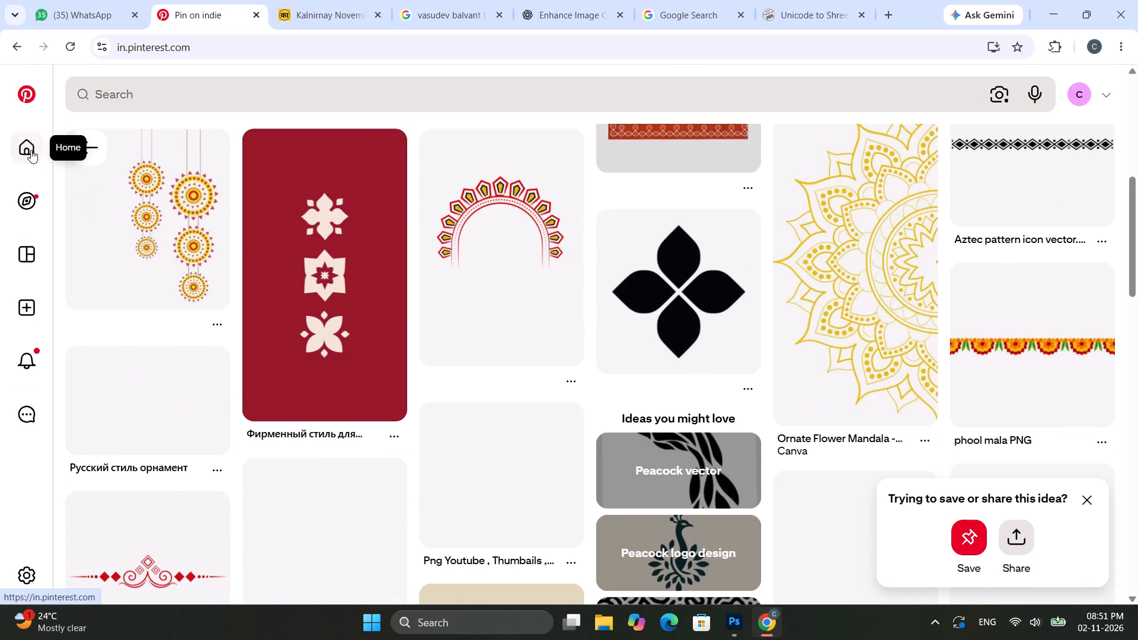
scroll(396, 338, "down", 3)
scroll(220, 329, "down", 2)
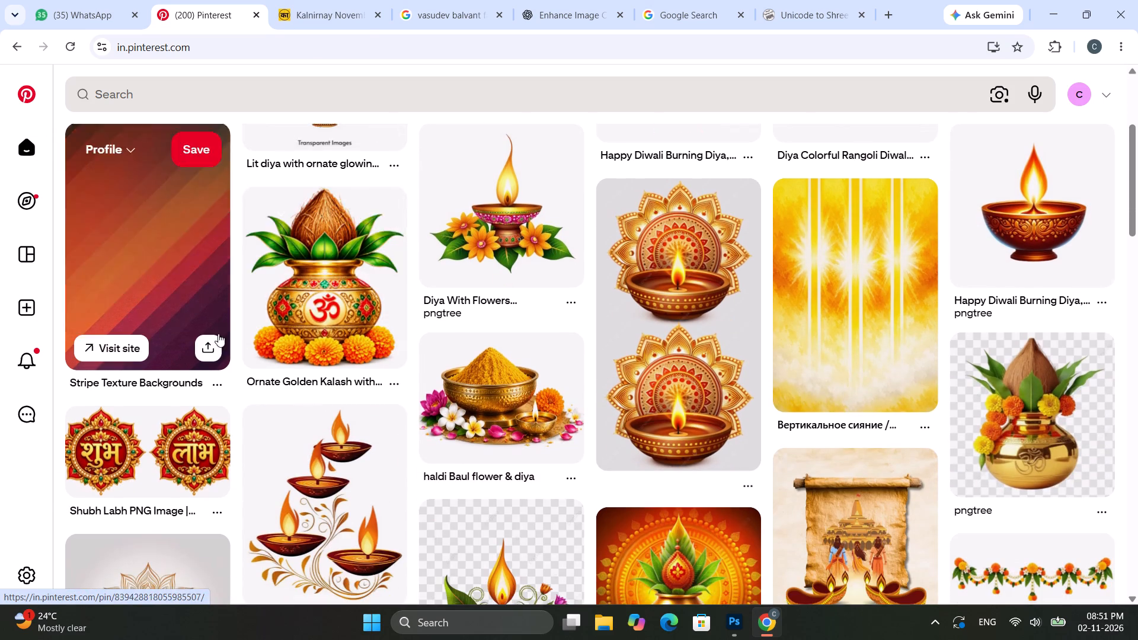
scroll(218, 334, "down", 4)
scroll(217, 331, "up", 11)
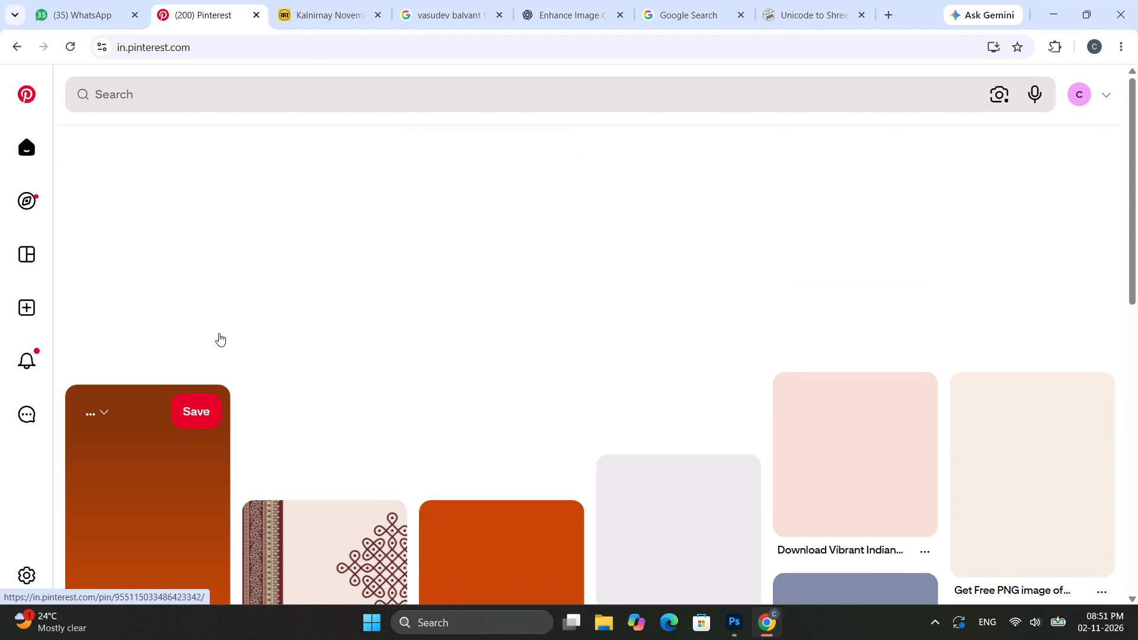
scroll(219, 333, "up", 2)
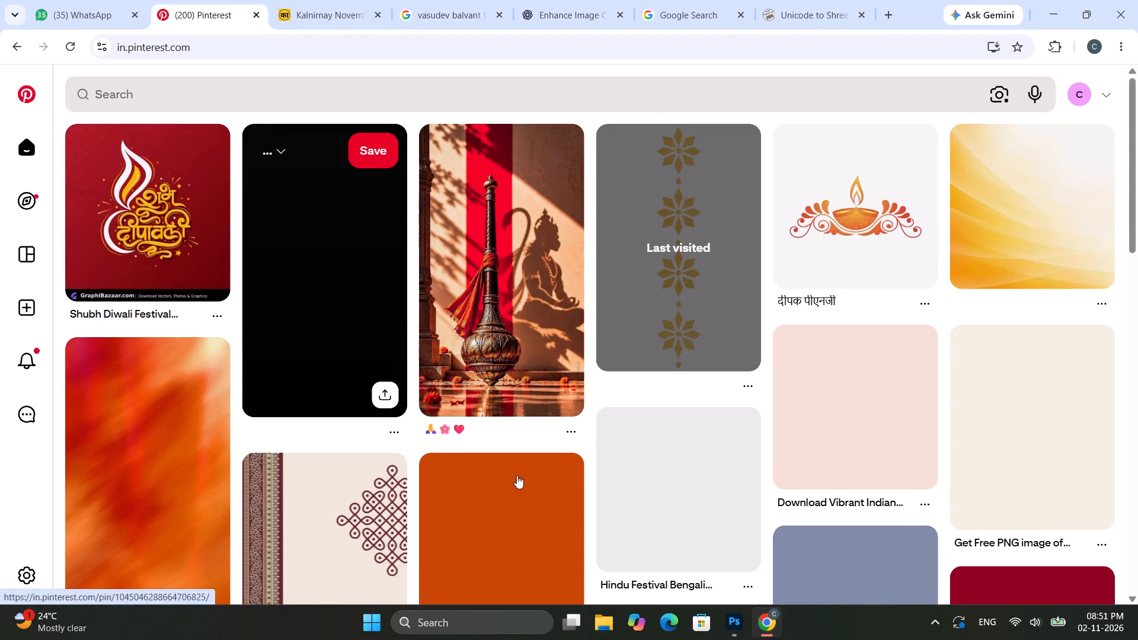
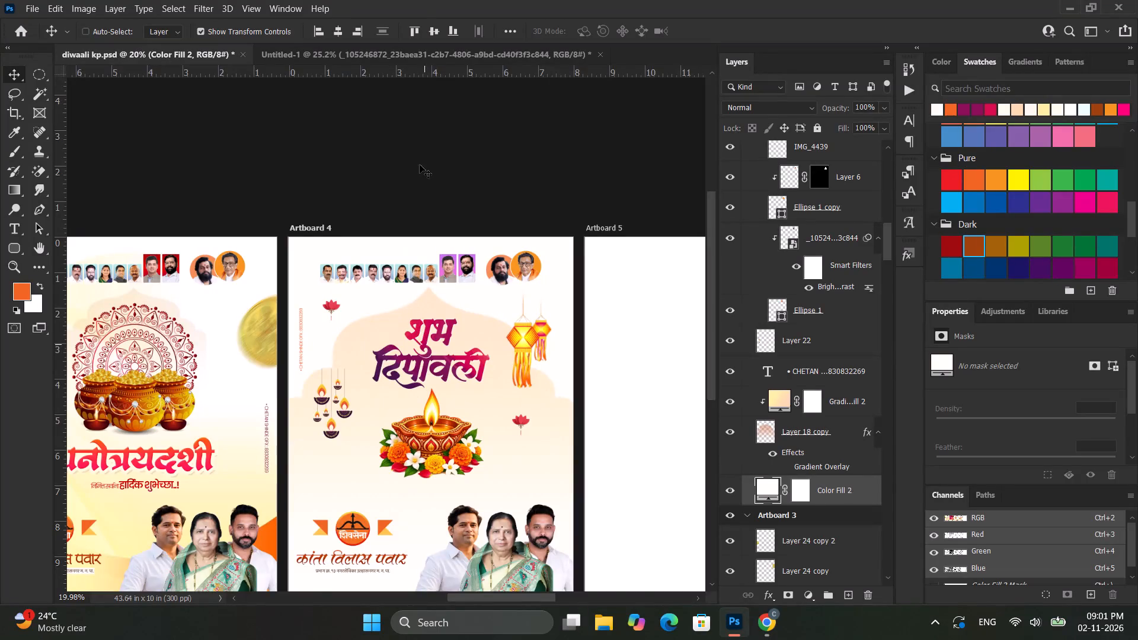
Recolour Artboard 4's Color Fill 2 background with the pale cream sampled from the background of Artboard 1.
left_click(425, 159)
scroll(430, 187, "down", 5, "alt")
scroll(431, 201, "up", 17, "ctrl")
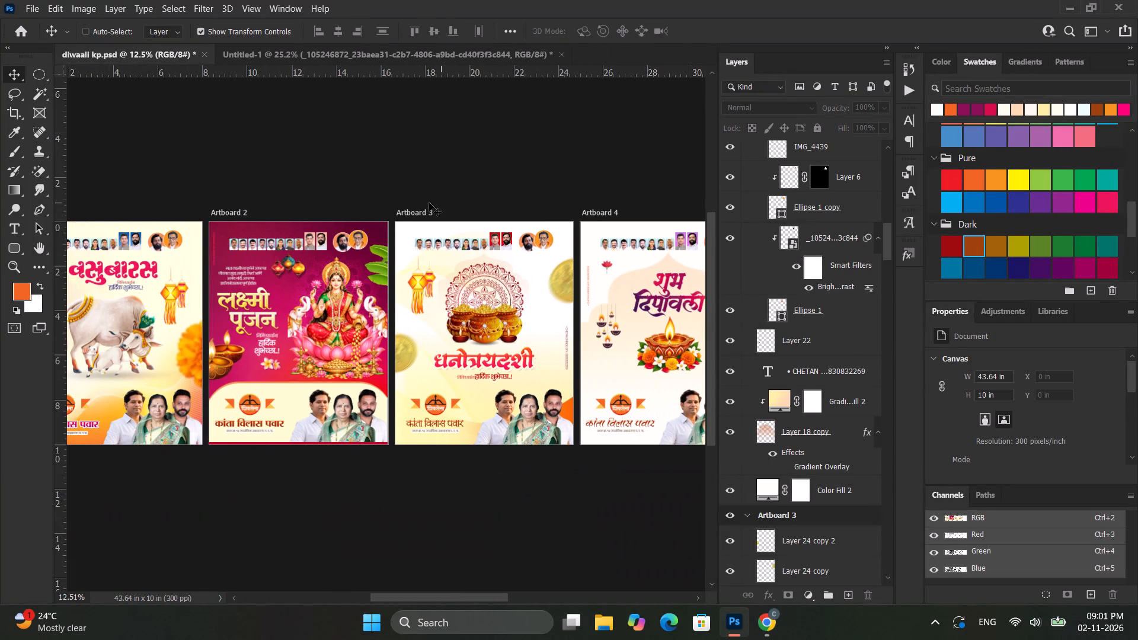
scroll(429, 203, "up", 1, "ctrl")
scroll(429, 203, "down", 2)
double_click(765, 492)
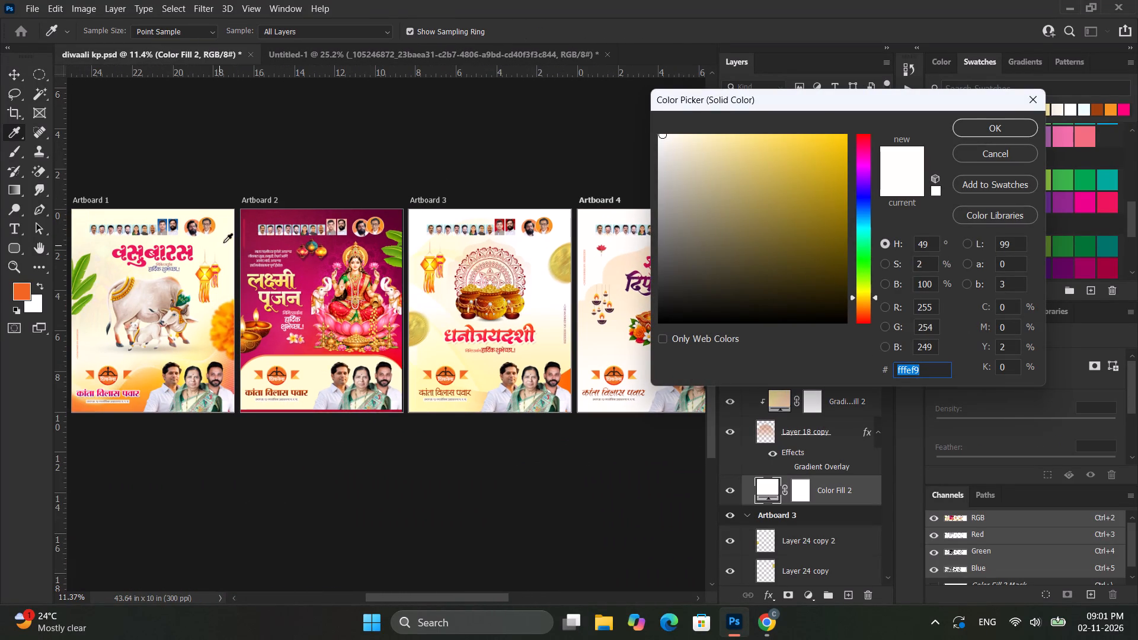
left_click(225, 241)
left_click(987, 123)
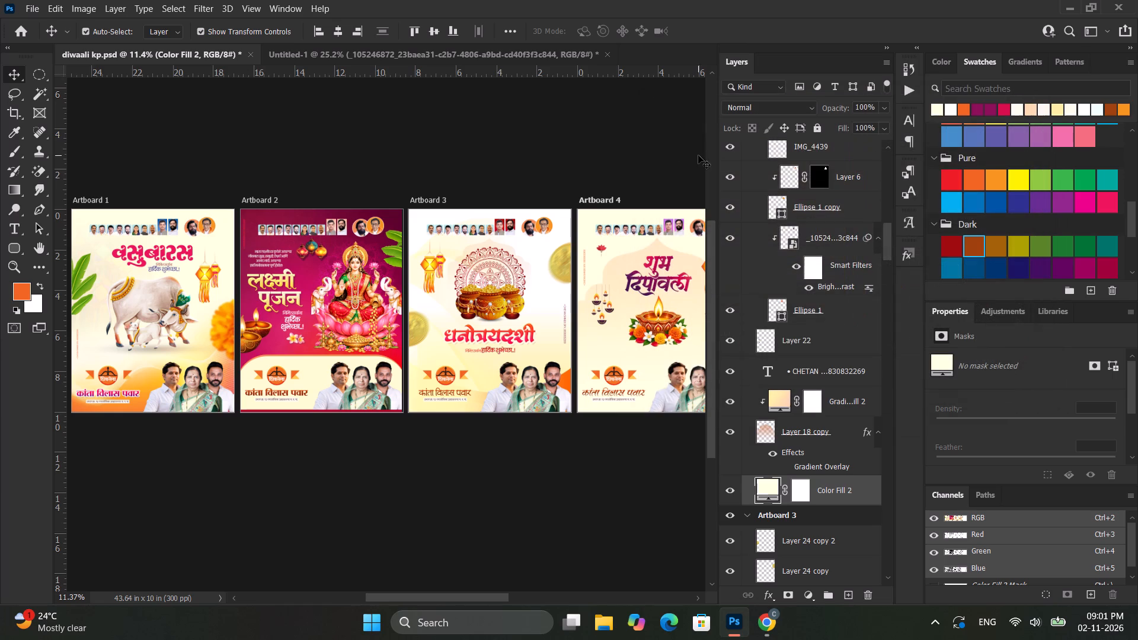
Shift the pair of hanging lanterns on Artboard 4 very slightly upward.
left_click(654, 140)
scroll(629, 227, "up", 5, "alt")
scroll(631, 226, "down", 13, "ctrl")
scroll(616, 232, "down", 7, "alt")
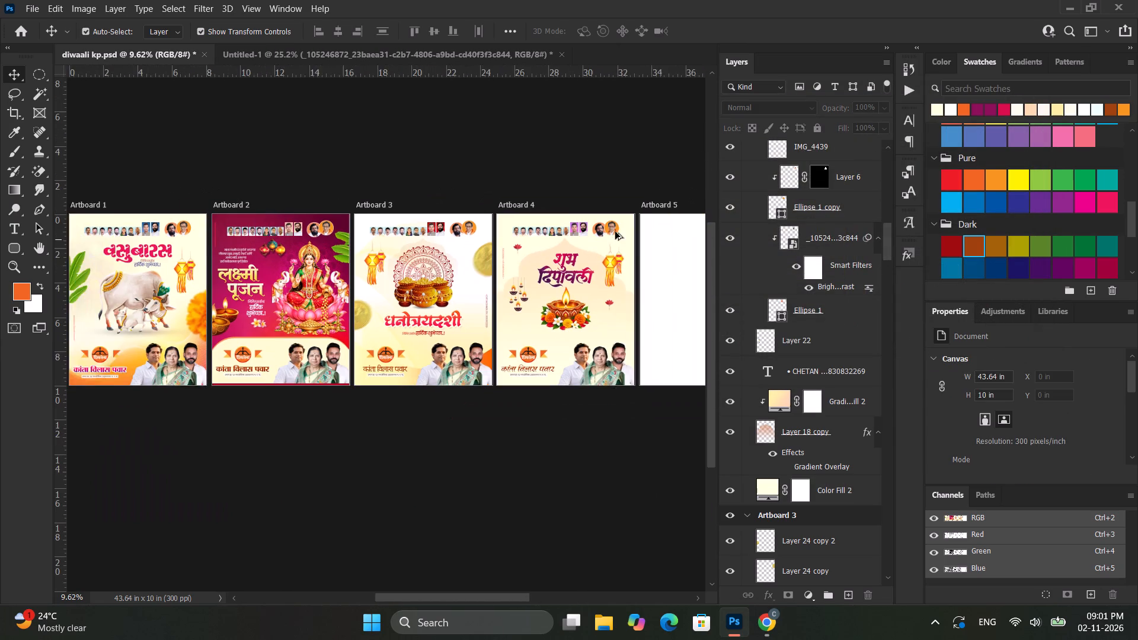
scroll(615, 241, "down", 5, "ctrl")
left_click(642, 455)
scroll(571, 360, "up", 15, "alt")
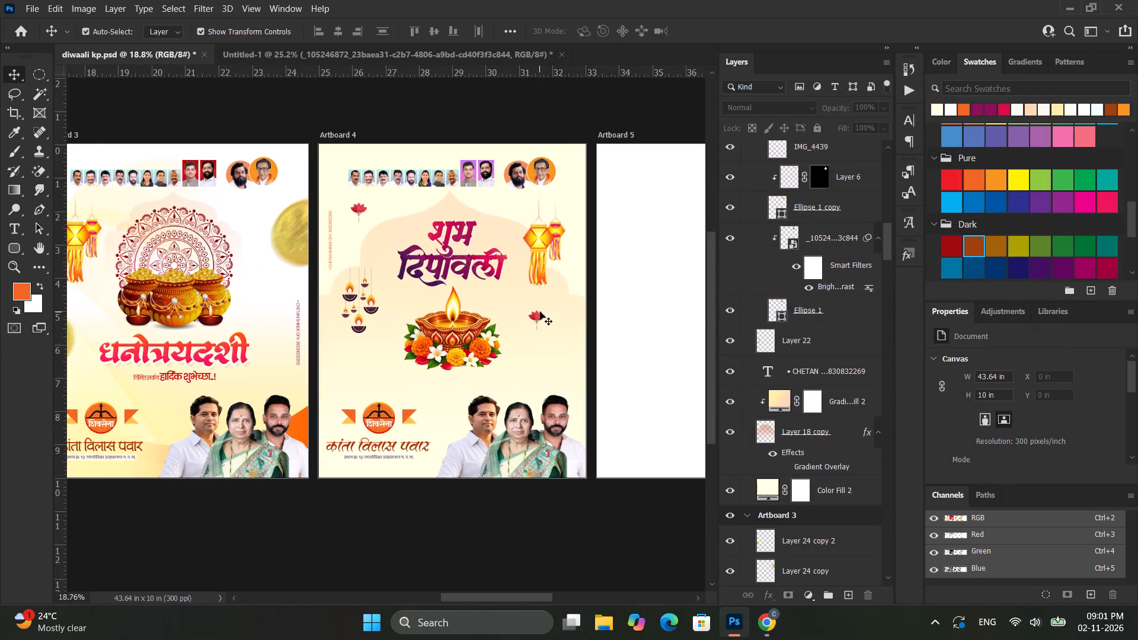
scroll(540, 312, "up", 16, "alt")
left_click(577, 275)
left_click_drag(573, 257, 575, 251)
left_click(522, 452)
scroll(529, 451, "down", 5)
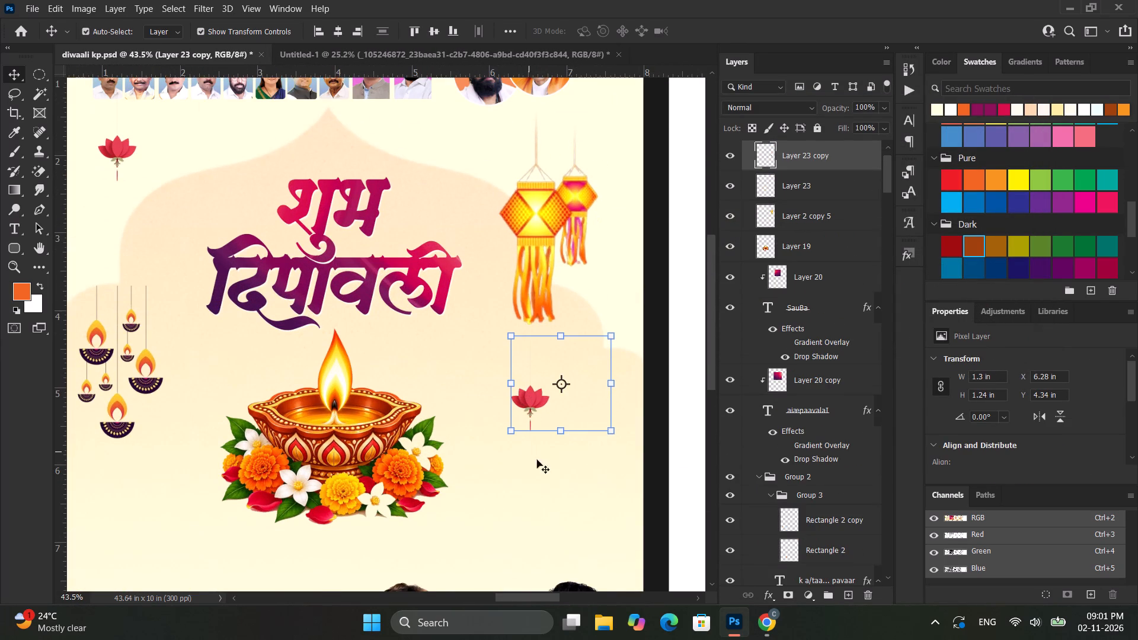
scroll(557, 501, "down", 20)
scroll(559, 473, "down", 5)
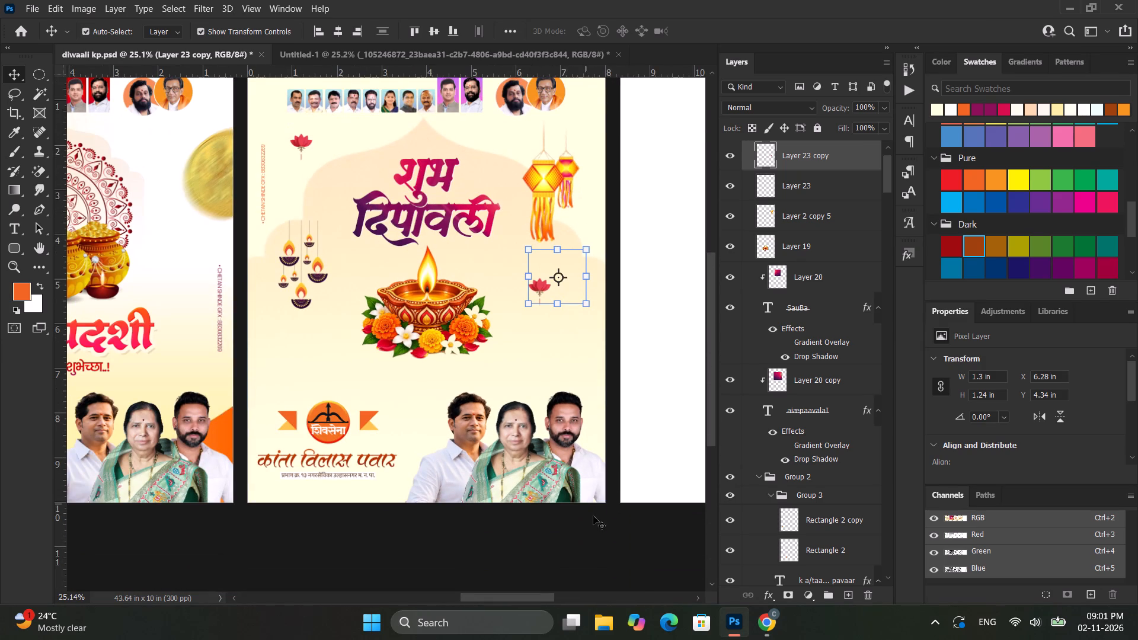
left_click(597, 537)
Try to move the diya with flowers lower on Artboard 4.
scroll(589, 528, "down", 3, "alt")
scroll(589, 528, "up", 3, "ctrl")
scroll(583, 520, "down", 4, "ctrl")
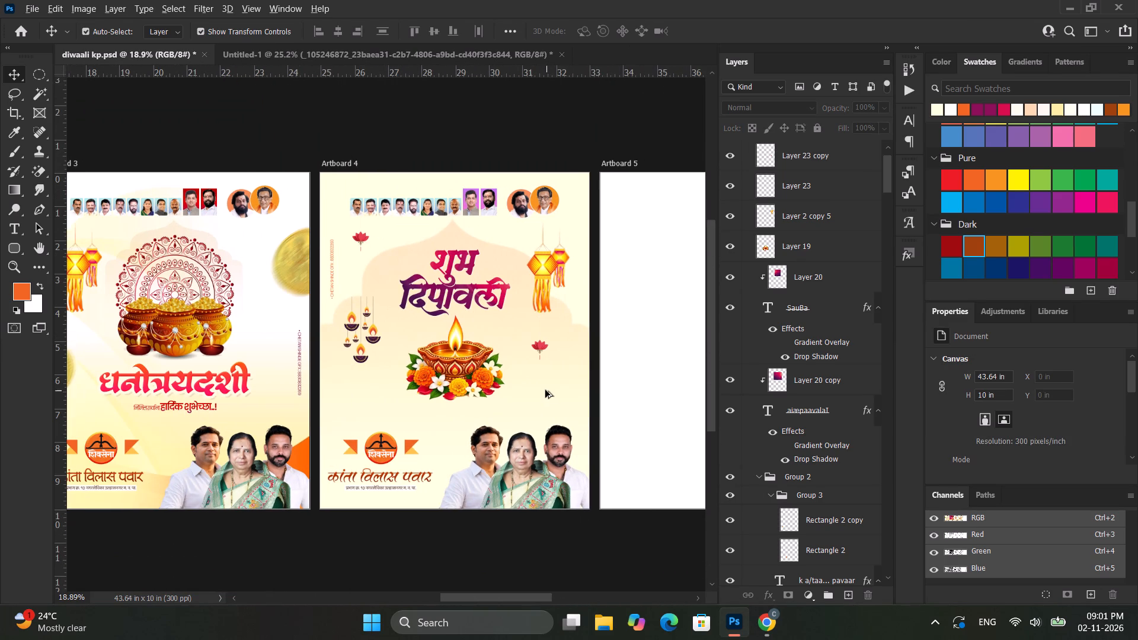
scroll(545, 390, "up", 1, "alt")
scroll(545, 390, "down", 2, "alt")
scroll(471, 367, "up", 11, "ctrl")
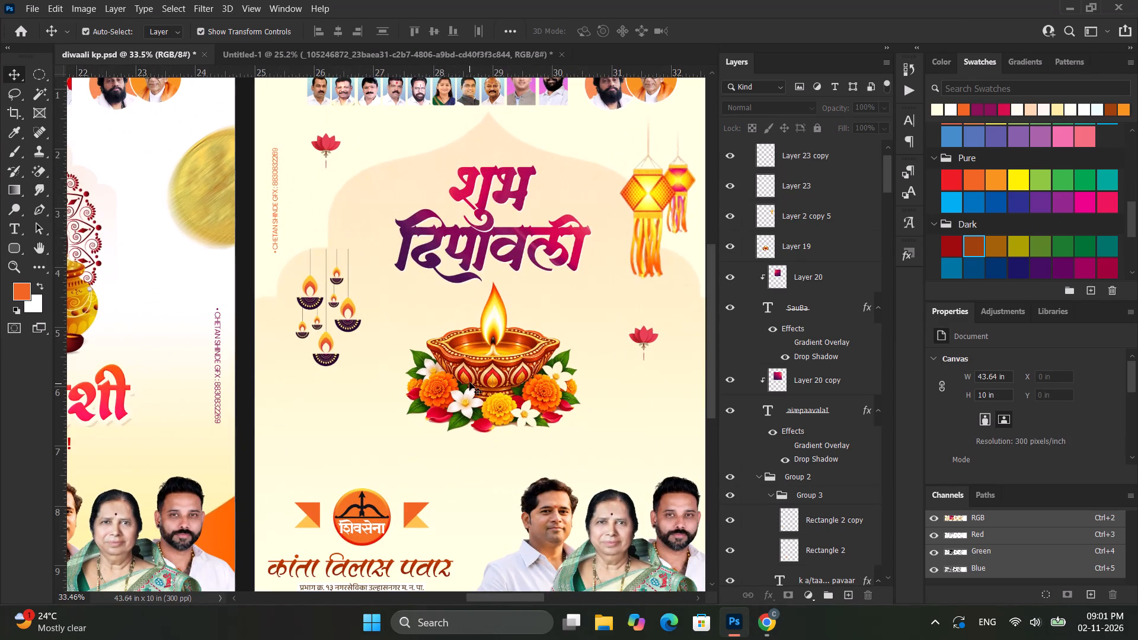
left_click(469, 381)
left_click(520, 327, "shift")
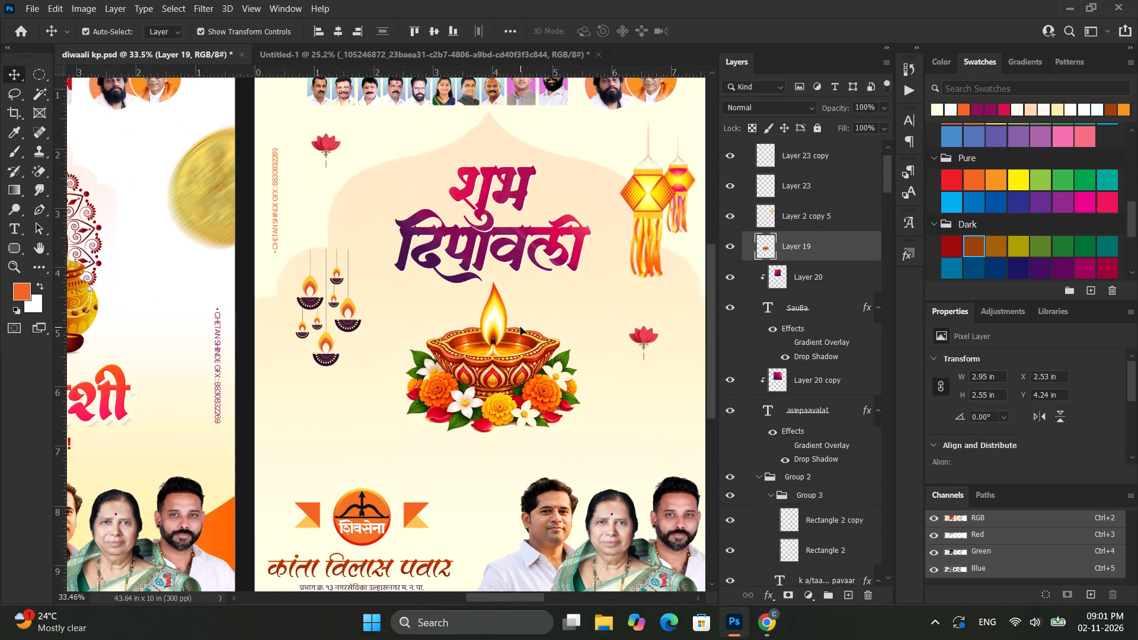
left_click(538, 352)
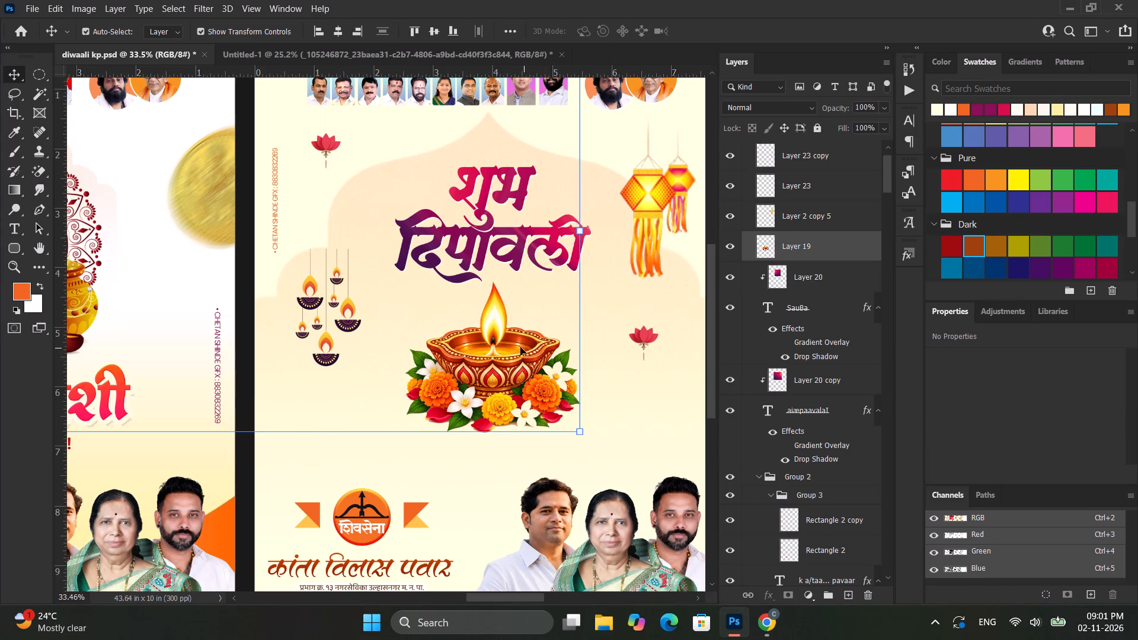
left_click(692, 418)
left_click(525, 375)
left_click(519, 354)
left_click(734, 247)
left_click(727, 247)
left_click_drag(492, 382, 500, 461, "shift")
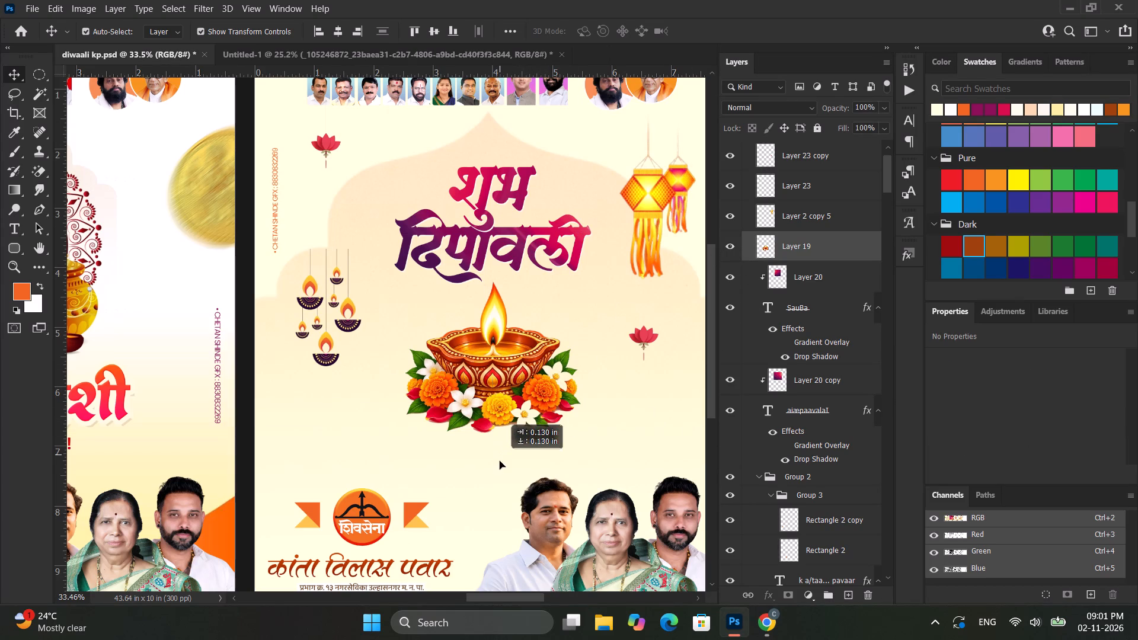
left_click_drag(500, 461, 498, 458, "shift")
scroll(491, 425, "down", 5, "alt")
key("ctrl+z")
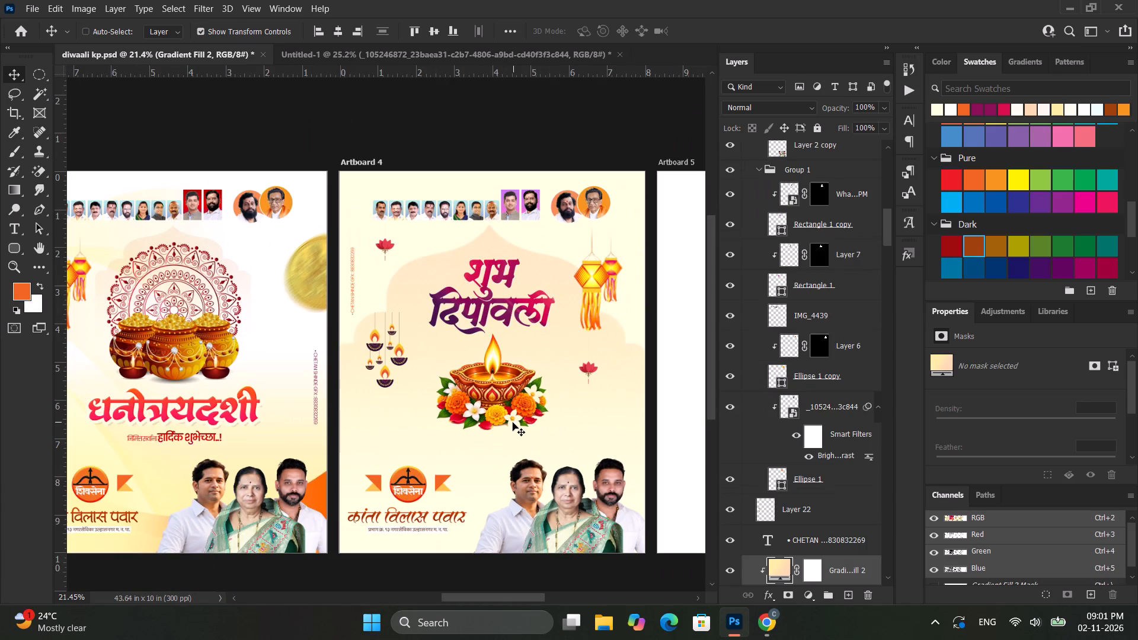
Move the diya with flowers on Artboard 4 down to a Y position of 4.36 in.
left_click(622, 135)
left_click(500, 376)
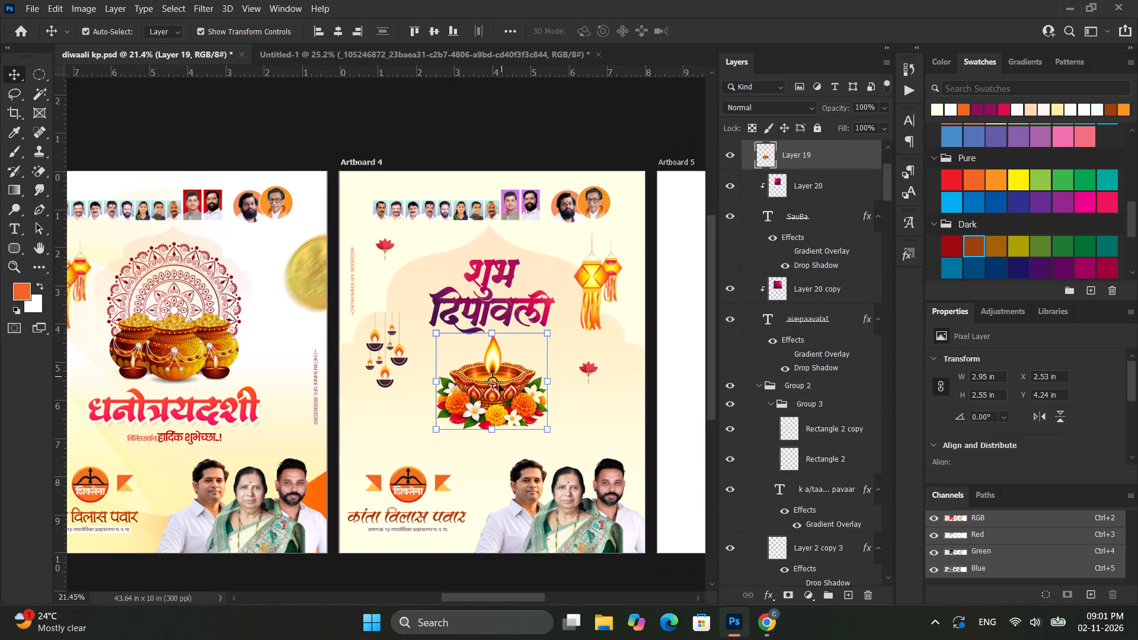
left_click(519, 390, "shift")
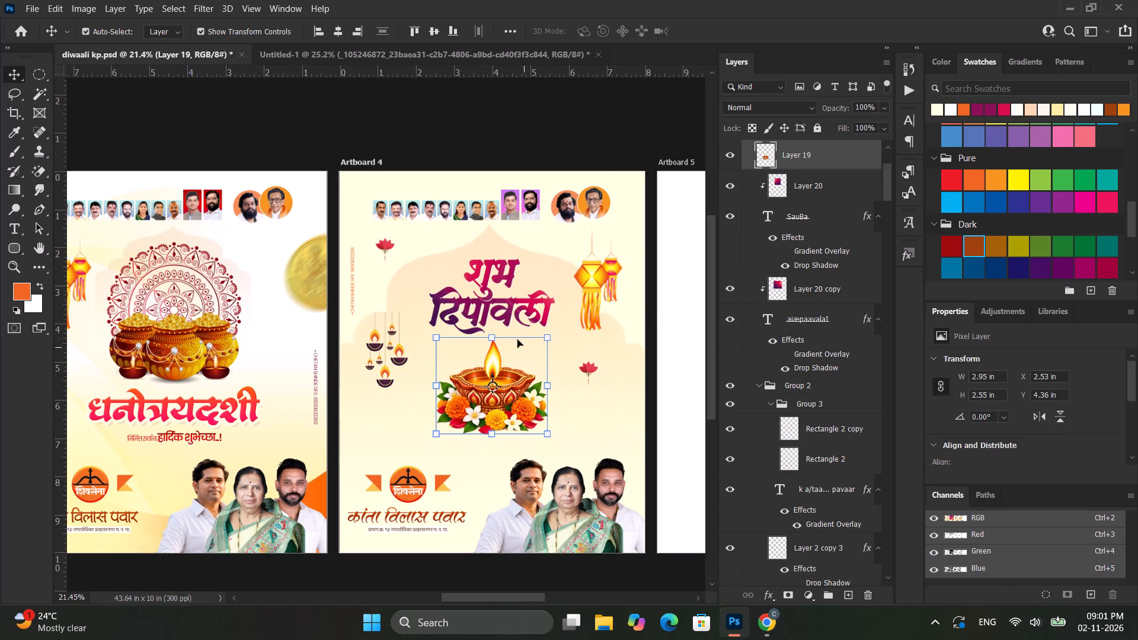
Link the शुभ दिपावली title's two text layers with Layer 20 and Layer 20 copy, and nudge the linked title slightly down.
left_click(517, 290)
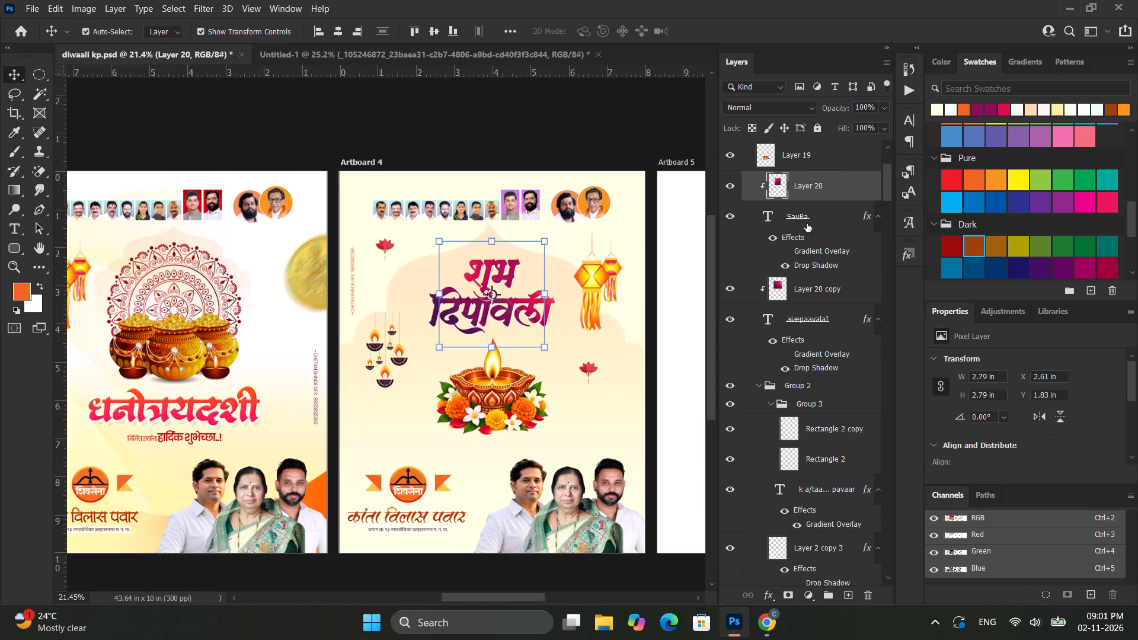
left_click(818, 324, "shift")
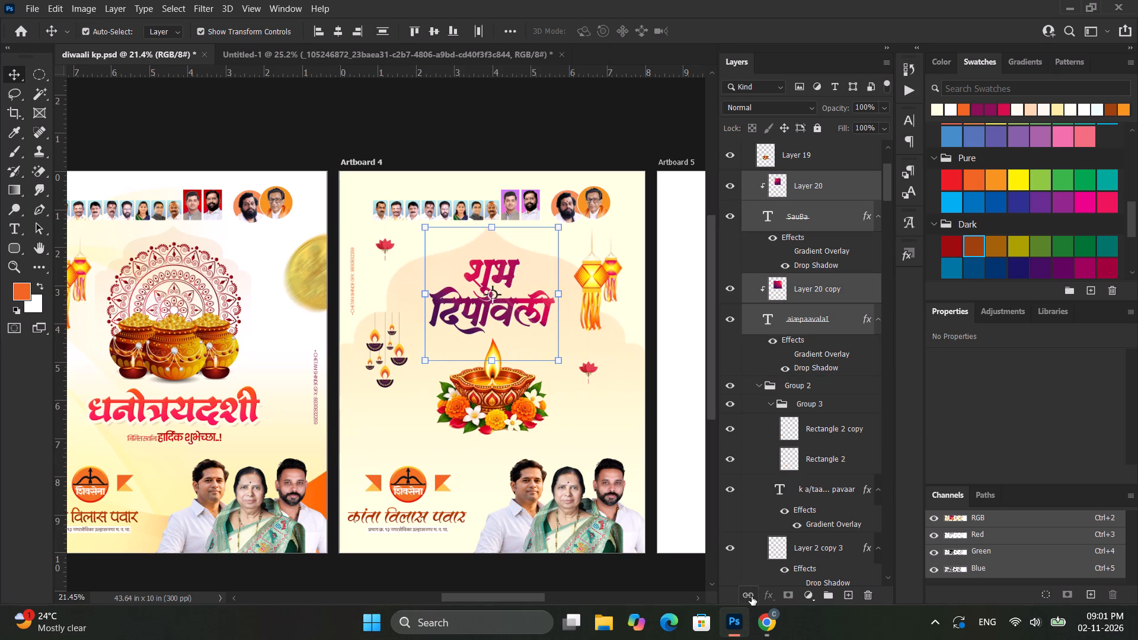
left_click(752, 597)
key("shift+Down")
key("shift+Down")
key("shift+Down")
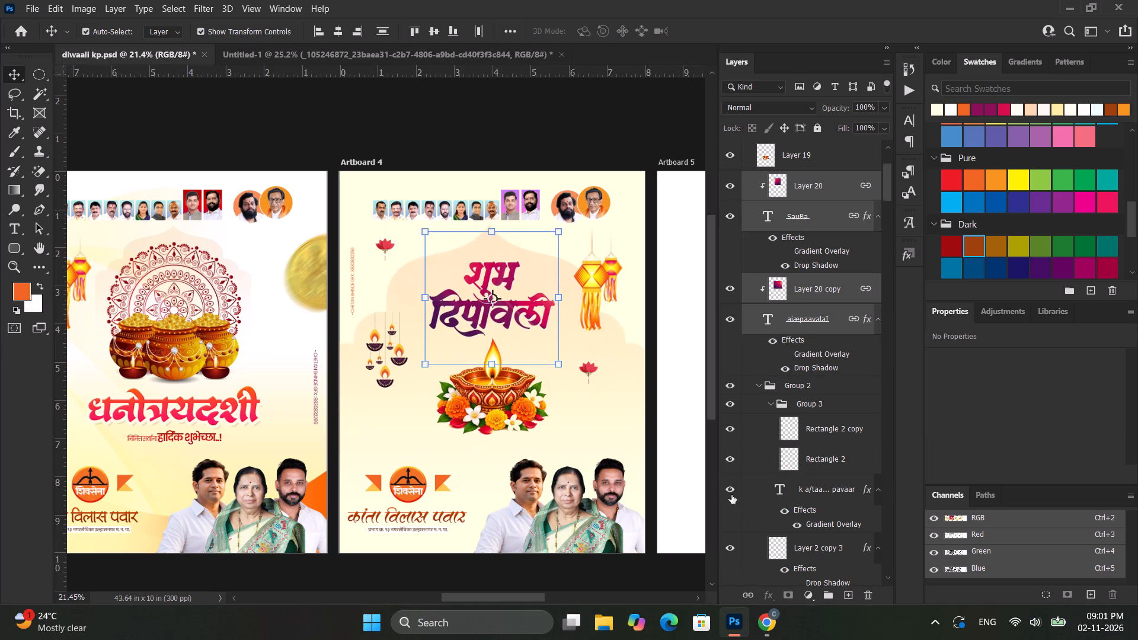
key("shift+Down")
Scale the linked शुभ दिपावली title up to 110.62% about its centre.
left_click_drag(560, 225, 570, 220, "alt")
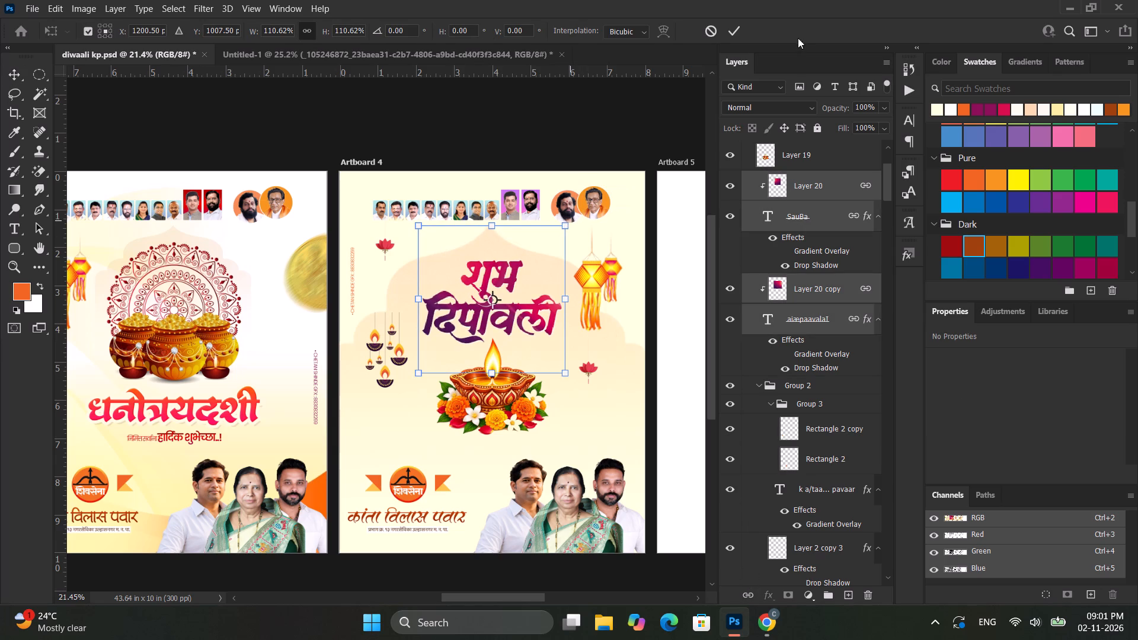
left_click(730, 31)
left_click(627, 121)
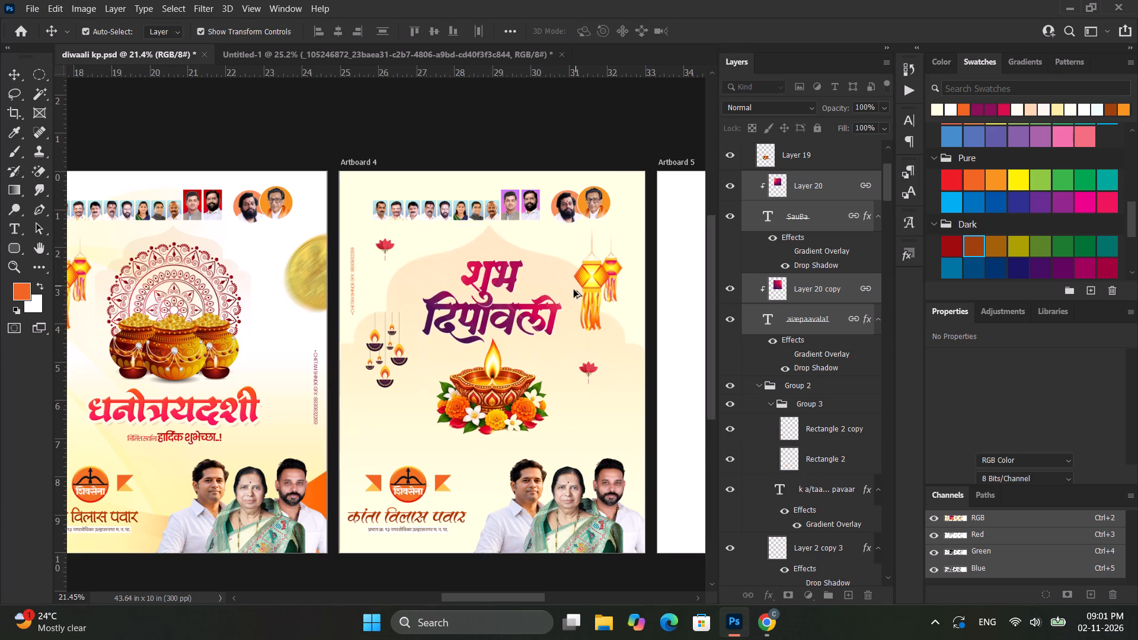
Examine the revised Artboard 4 poster up close and from a distance beside its neighbouring artboards.
scroll(574, 292, "down", 16, "alt")
scroll(552, 302, "up", 4, "alt")
scroll(552, 304, "down", 4, "alt")
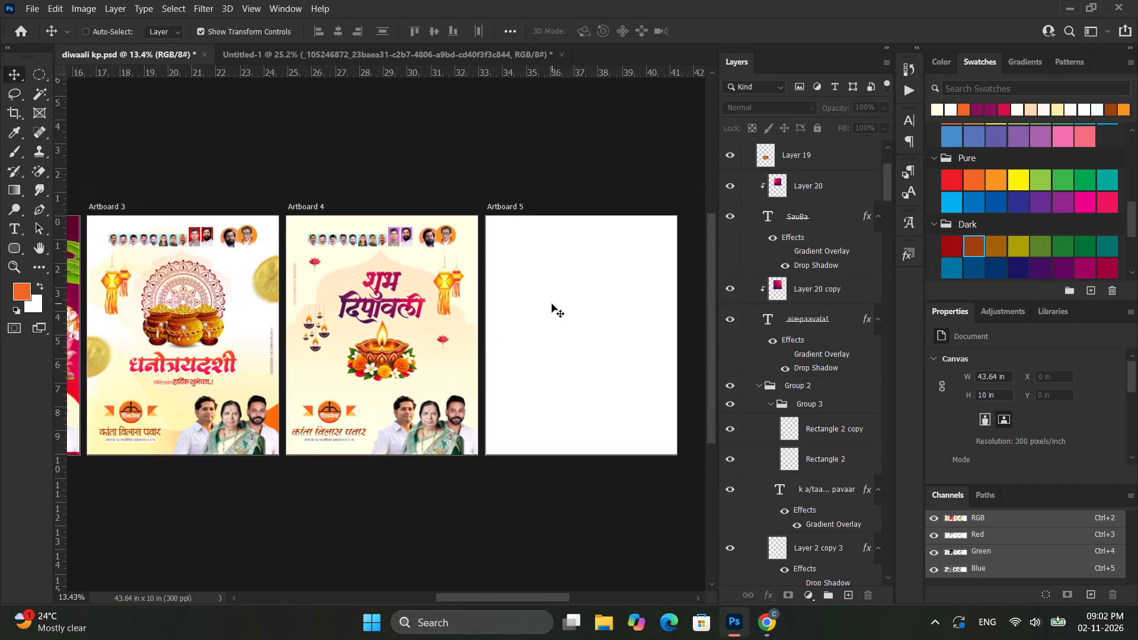
scroll(552, 304, "down", 5, "alt")
scroll(335, 270, "up", 15, "alt")
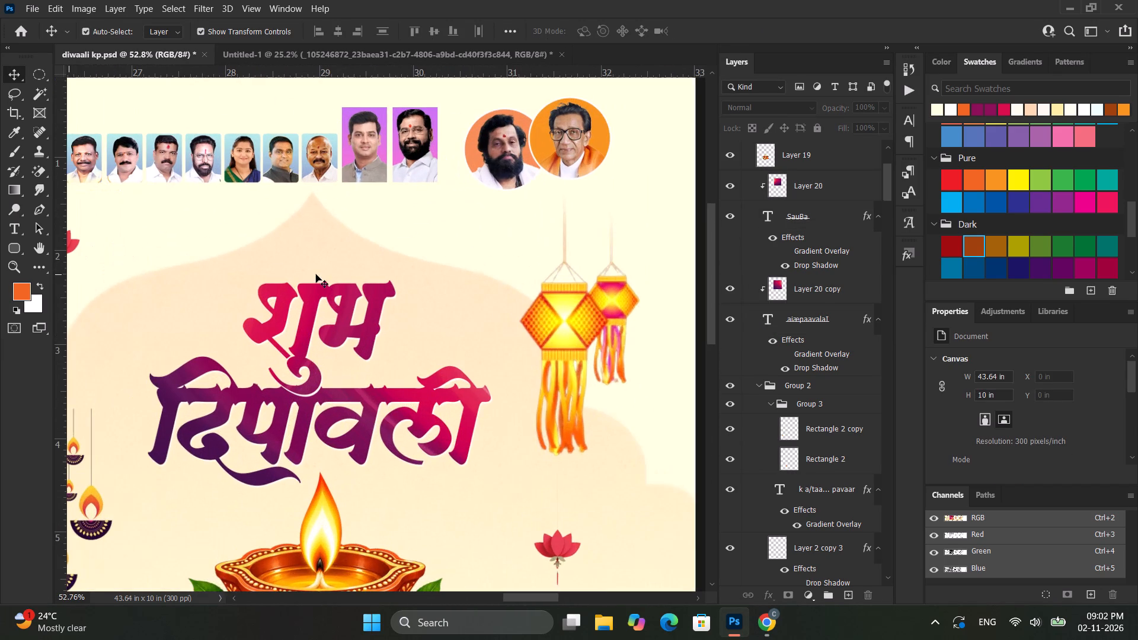
scroll(316, 274, "up", 3)
scroll(317, 275, "down", 6, "alt")
scroll(317, 275, "up", 4, "ctrl")
scroll(324, 284, "down", 8, "ctrl")
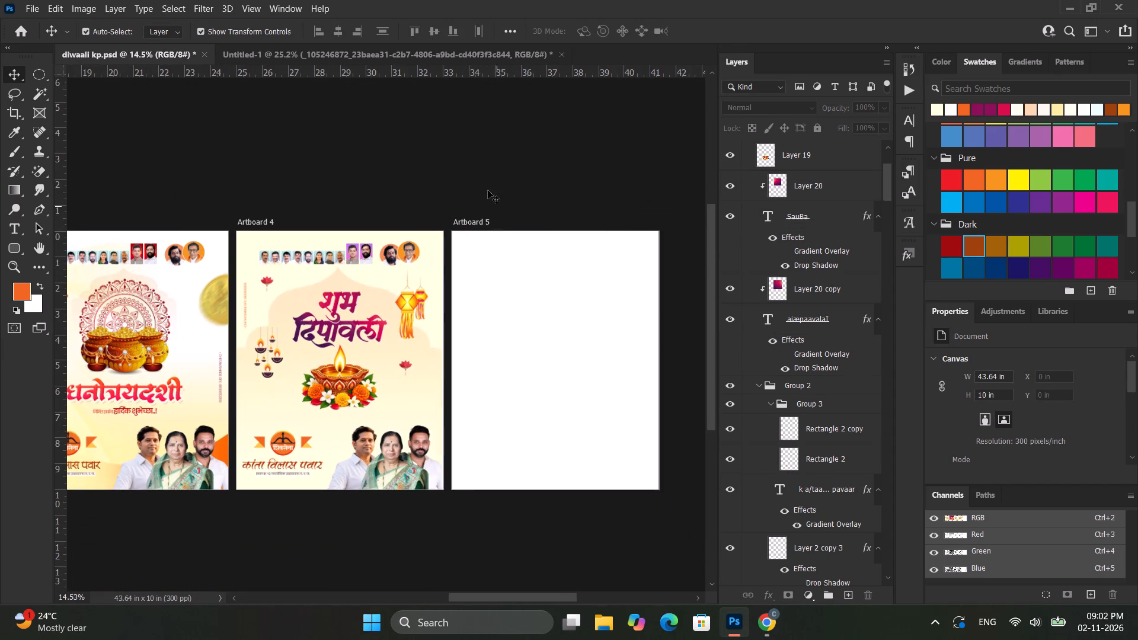
left_click(483, 160)
scroll(488, 170, "down", 3, "alt")
scroll(488, 186, "up", 17, "ctrl")
scroll(488, 186, "down", 3, "alt")
scroll(488, 186, "up", 2)
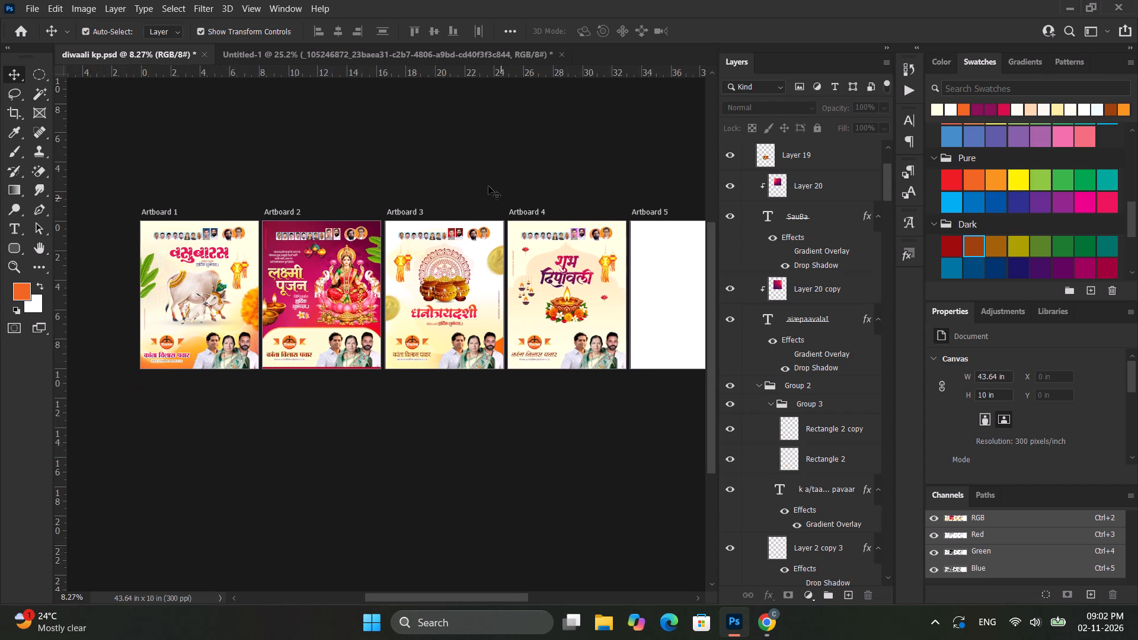
scroll(488, 186, "up", 1)
scroll(617, 257, "up", 18, "alt")
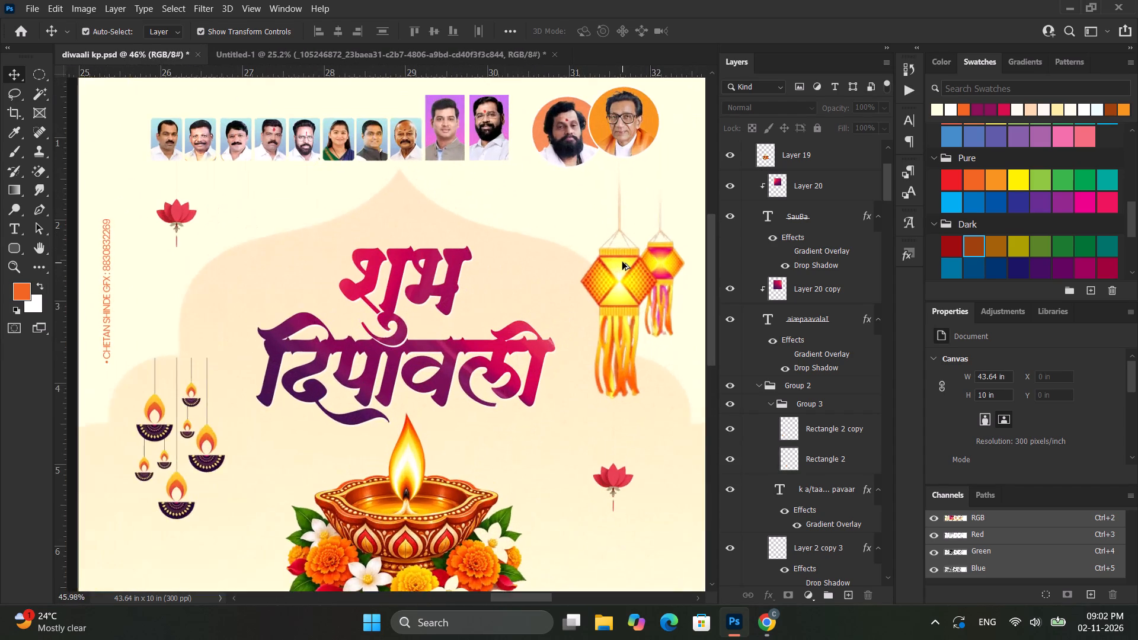
scroll(622, 262, "up", 6, "alt")
scroll(621, 262, "down", 19, "alt")
left_click(573, 125)
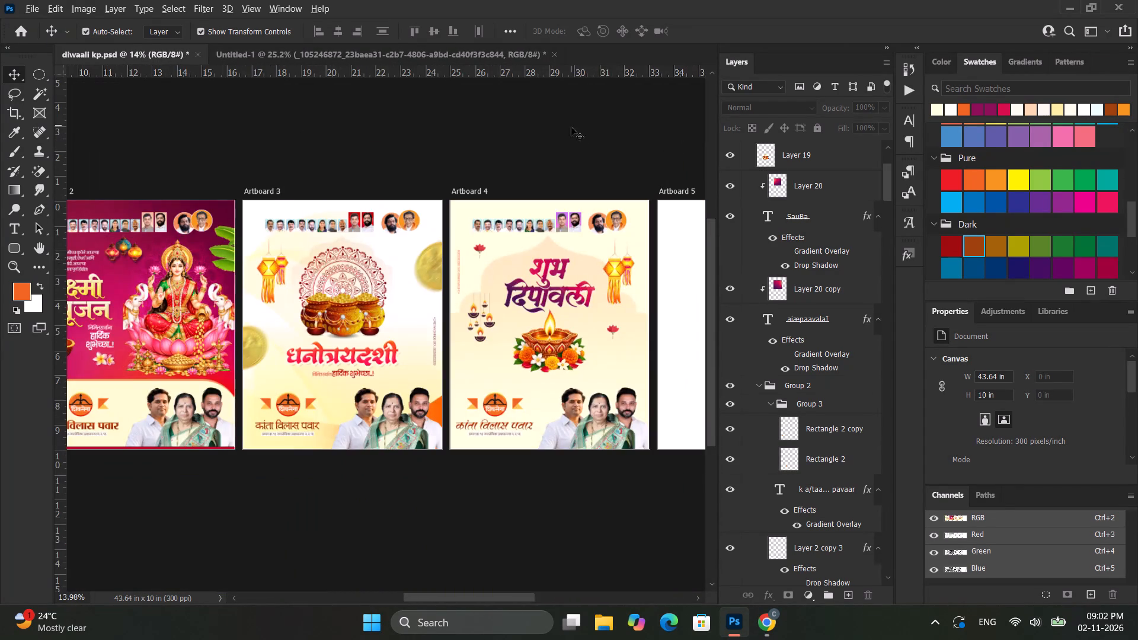
Compare the Artboard 4 layout with the other festival posters and view all five artboards full screen.
scroll(574, 133, "down", 4, "alt")
scroll(574, 133, "up", 4, "ctrl")
scroll(574, 133, "down", 5, "ctrl")
scroll(514, 207, "up", 1, "alt")
scroll(514, 207, "down", 2, "ctrl")
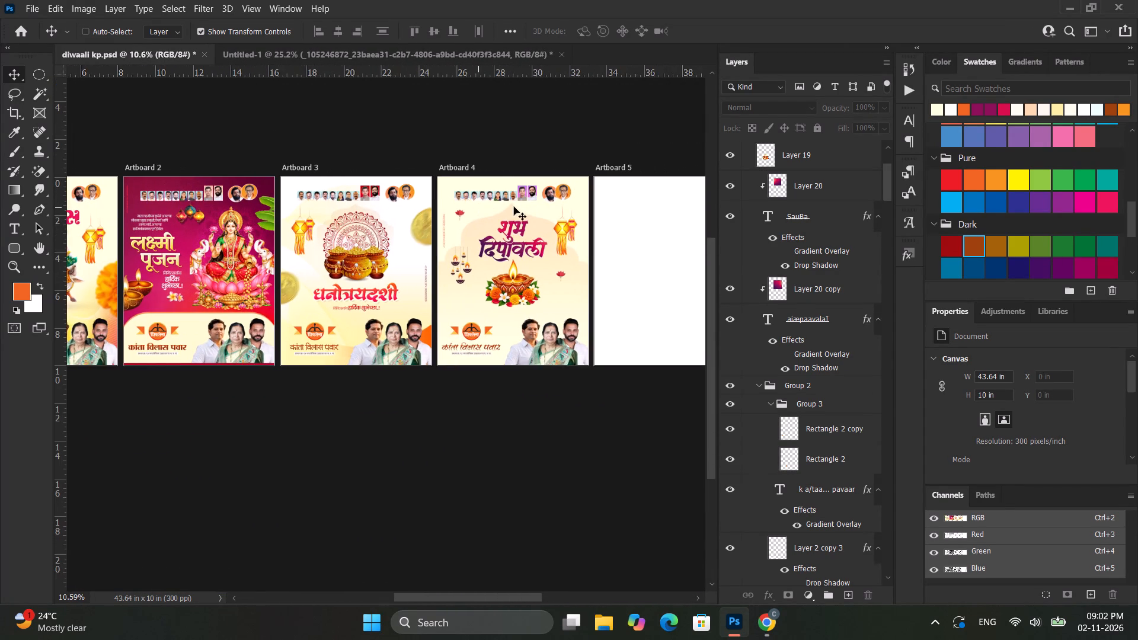
scroll(514, 207, "down", 6, "ctrl")
scroll(523, 226, "up", 3, "alt")
scroll(523, 226, "down", 7, "ctrl")
scroll(389, 349, "up", 2, "alt")
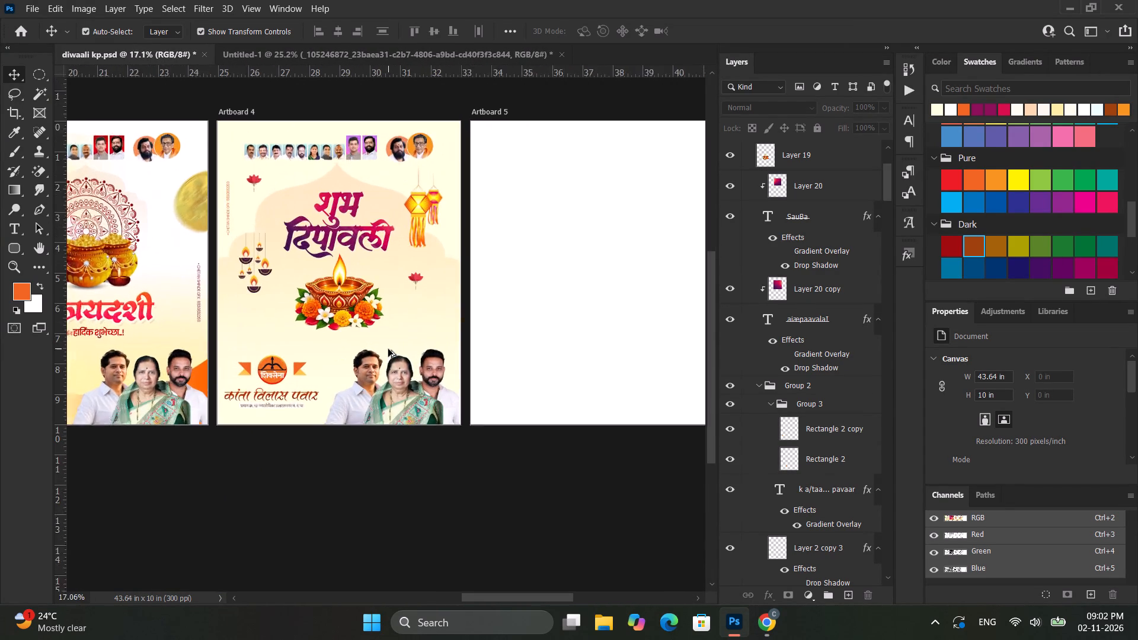
scroll(388, 349, "up", 4, "alt")
scroll(290, 315, "up", 5, "alt")
scroll(302, 296, "up", 6)
scroll(300, 296, "down", 6, "alt")
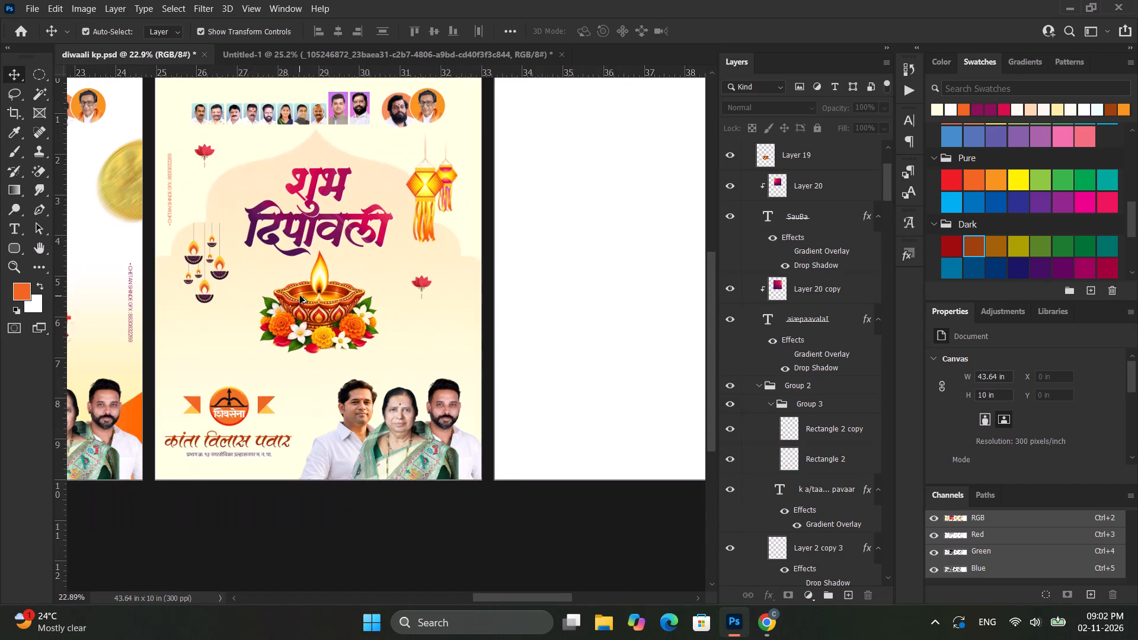
scroll(300, 296, "up", 8, "ctrl")
scroll(511, 363, "down", 10, "ctrl")
left_click(541, 478)
scroll(534, 472, "up", 20, "alt")
scroll(534, 472, "up", 9, "alt")
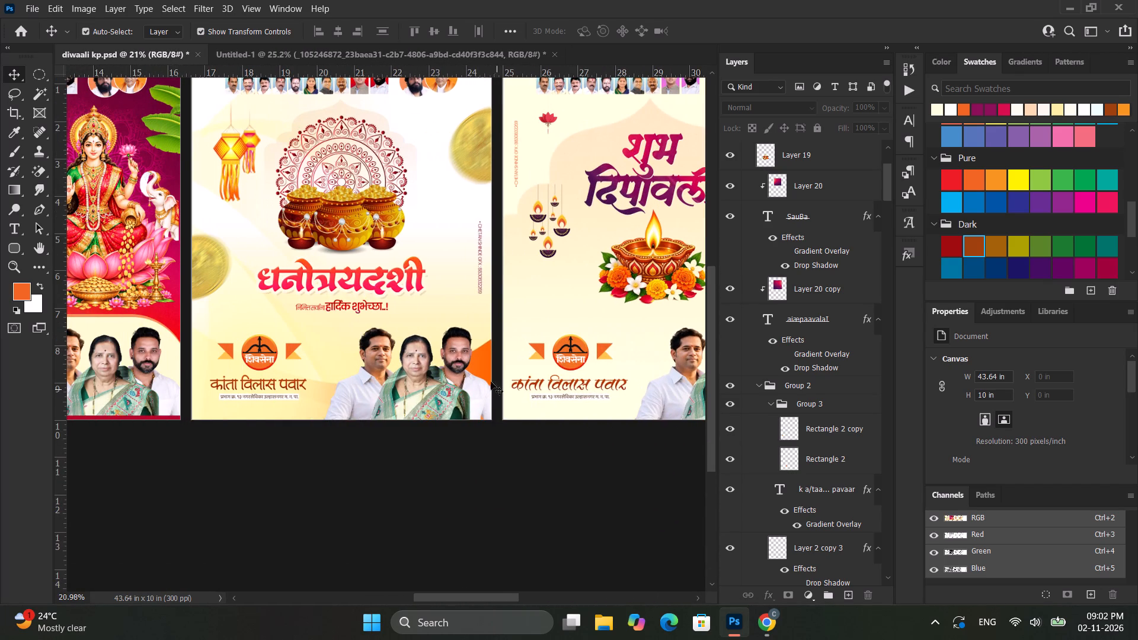
scroll(373, 277, "up", 2, "alt")
scroll(373, 277, "down", 6, "alt")
scroll(429, 253, "up", 2, "alt")
scroll(429, 253, "down", 3, "alt")
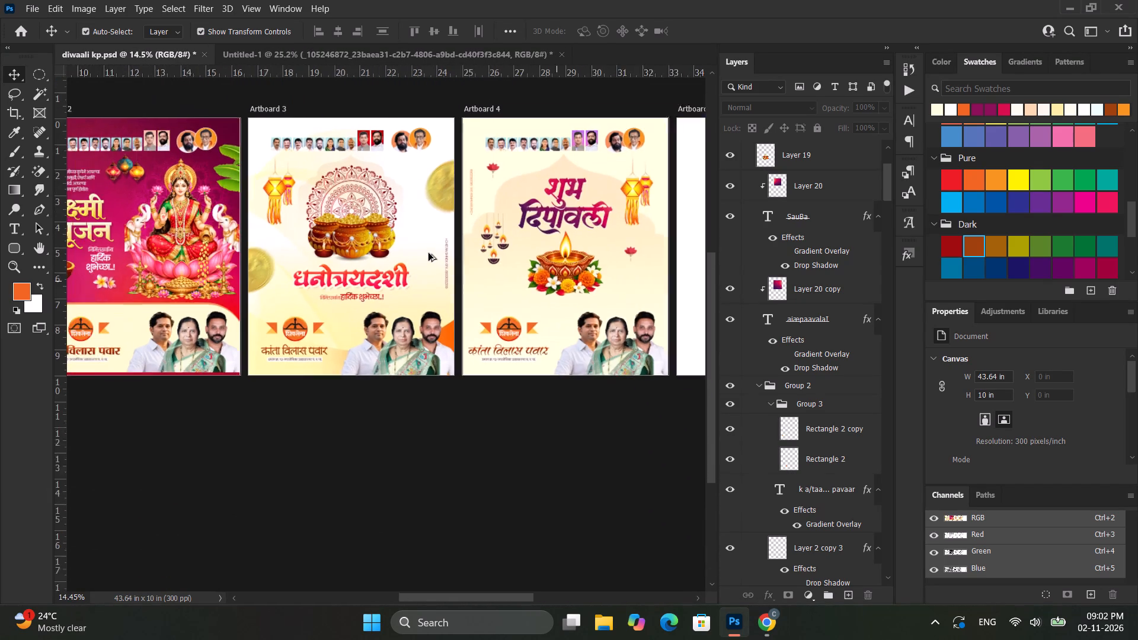
scroll(429, 253, "down", 1, "alt")
scroll(477, 277, "down", 3, "alt")
left_click(560, 392)
scroll(549, 376, "up", 3, "alt")
scroll(549, 372, "down", 1, "alt")
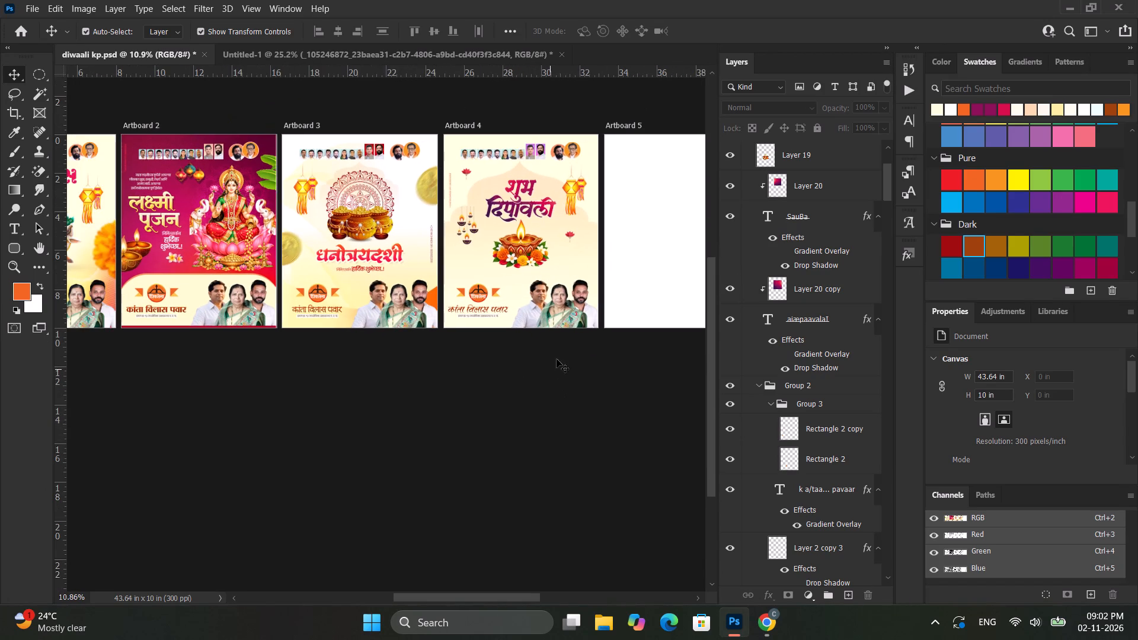
type("fff")
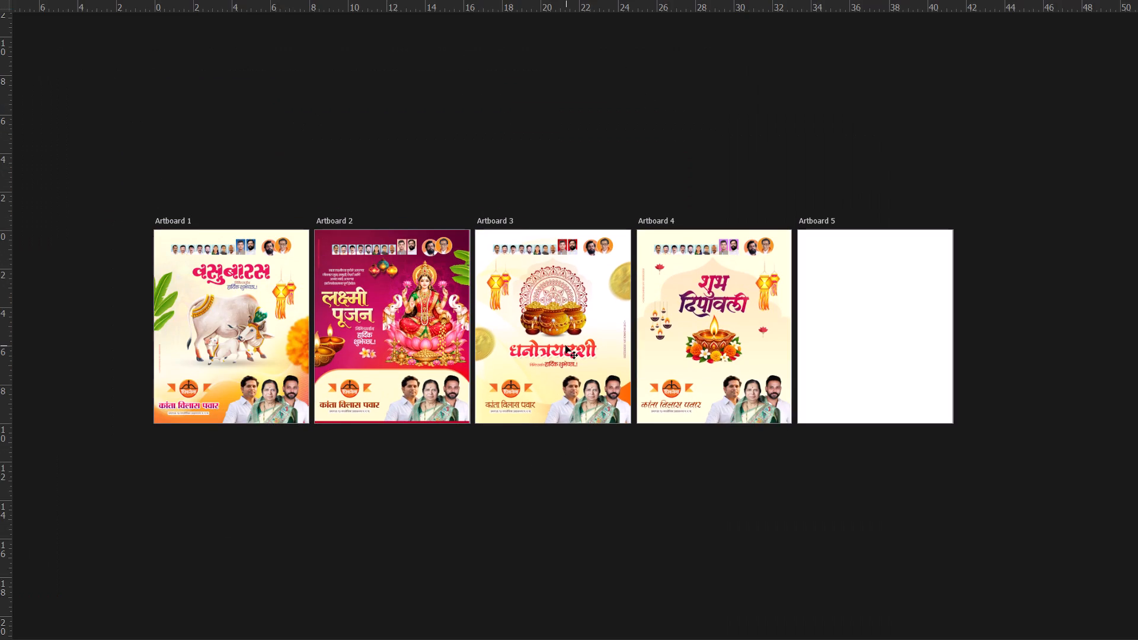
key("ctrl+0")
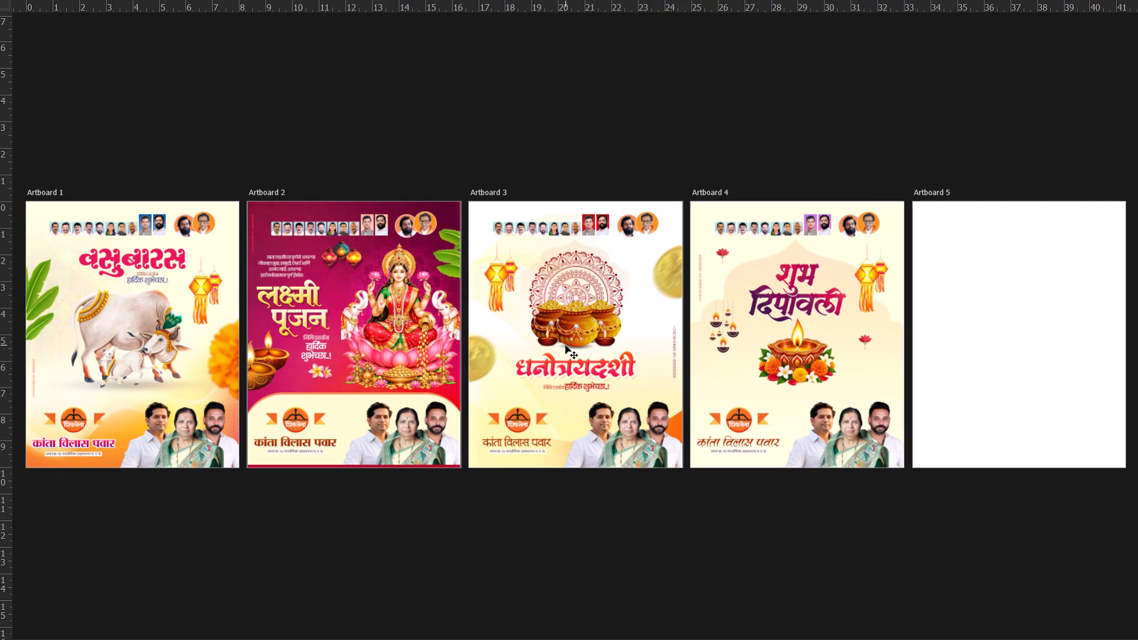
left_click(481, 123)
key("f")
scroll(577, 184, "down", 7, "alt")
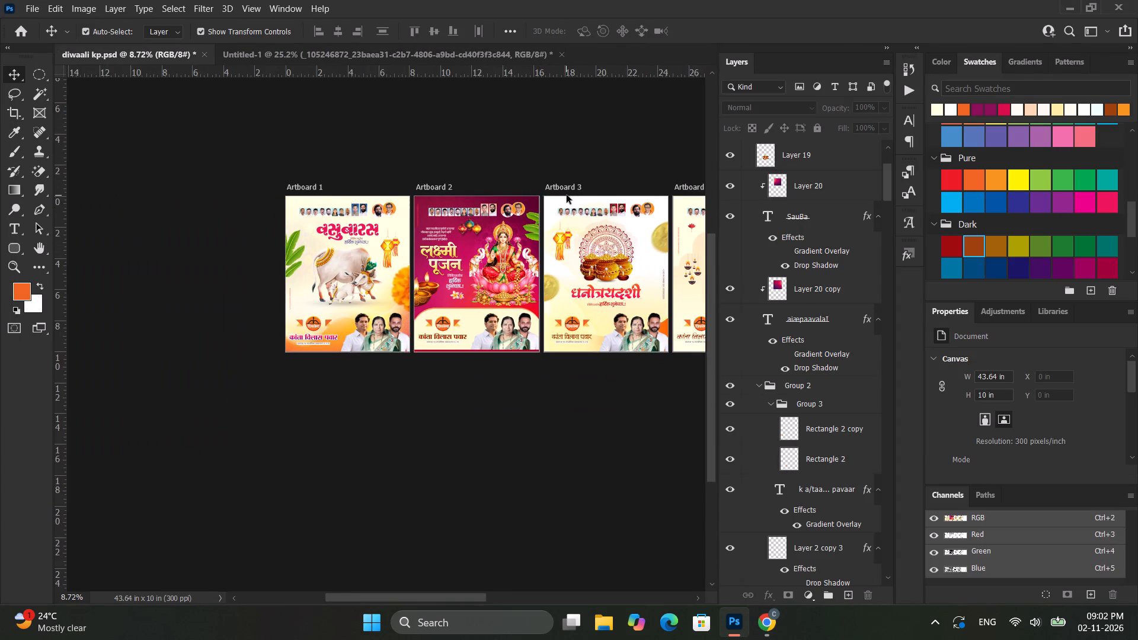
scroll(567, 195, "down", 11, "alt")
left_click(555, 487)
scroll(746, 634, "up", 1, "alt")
Switch to Pinterest in Chrome and search for bhaubij.
left_click(762, 636)
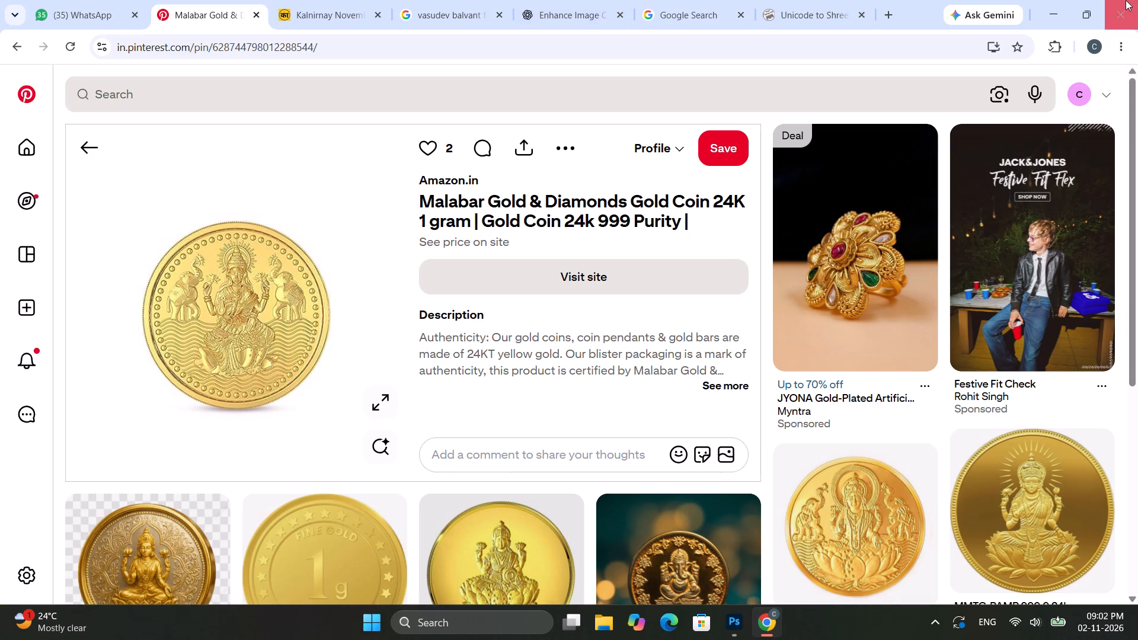
scroll(462, 134, "up", 2)
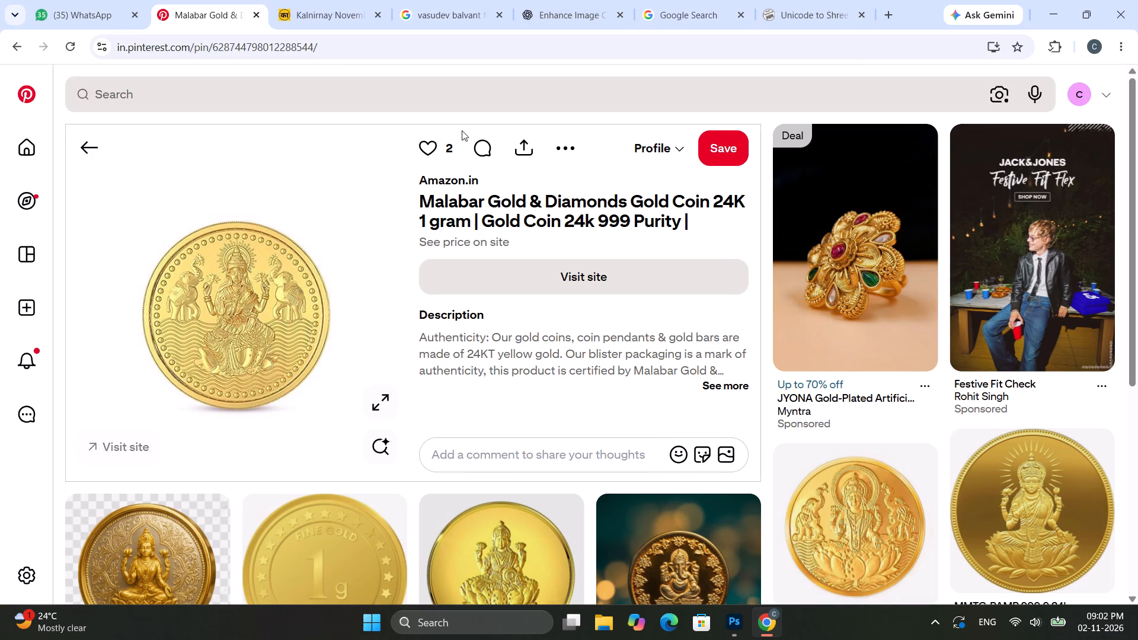
scroll(462, 130, "down", 5)
scroll(826, 362, "up", 3)
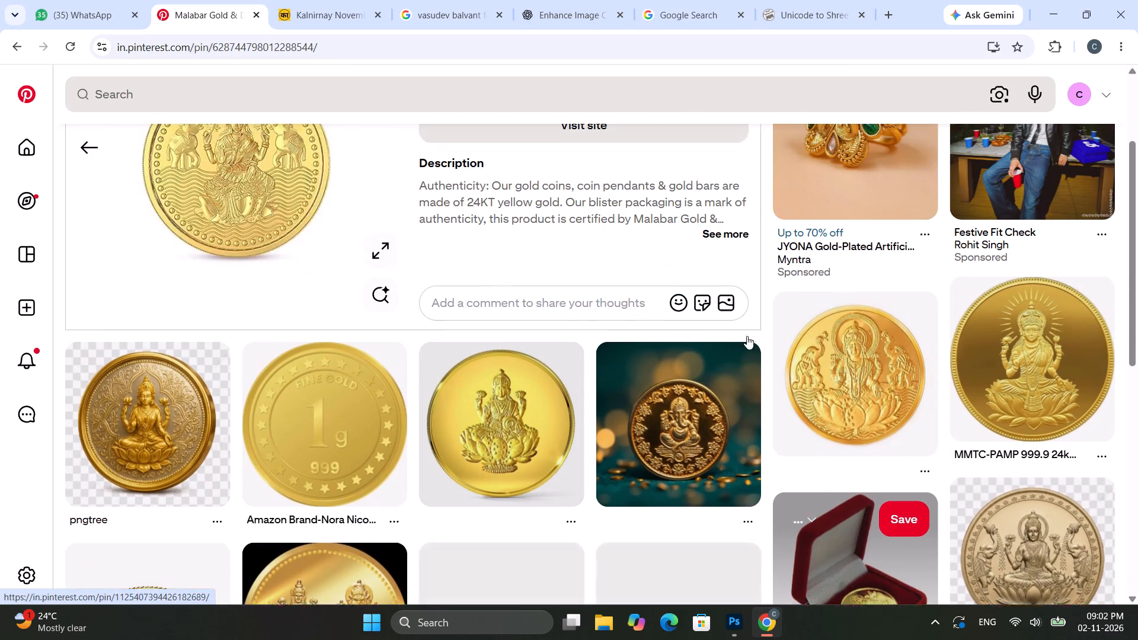
scroll(660, 313, "up", 3)
left_click(424, 103)
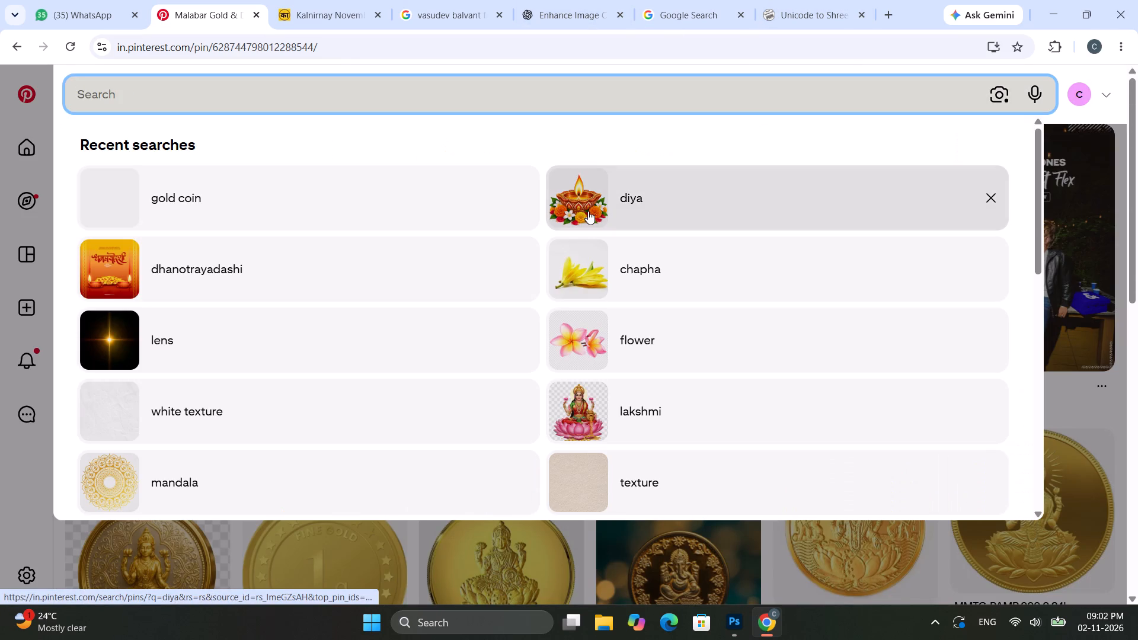
type("bha")
type("ubij")
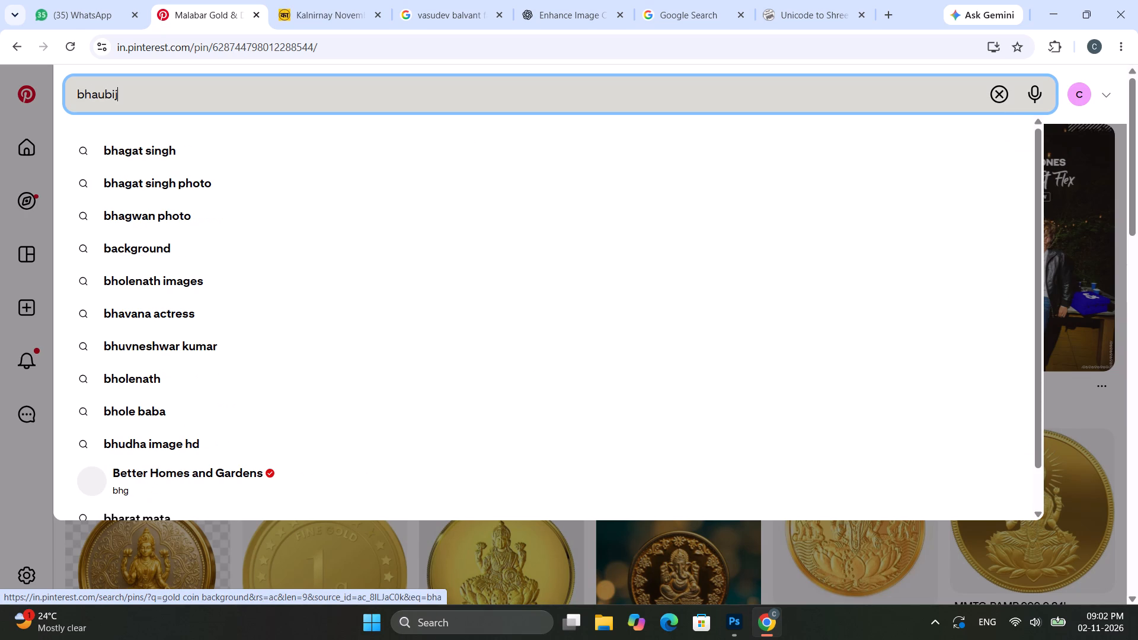
key("Return")
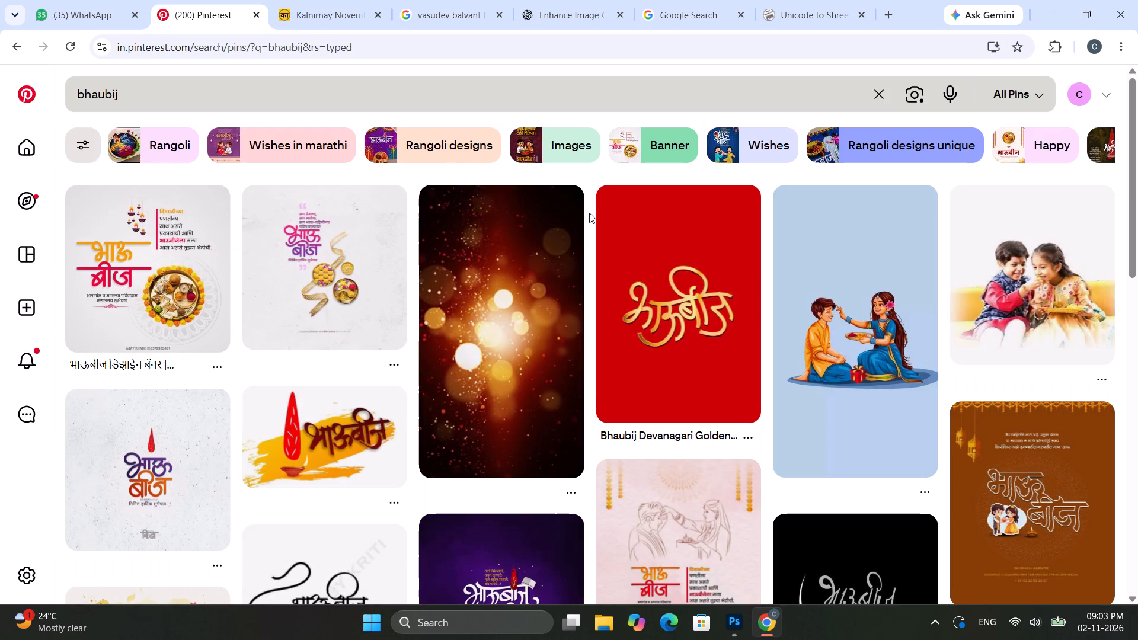
Browse the bhaubij results, open the Bhau Bij sketch pin and a related भाऊबीज poster as references, and return to Photoshop.
scroll(289, 508, "down", 3)
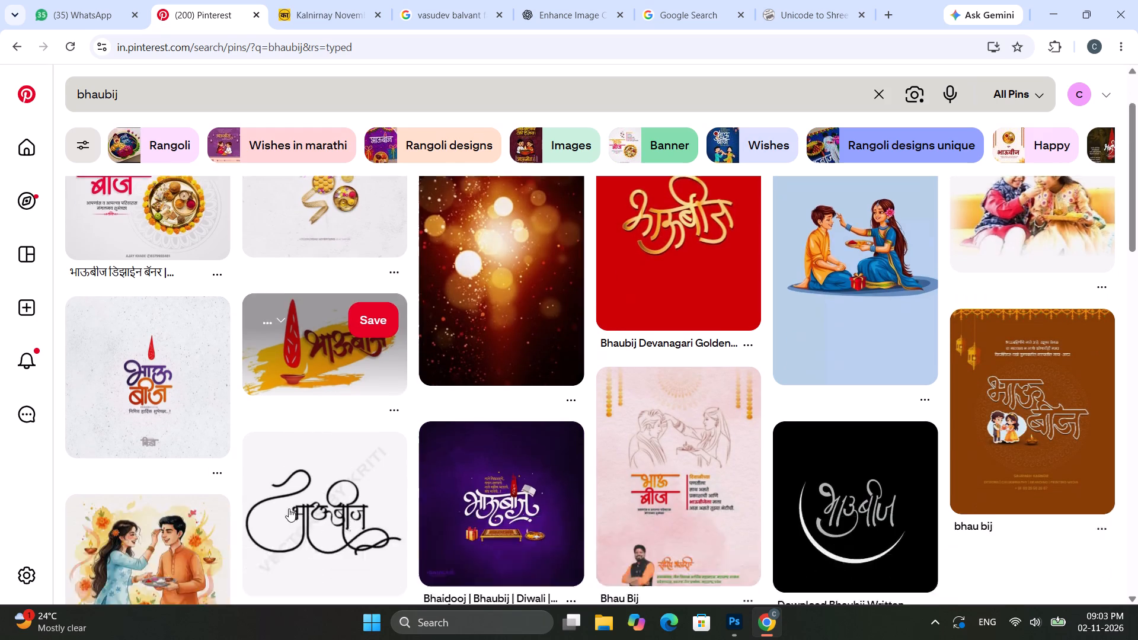
scroll(289, 508, "up", 1)
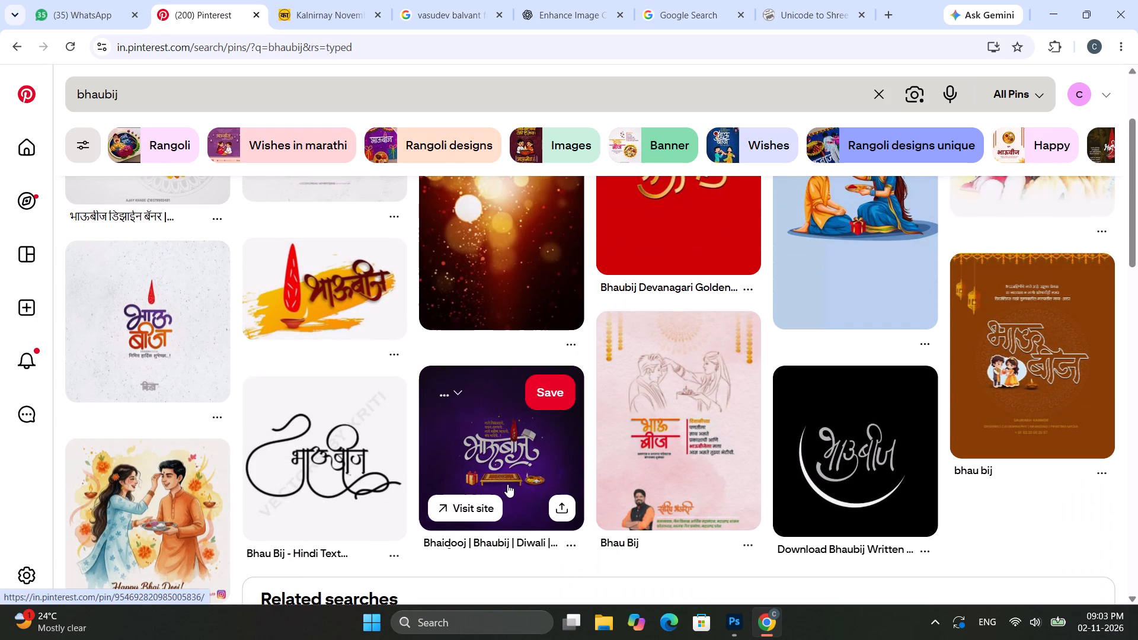
left_click(682, 427)
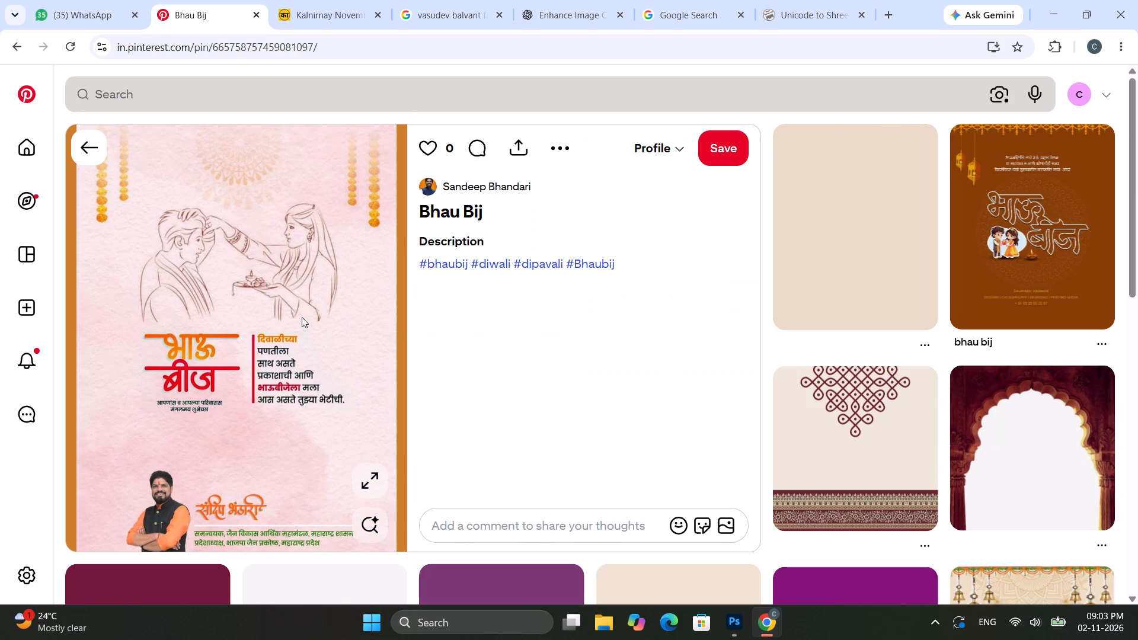
left_click(868, 239)
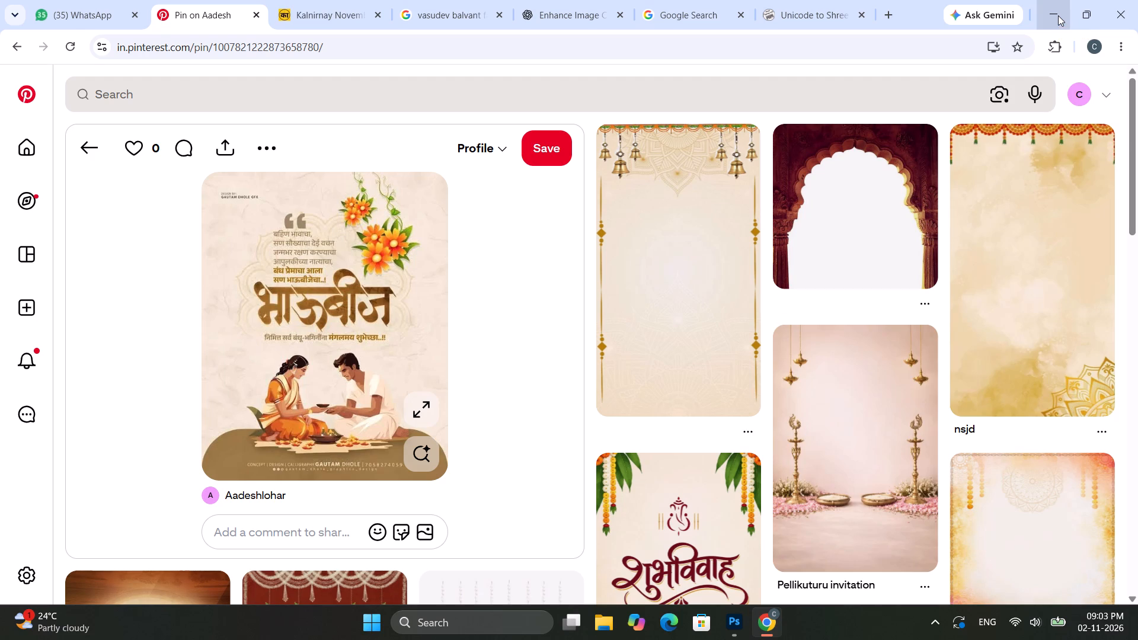
left_click(1058, 15)
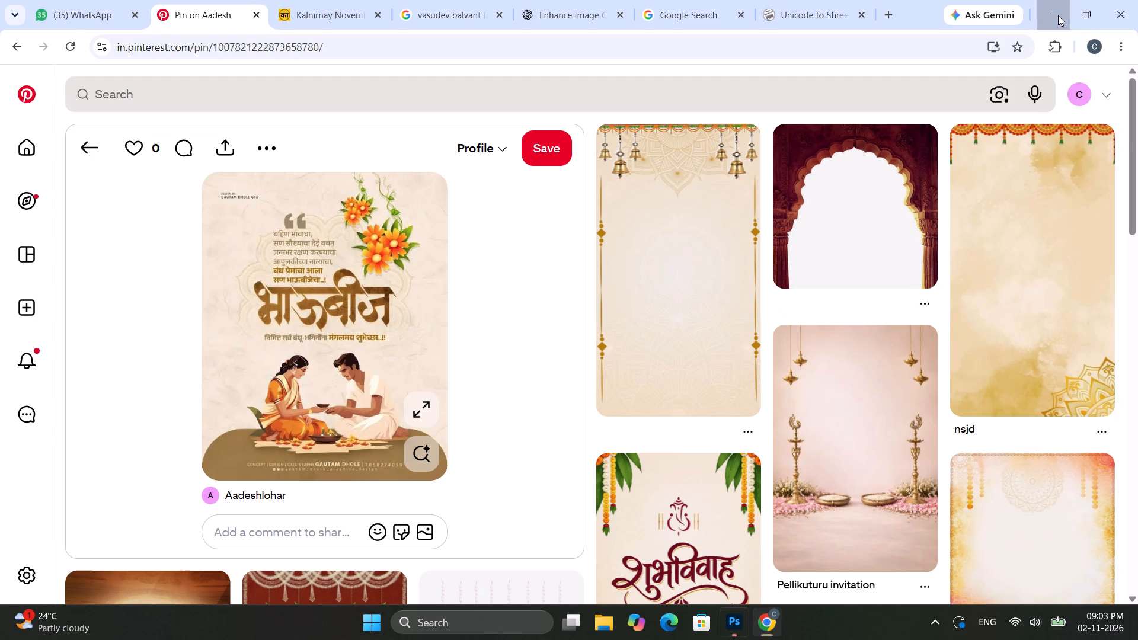
Duplicate Artboard 4's Group 1, containing the row of portrait photos, into the blank Artboard 5.
scroll(502, 318, "down", 4)
scroll(525, 165, "up", 4)
scroll(546, 135, "up", 5, "alt")
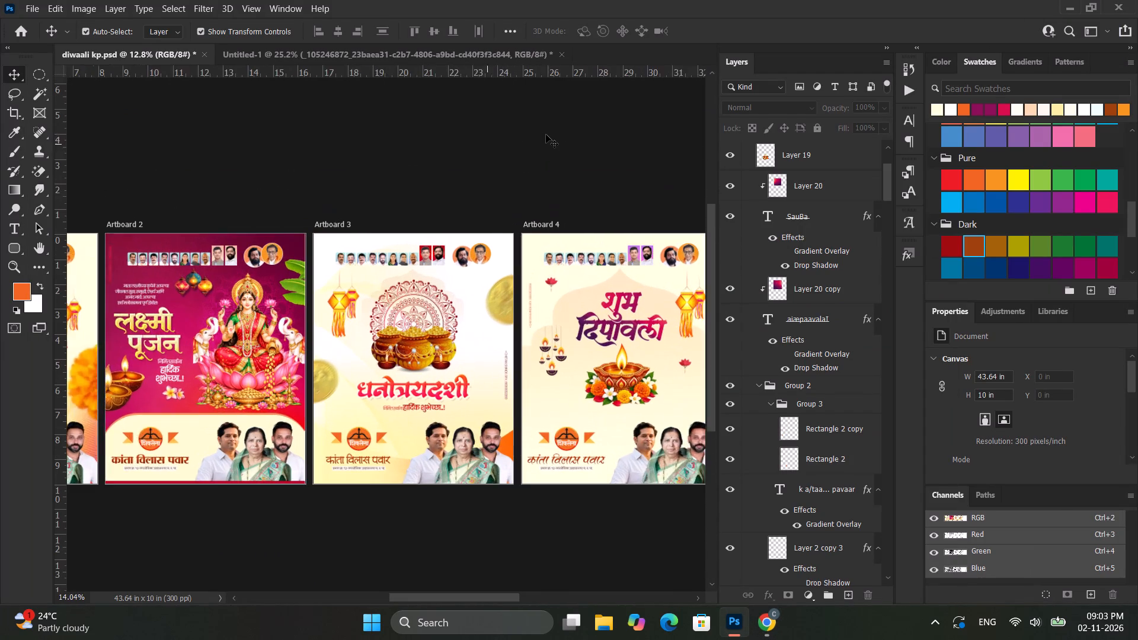
scroll(546, 136, "down", 13, "ctrl")
left_click(529, 249)
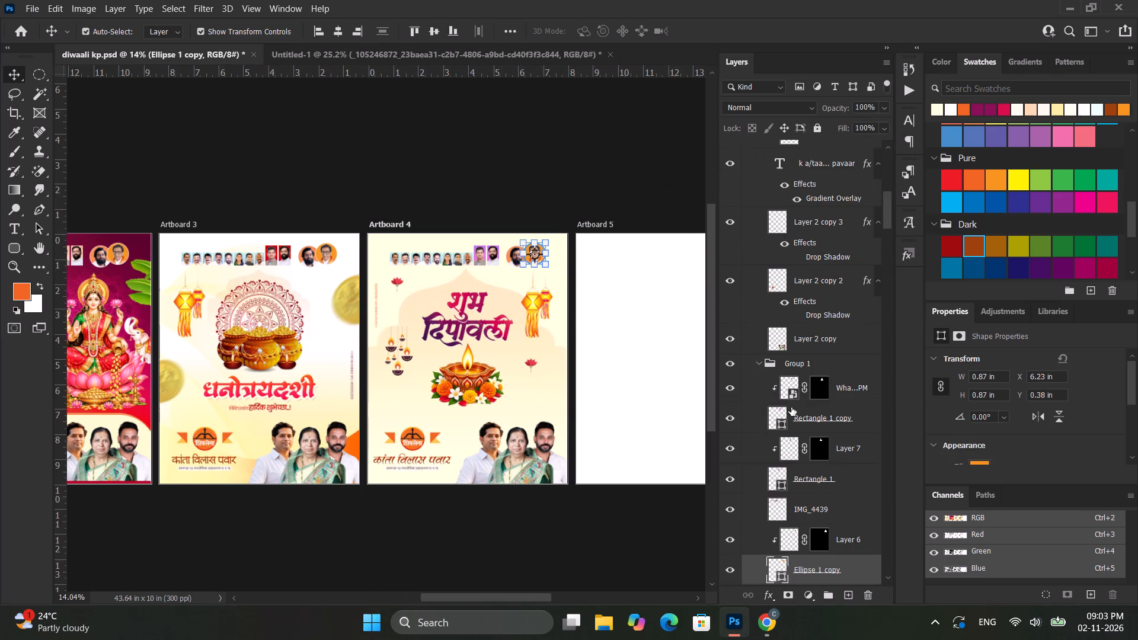
left_click(817, 365)
key("ctrl+j")
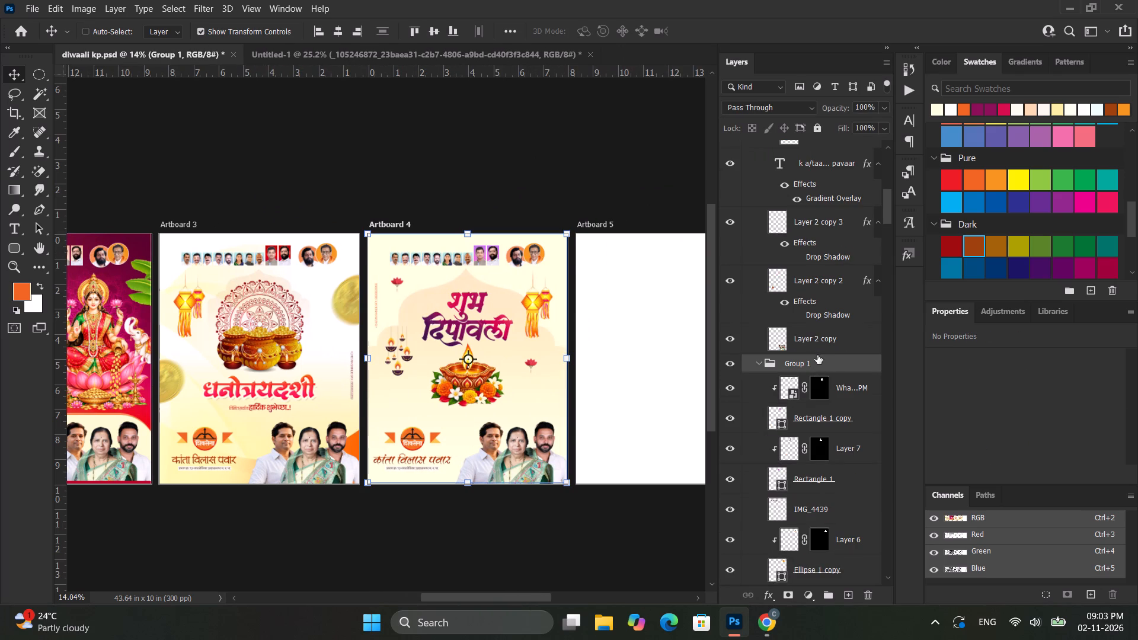
left_click(734, 361)
left_click(730, 361)
left_click_drag(843, 365, 841, 357)
left_click_drag(841, 357, 845, 121)
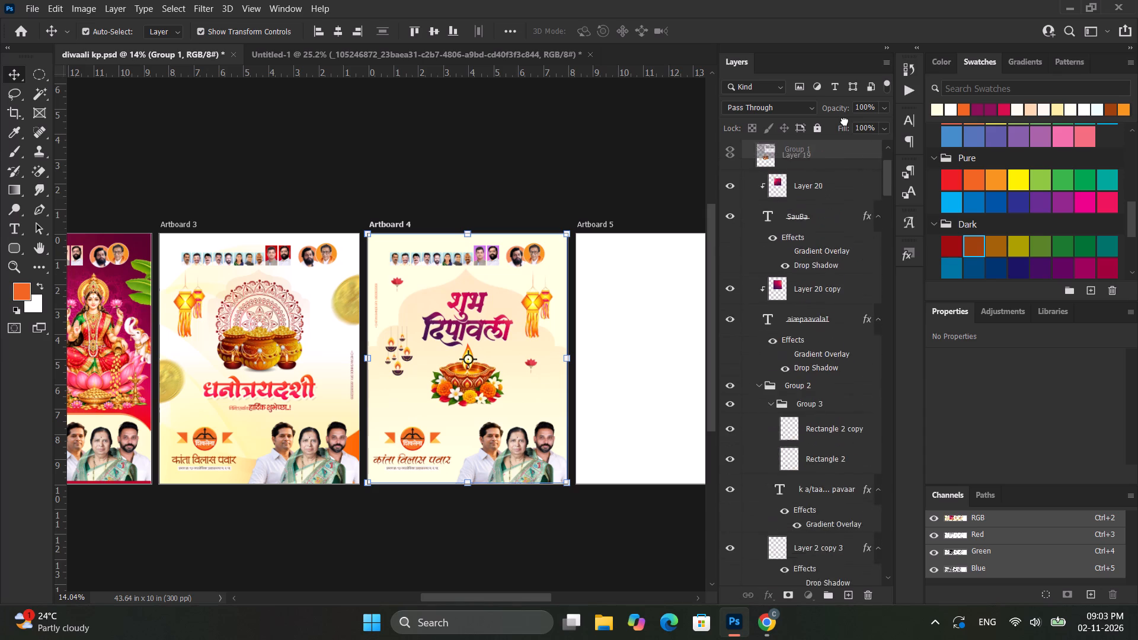
left_click_drag(845, 121, 835, 155)
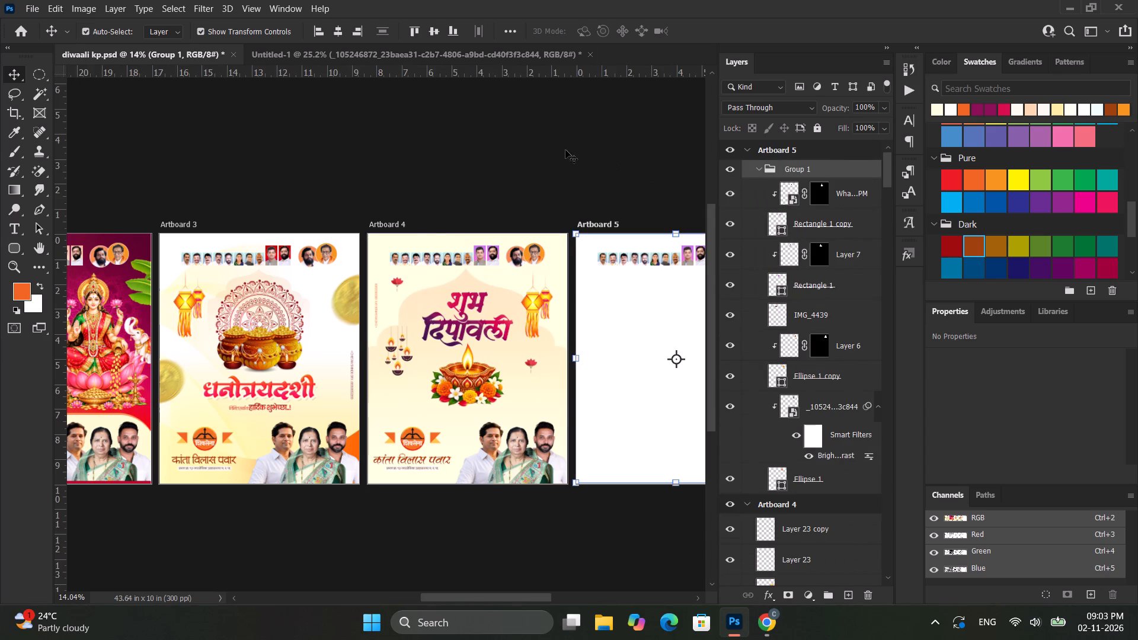
left_click(582, 140)
Add a Solid Color fill layer in f26522 to Artboard 5, placed unclipped beneath Ellipse 1 as the background.
scroll(595, 186, "down", 10, "alt")
scroll(992, 409, "down", 6)
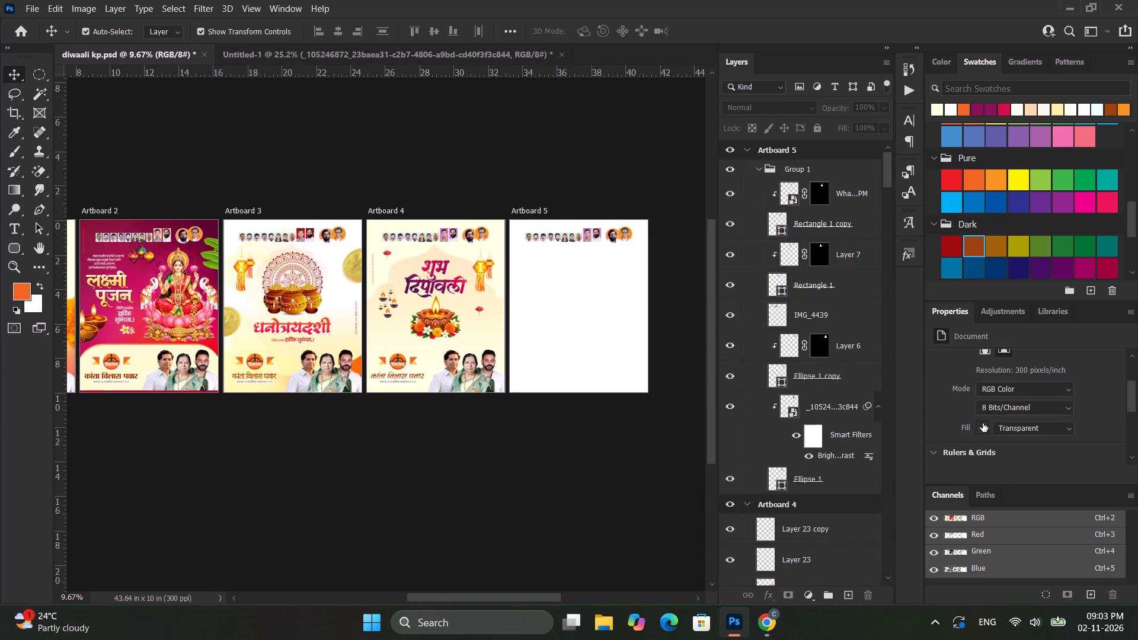
left_click(982, 424)
left_click(1003, 154)
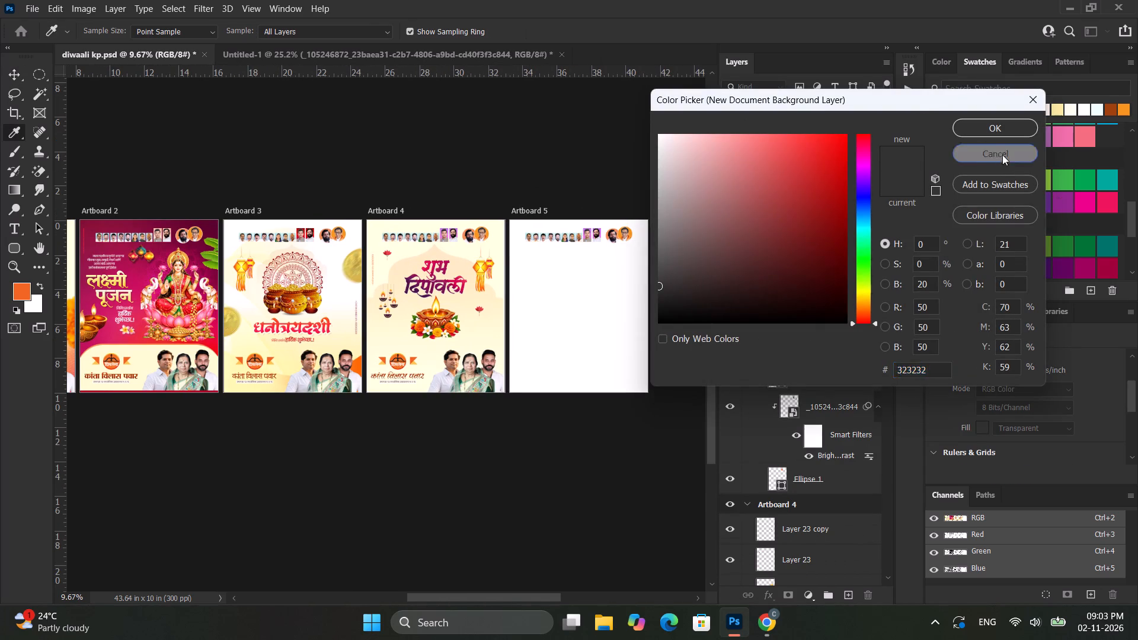
left_click(814, 486)
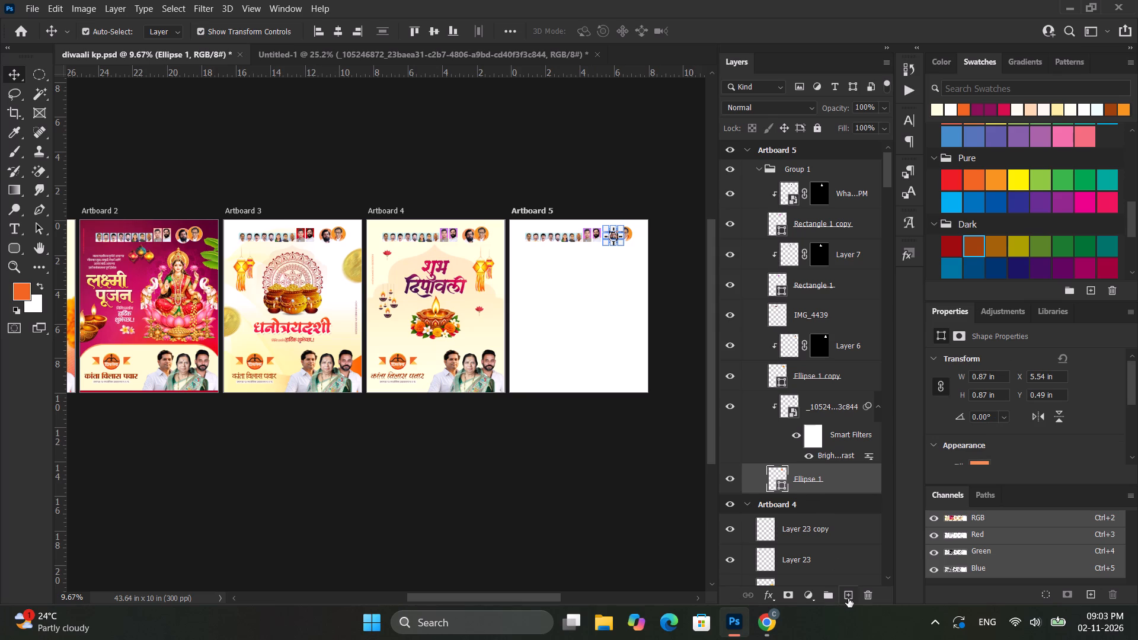
left_click(801, 591)
left_click(823, 329)
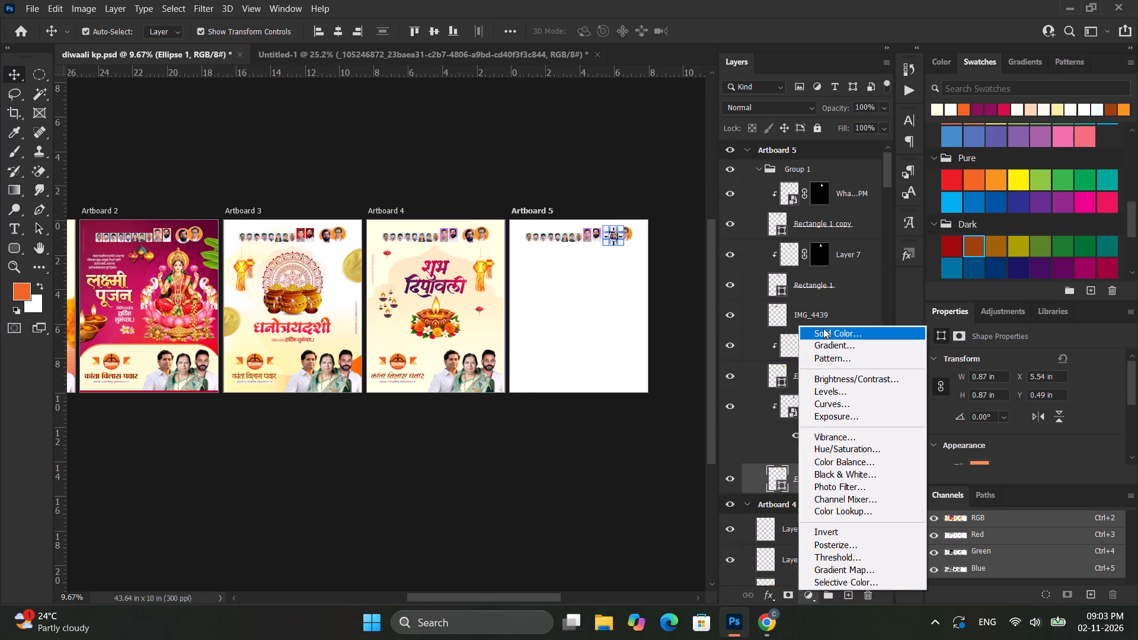
left_click(1014, 125)
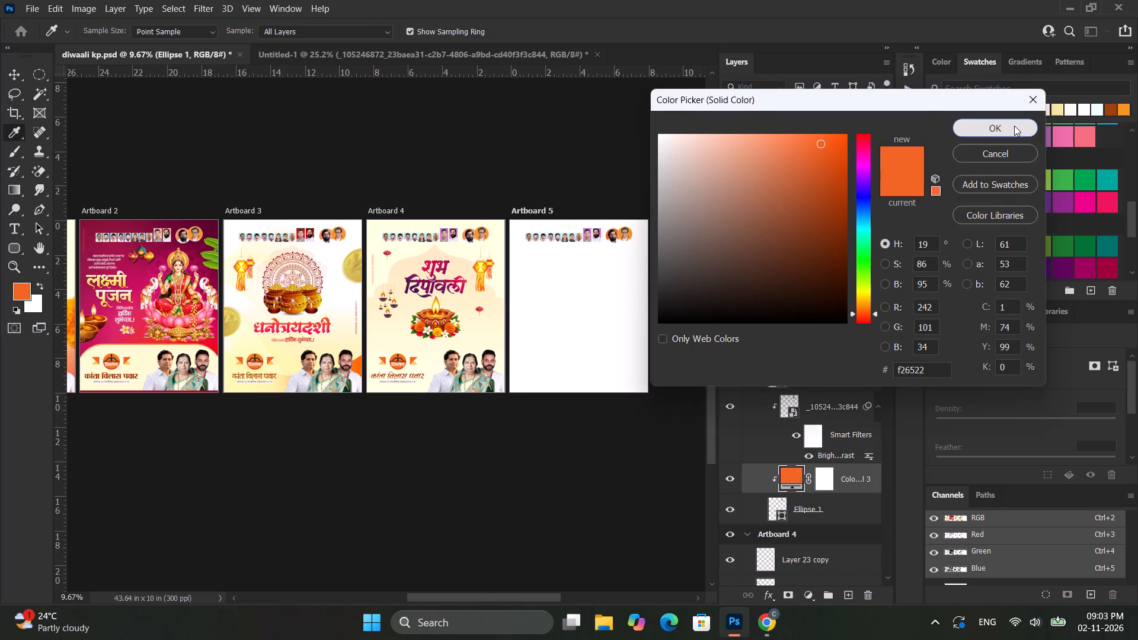
left_click_drag(847, 482, 839, 510)
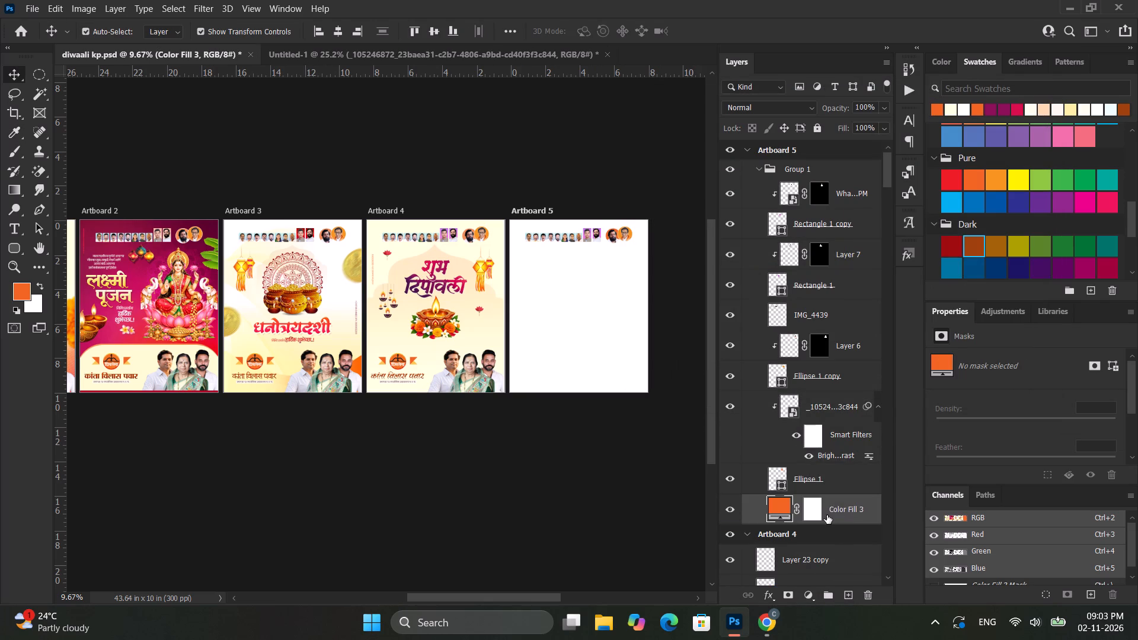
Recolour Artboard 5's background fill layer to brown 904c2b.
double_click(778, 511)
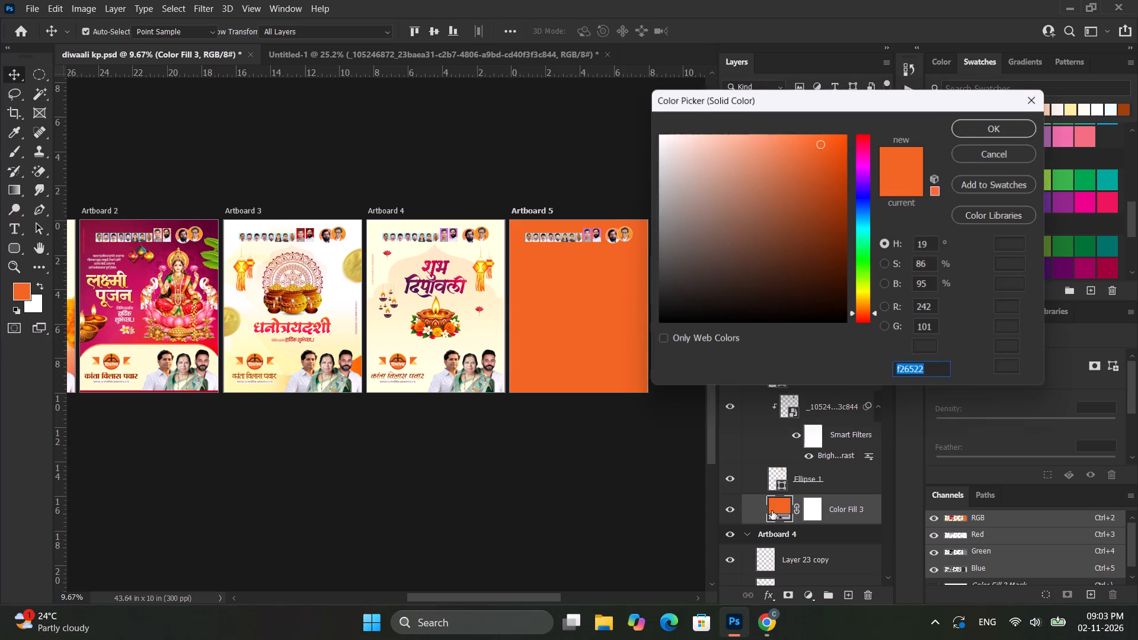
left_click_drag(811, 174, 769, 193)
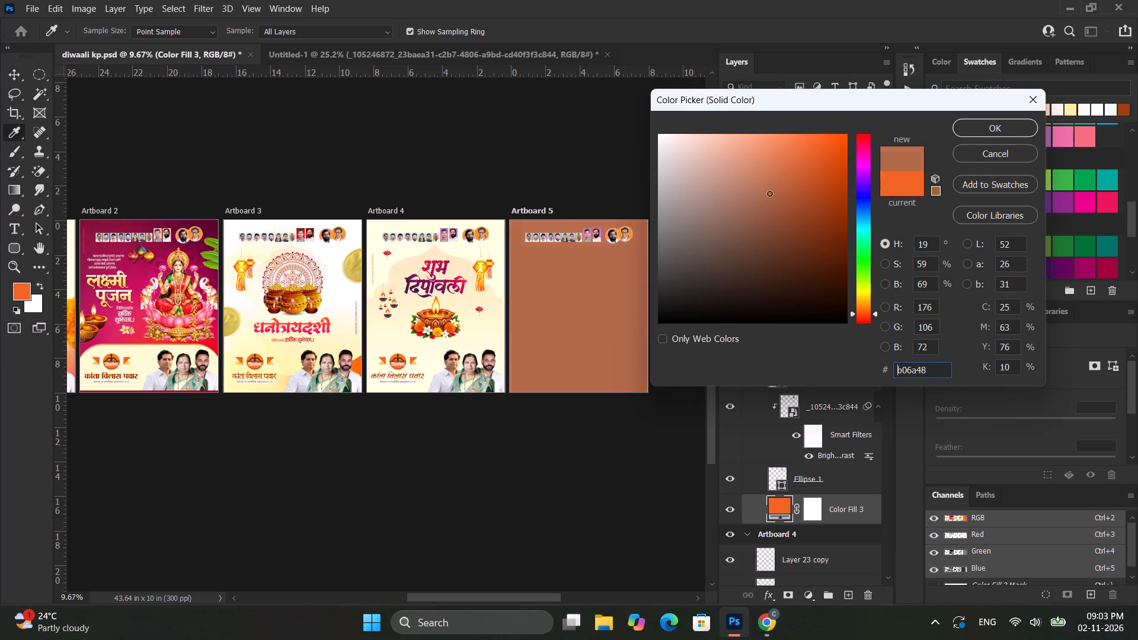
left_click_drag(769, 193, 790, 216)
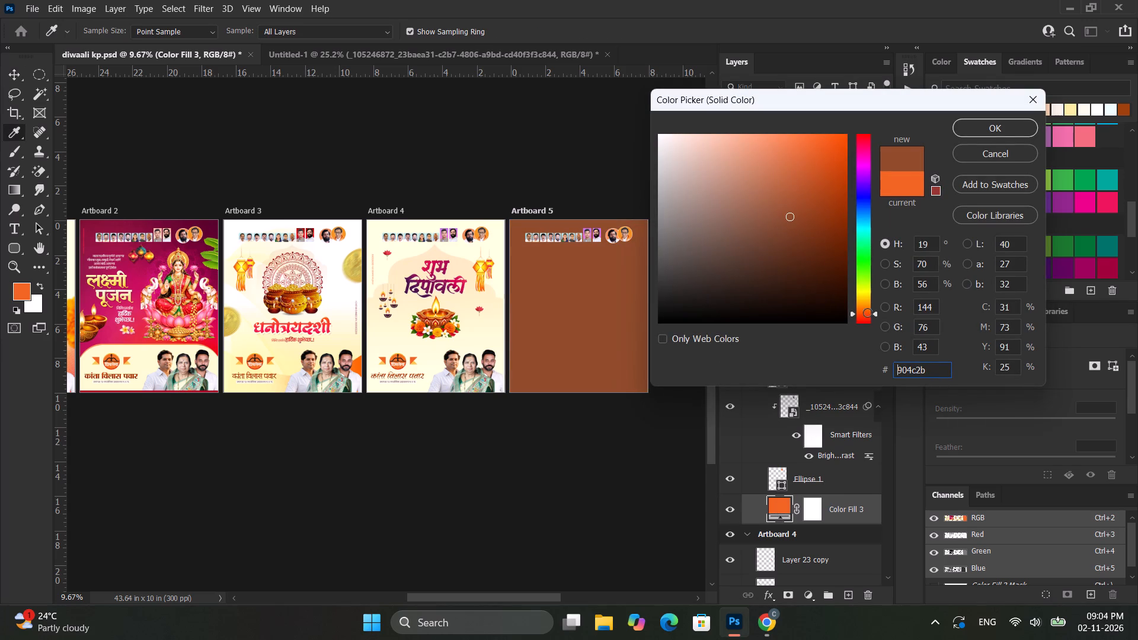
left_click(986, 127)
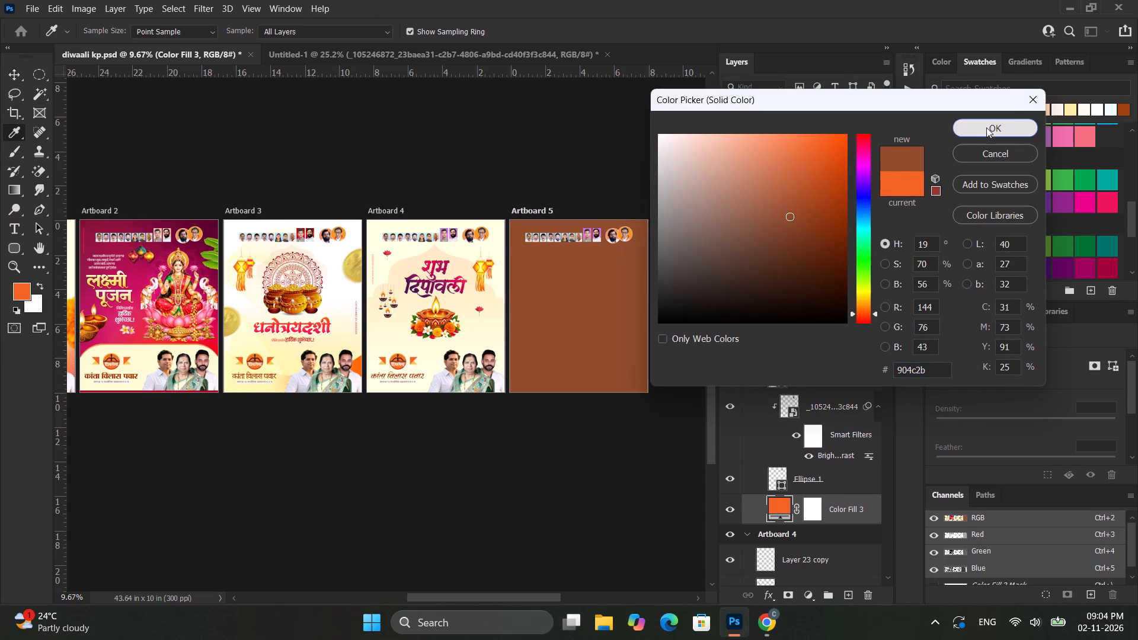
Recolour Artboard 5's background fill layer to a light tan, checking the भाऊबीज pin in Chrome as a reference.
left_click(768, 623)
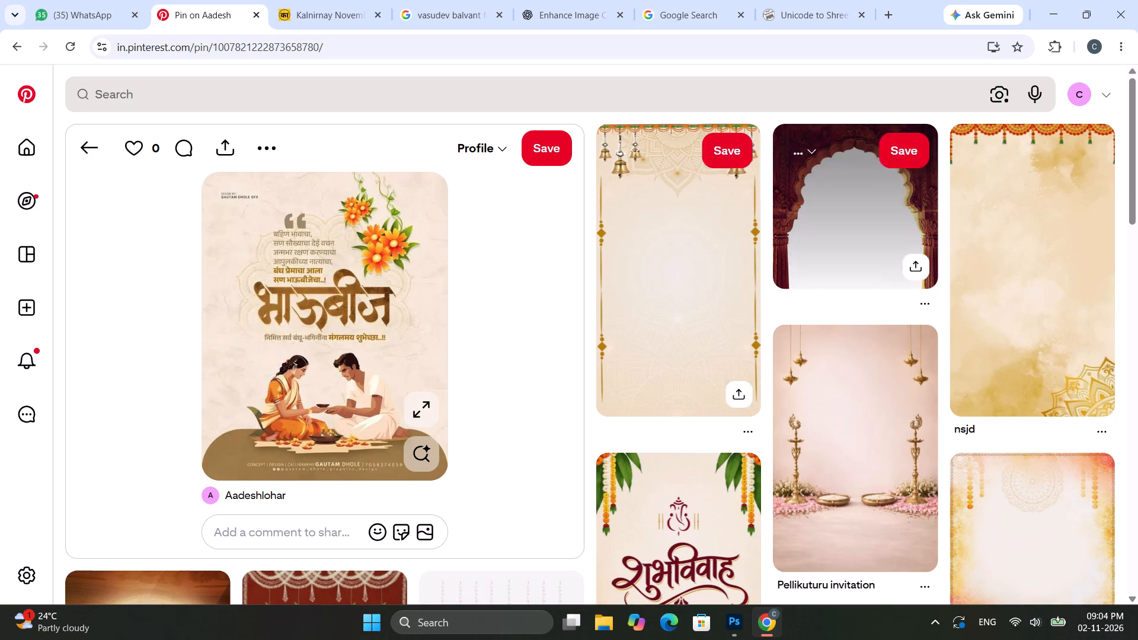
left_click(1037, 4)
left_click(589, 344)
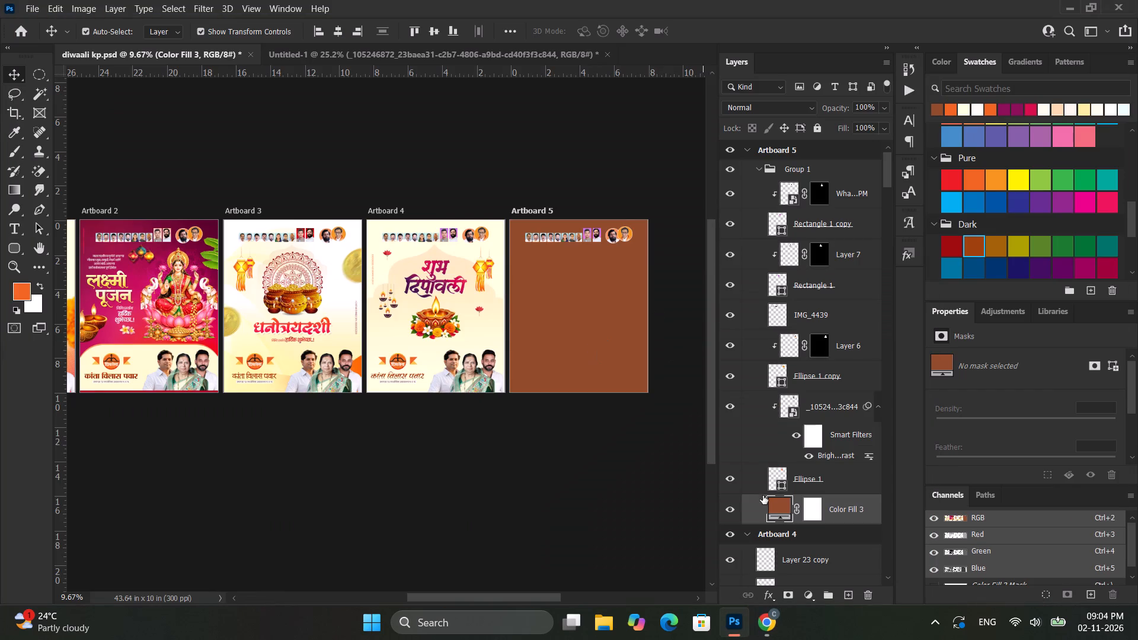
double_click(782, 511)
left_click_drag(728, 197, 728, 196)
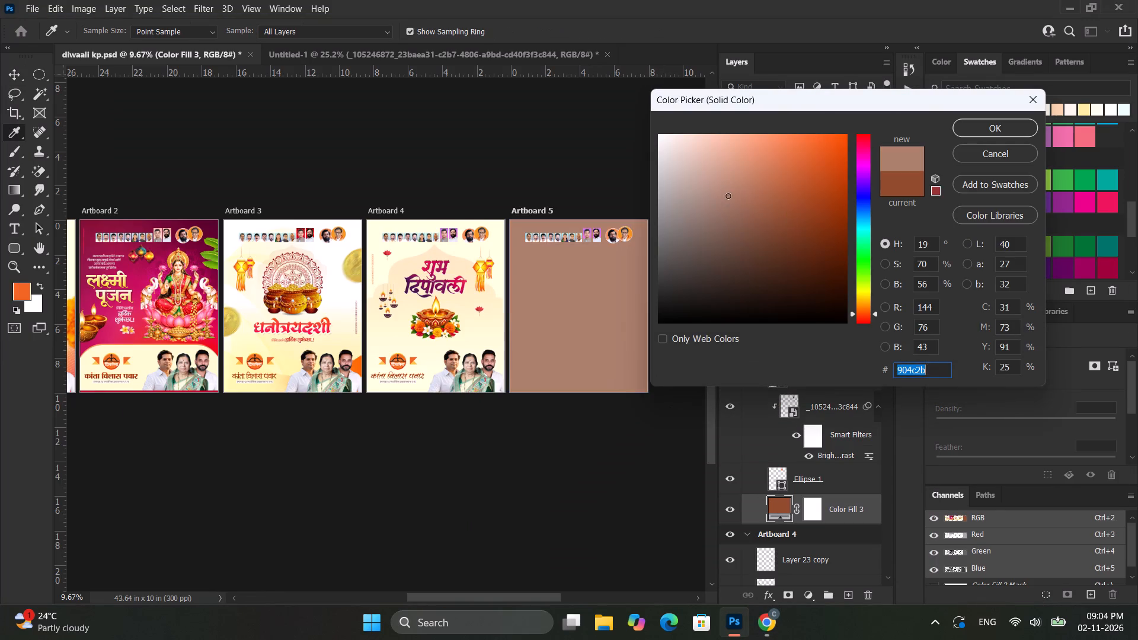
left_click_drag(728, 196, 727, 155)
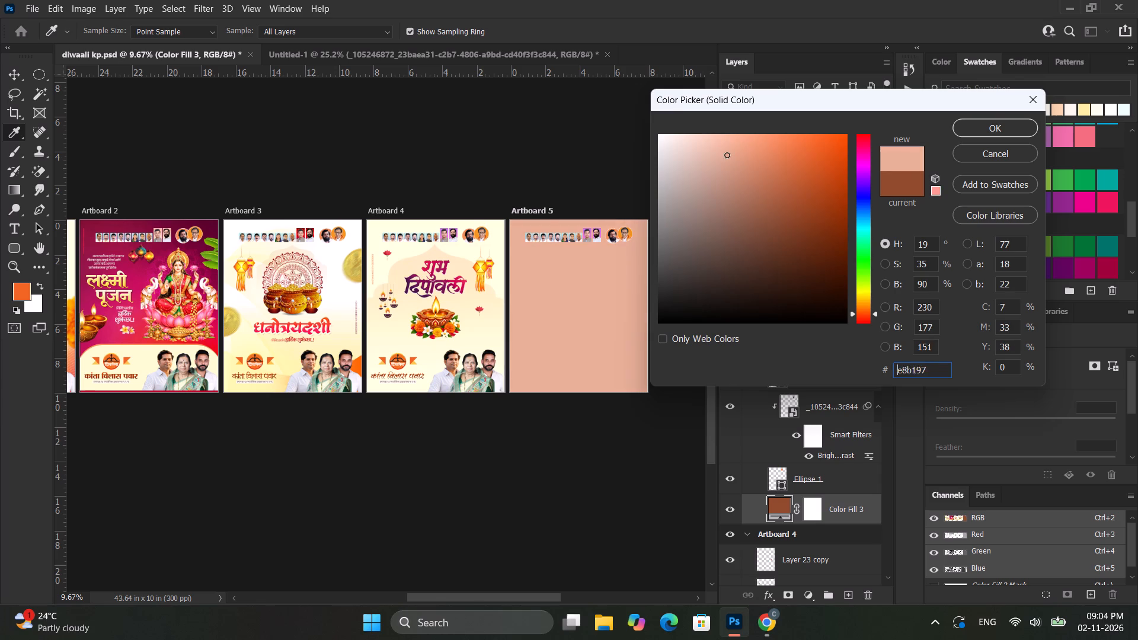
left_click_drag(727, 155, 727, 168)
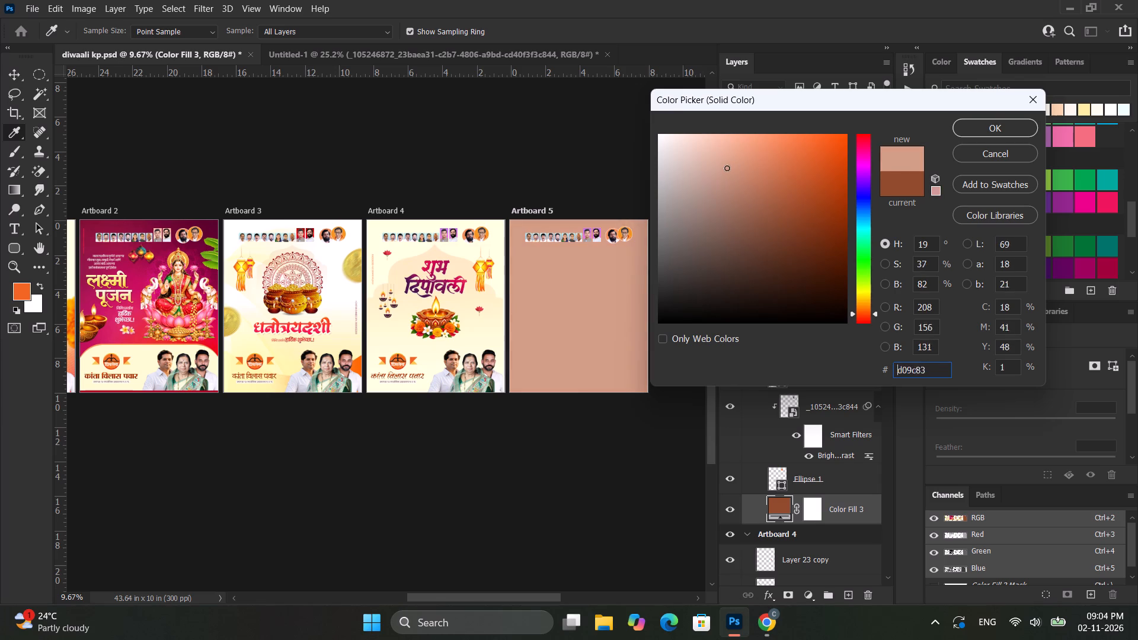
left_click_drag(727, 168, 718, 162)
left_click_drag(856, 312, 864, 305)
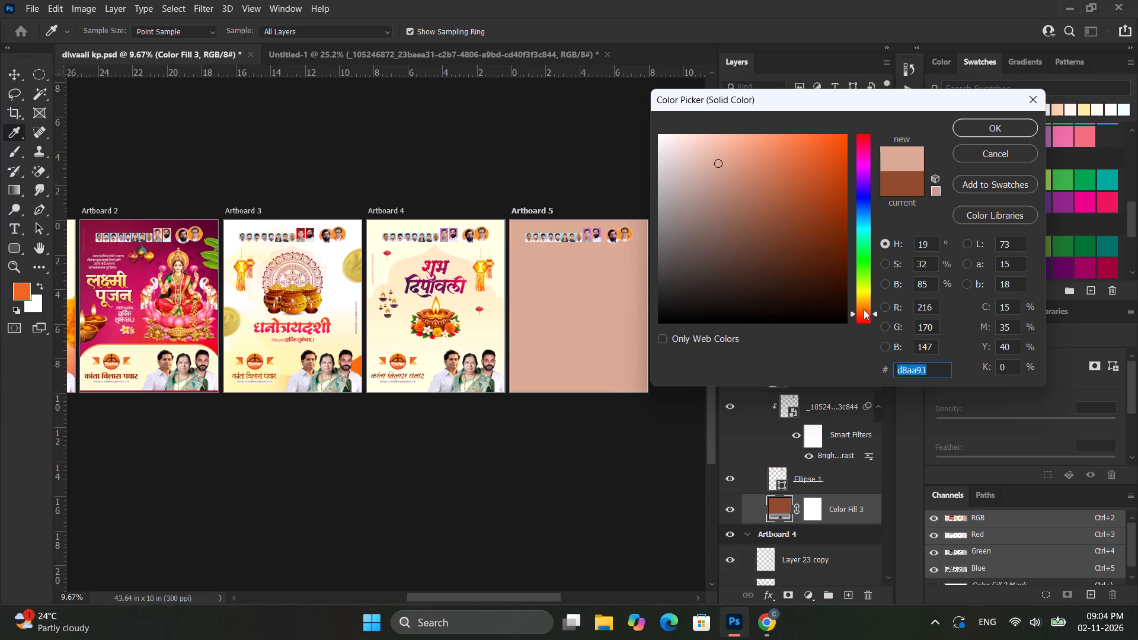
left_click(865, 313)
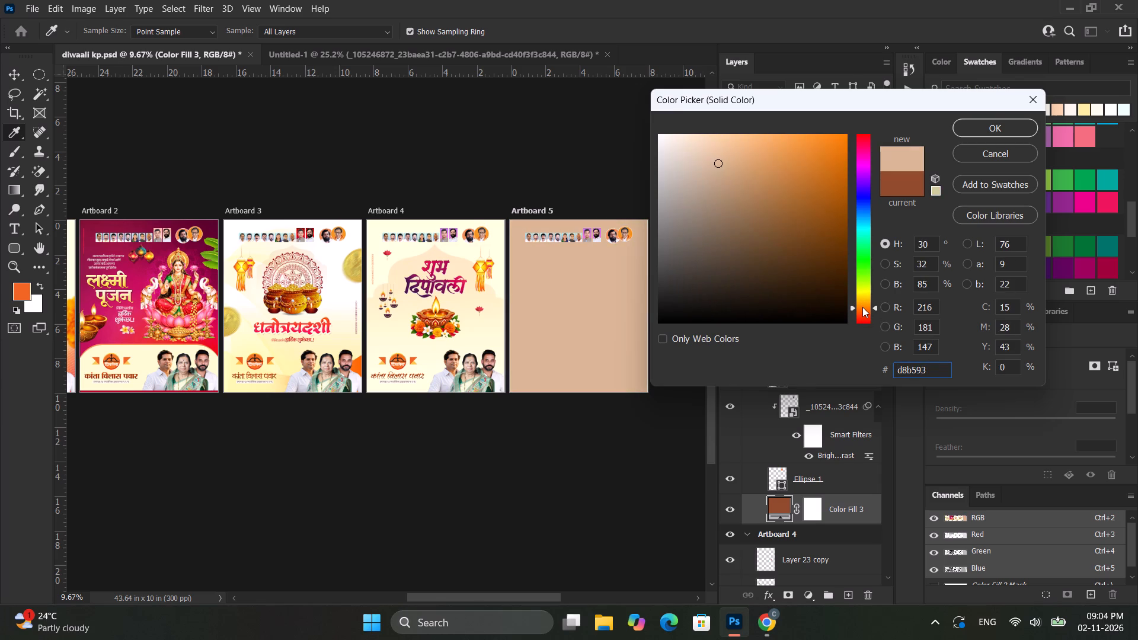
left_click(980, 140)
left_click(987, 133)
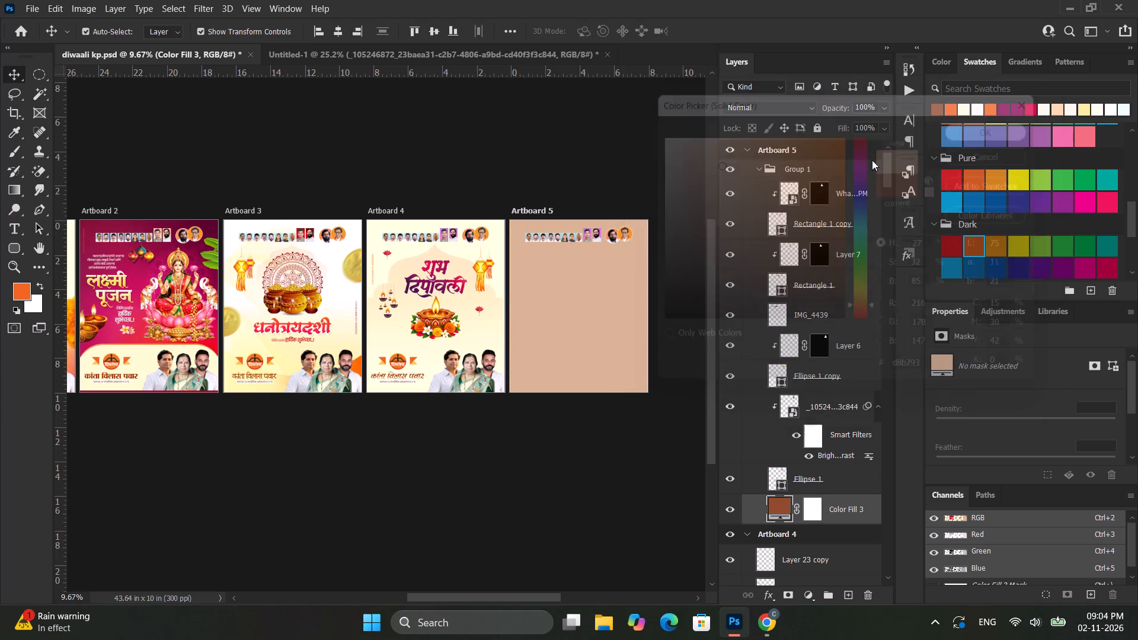
Recolour Artboard 5's background fill layer to lilac dcabf0.
left_click(654, 164)
scroll(592, 245, "up", 12, "alt")
scroll(590, 245, "down", 7, "ctrl")
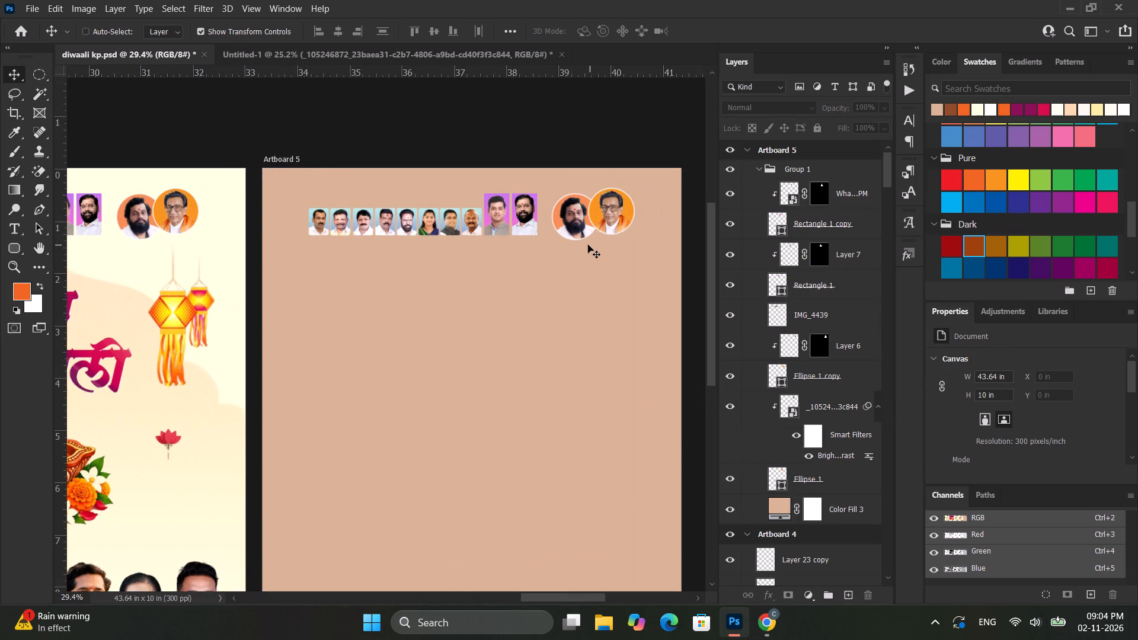
scroll(588, 245, "down", 13, "ctrl")
scroll(571, 253, "down", 4)
scroll(570, 252, "up", 4, "ctrl")
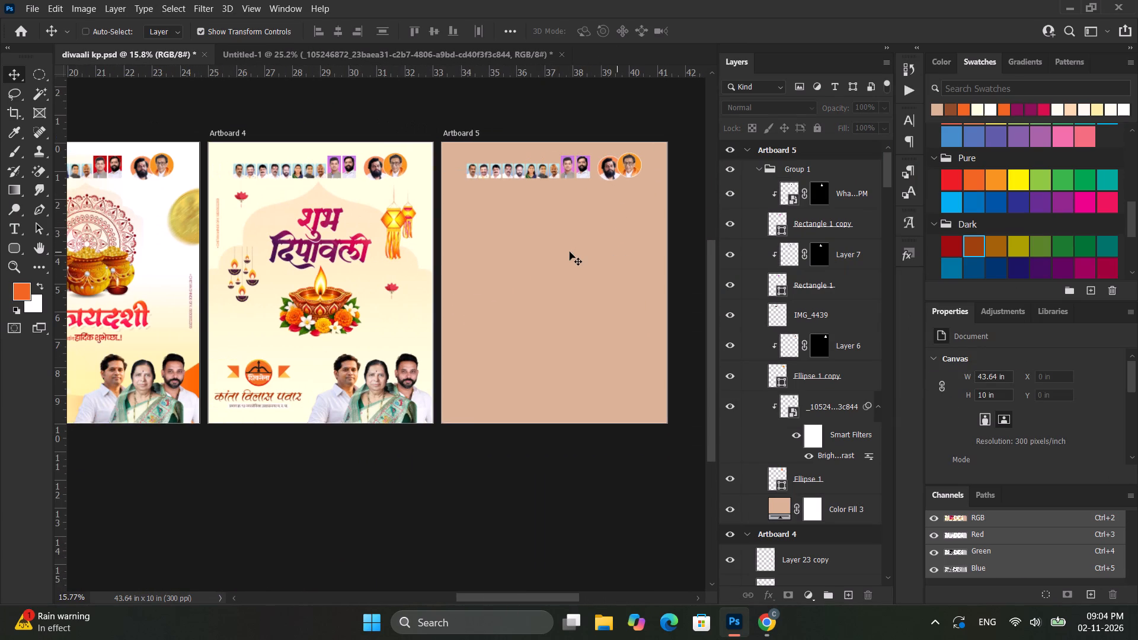
double_click(781, 508)
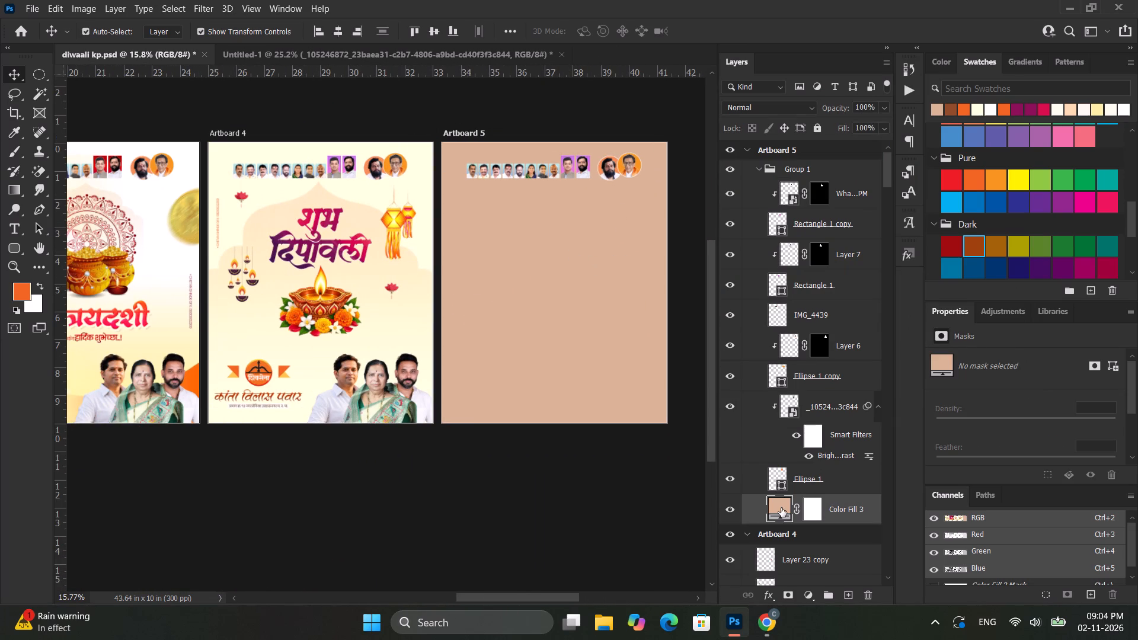
left_click_drag(714, 159, 712, 145)
left_click_drag(862, 302, 881, 207)
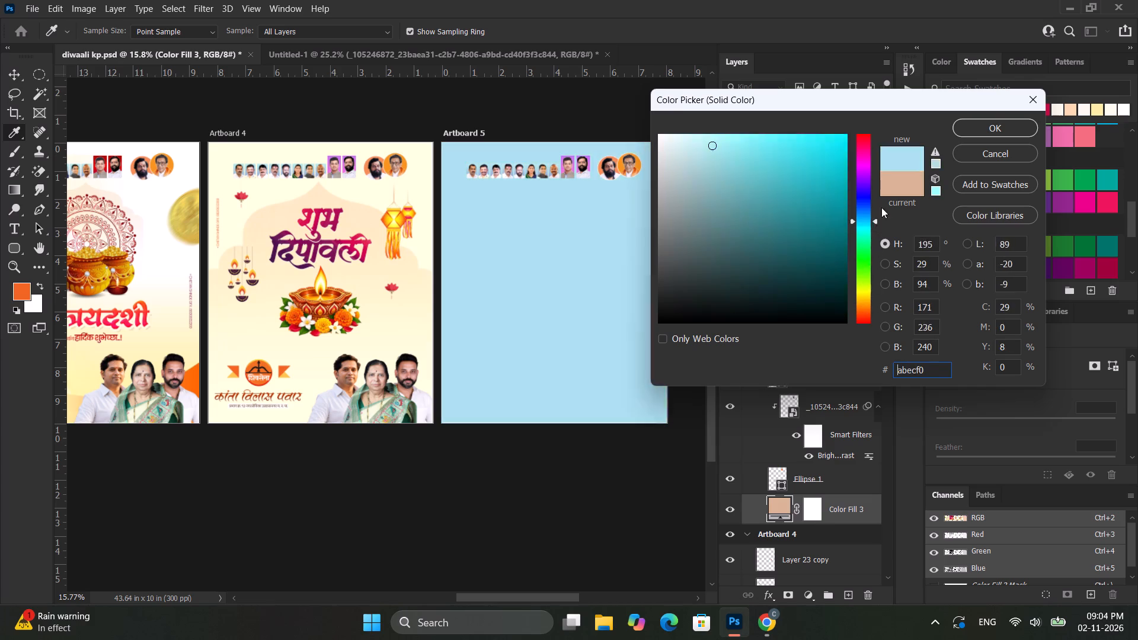
left_click_drag(881, 207, 888, 167)
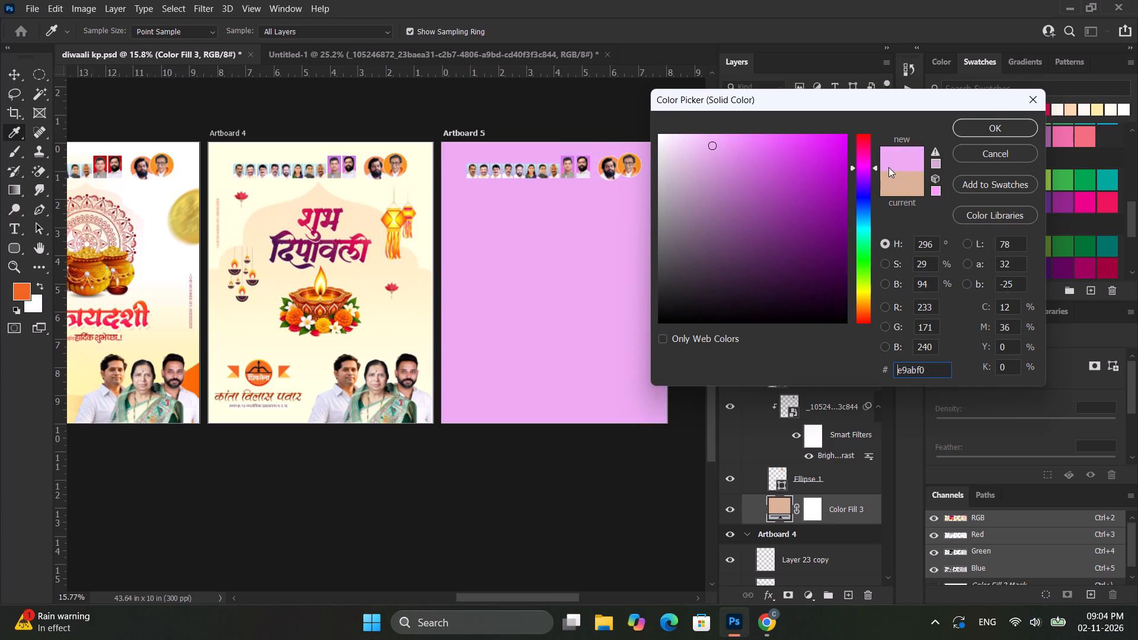
left_click_drag(888, 167, 894, 174)
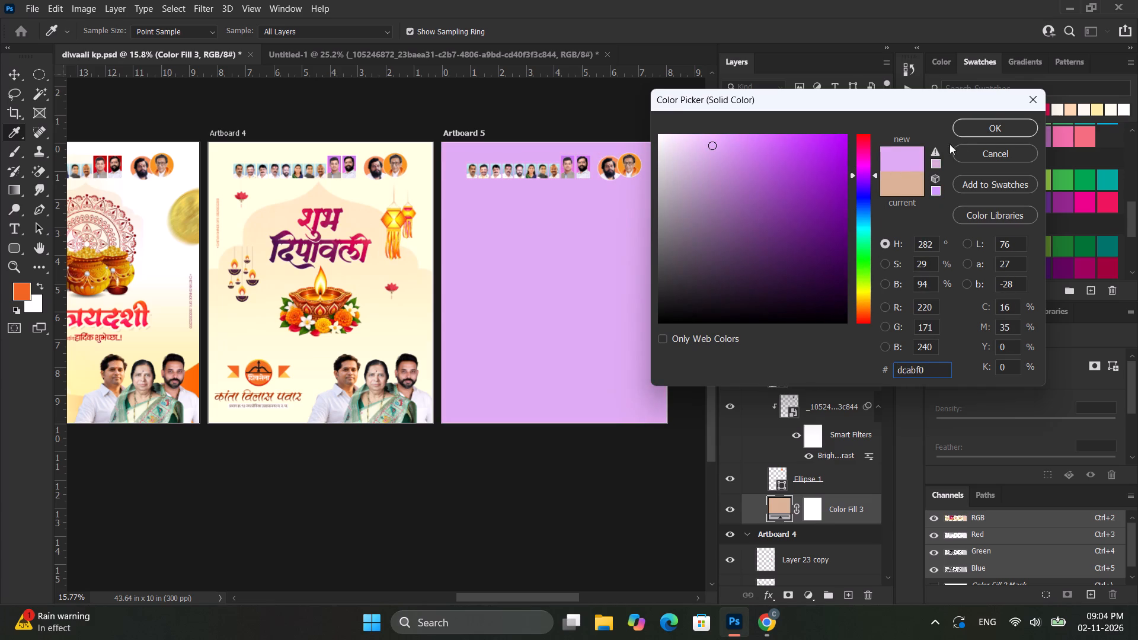
left_click(1006, 119)
Draw an orange circle about 9.34 in wide over Artboard 5's lower part and centre it horizontally on the artboard.
scroll(615, 519, "up", 3)
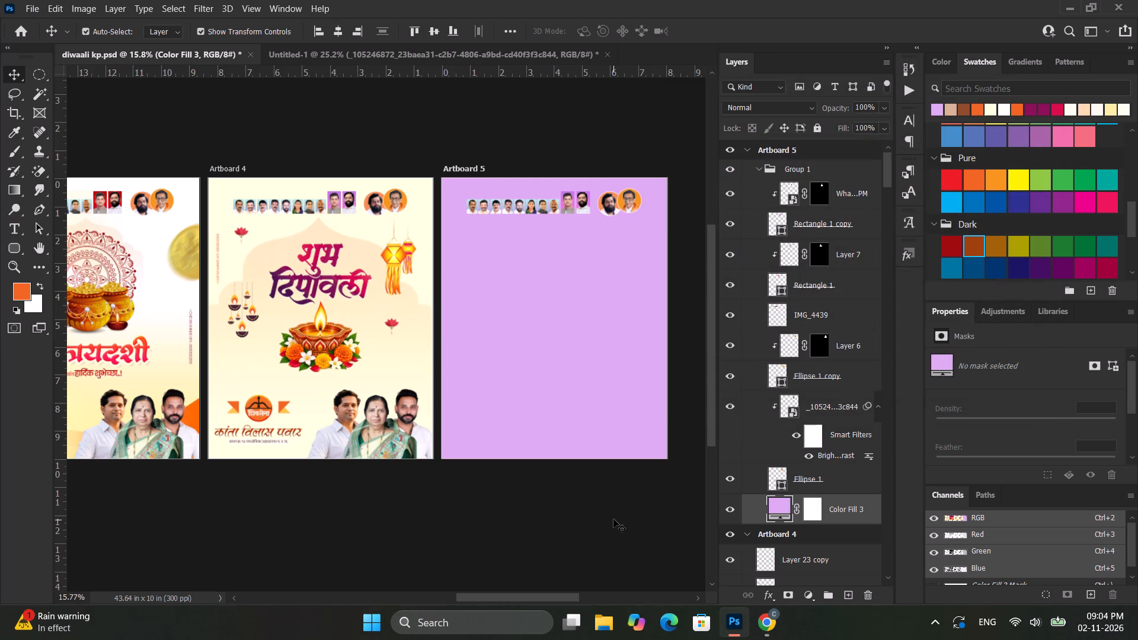
left_click(615, 539)
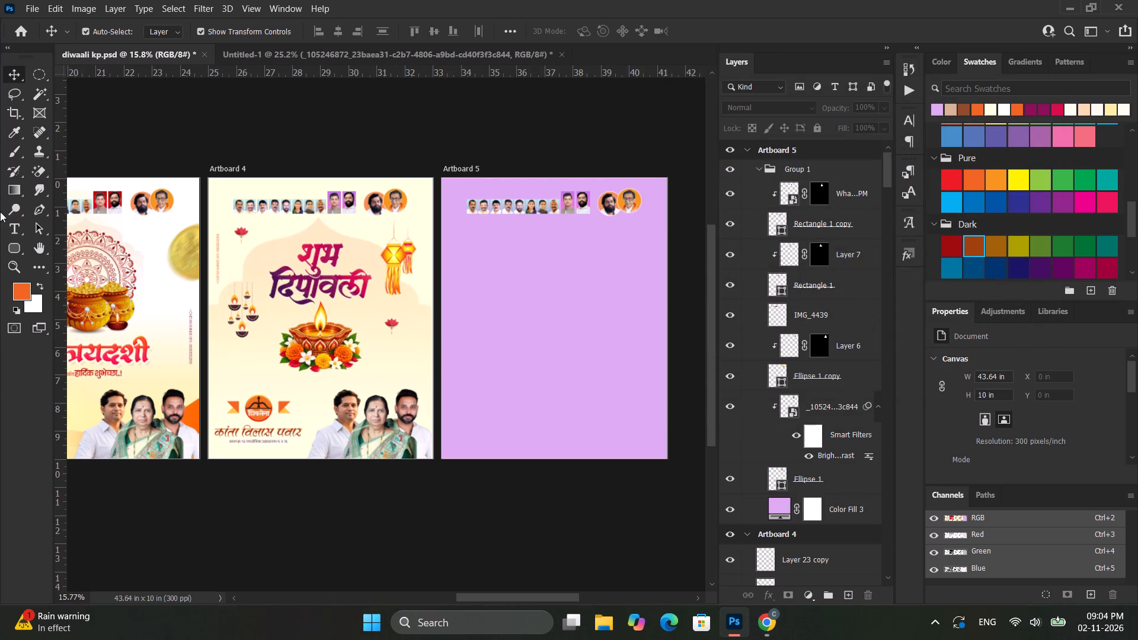
right_click(14, 245)
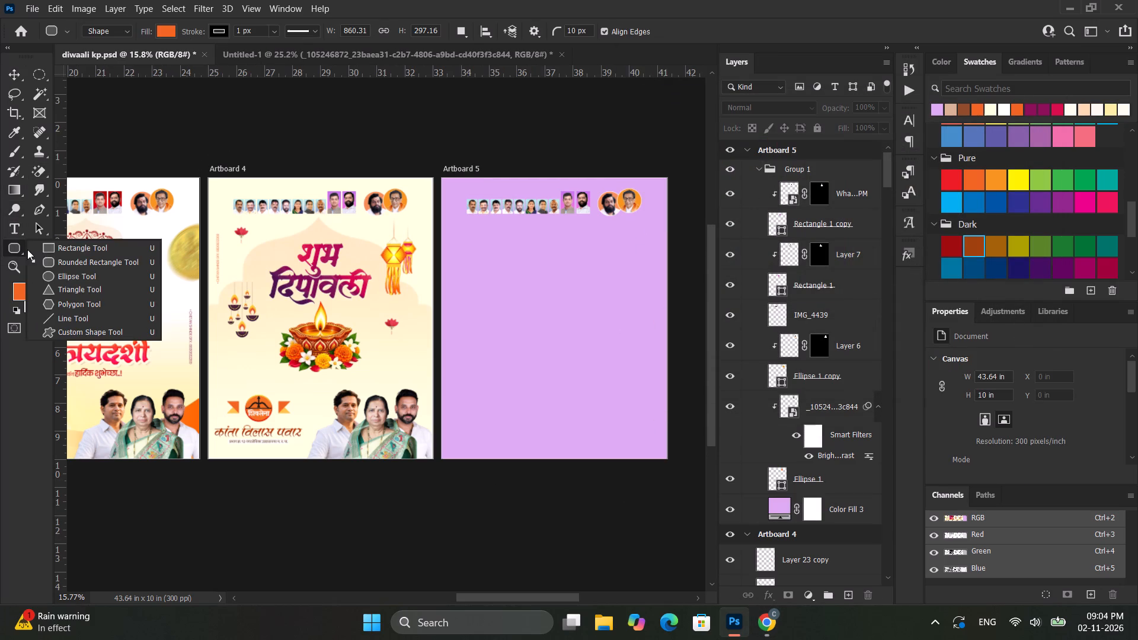
left_click(66, 268)
right_click(21, 255)
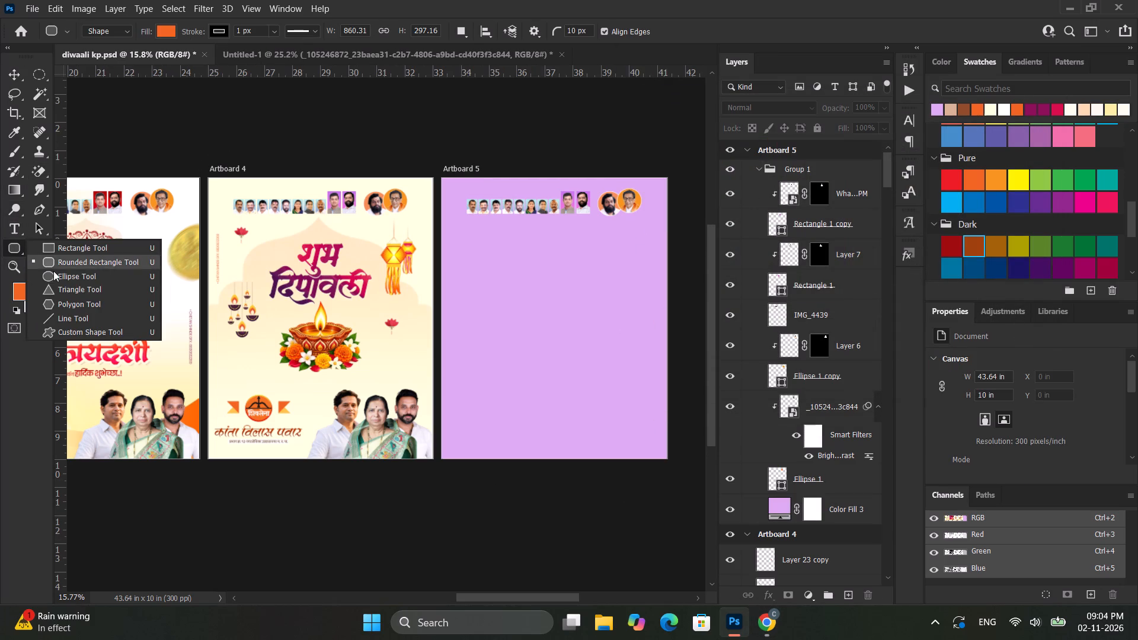
left_click(75, 279)
left_click_drag(436, 267, 585, 412, "shift")
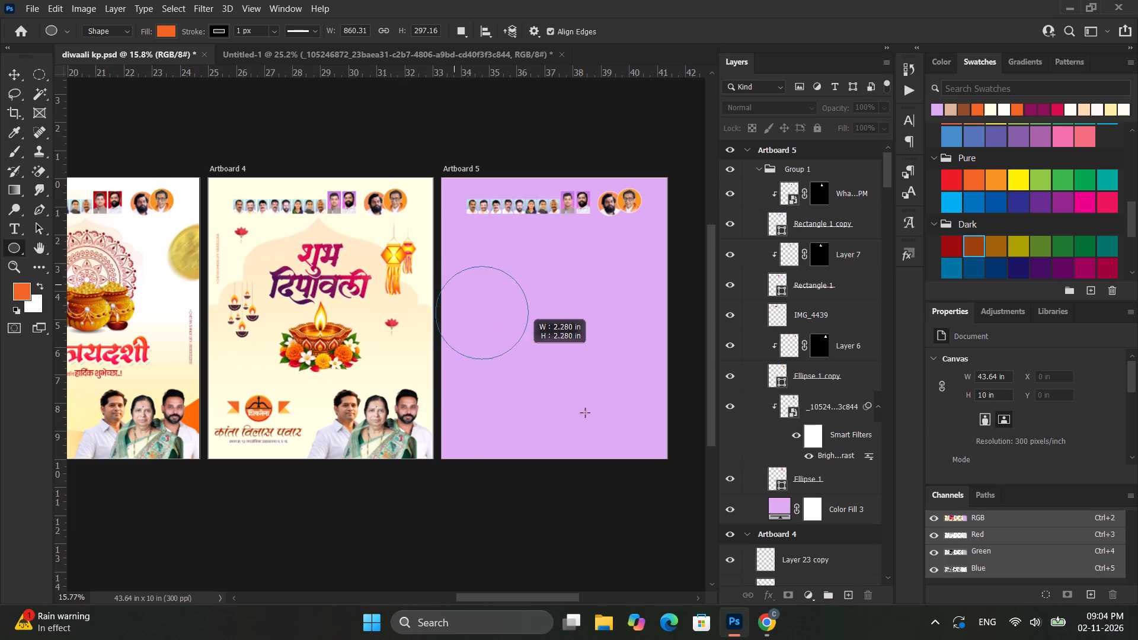
left_click_drag(585, 412, 698, 581, "shift")
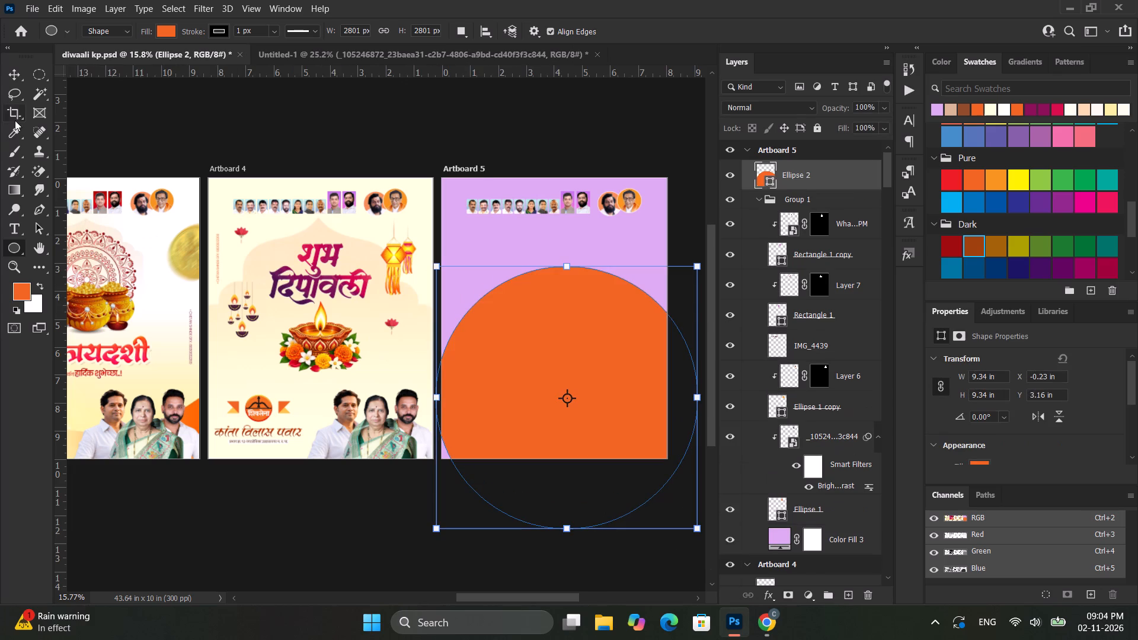
left_click(14, 72)
left_click(340, 32)
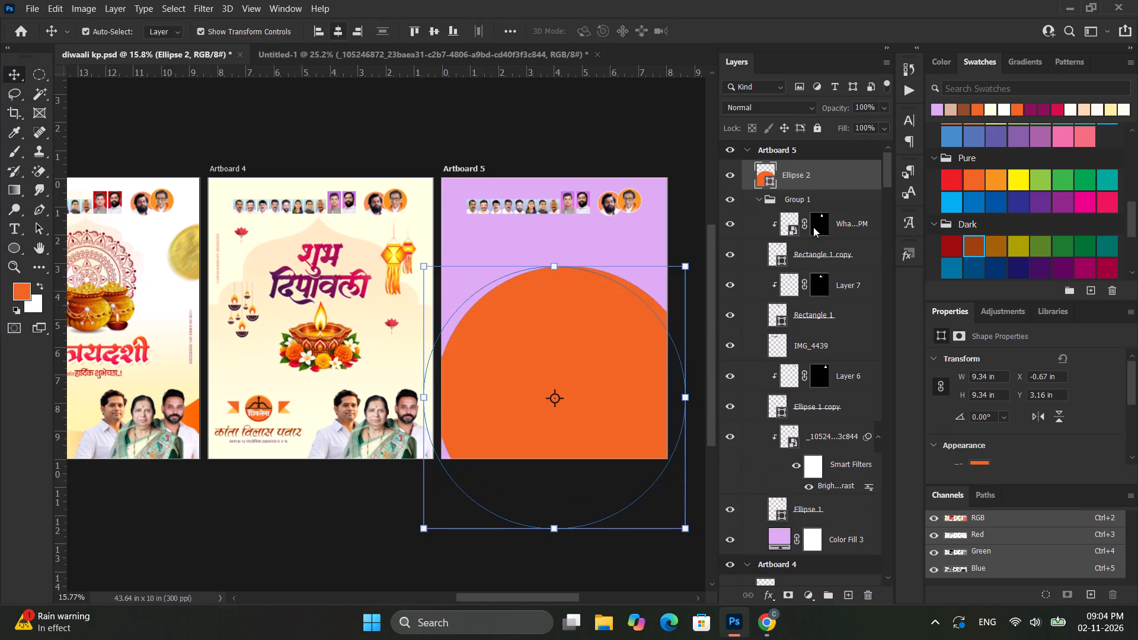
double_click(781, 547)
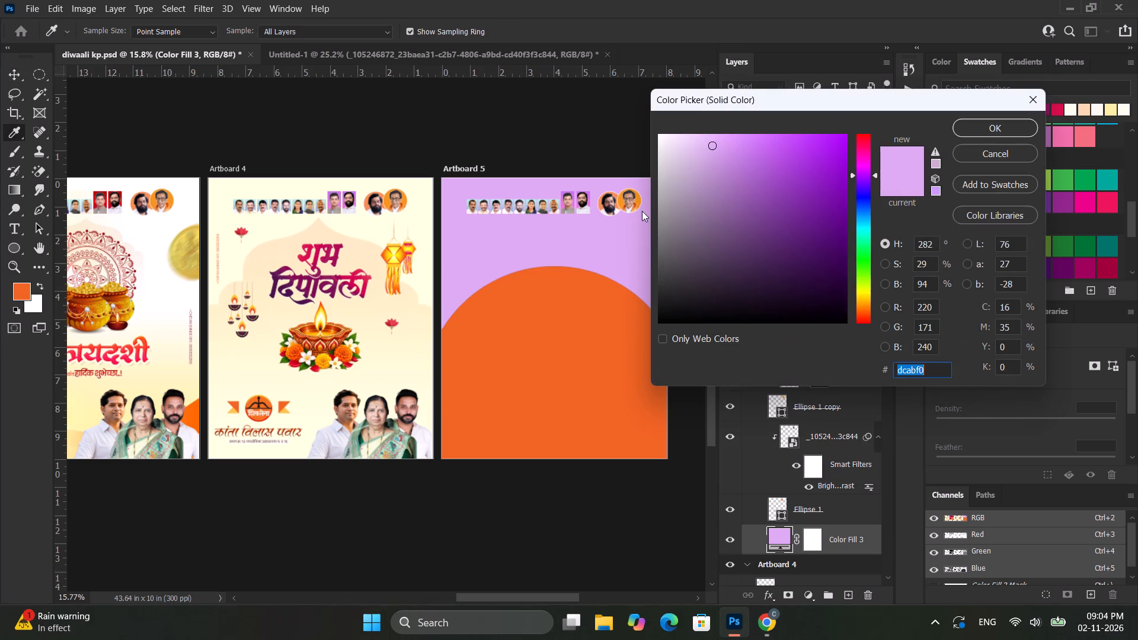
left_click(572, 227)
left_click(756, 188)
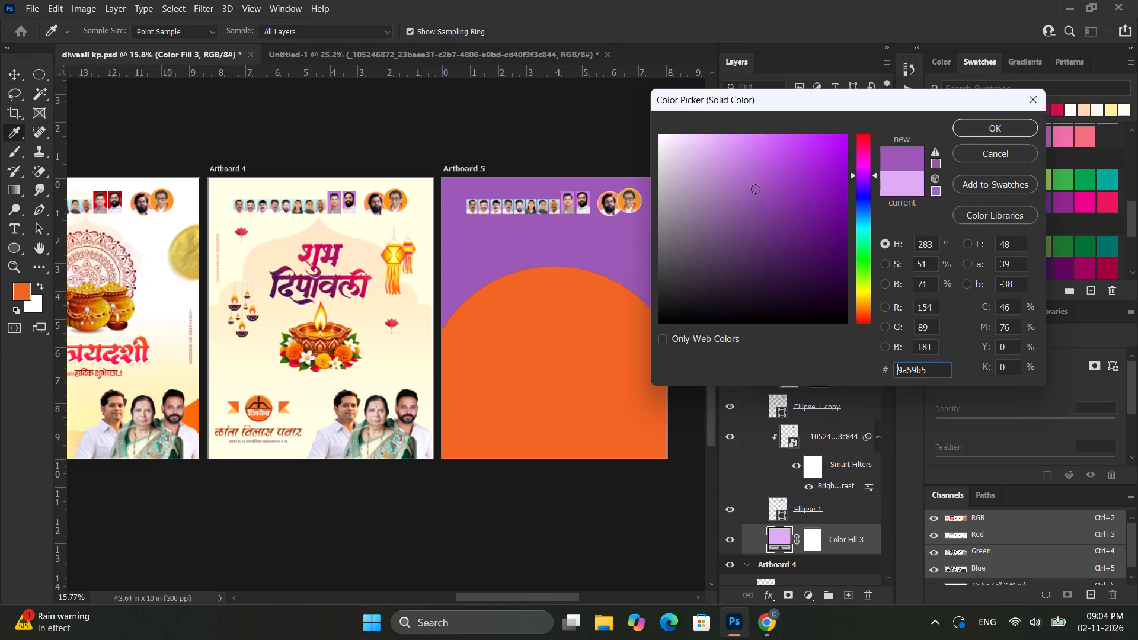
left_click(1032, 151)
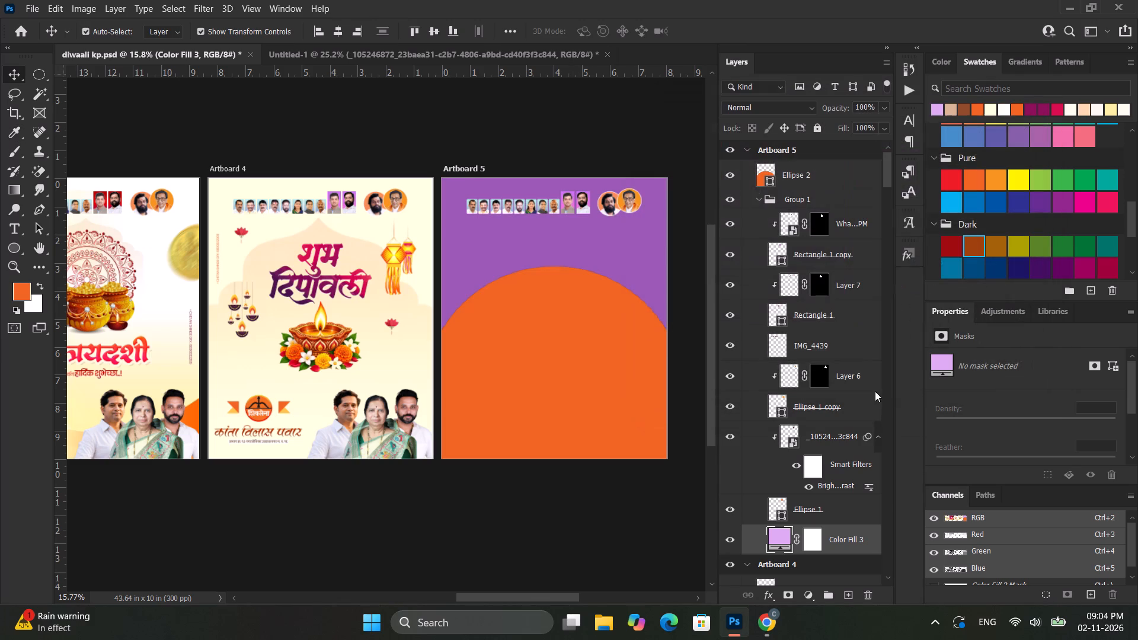
Change the fill of the large circle on Artboard 5, Ellipse 2, to a dark purple.
left_click(805, 175)
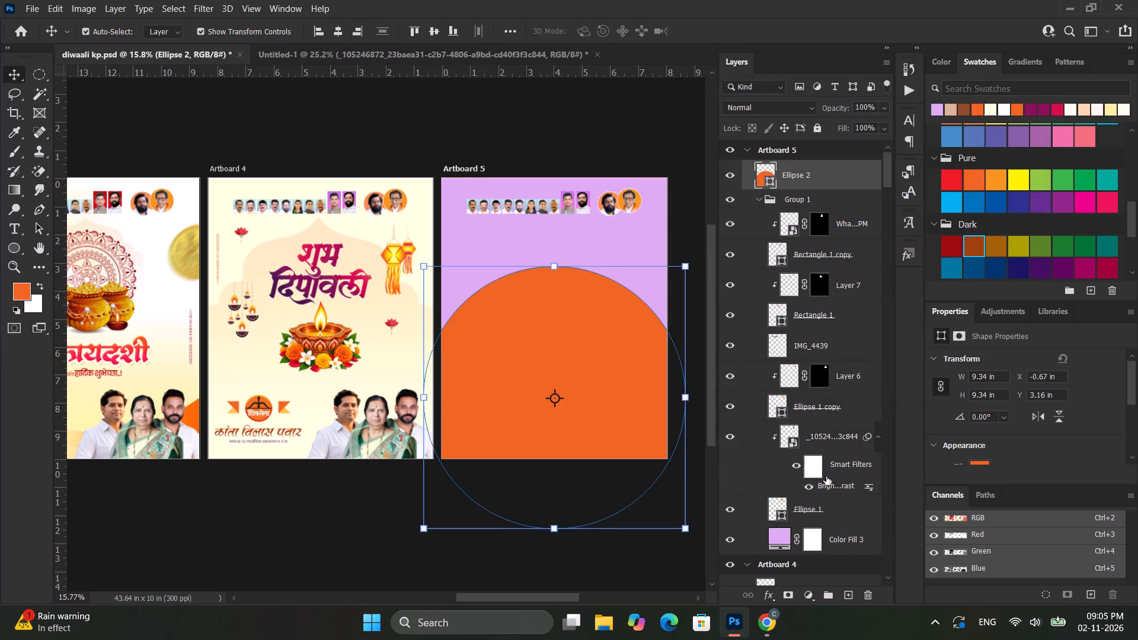
scroll(996, 450, "down", 3)
left_click(979, 429)
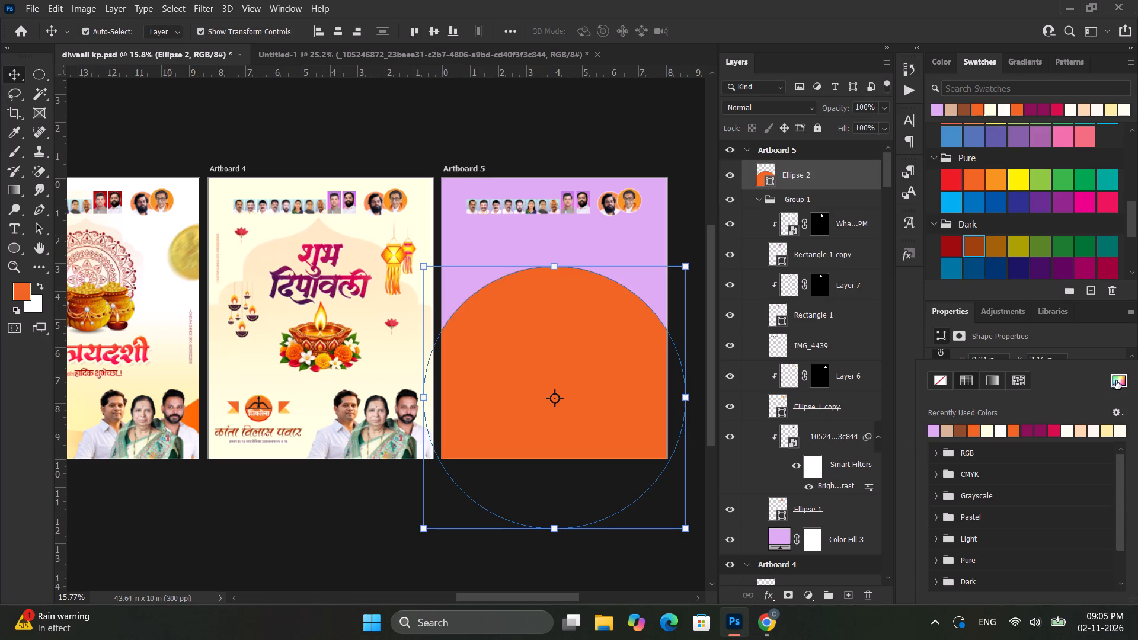
left_click(1116, 380)
left_click(541, 245)
left_click(768, 192)
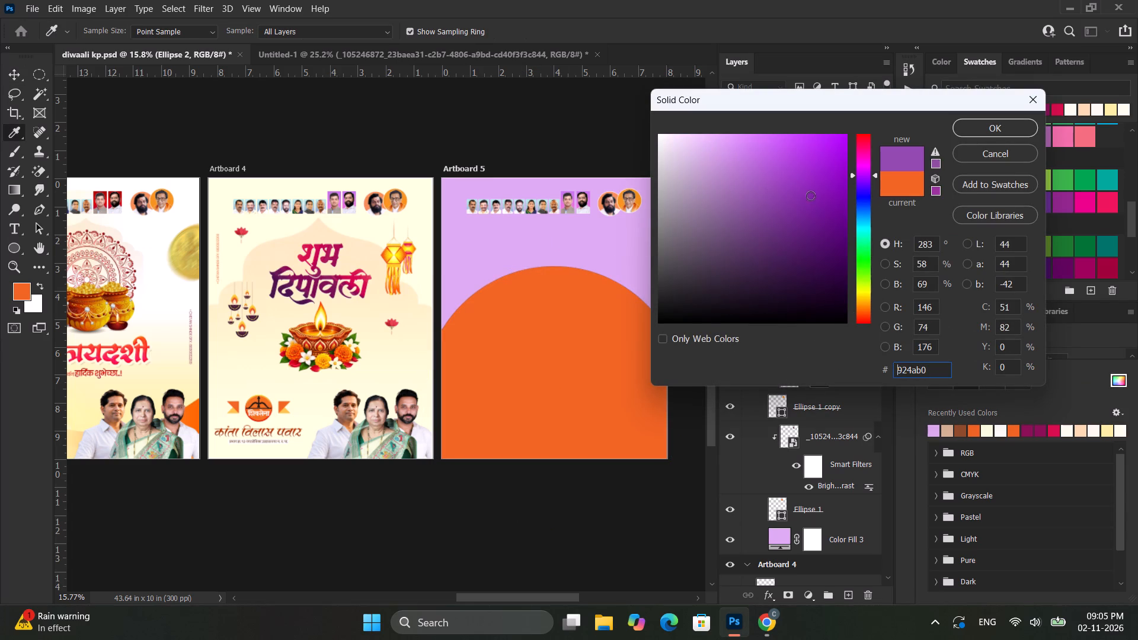
left_click(795, 220)
left_click(982, 133)
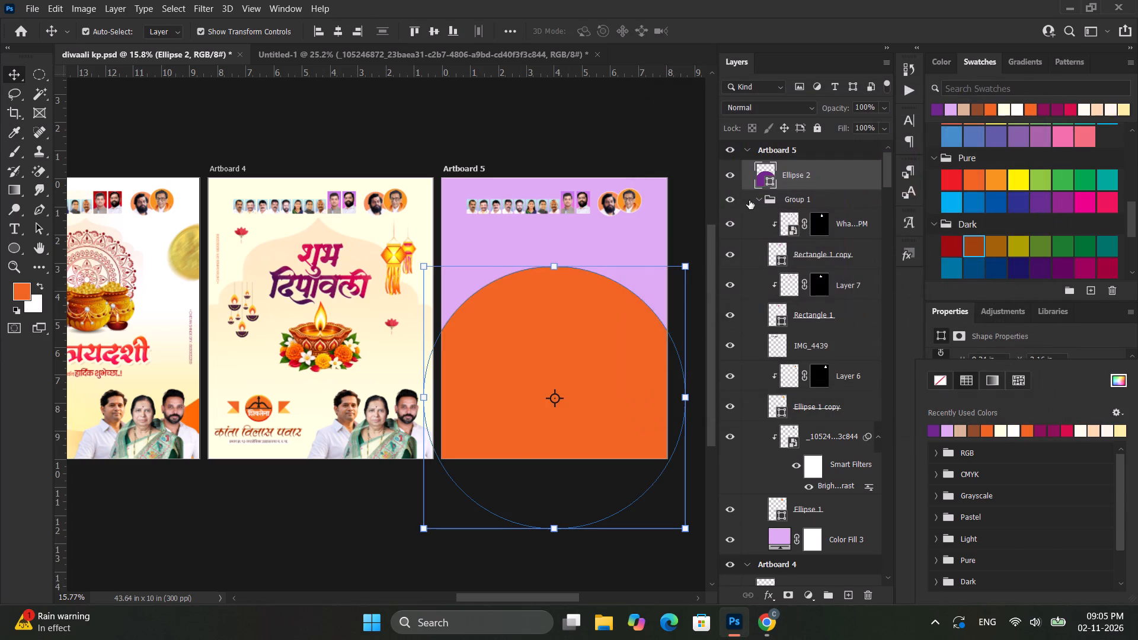
left_click(595, 111)
Align the purple circle to Artboard 5's horizontal centre again and deselect it.
scroll(603, 327, "up", 1)
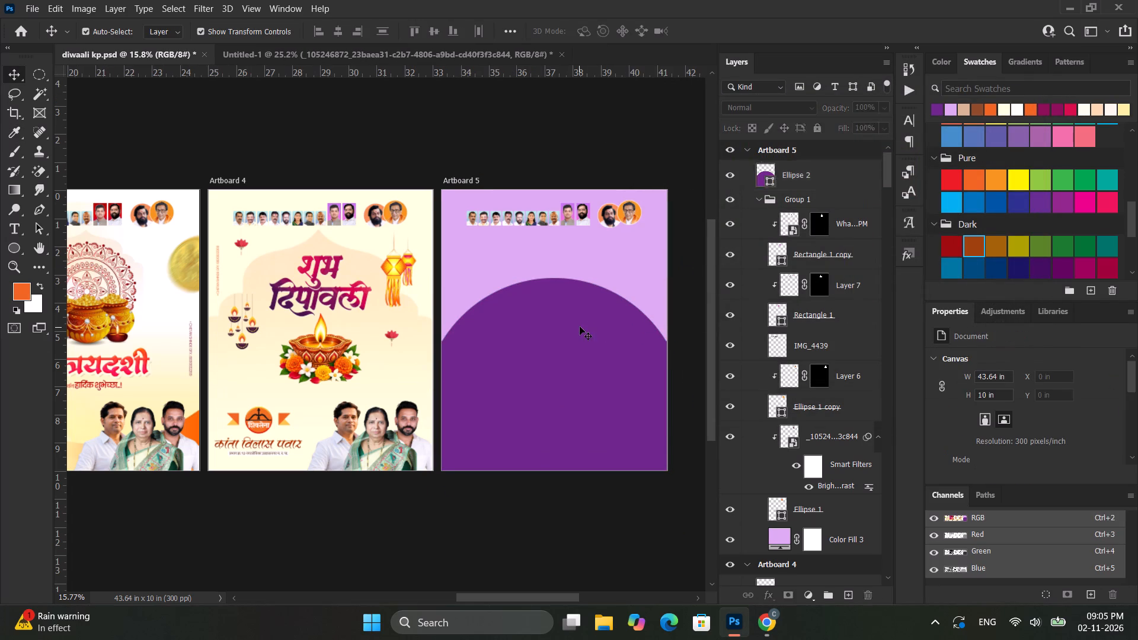
left_click(580, 327)
left_click(335, 28)
left_click(496, 156)
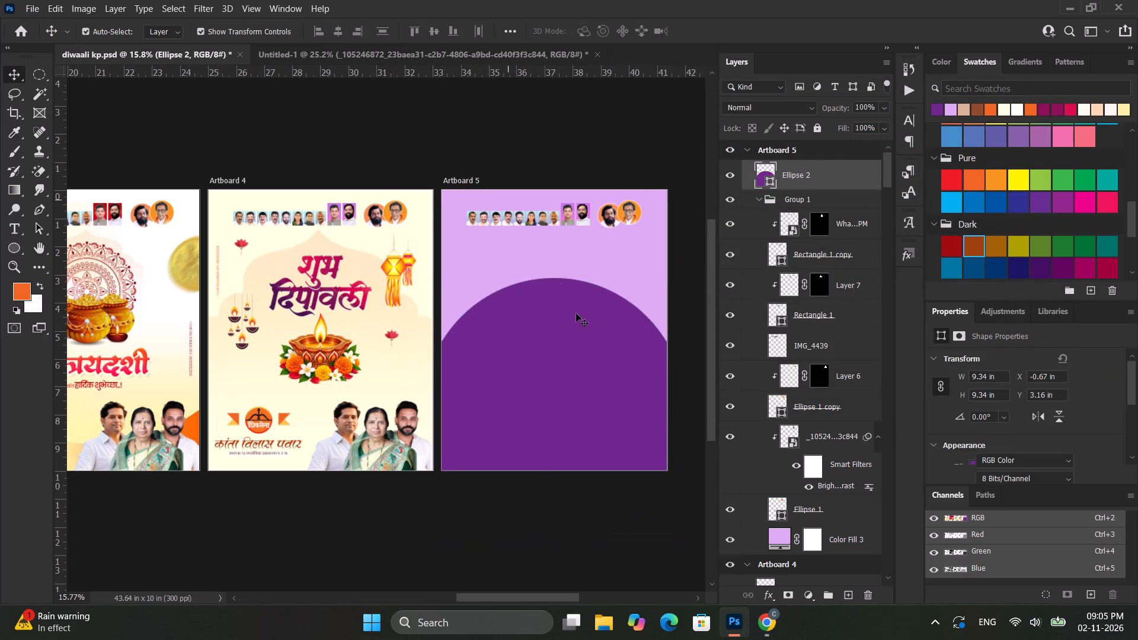
Start a text layer on Artboard 5's purple circle using the DG-Sundar font and a pastel yellow colour.
scroll(615, 372, "up", 5, "alt")
scroll(615, 366, "down", 11, "ctrl")
scroll(591, 361, "up", 4, "ctrl")
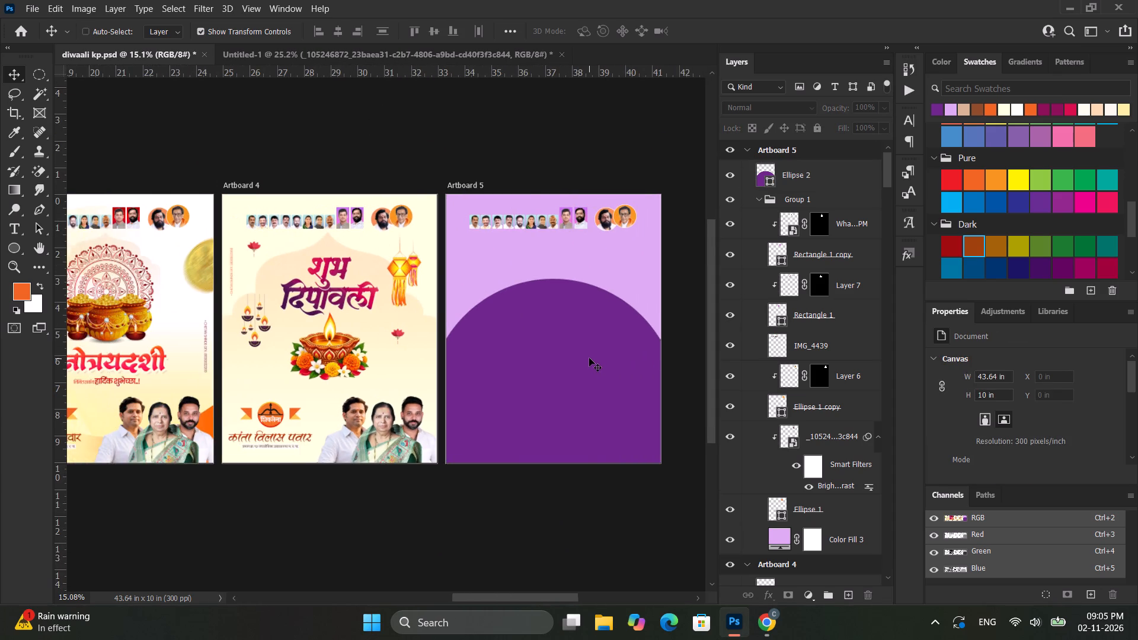
scroll(589, 358, "up", 2, "ctrl")
scroll(555, 292, "up", 2, "alt")
scroll(590, 341, "down", 1, "alt")
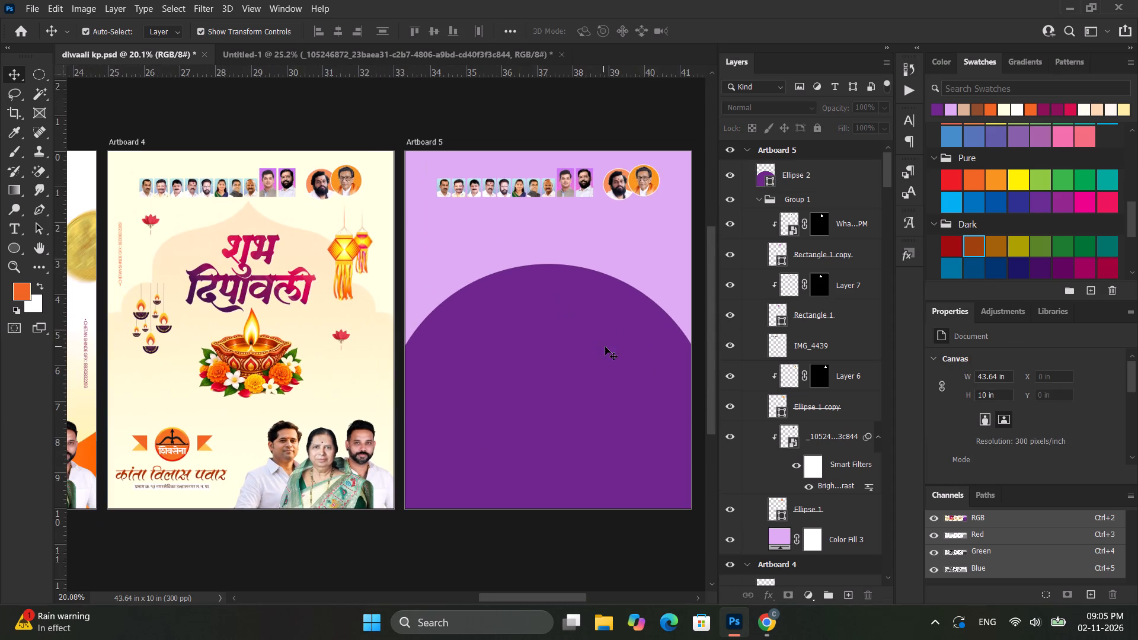
left_click(14, 235)
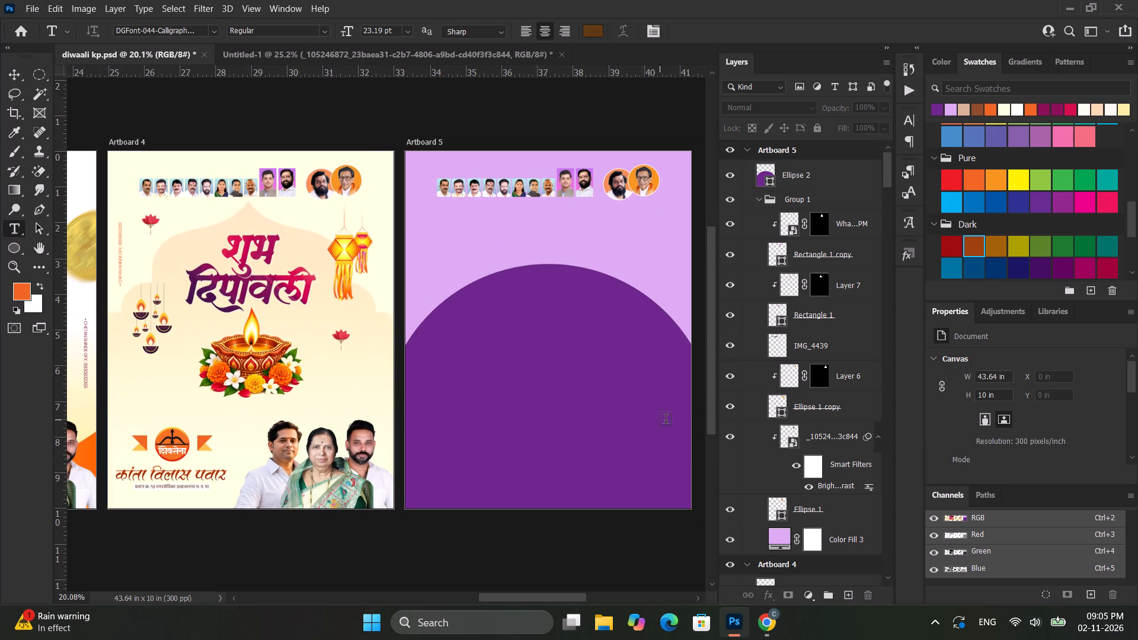
left_click(558, 343)
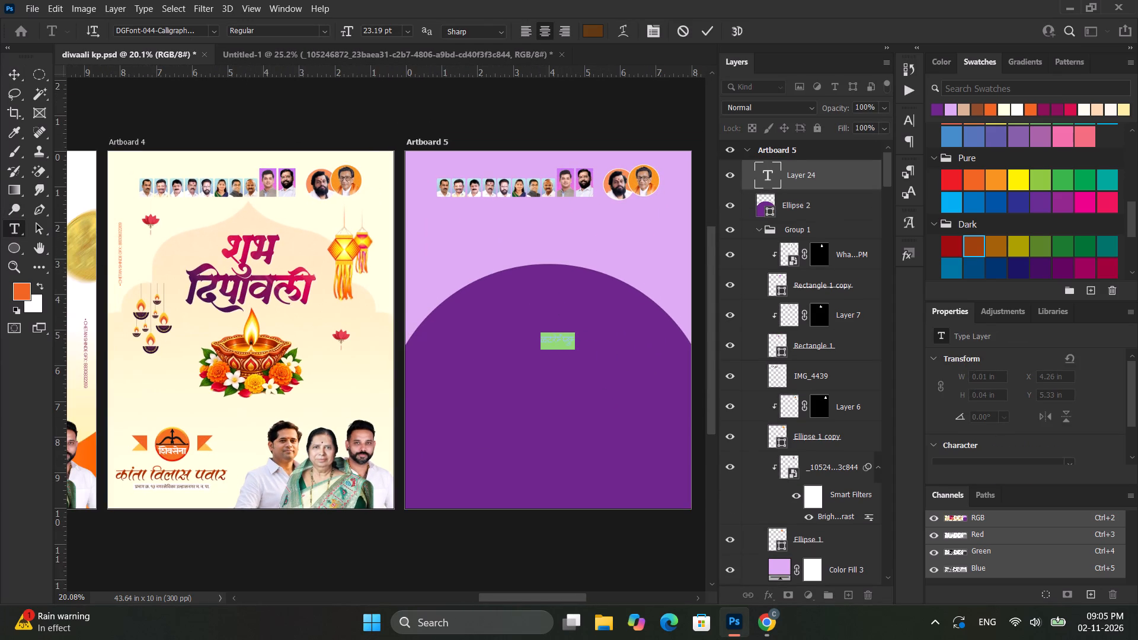
left_click(184, 30)
type("dg")
scroll(314, 252, "down", 5)
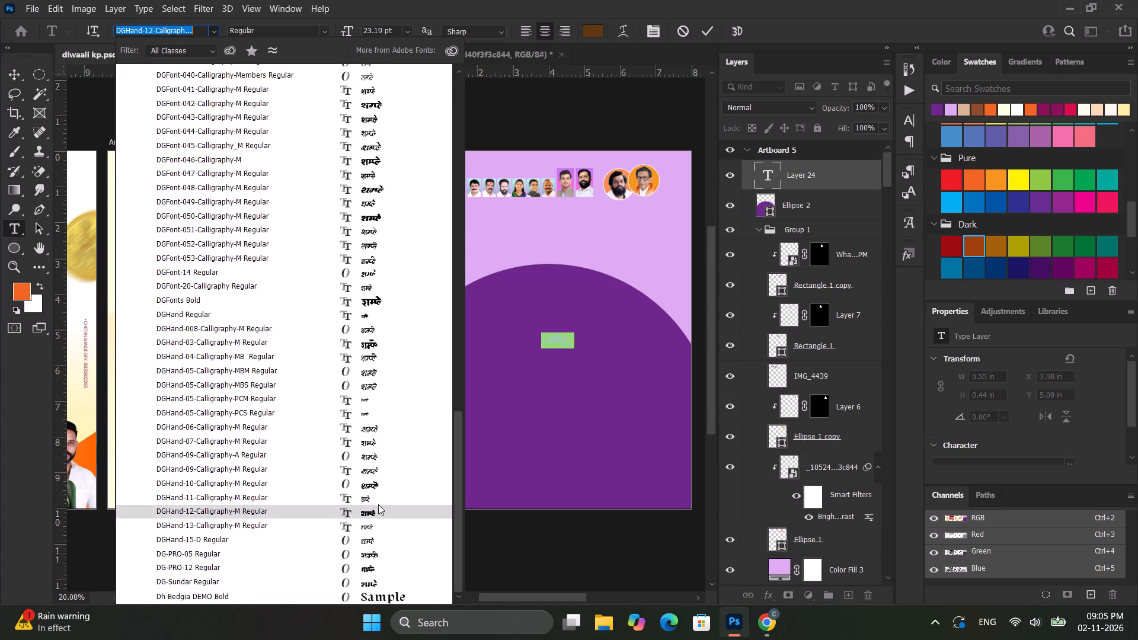
scroll(375, 547, "down", 2)
left_click(382, 587)
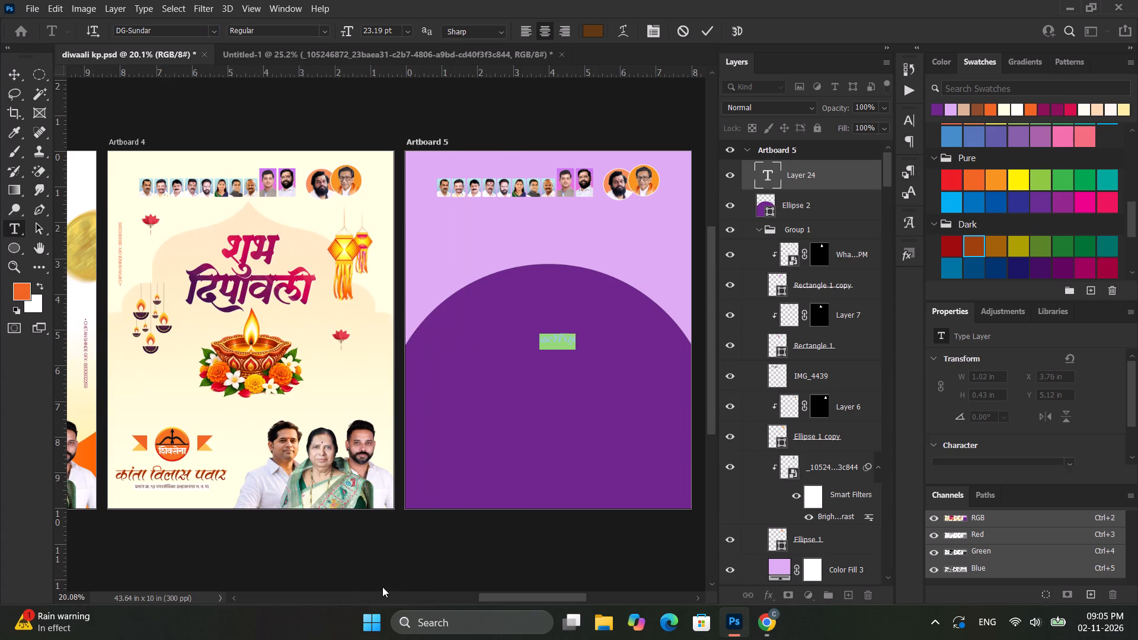
scroll(1005, 258, "down", 8)
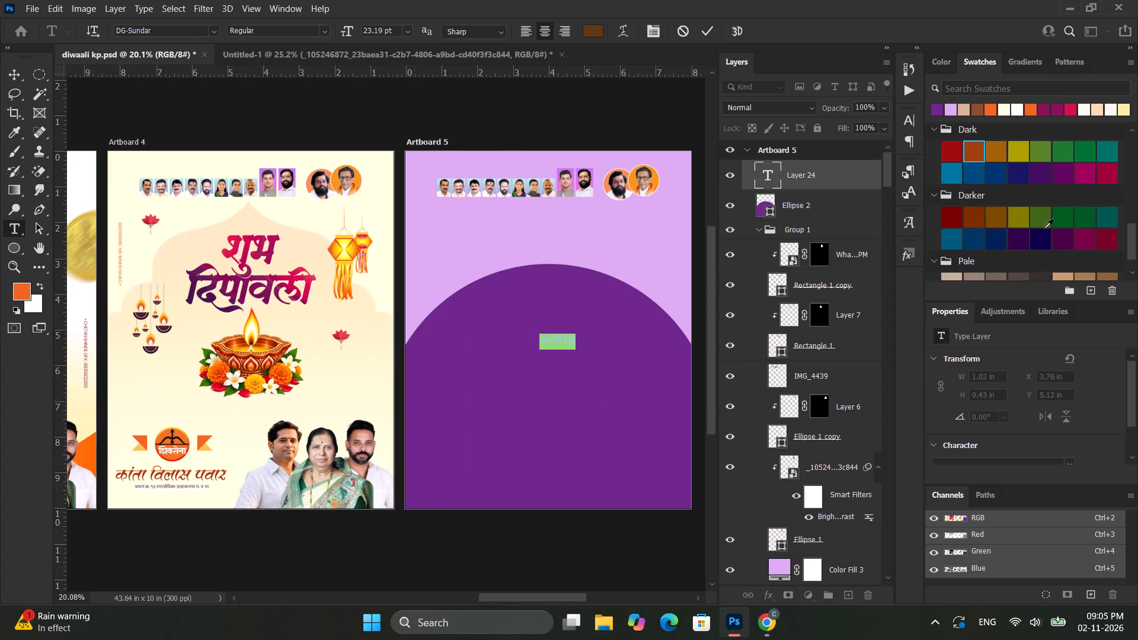
scroll(1053, 213, "up", 20)
scroll(1053, 213, "up", 2)
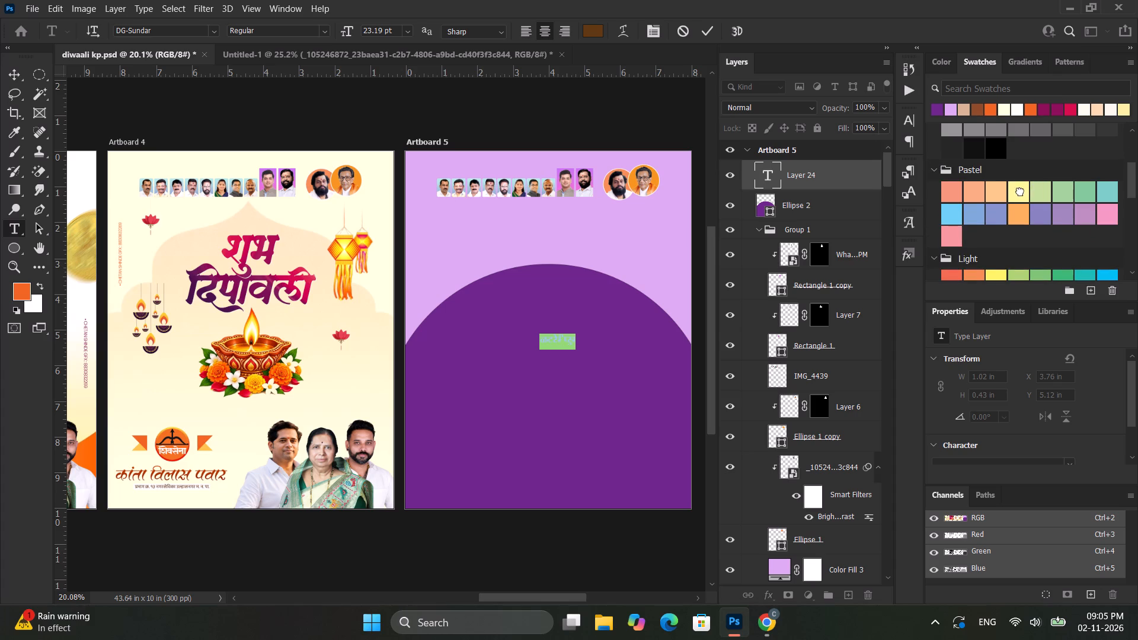
left_click(1020, 191)
Enter the title as BaaWbaaIja in the Marathi font and enlarge the text to 130 pt.
type("Baa")
key("shift+w")
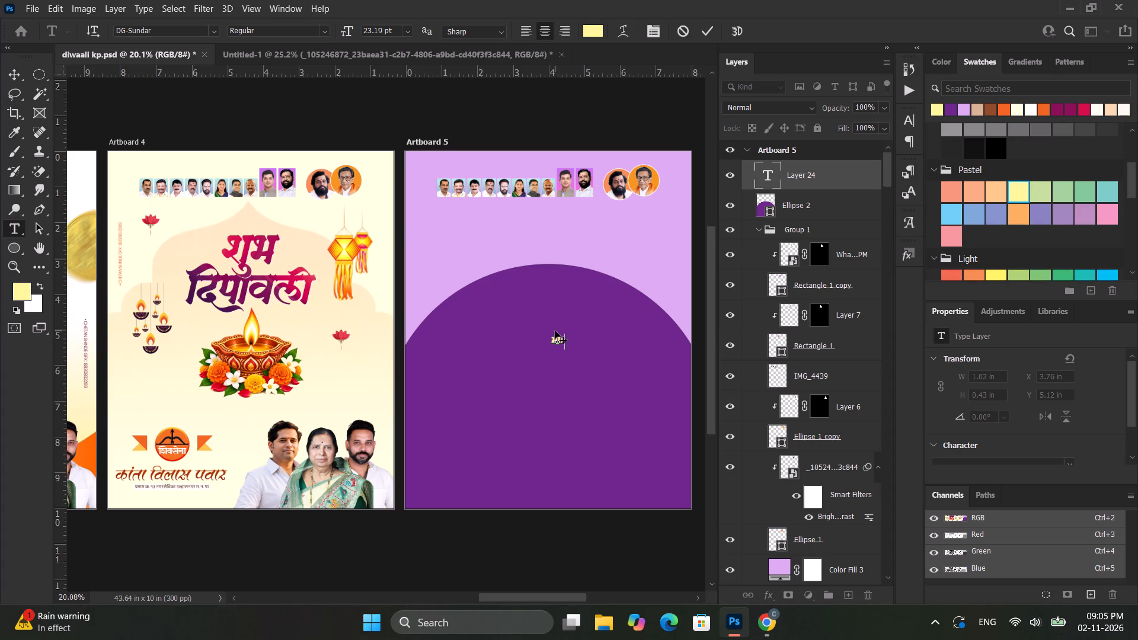
type("baa")
key("shift+i")
type("ja")
key("ctrl+a")
left_click_drag(347, 25, 408, 33)
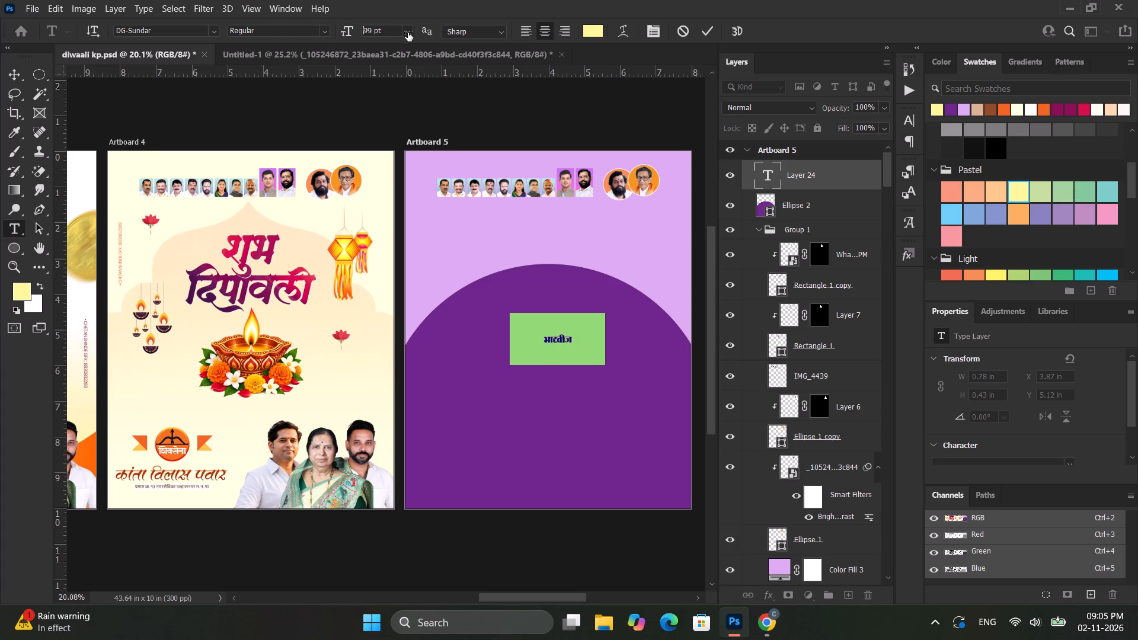
left_click_drag(408, 33, 426, 37)
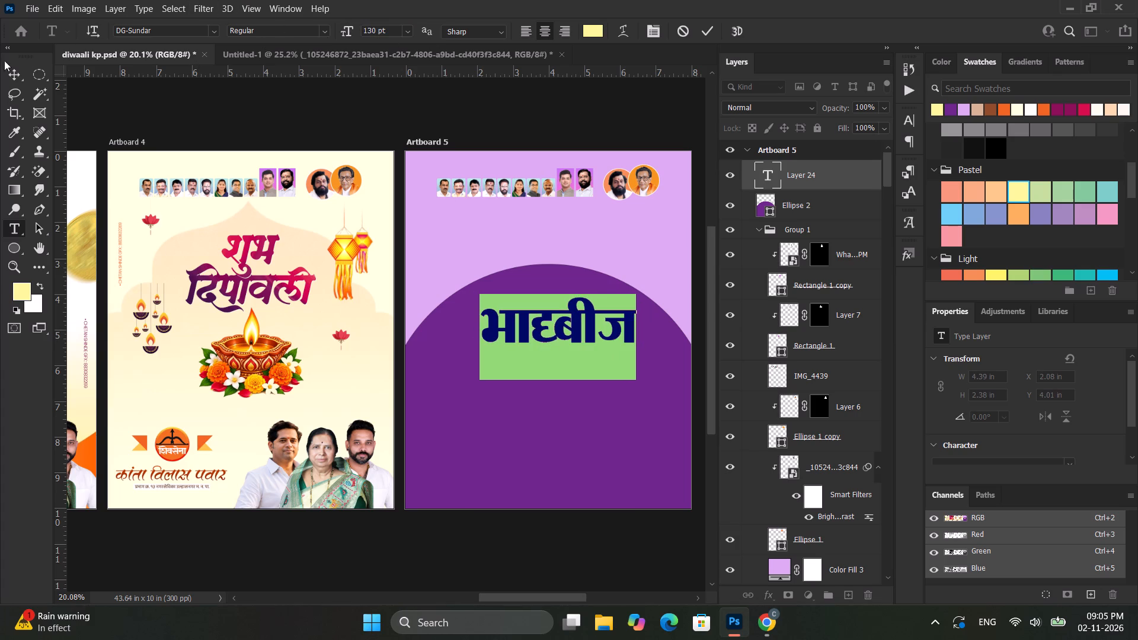
left_click(9, 70)
Replace the wrong middle letter in the title, W, with w so it reads भाउबीज.
double_click(592, 329)
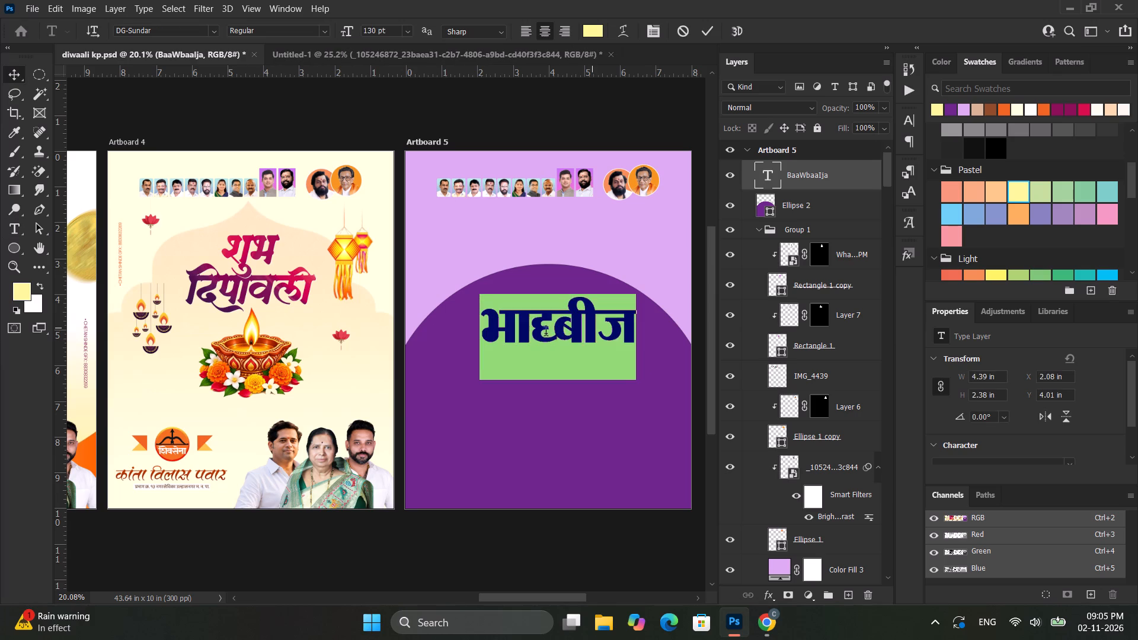
left_click(551, 328)
key("BackSpace")
key("w")
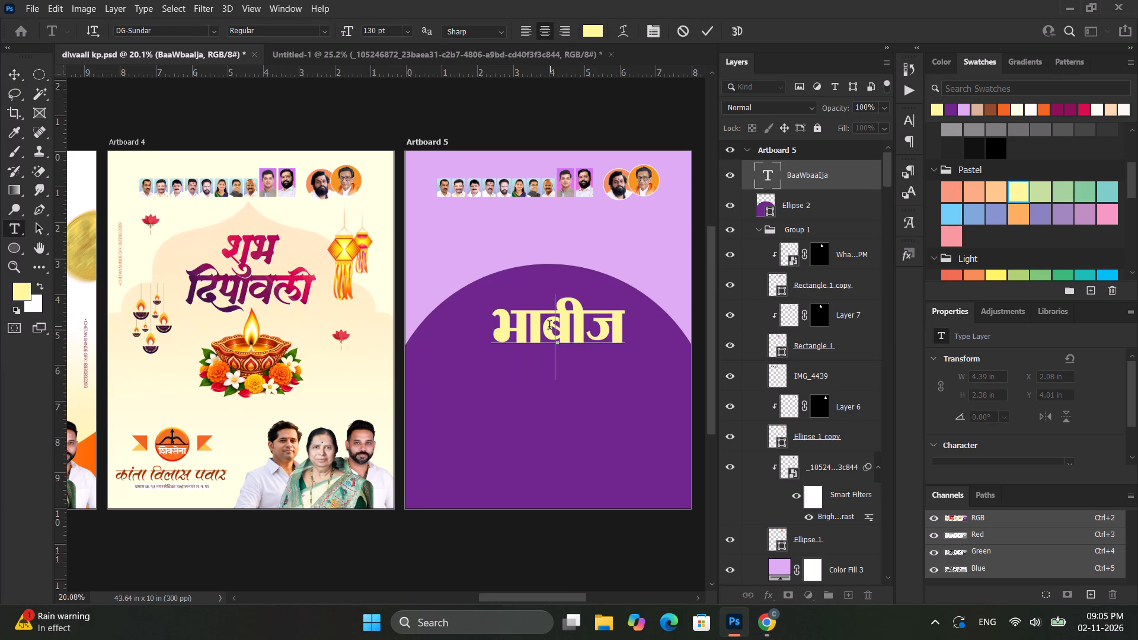
key("BackSpace")
key("shift+w")
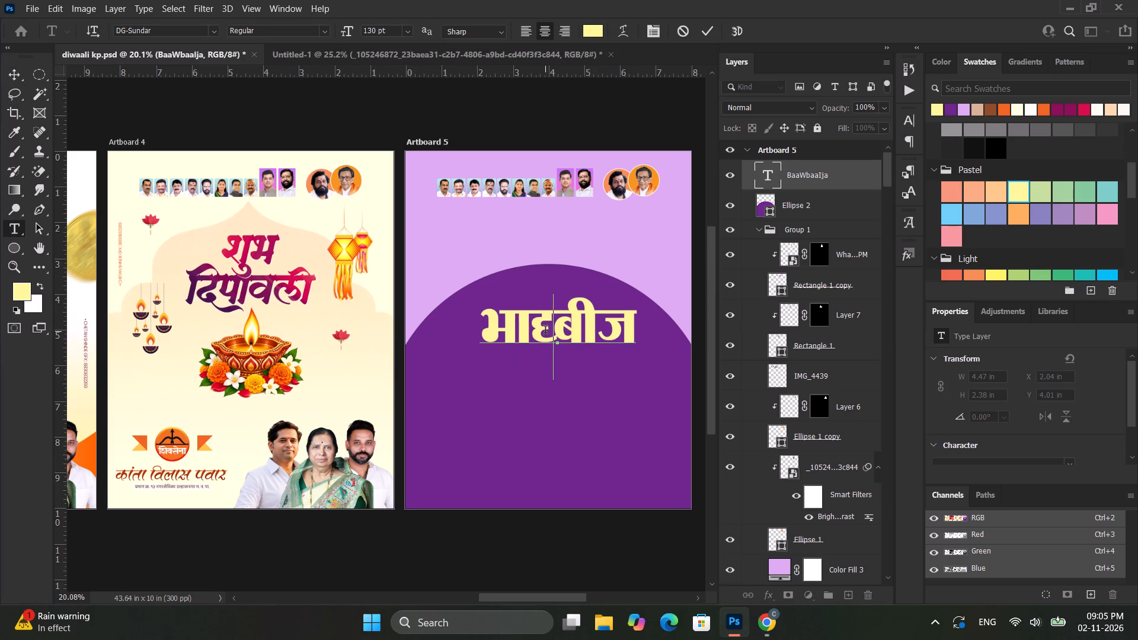
key("BackSpace")
key("w")
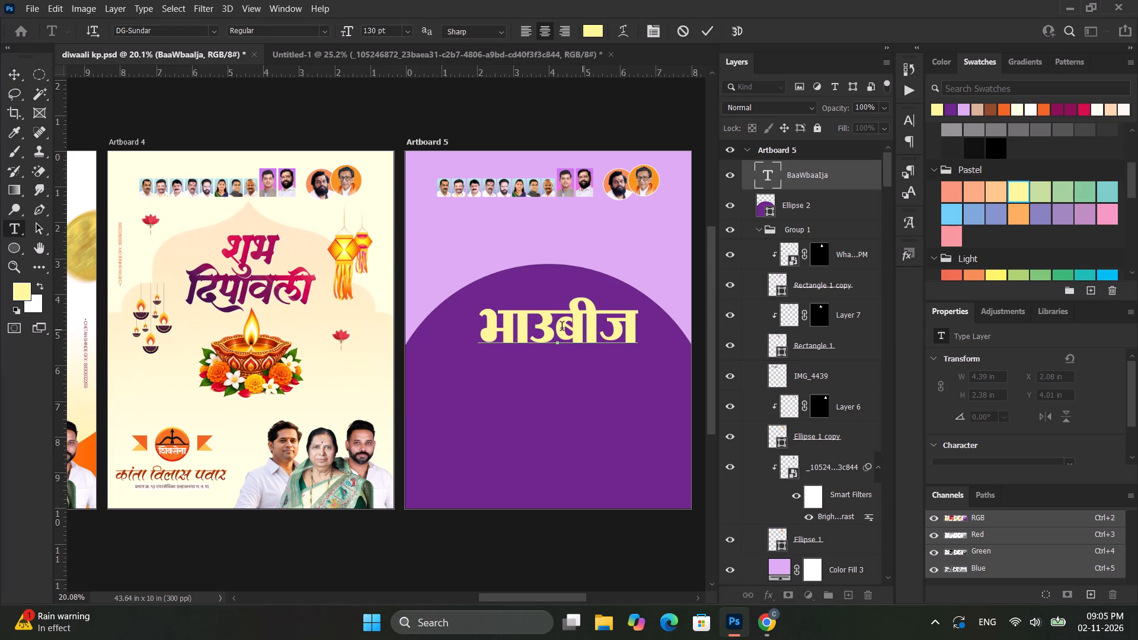
Align the भाउबीज title to Artboard 5's horizontal centre.
left_click(13, 75)
left_click(341, 27)
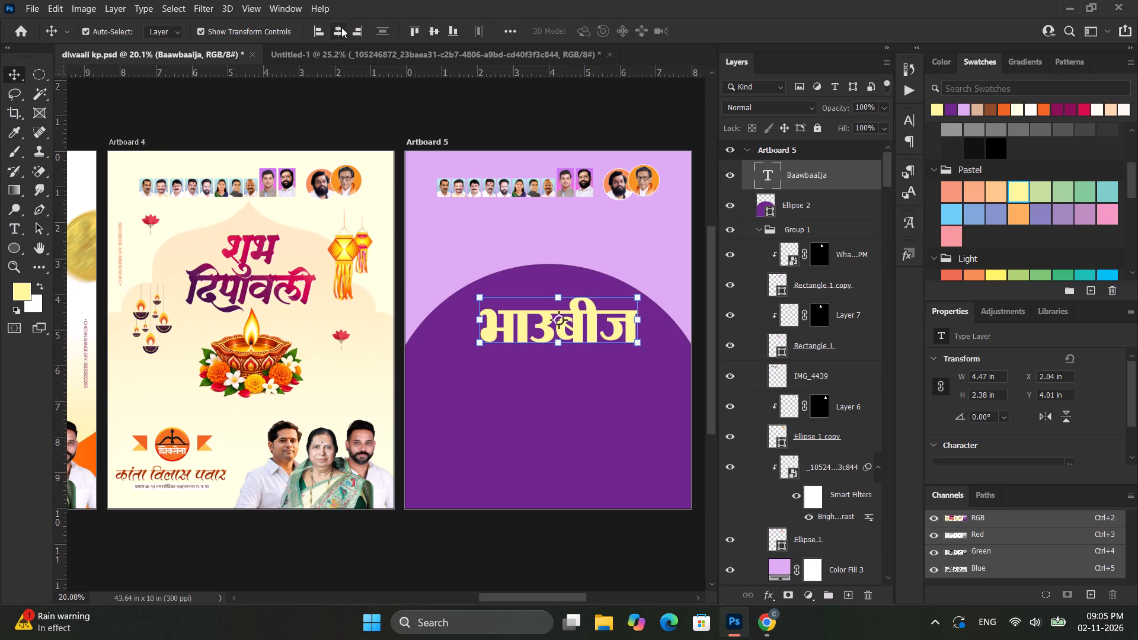
scroll(492, 184, "down", 5)
scroll(567, 247, "up", 5, "alt")
left_click(702, 255)
Warp the भाउबीज title with the Arc Upper style at a horizontal bend of +50%.
scroll(514, 287, "up", 3, "alt")
left_click(531, 276)
double_click(533, 267)
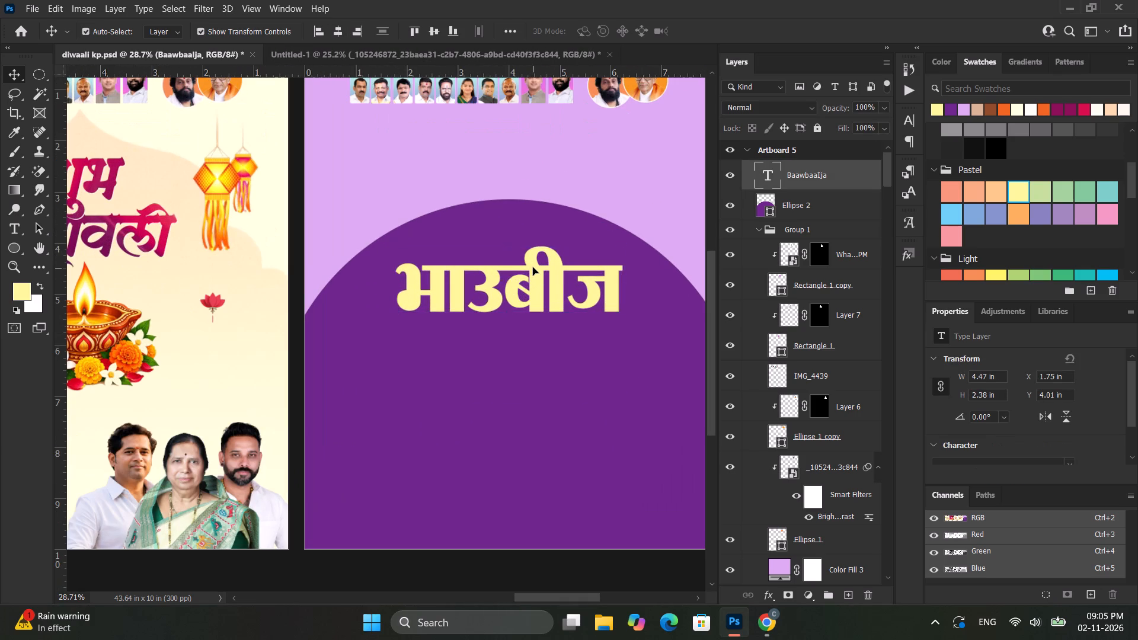
left_click(623, 30)
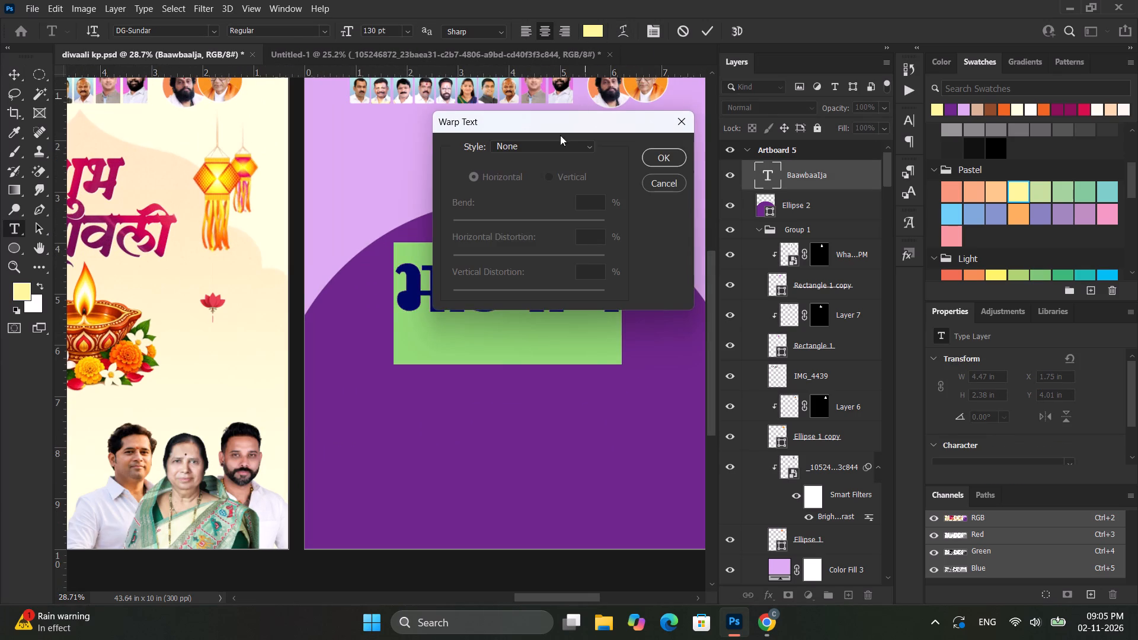
left_click(526, 142)
left_click(533, 186)
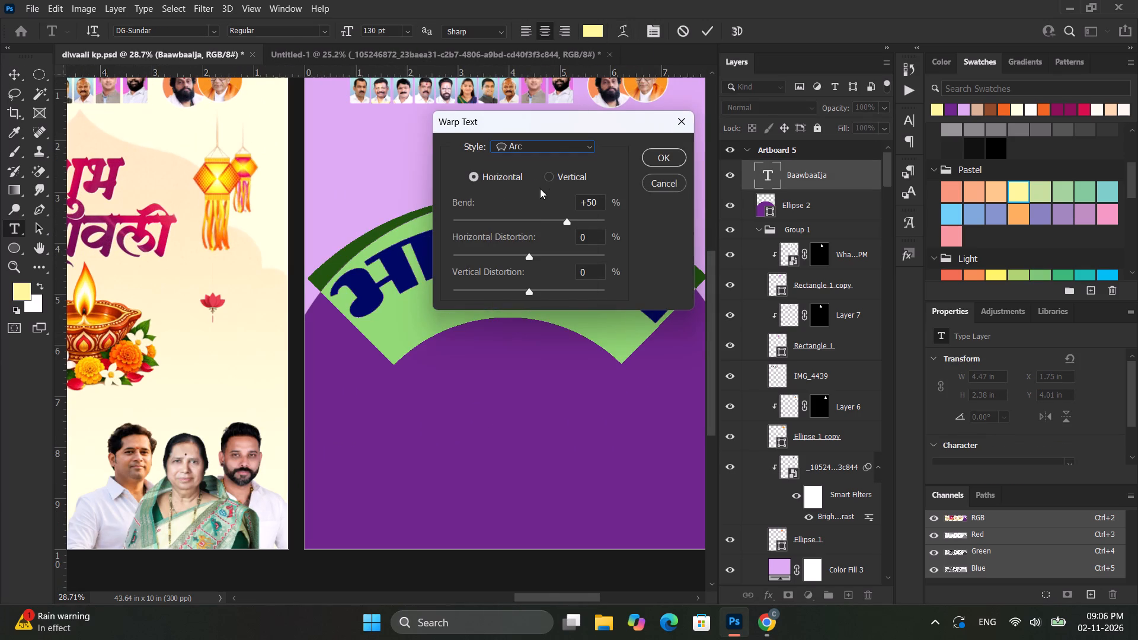
left_click(538, 142)
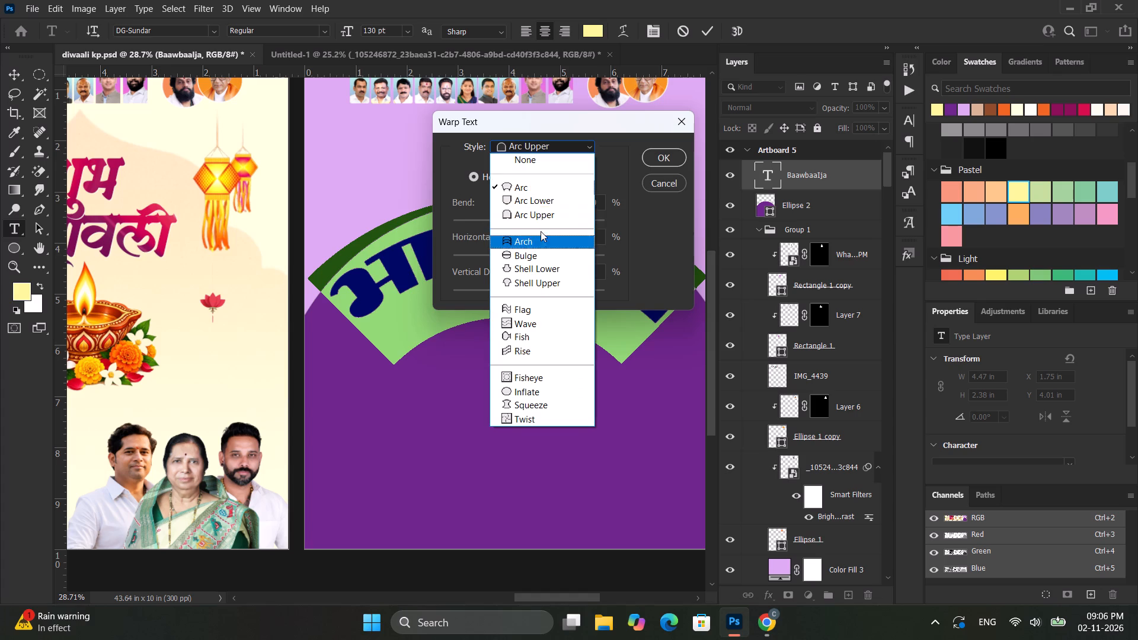
left_click(541, 218)
left_click(648, 163)
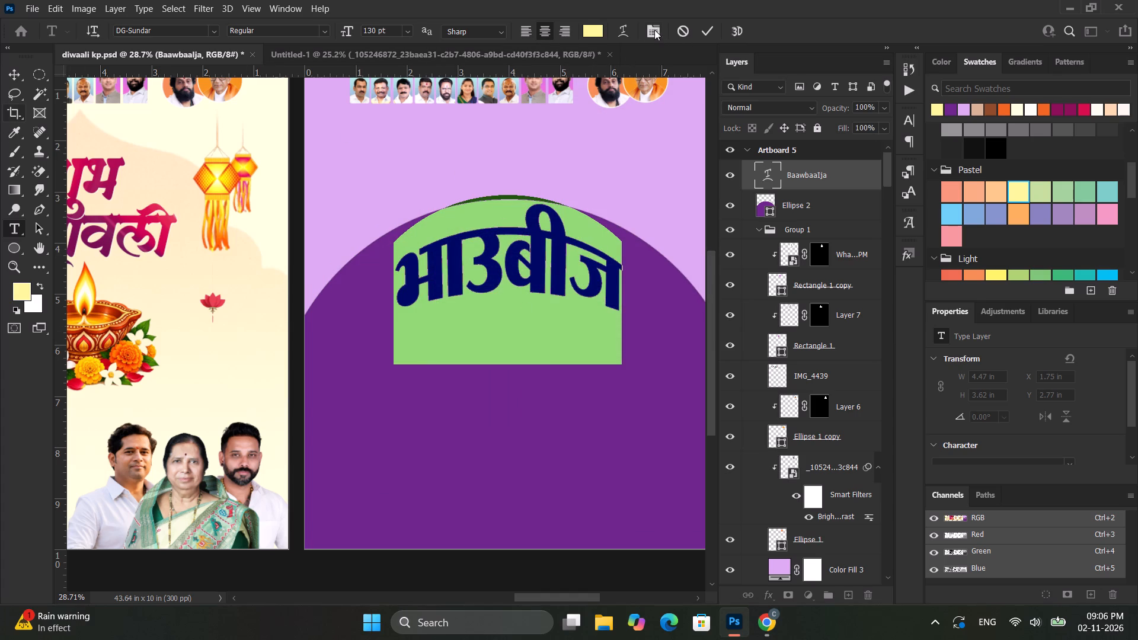
Reopen the Warp Text settings of the भाउबीज title.
left_click(624, 30)
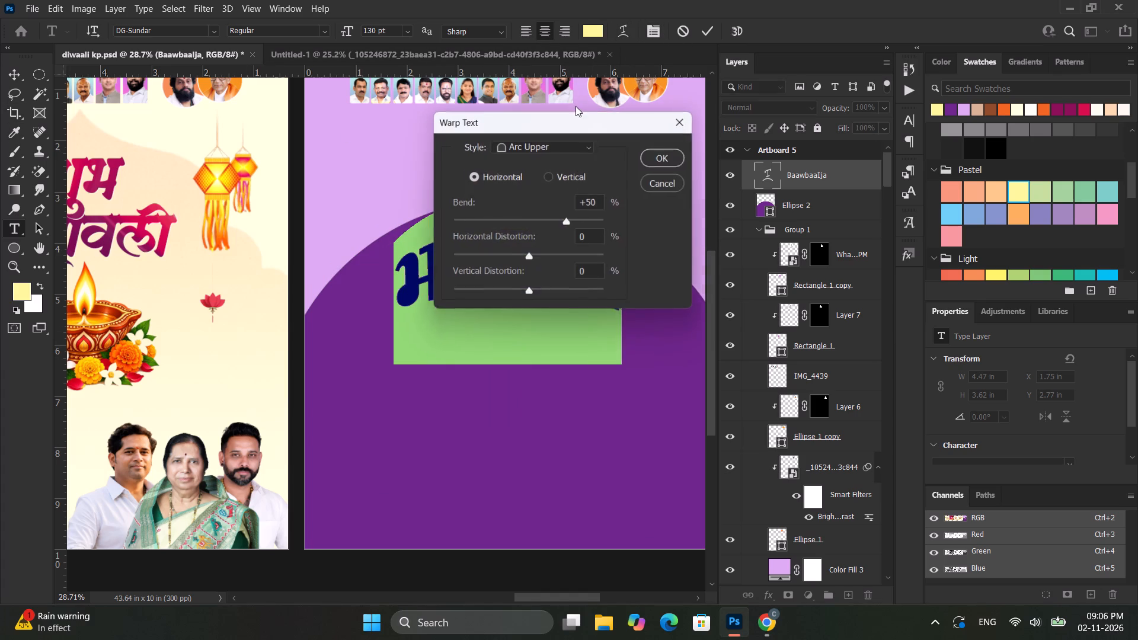